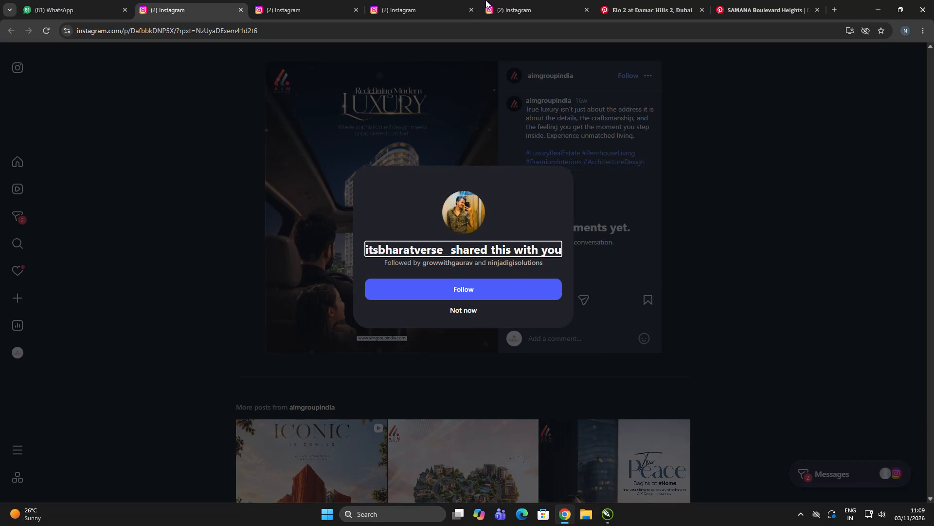
Dismiss the follow prompts on the shared aimgroupindia luxury post and the 3dm.agency Akreya villa post to view their creatives.
left_click(463, 314)
left_click(316, 0)
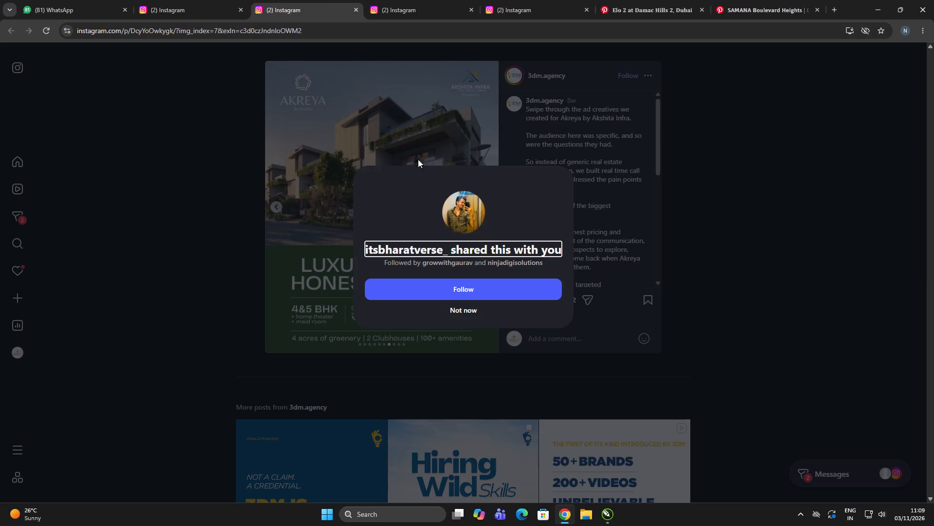
left_click(461, 311)
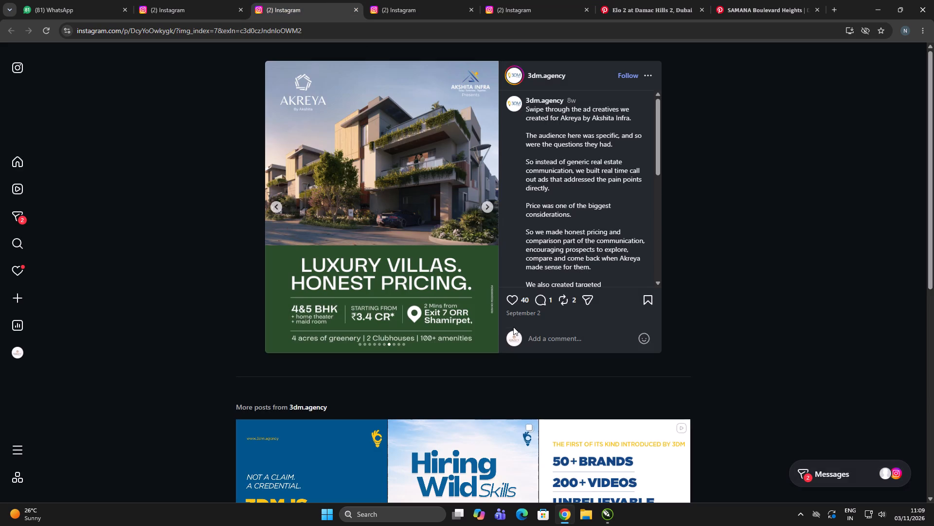
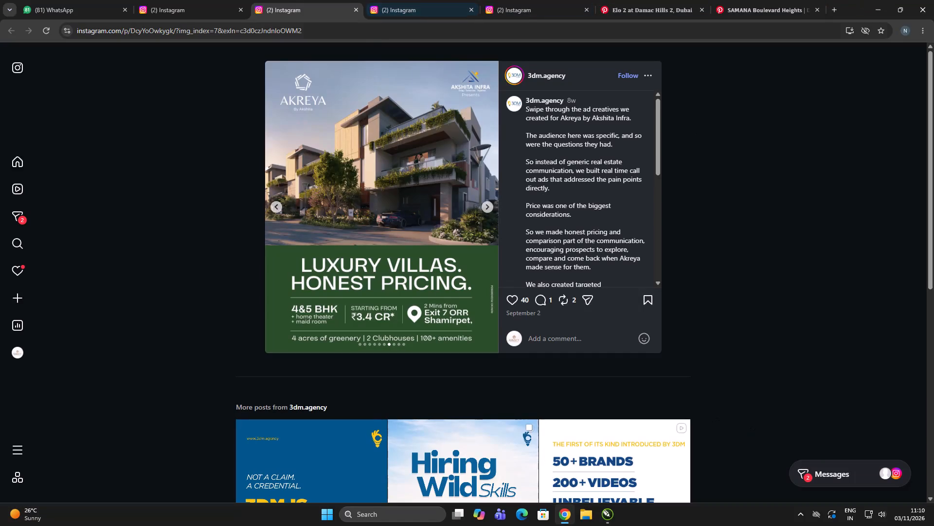
Look through the Akreya ad creatives in the 3dm.agency carousel, back to the "Customisable Luxury Villas" slide.
left_click(485, 204)
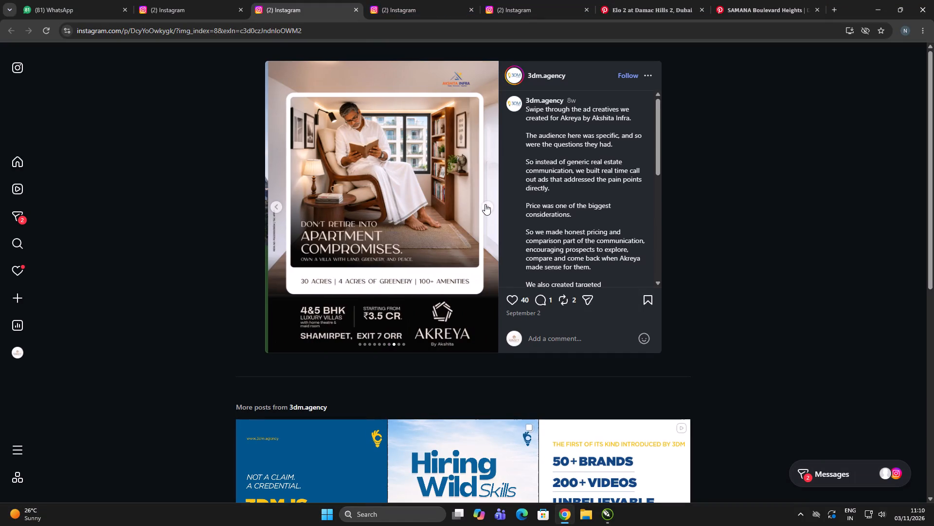
left_click(485, 204)
left_click(485, 204)
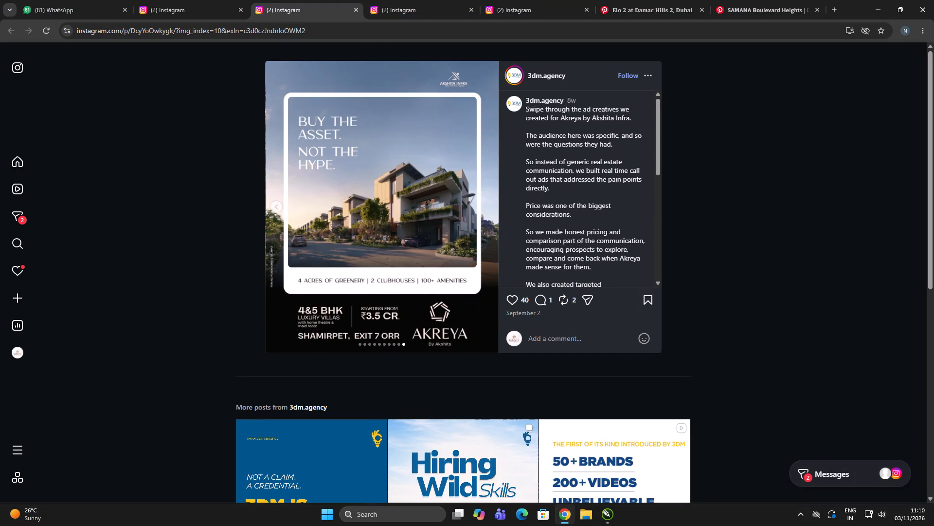
left_click(485, 204)
triple_click(274, 207)
left_click(274, 207)
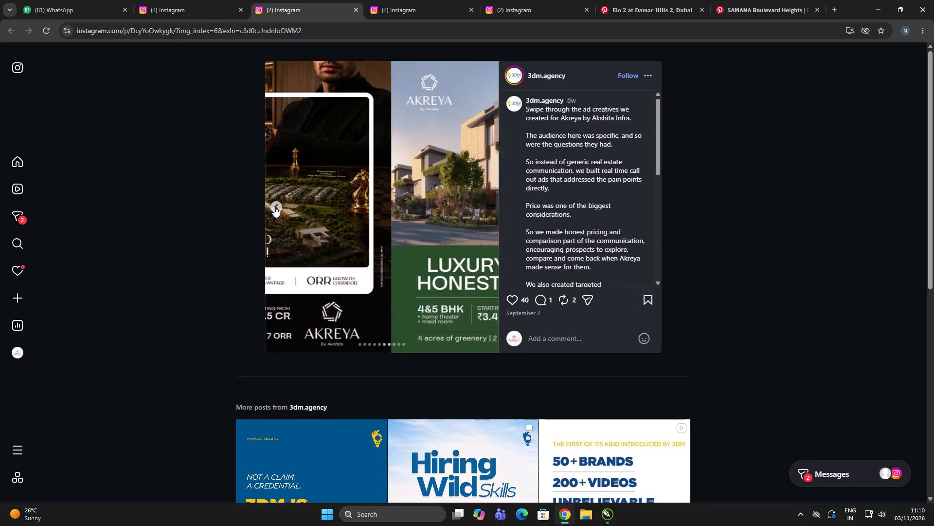
left_click(274, 207)
left_click(274, 207)
left_click(274, 207)
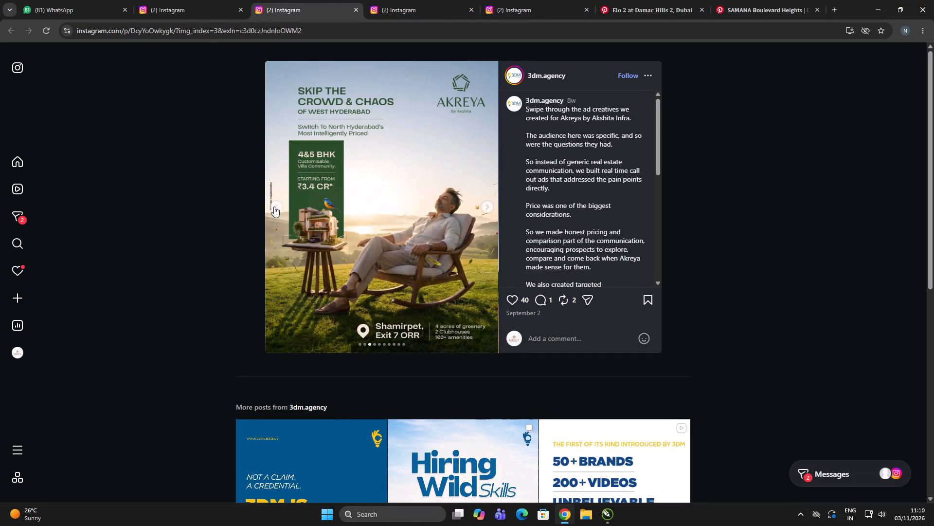
left_click(486, 207)
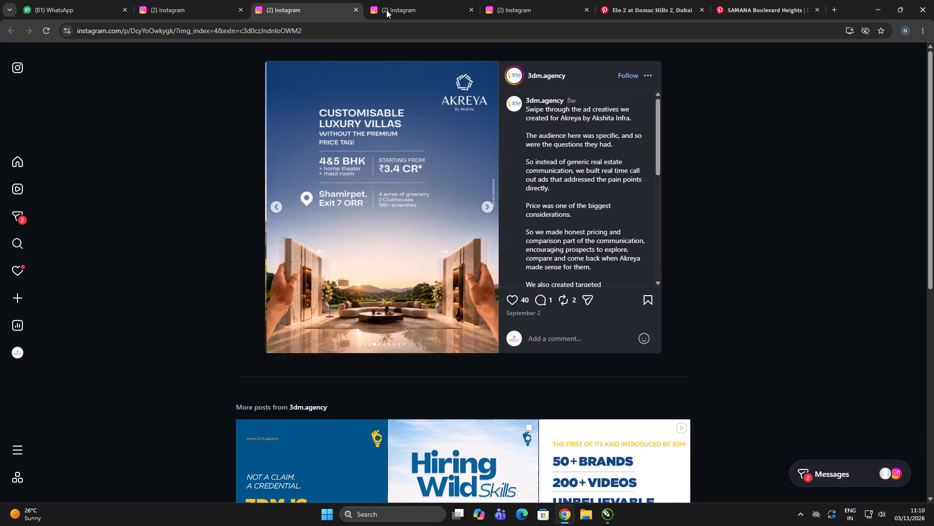
Dismiss the follow prompt on the shared 3dm.agency post for The Valley to view its creative.
left_click(409, 0)
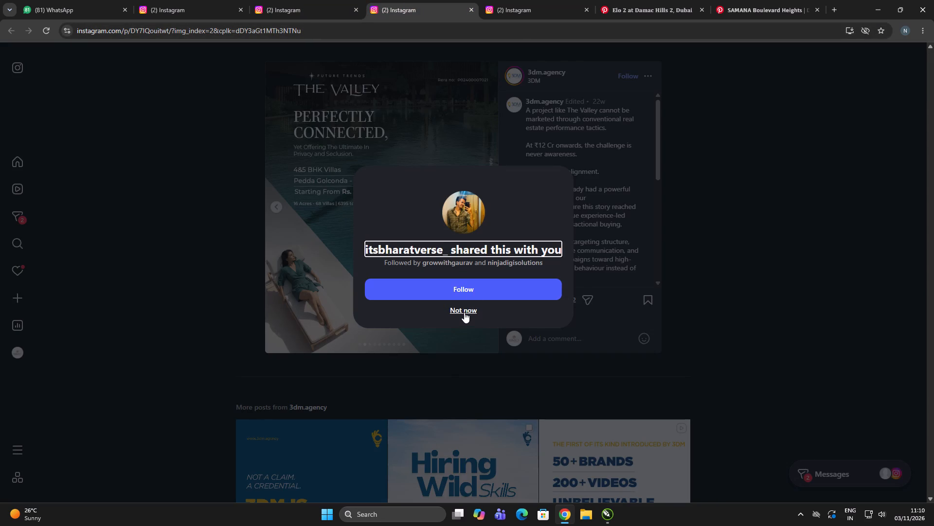
left_click(464, 312)
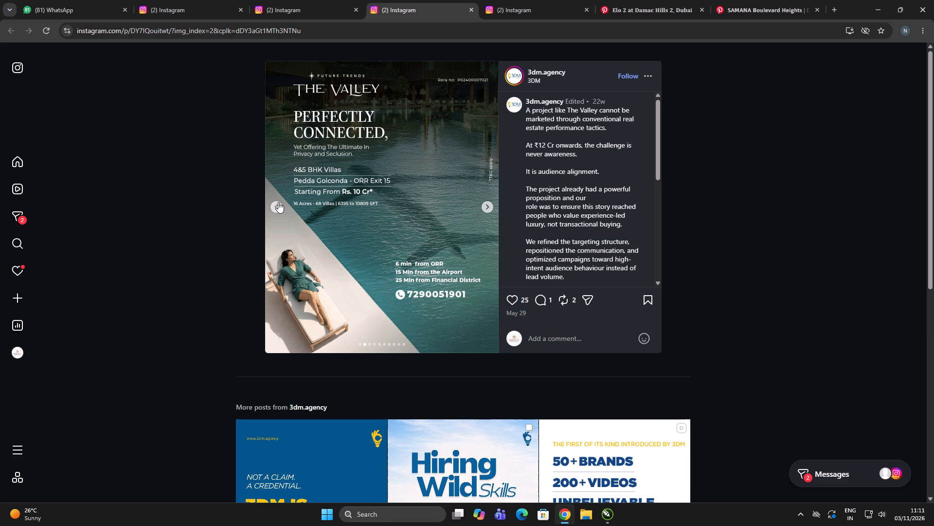
Browse more posts from aimgroupindia, view the "True Peace Begins at #Home" creative, and return to the luxury post.
left_click(287, 0)
left_click(213, 0)
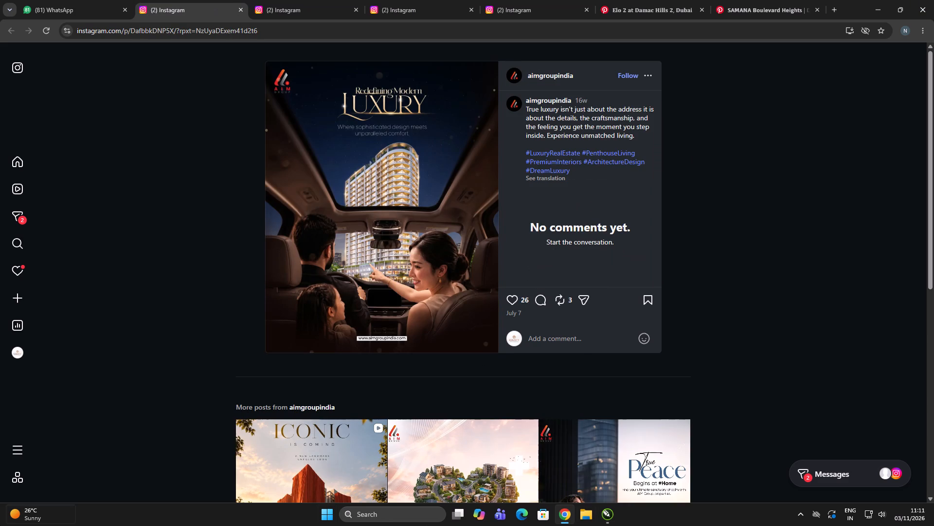
scroll(797, 274, "down", 3)
scroll(532, 375, "down", 4)
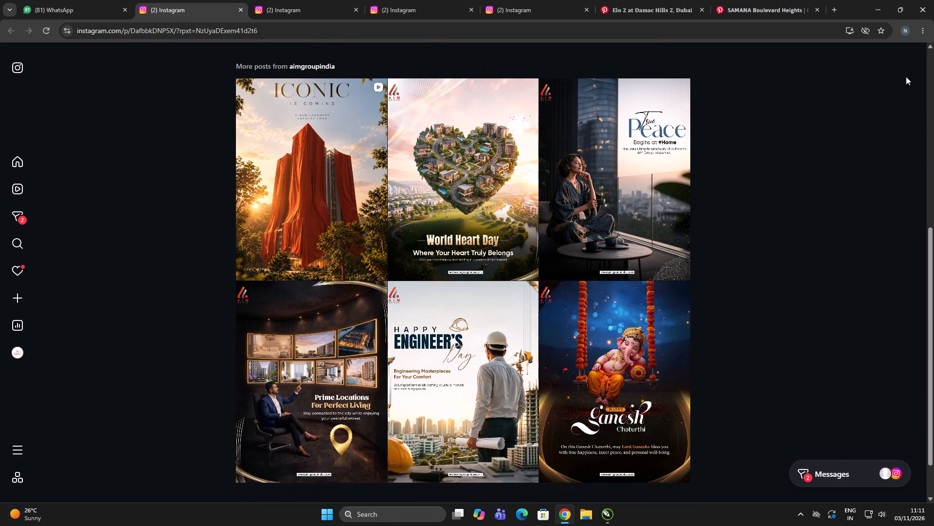
left_click(626, 239)
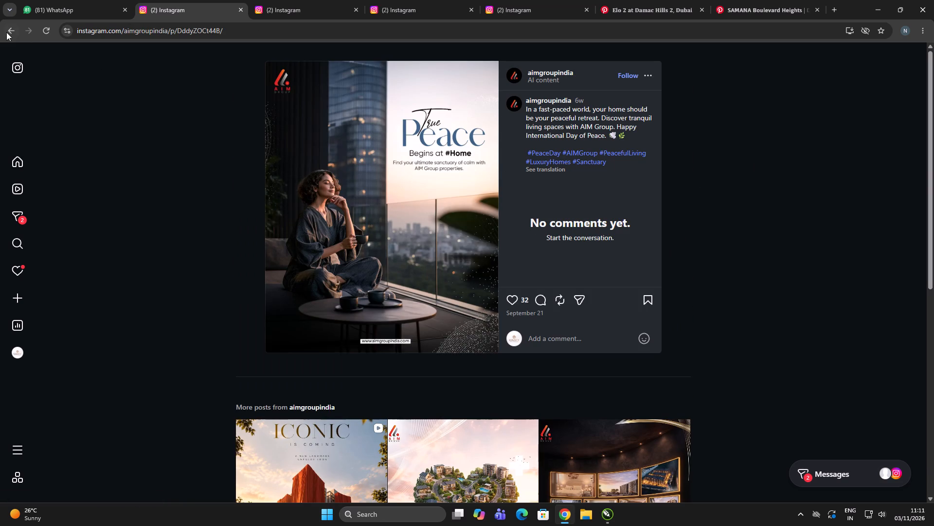
left_click(6, 32)
Find the source image of aimgroupindia's "Redefining Modern Luxury" creative in the page code, open it separately, and save it as a WEBP file.
scroll(395, 199, "up", 5)
right_click(359, 161)
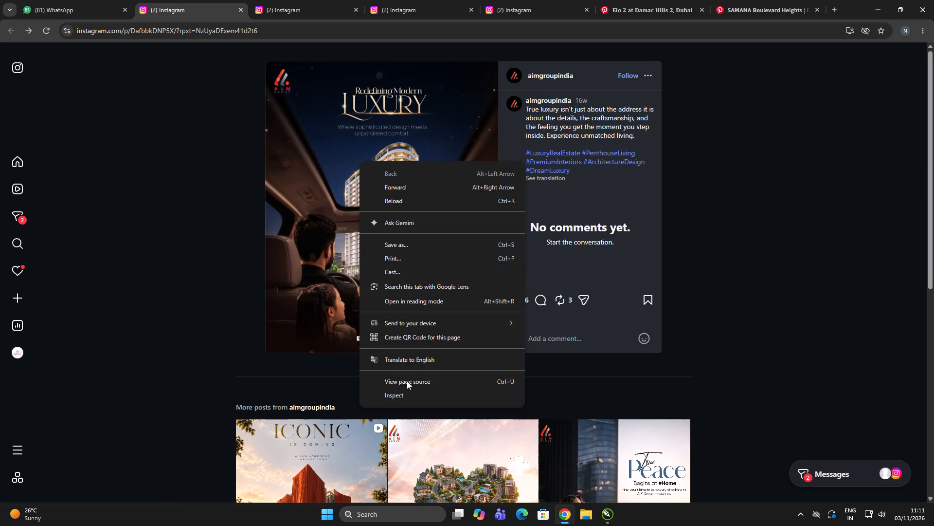
left_click(401, 391)
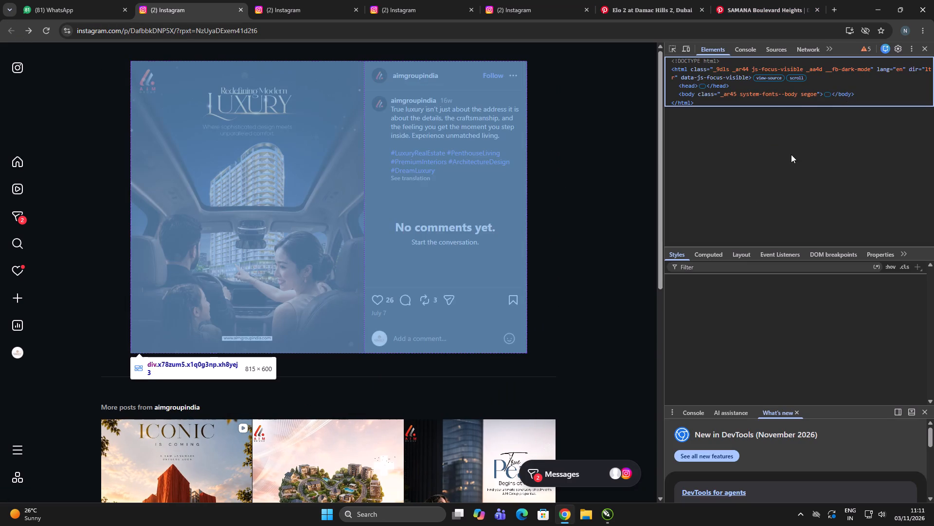
left_click(818, 134)
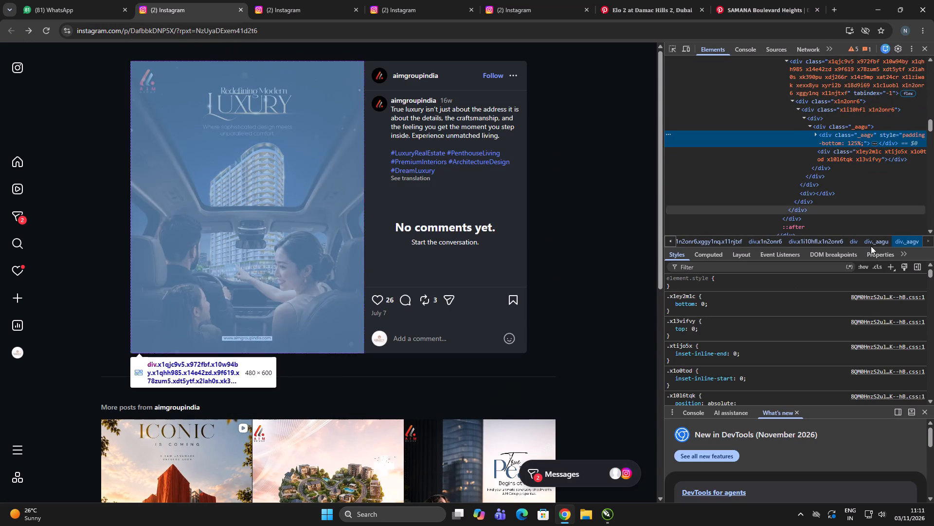
left_click(816, 133)
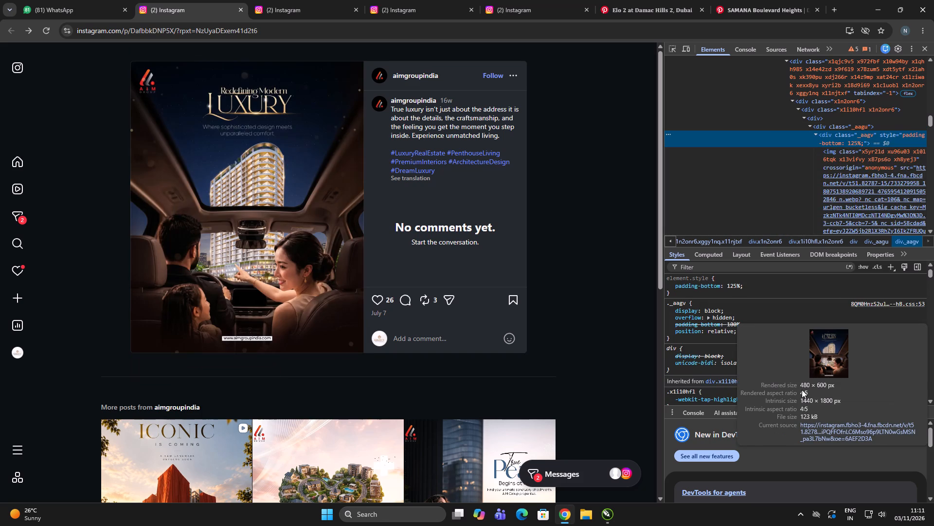
left_click(822, 429)
right_click(413, 175)
left_click(455, 202)
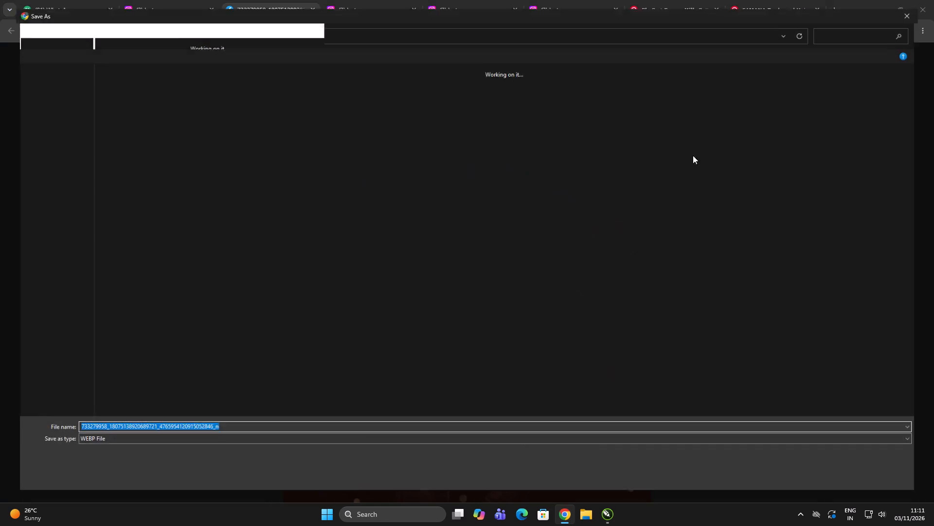
left_click(853, 482)
Extract the source image of the Akreya "Customisable Luxury Villas" creative from the page code and save it as a JPG in Downloads.
left_click(389, 0)
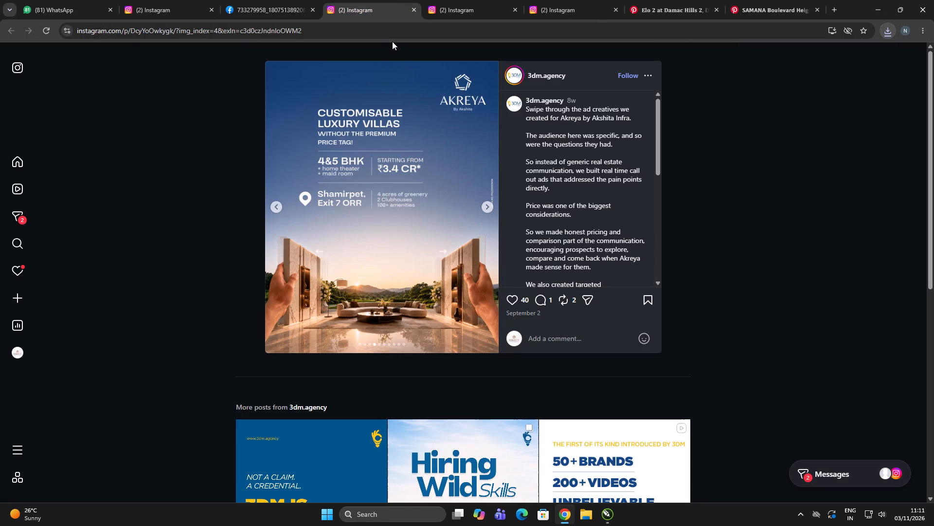
right_click(348, 122)
left_click(388, 357)
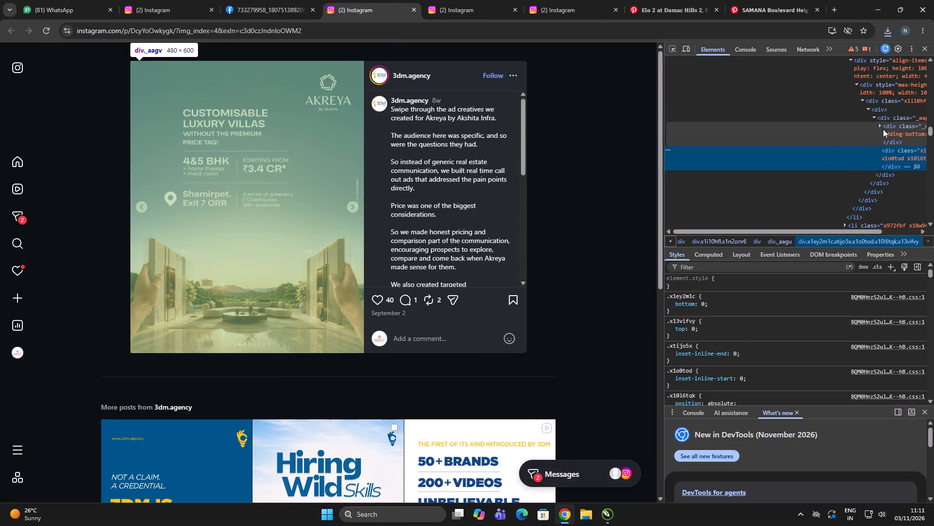
left_click(880, 124)
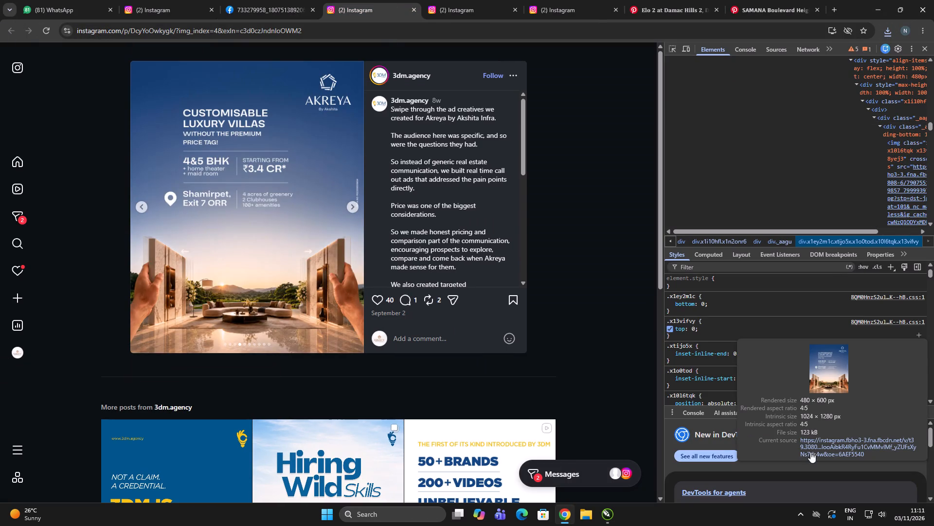
left_click(852, 442)
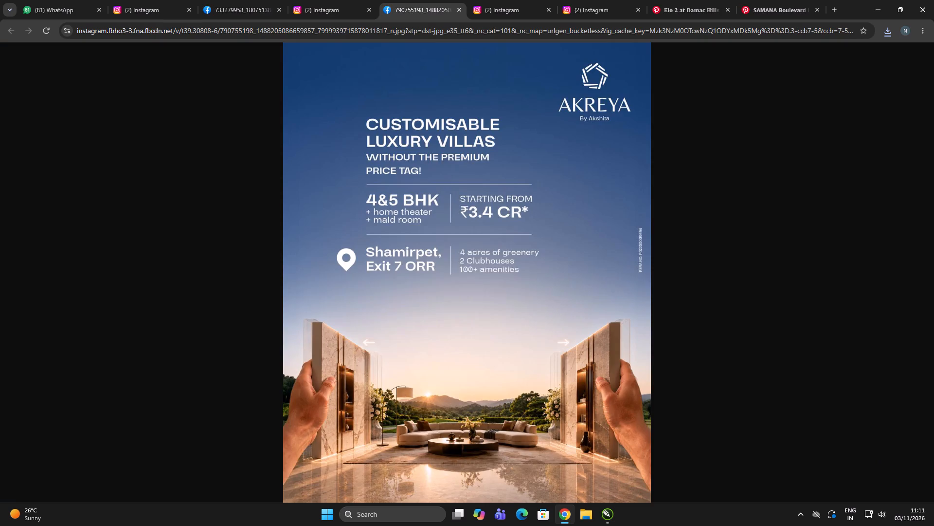
right_click_drag(396, 198, 402, 198)
left_click(448, 219)
left_click(852, 485)
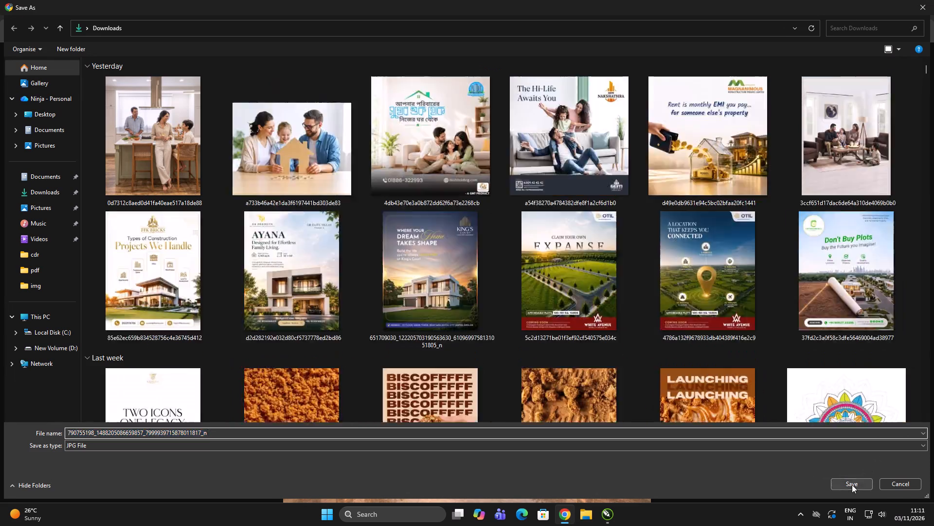
Go back to Akreya's "Hyderabad Living Without City Chaos" creative, extract its source image from the page code, and save it as a JPG in Downloads.
left_click(499, 0)
left_click(343, 0)
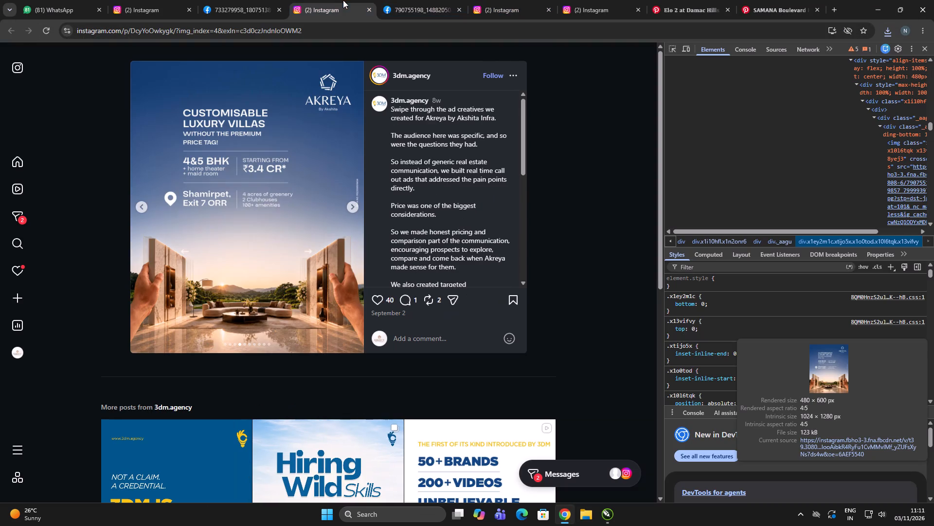
left_click(144, 211)
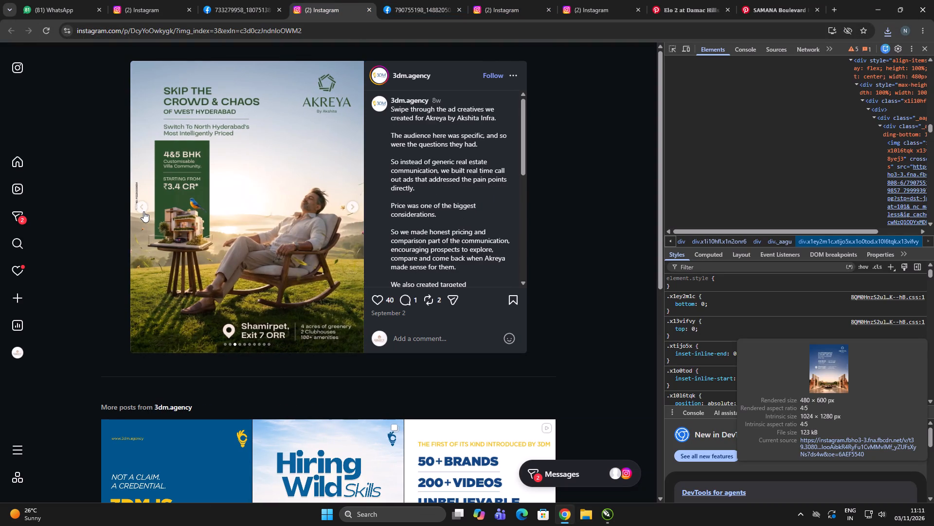
left_click(142, 210)
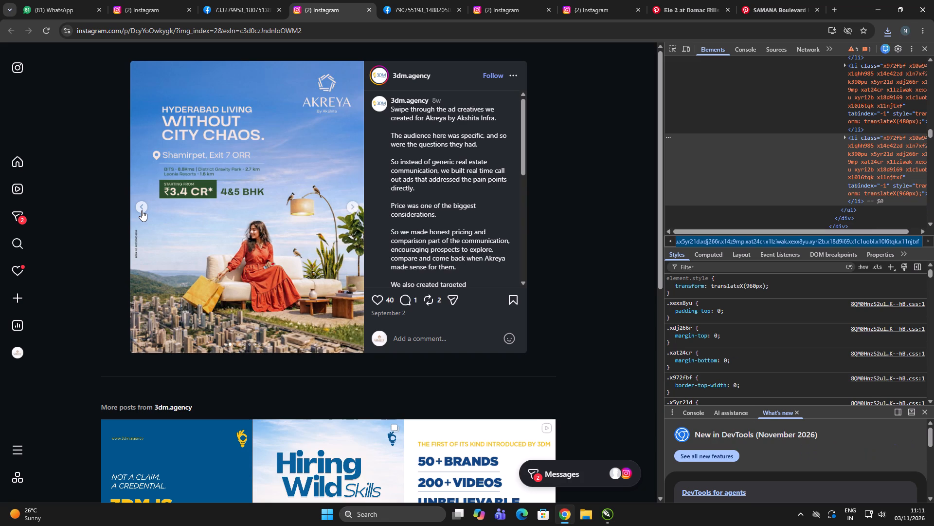
right_click(215, 166)
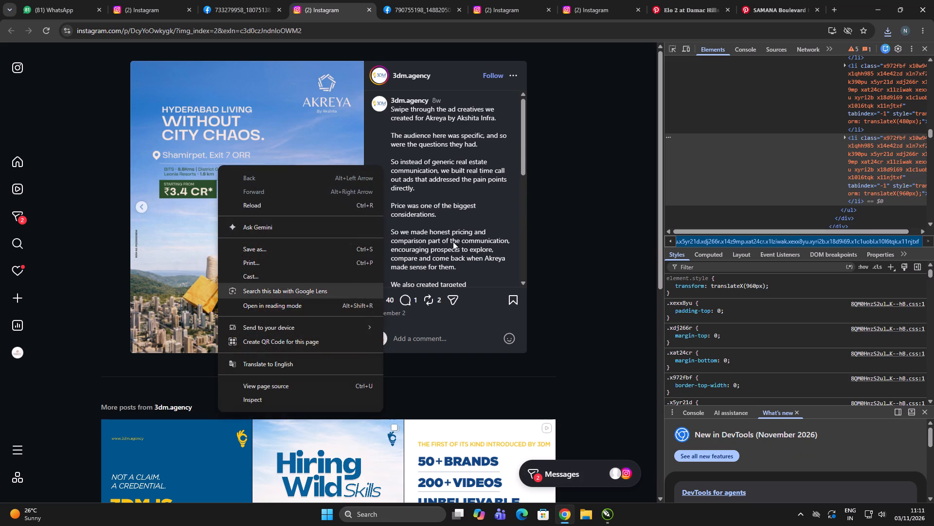
left_click(924, 49)
right_click(165, 124)
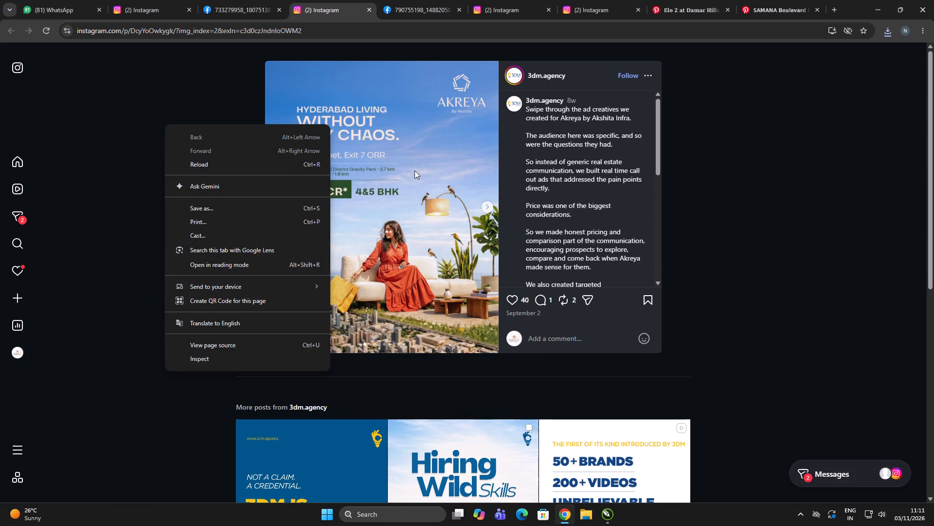
right_click(381, 94)
left_click(418, 329)
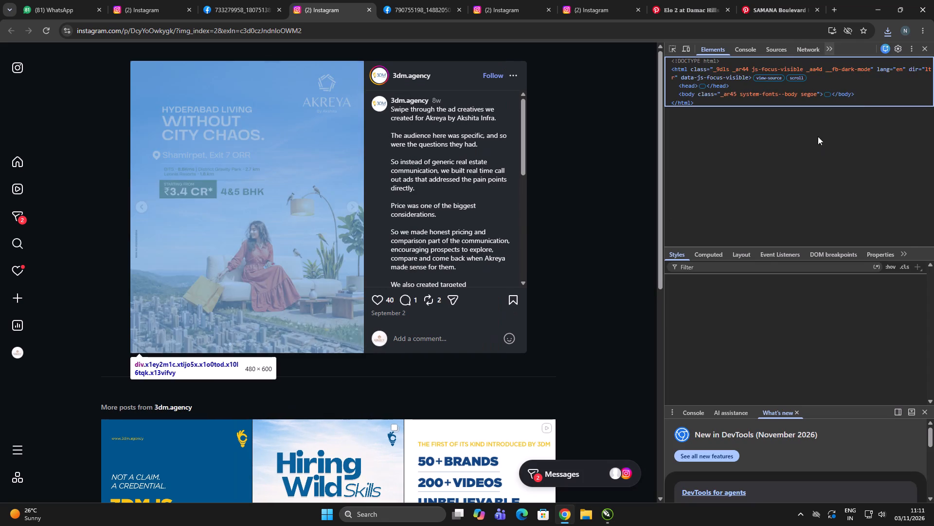
left_click(878, 126)
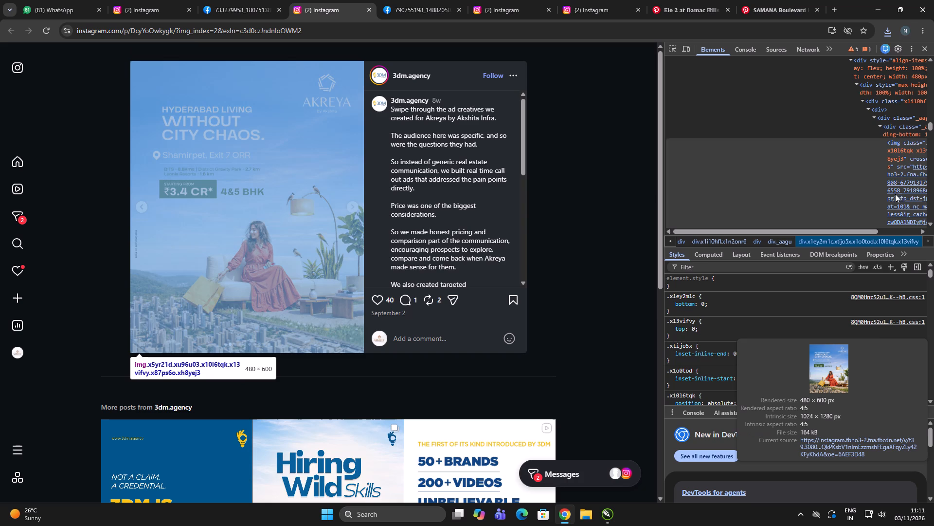
left_click(830, 440)
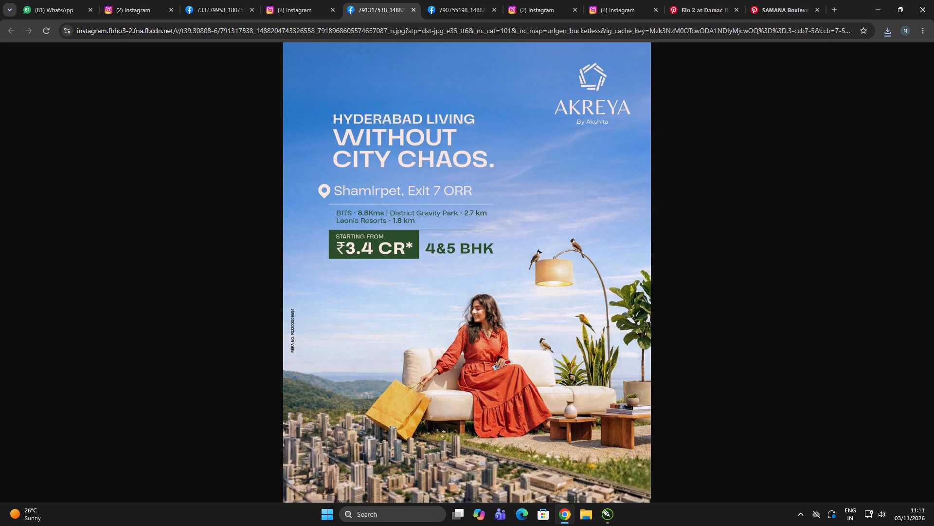
right_click(348, 105)
left_click(403, 130)
left_click(842, 477)
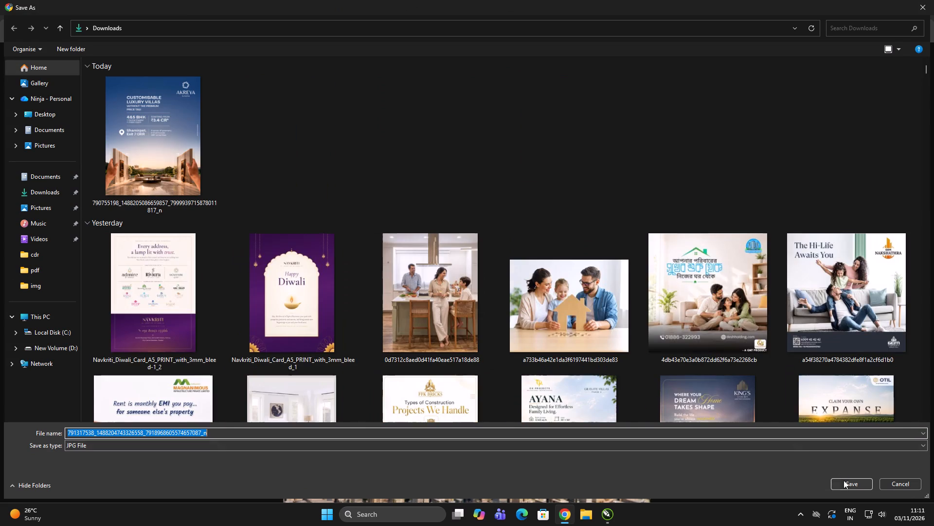
left_click(846, 483)
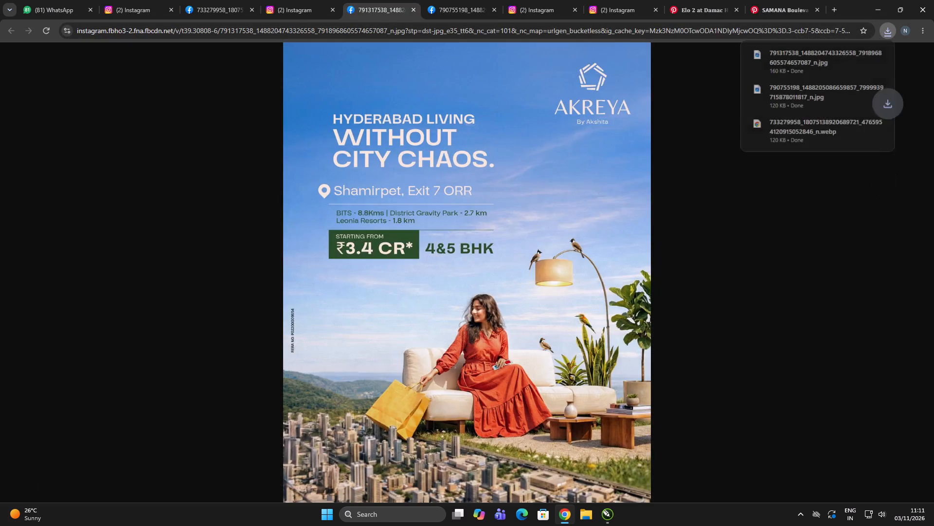
Extract the source image of The Valley's "Perfectly Connected" creative from the page code and save the full image.
left_click(445, 0)
left_click(538, 0)
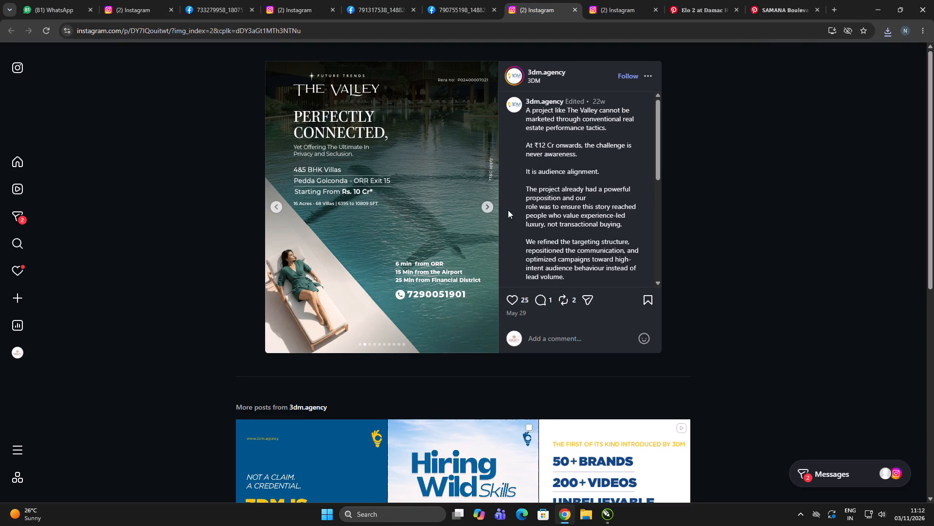
right_click(354, 173)
left_click(402, 408)
left_click(880, 125)
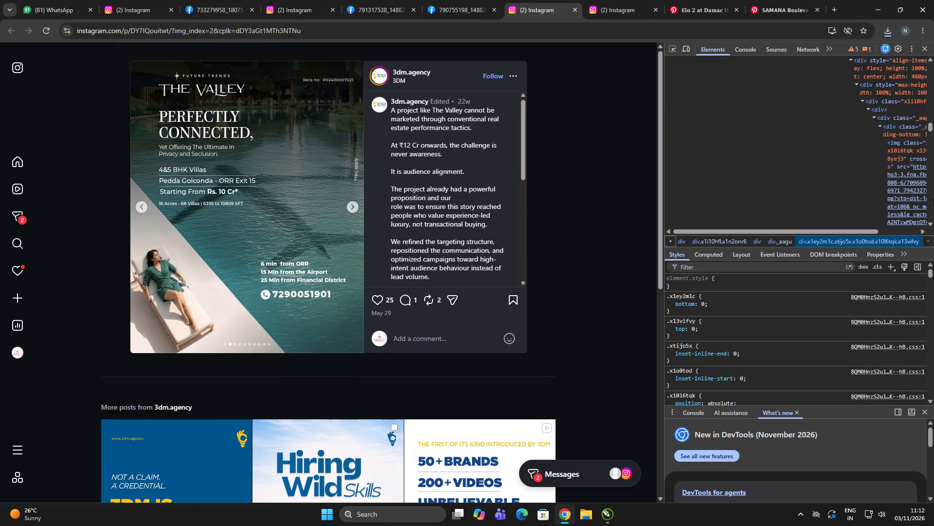
left_click(850, 453)
right_click(484, 174)
left_click(515, 196)
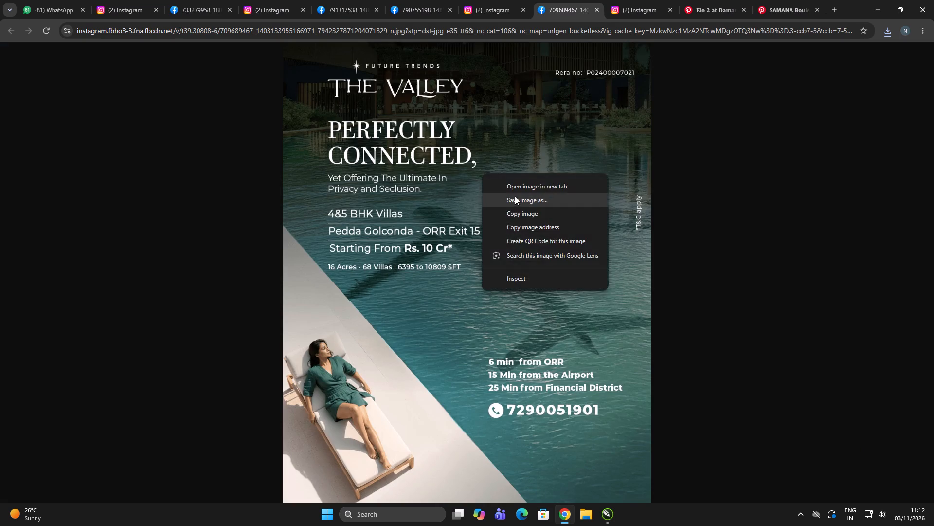
left_click(857, 486)
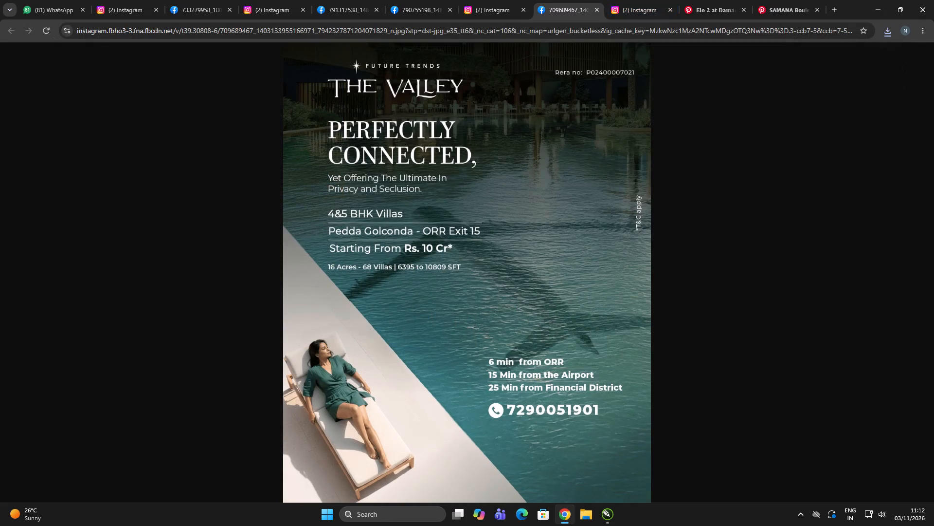
In 3dm.agency's carousel, find The Valley's "Where Your Success" creative, extract its source image from the page code, and save it as a JPG in Downloads.
left_click(490, 0)
left_click(143, 207)
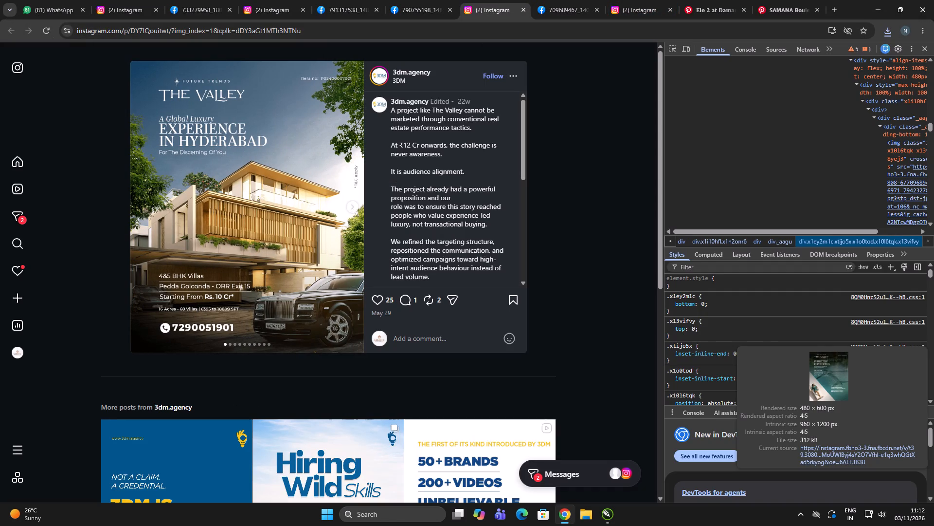
left_click(354, 210)
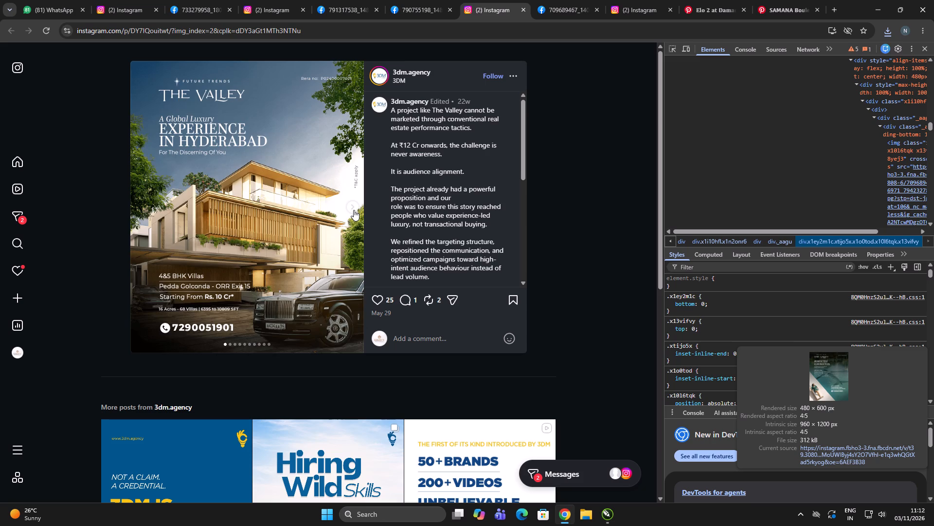
left_click(354, 210)
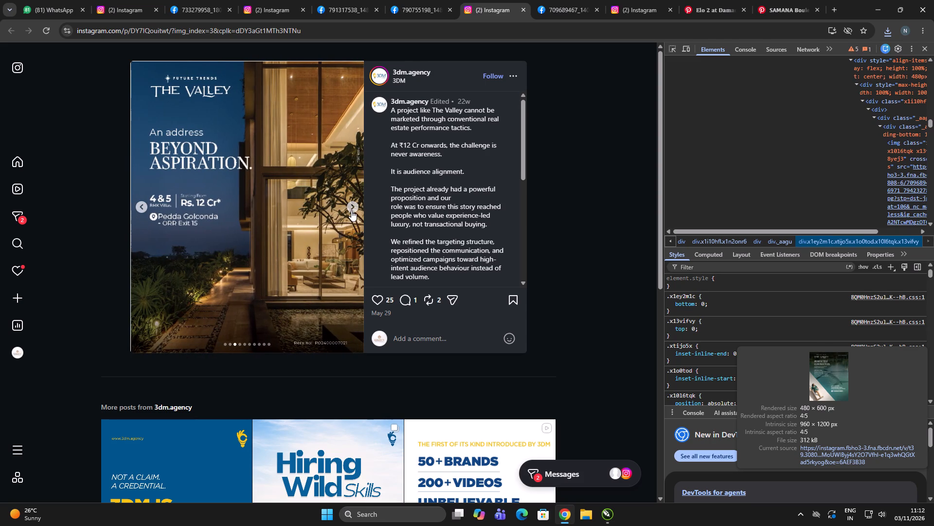
left_click(351, 210)
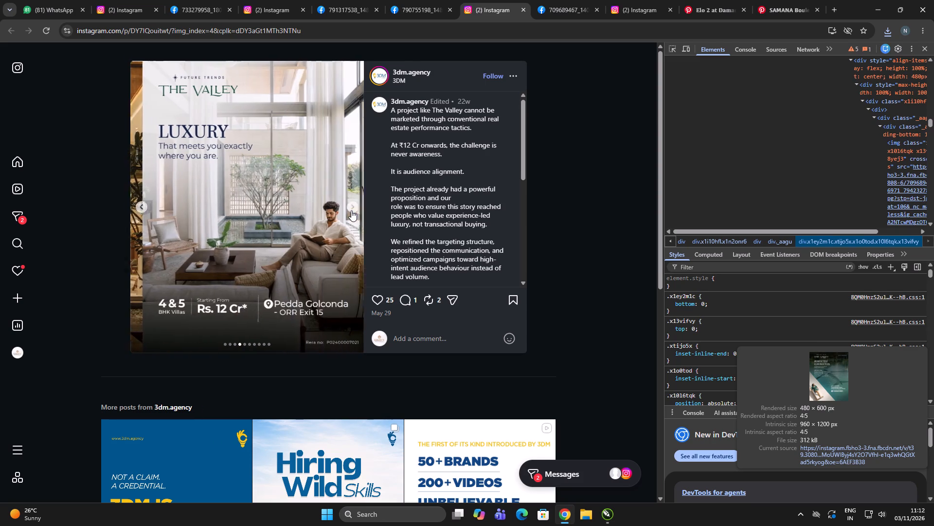
left_click(350, 210)
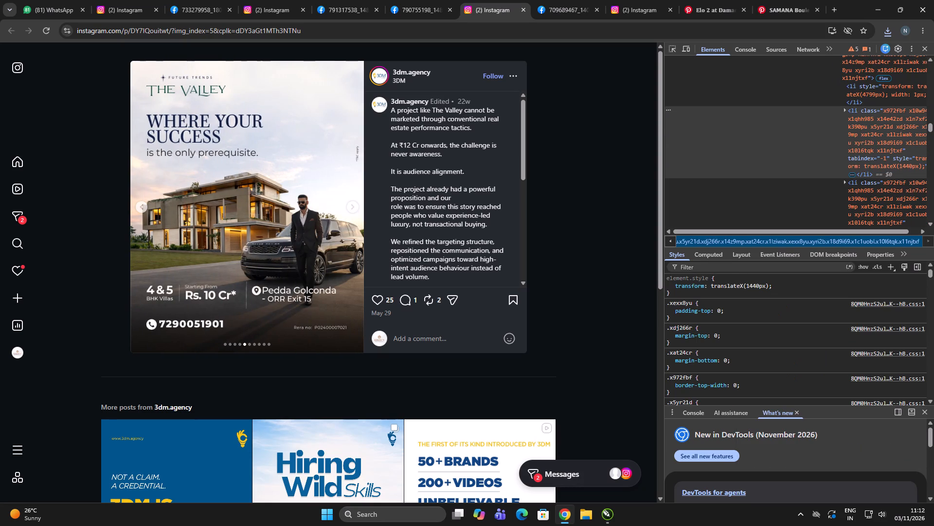
right_click(235, 172)
left_click(271, 408)
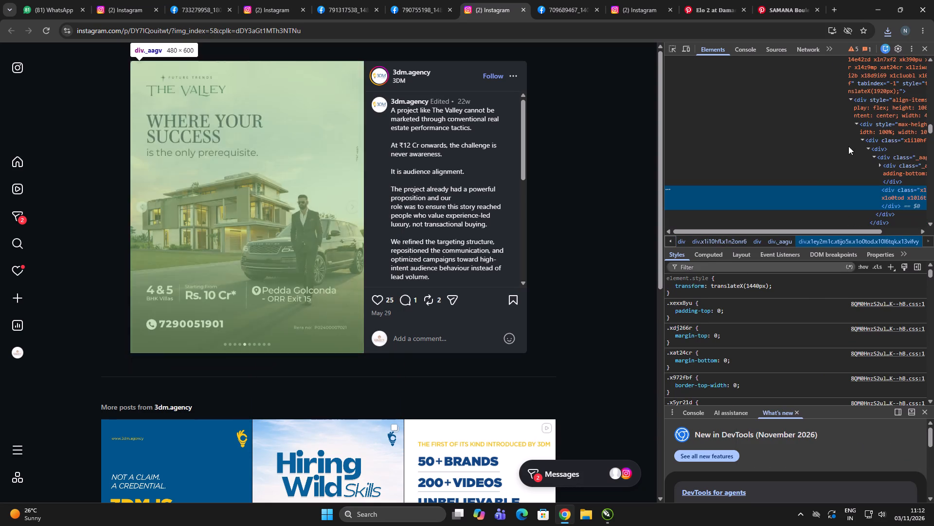
left_click(882, 166)
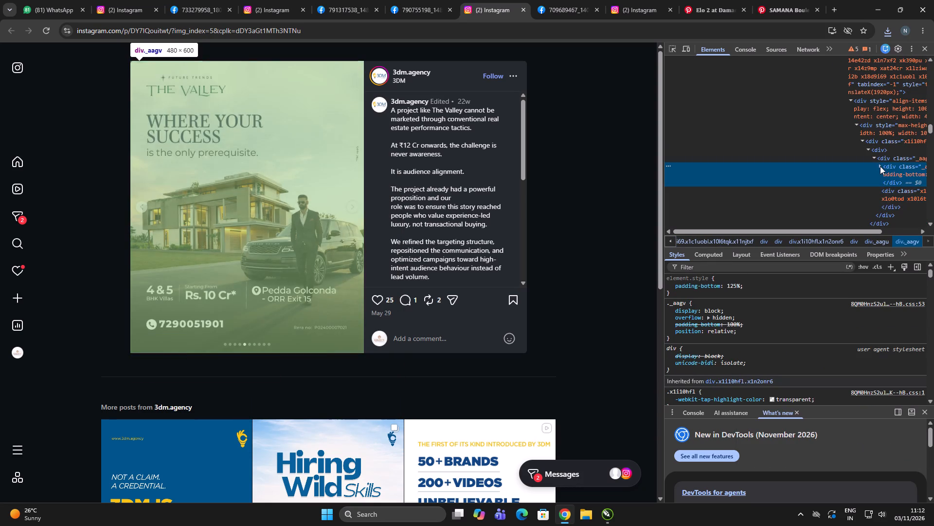
left_click(880, 166)
left_click(862, 187)
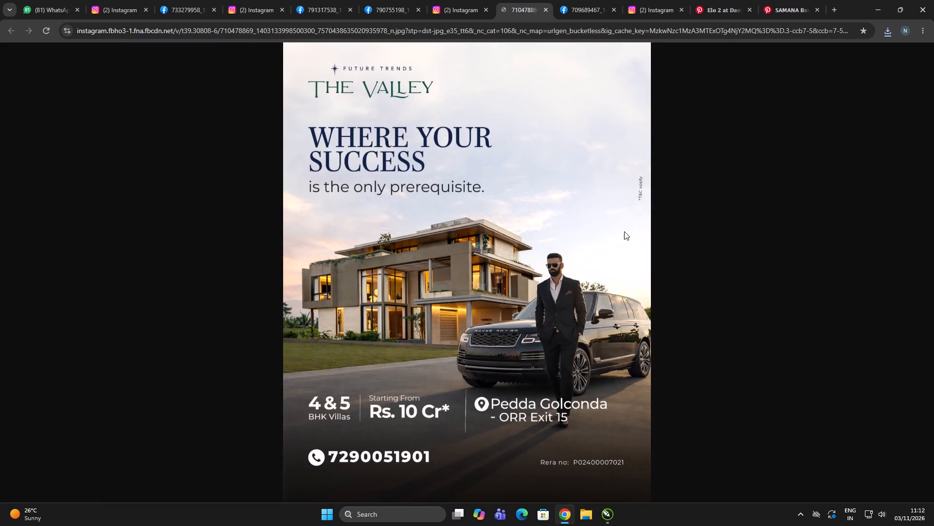
right_click(375, 110)
left_click(418, 138)
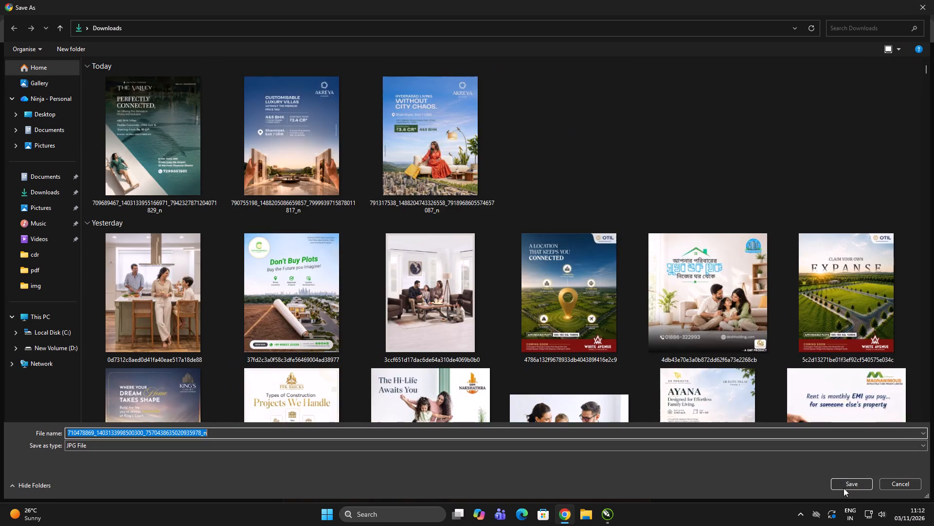
left_click(844, 484)
Extract the source image of The Valley's "A Corner of the World" creative from the page code and save it as a JPG in Downloads.
left_click(448, 0)
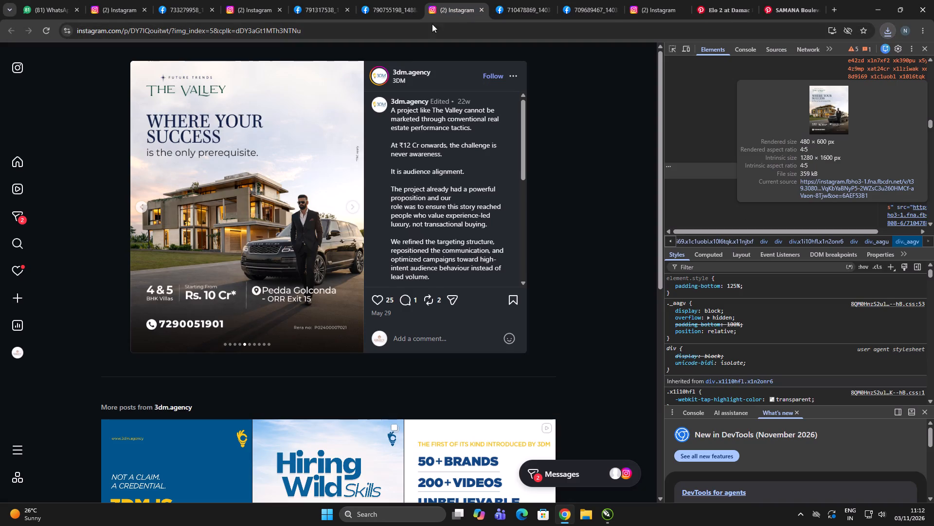
left_click(353, 206)
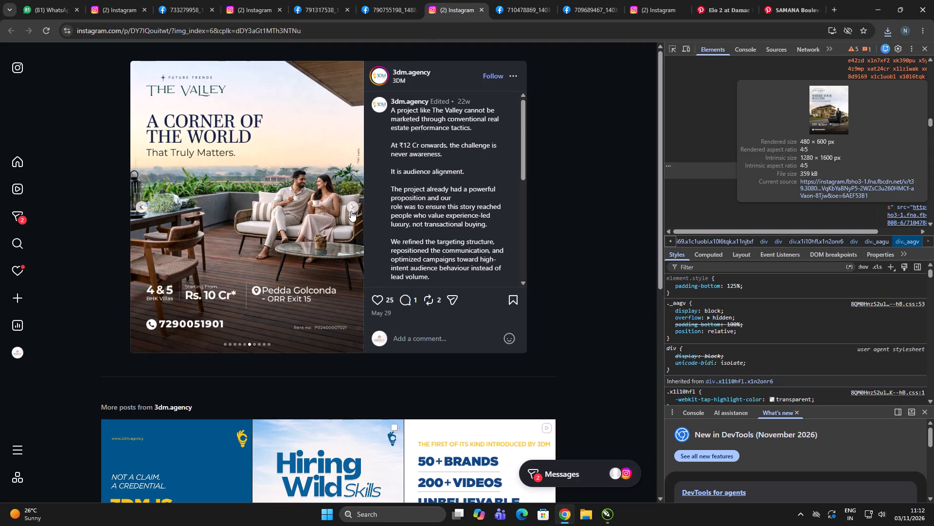
right_click(241, 174)
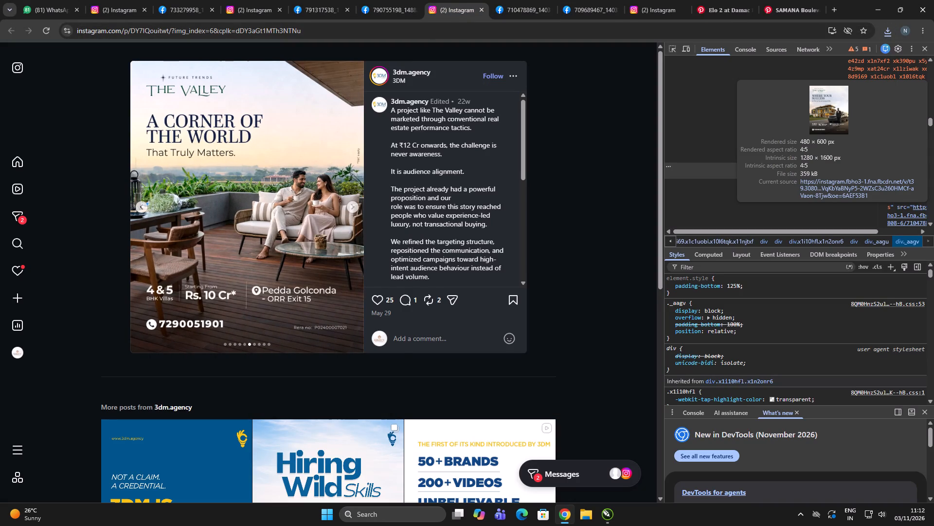
left_click(924, 48)
right_click(371, 161)
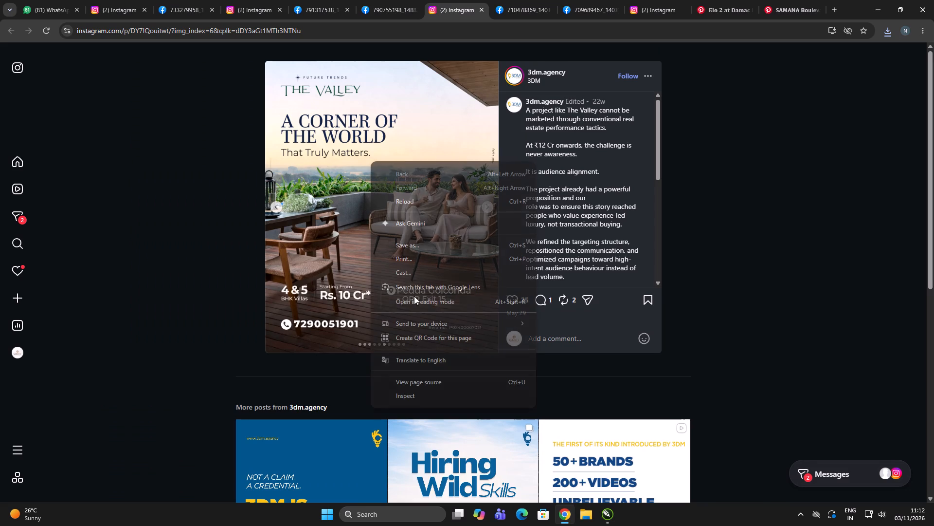
left_click(397, 396)
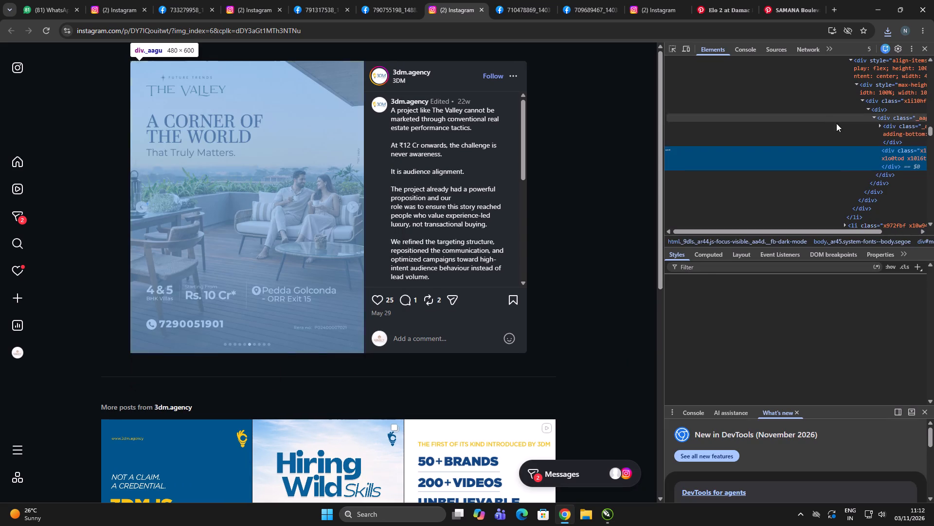
left_click(880, 128)
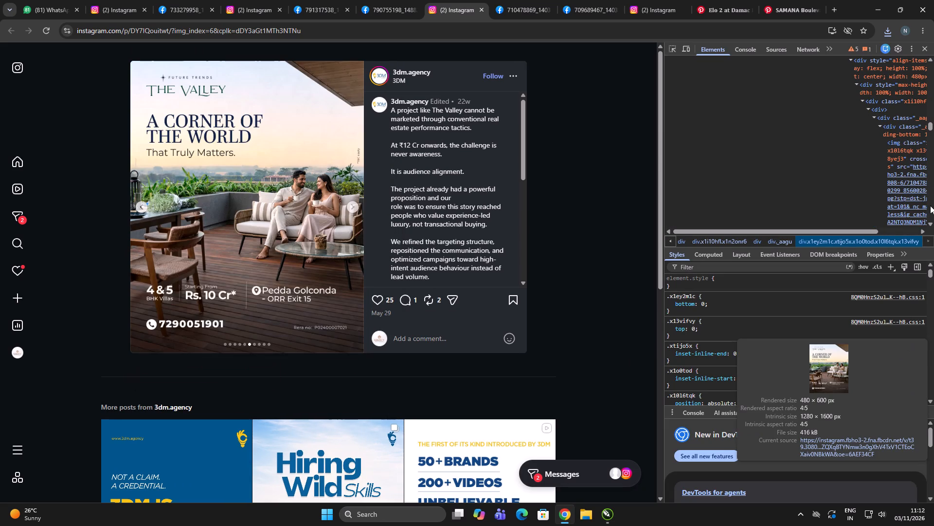
left_click(861, 448)
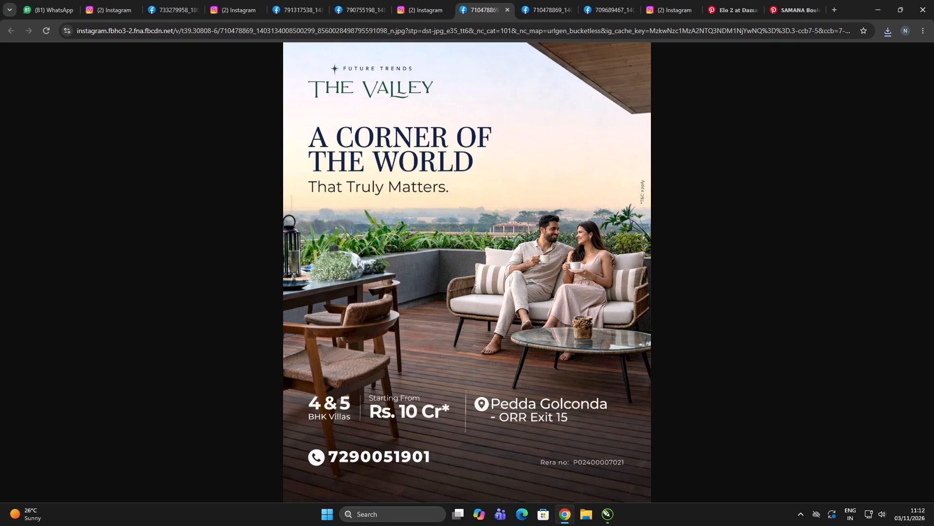
right_click(376, 172)
left_click(422, 199)
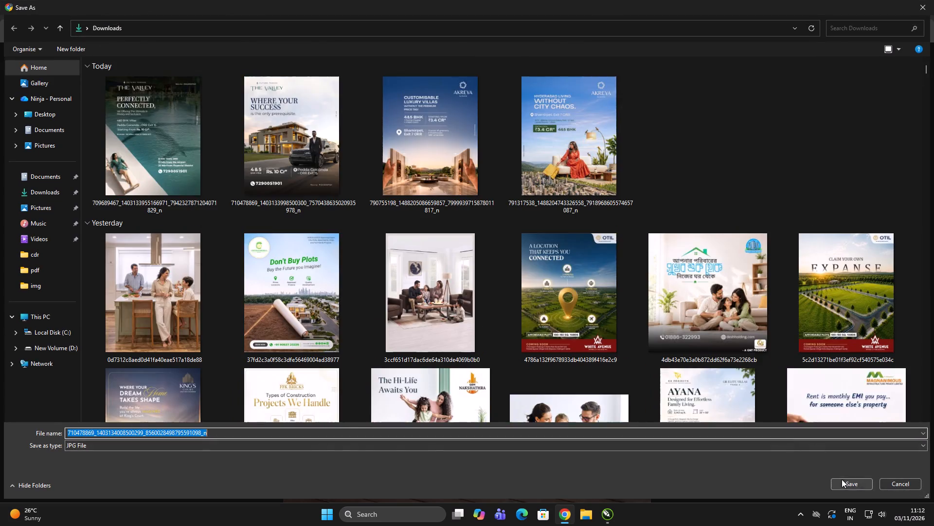
left_click(842, 479)
Return to 3dm.agency's post, view the carousel slide after "A Corner of the World", and close the page code inspector.
left_click(426, 0)
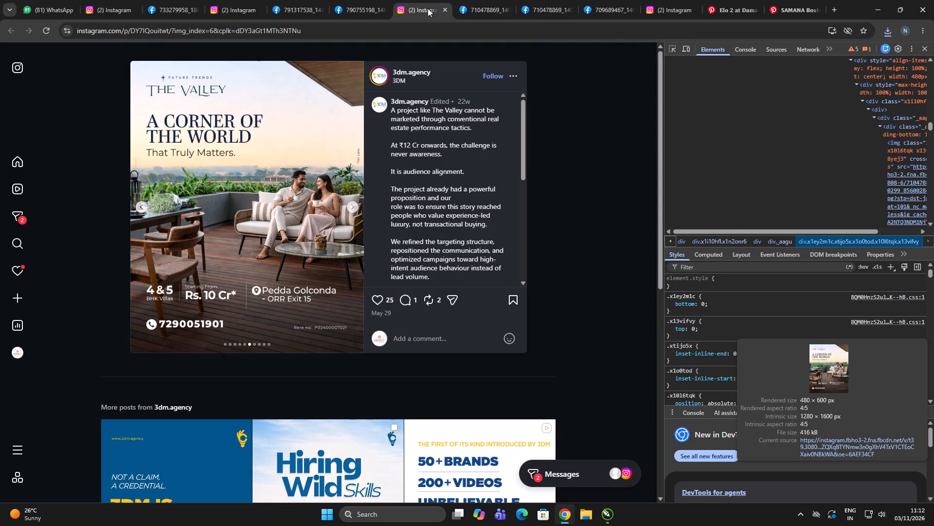
left_click(352, 206)
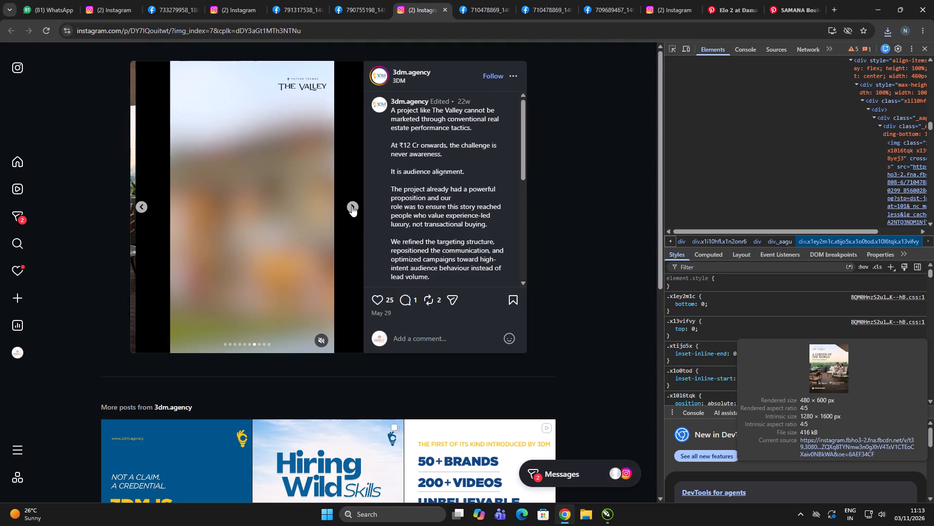
left_click(598, 114)
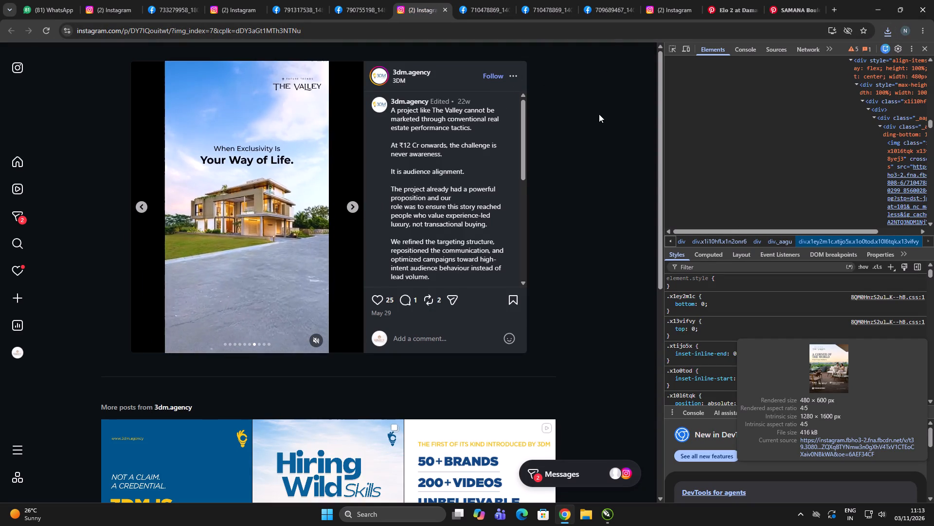
left_click(553, 115)
left_click(924, 50)
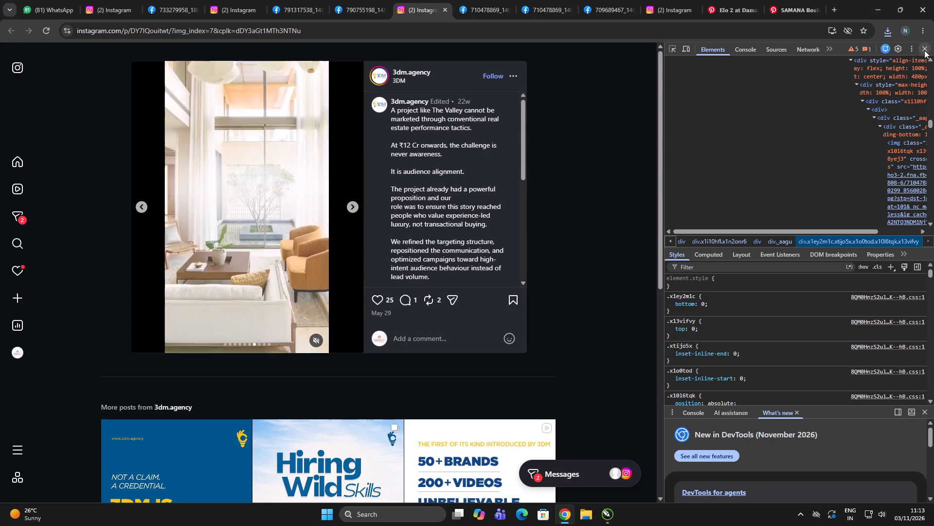
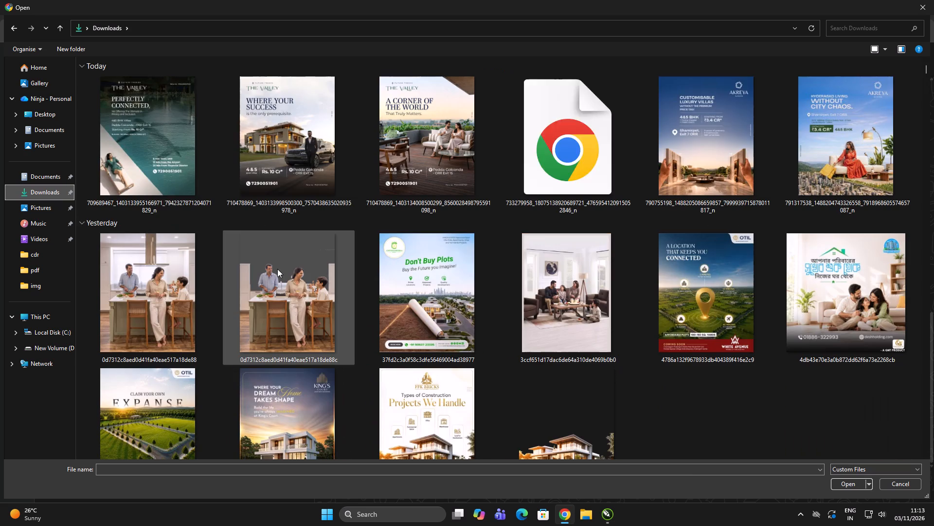
Select the three downloaded The Valley creatives and the two Akreya villa ads together in the Downloads folder for upload.
left_click(108, 167)
left_click(270, 165, "shift")
left_click(433, 154, "shift")
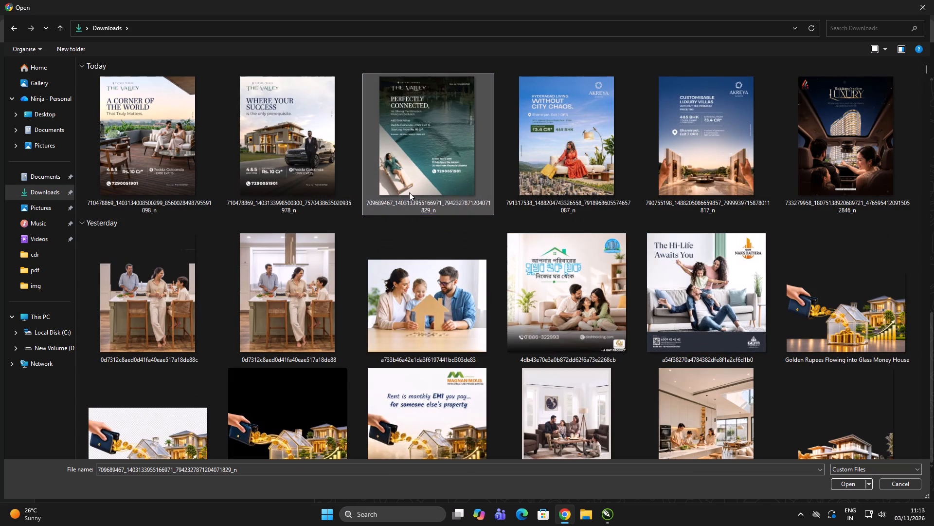
left_click(189, 169)
left_click(291, 160, "ctrl")
left_click(441, 159, "ctrl")
left_click(546, 153, "ctrl")
left_click(683, 151, "ctrl")
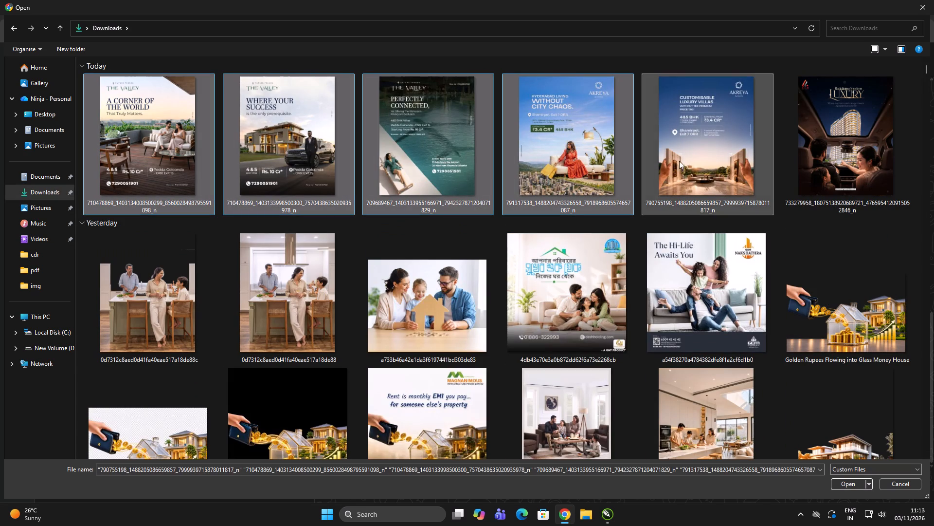
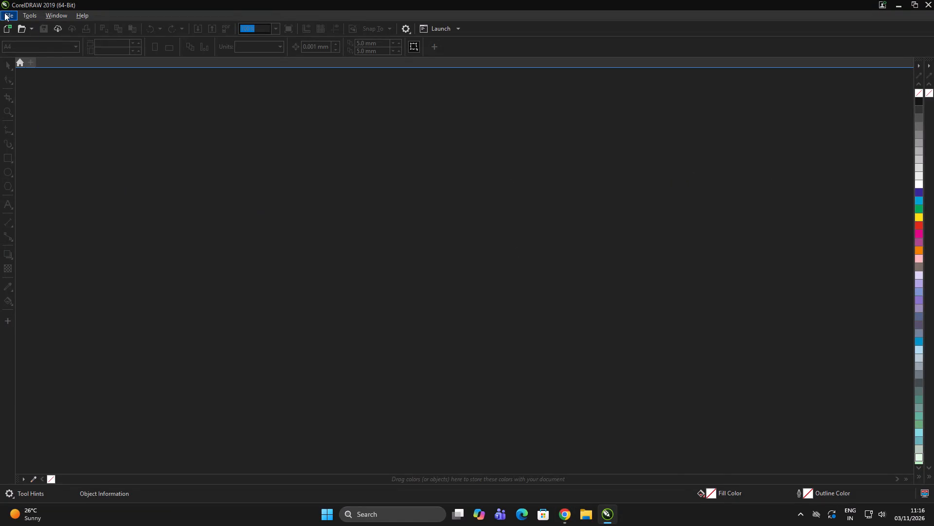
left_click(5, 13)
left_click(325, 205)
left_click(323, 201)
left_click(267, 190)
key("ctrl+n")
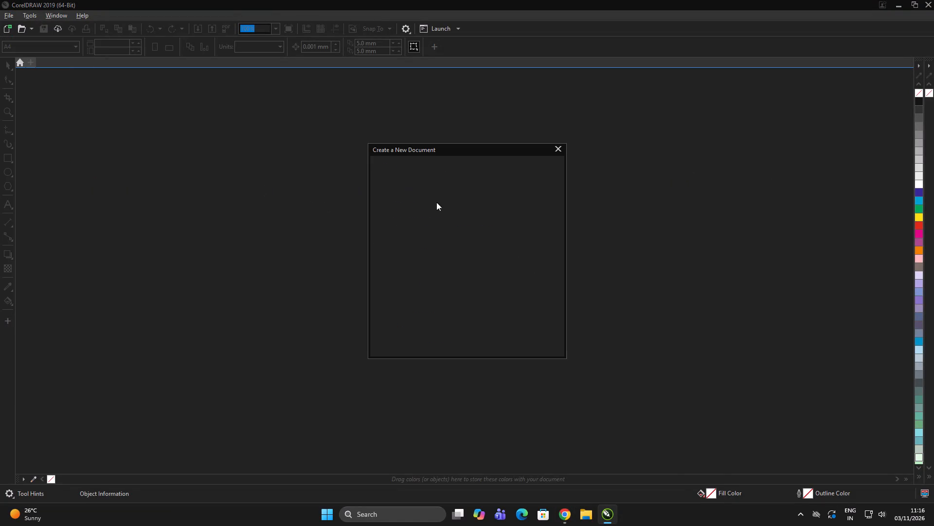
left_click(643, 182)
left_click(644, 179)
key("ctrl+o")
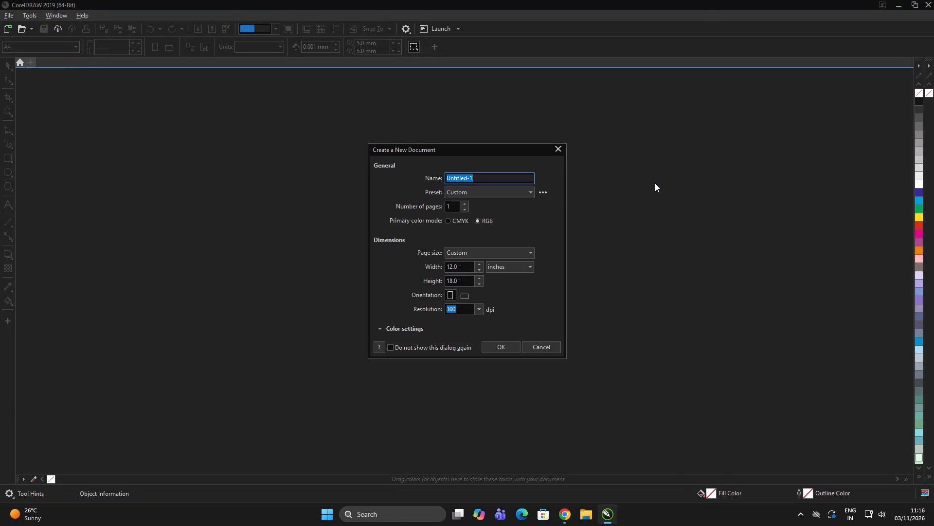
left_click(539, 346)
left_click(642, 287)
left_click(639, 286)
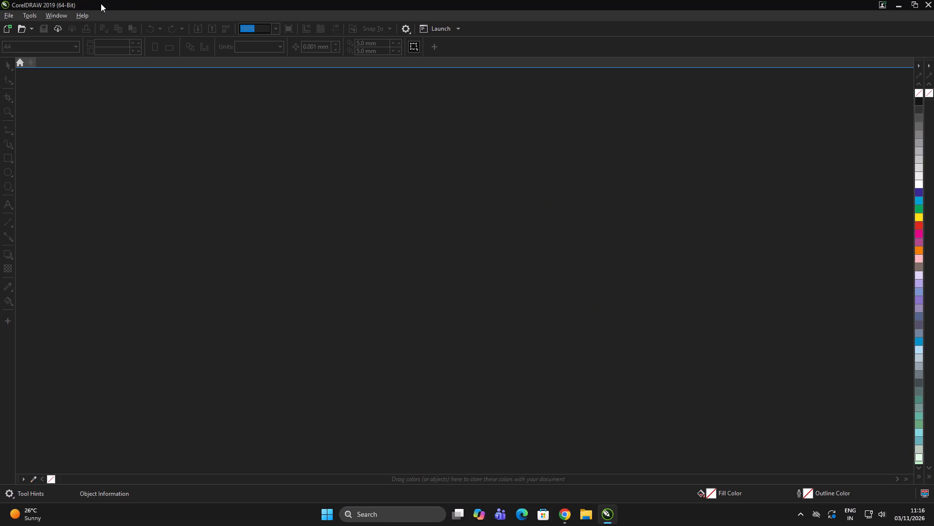
Browse for a drawing to open in the Bharat Data > Navkriti > cdr folder on drive D.
left_click(7, 17)
left_click(16, 46)
scroll(348, 254, "down", 18)
left_click(233, 400)
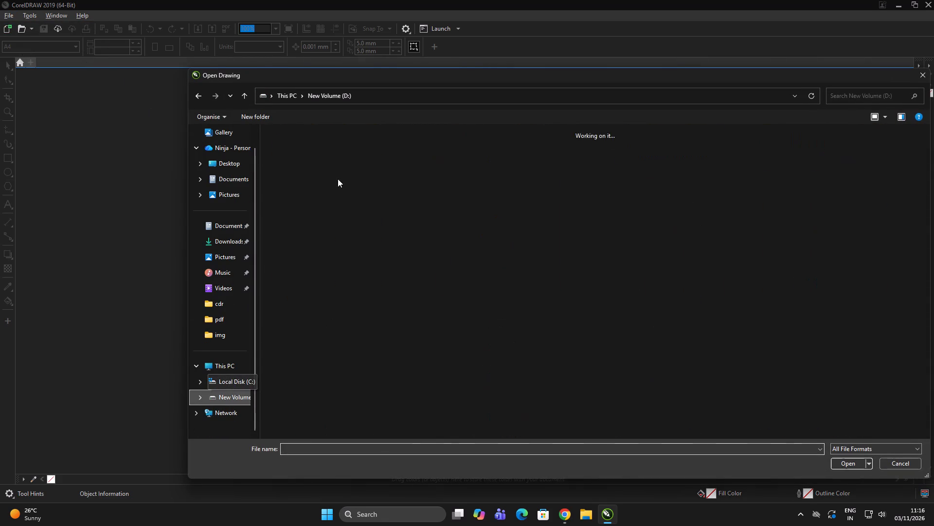
double_click(286, 153)
left_click(330, 219)
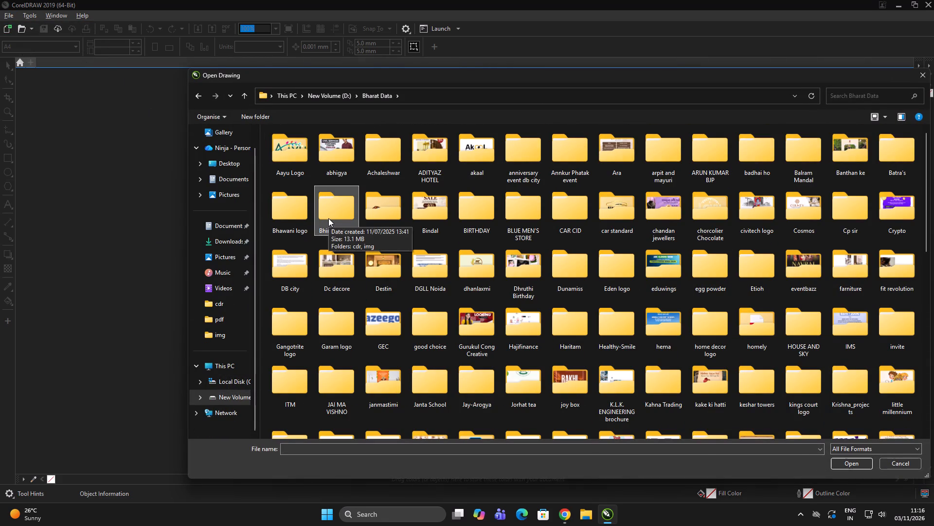
type("nav")
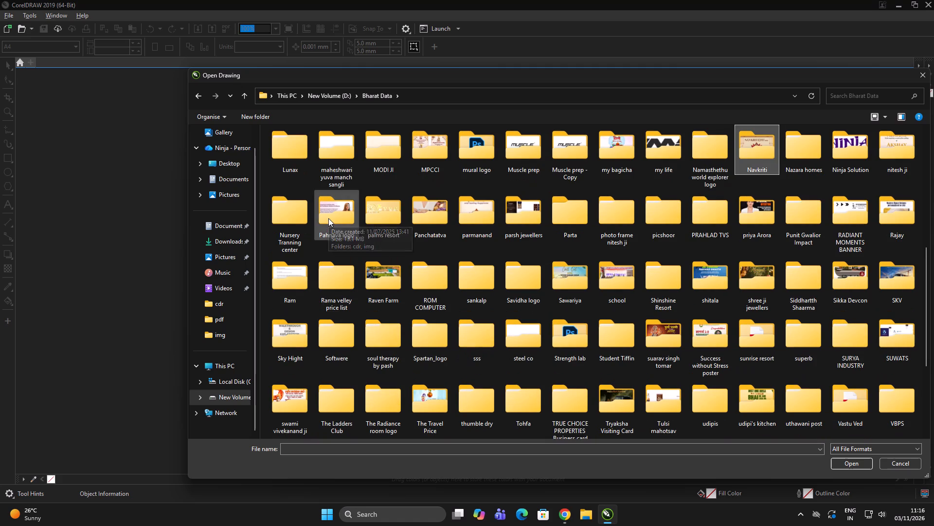
double_click(759, 152)
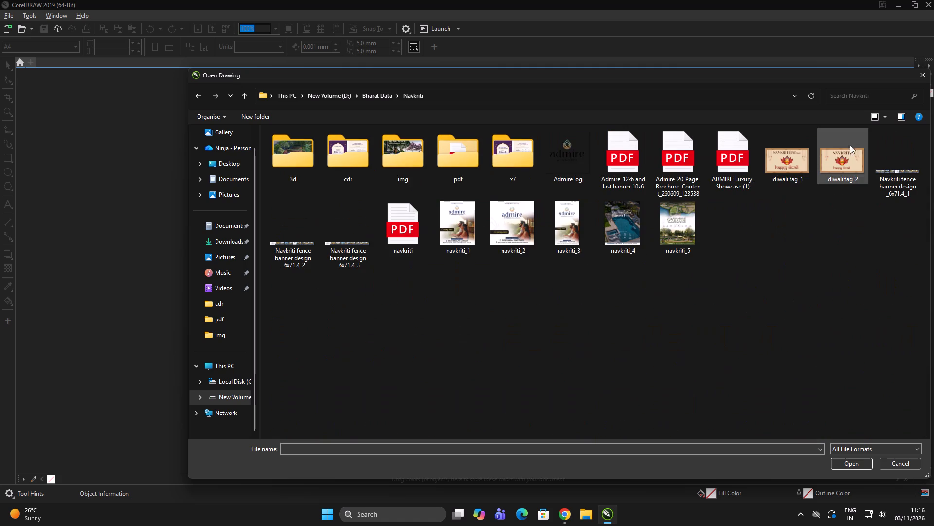
double_click(350, 163)
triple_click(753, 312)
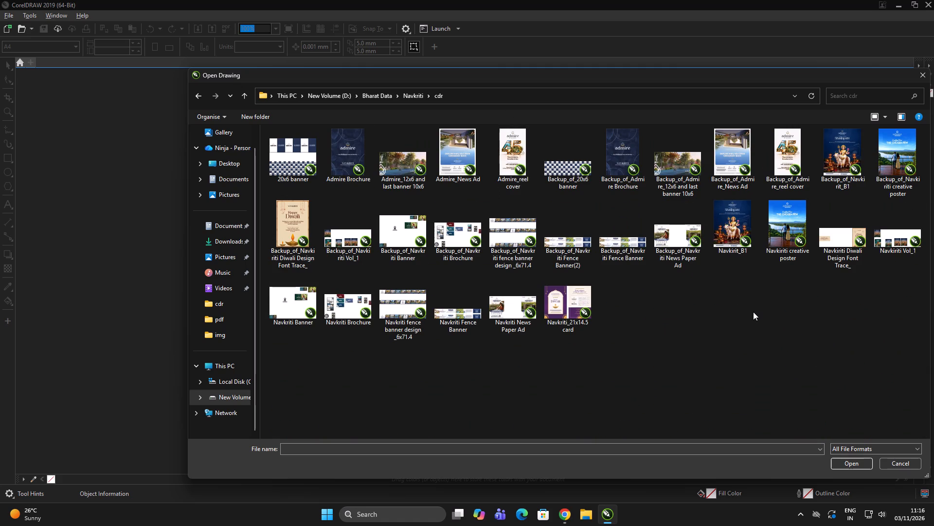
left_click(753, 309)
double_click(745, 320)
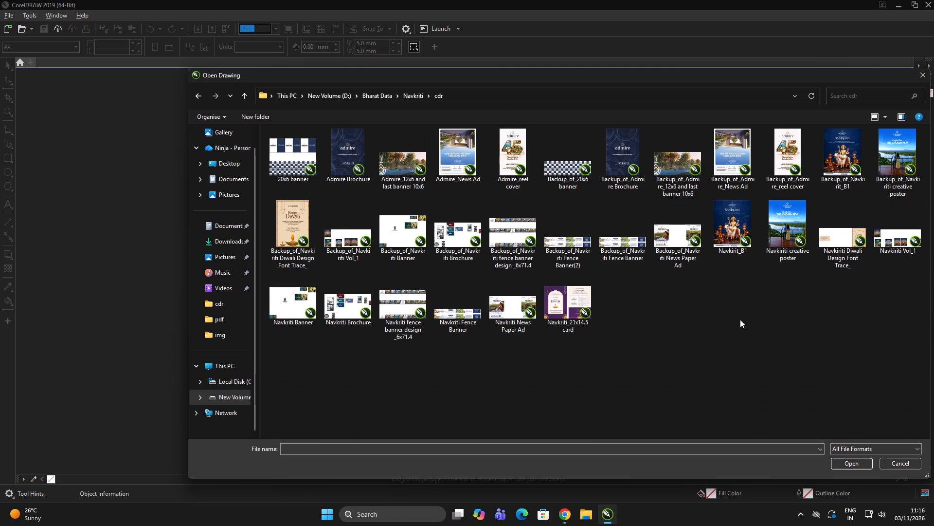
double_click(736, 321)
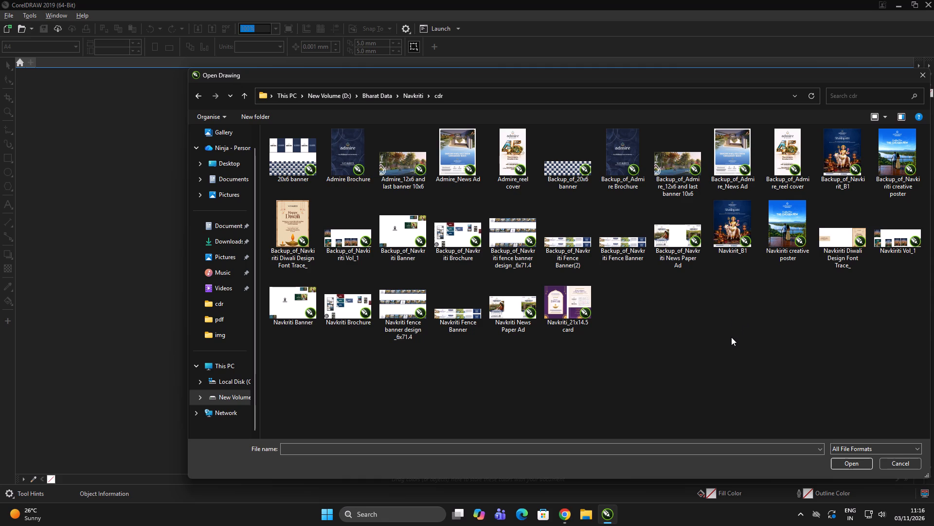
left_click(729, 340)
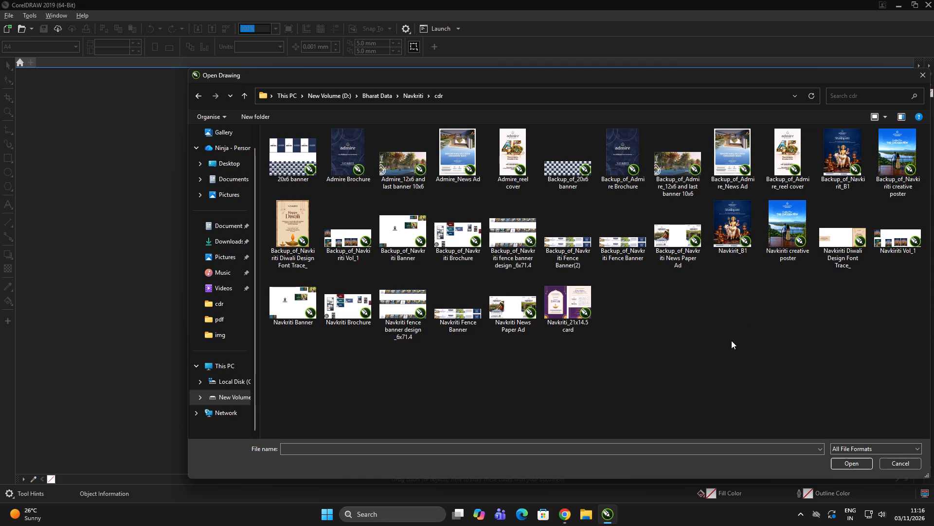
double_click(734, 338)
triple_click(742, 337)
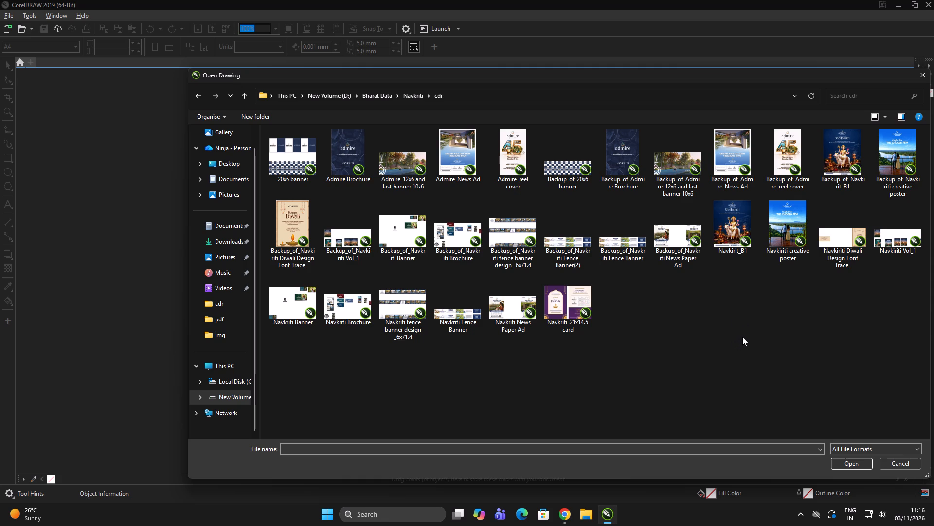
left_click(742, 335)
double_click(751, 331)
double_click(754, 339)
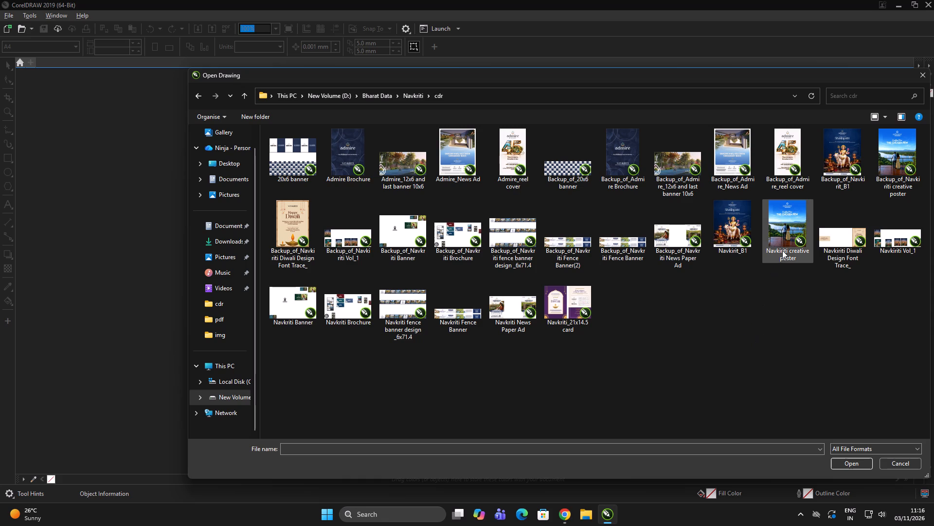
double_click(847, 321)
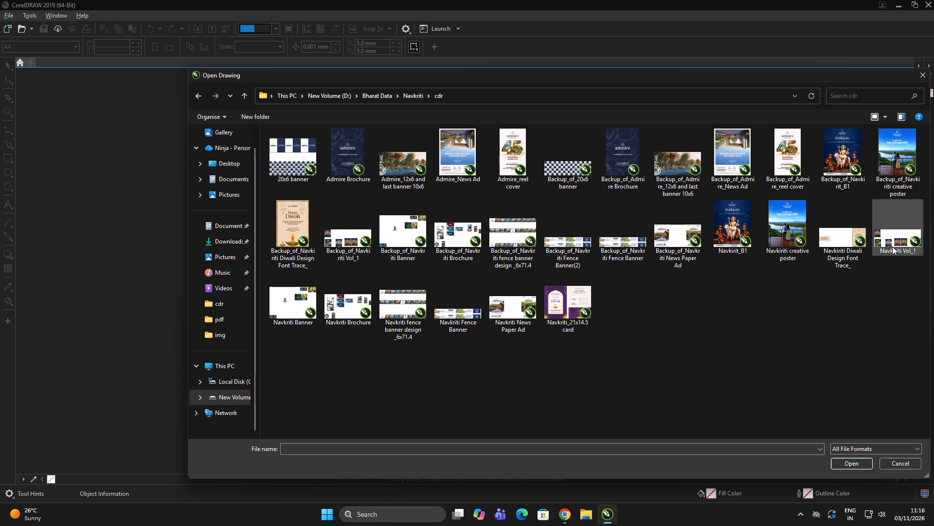
Open the Navkiriti Vol_1 drawing from the cdr folder.
left_click(891, 246)
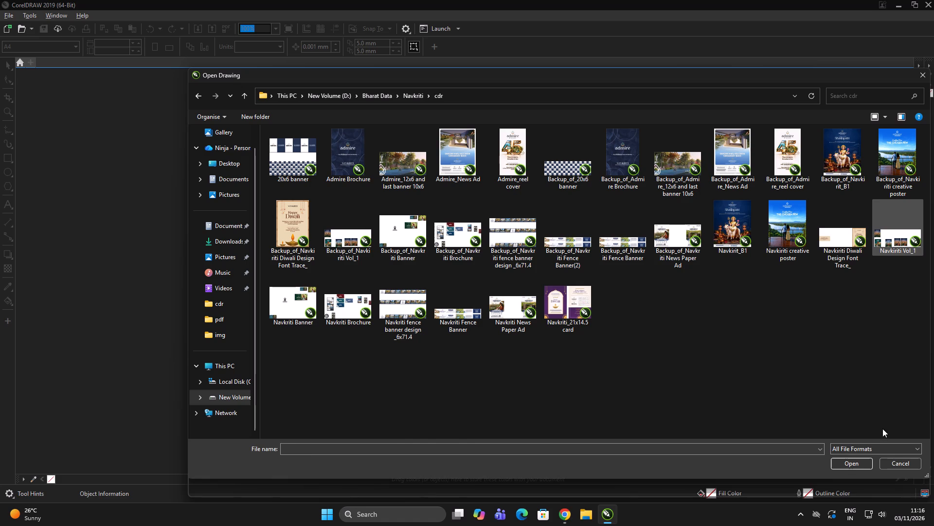
left_click(841, 479)
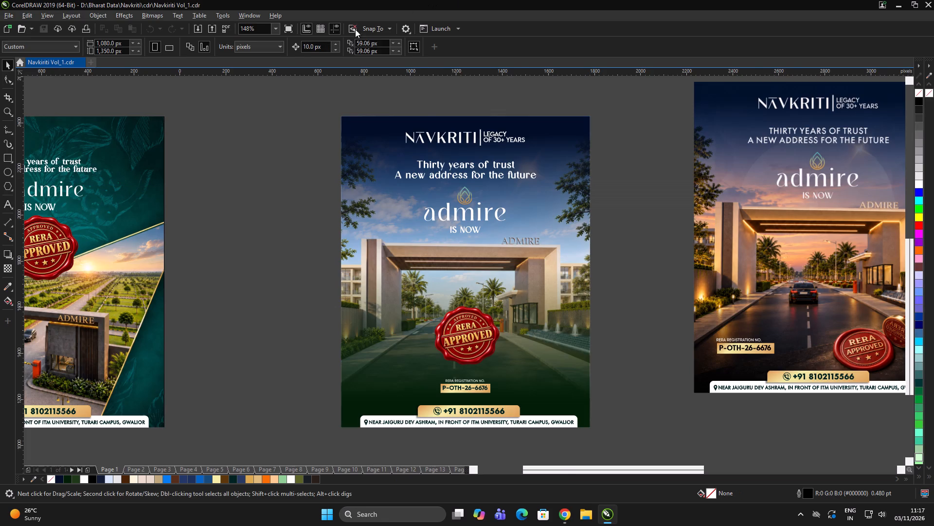
Go to the document's last page, Page 14, and add a new blank page after it.
scroll(154, 158, "down", 3)
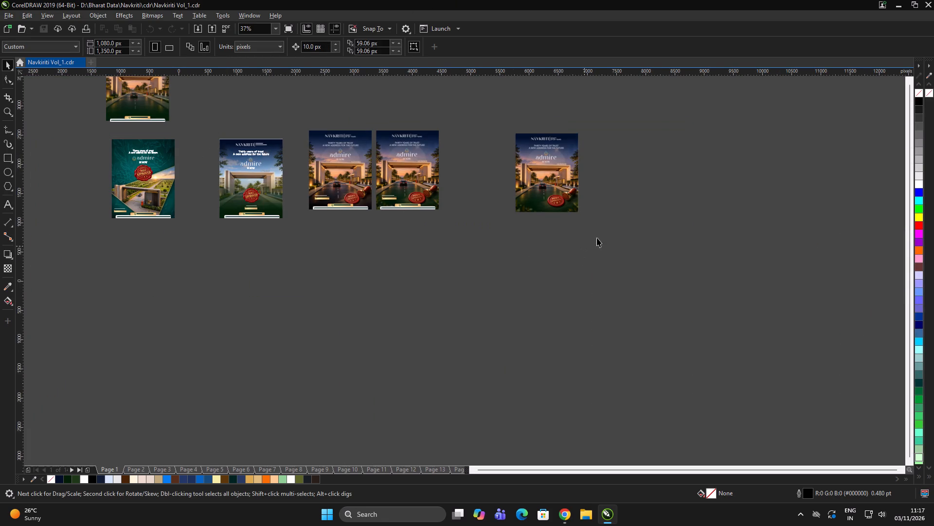
left_click(641, 193)
left_click(216, 351)
left_click(217, 348)
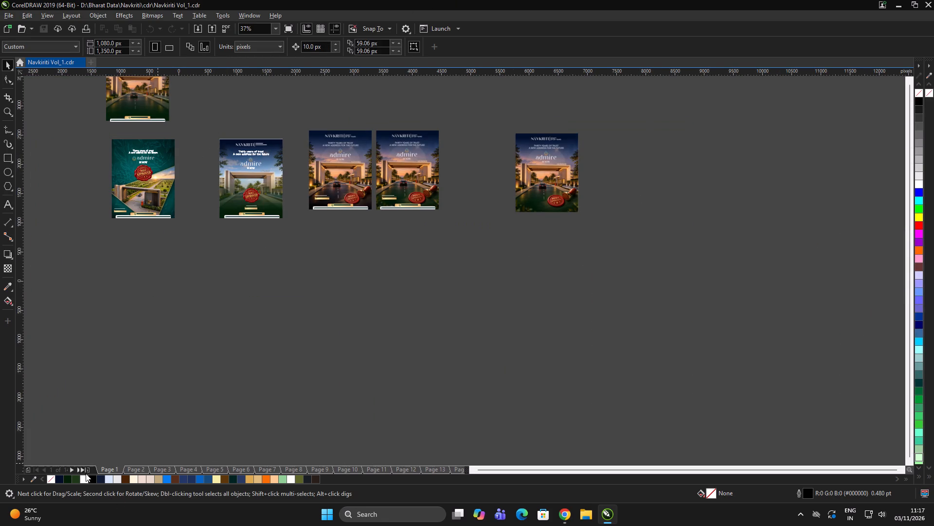
left_click(84, 471)
double_click(196, 384)
left_click(236, 367)
double_click(314, 360)
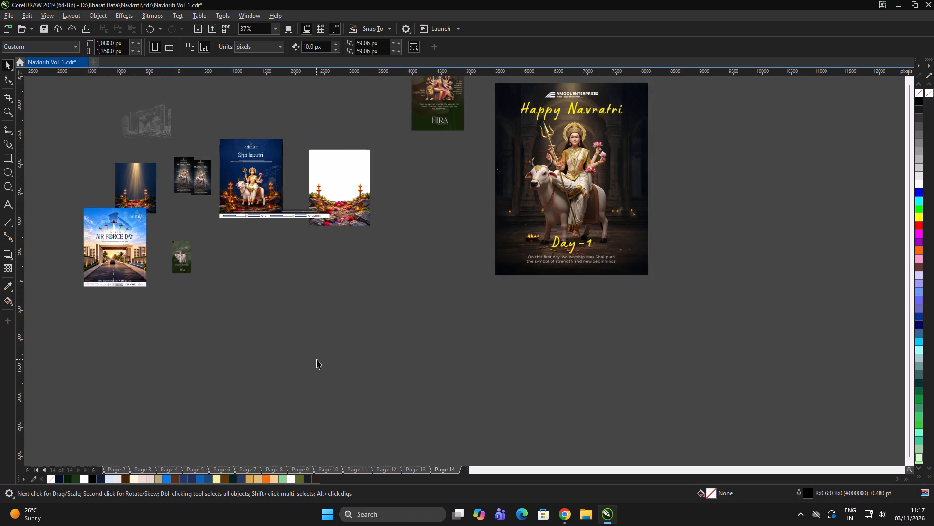
left_click(314, 355)
left_click(94, 470)
double_click(368, 335)
left_click(367, 332)
left_click_drag(343, 328, 338, 327)
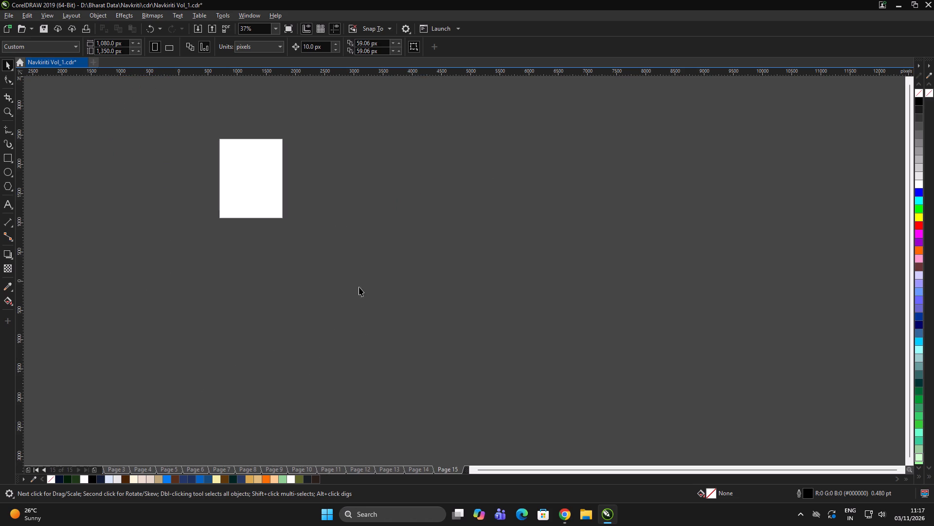
Start importing a file onto the blank Page 15.
left_click_drag(521, 121, 0, 306)
left_click(272, 294)
left_click(281, 291)
left_click(285, 290)
left_click(283, 185)
scroll(200, 124, "up", 1)
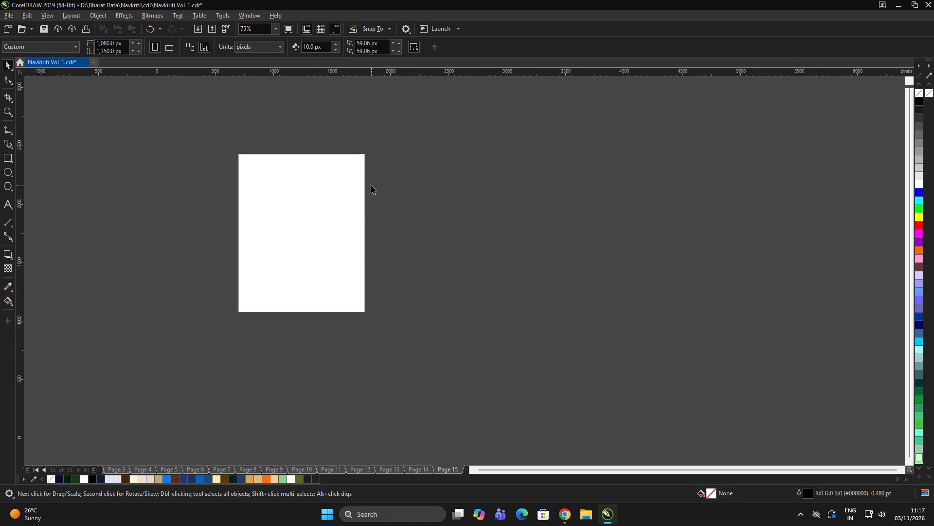
left_click(371, 186)
left_click(372, 180)
key("ctrl+i")
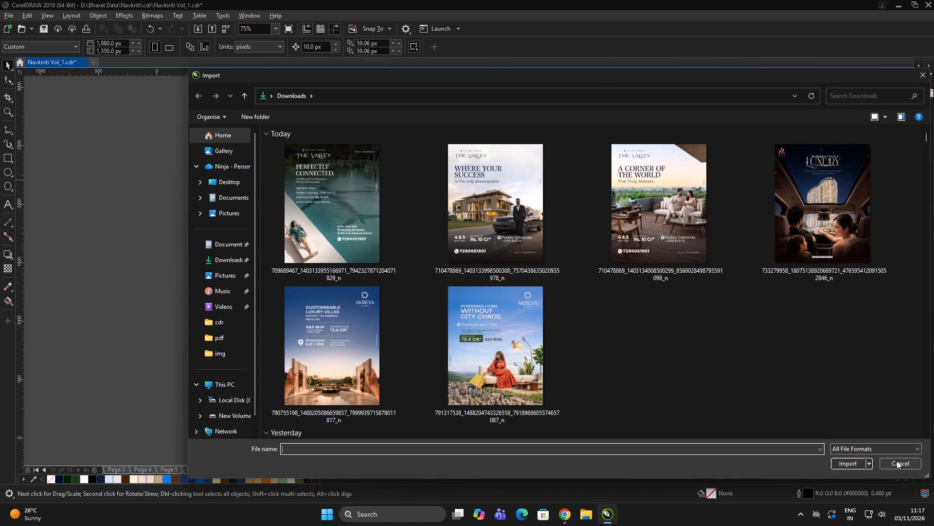
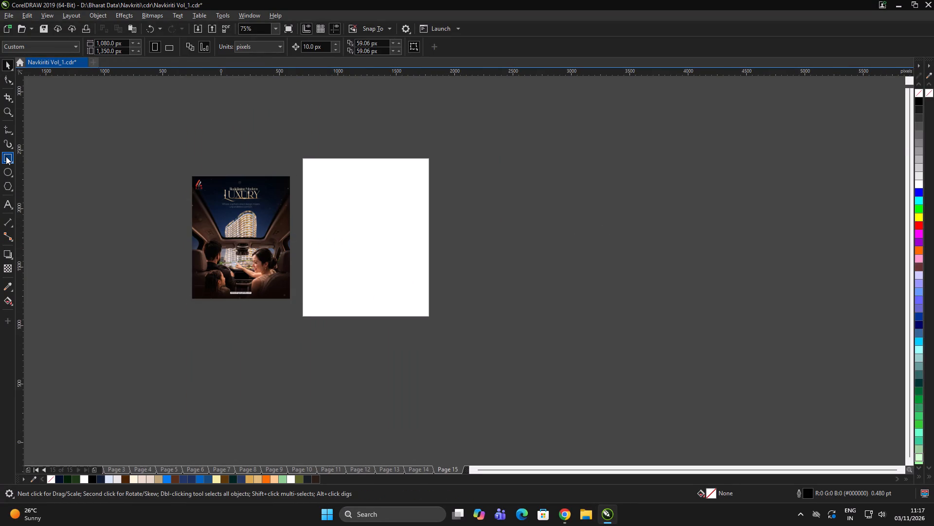
Enlarge the imported Redefining Modern Luxury image proportionally beside Page 15 until it is about as tall as the blank page.
key("space")
left_click(692, 262)
left_click(291, 232)
scroll(283, 219, "up", 1)
left_click(245, 219)
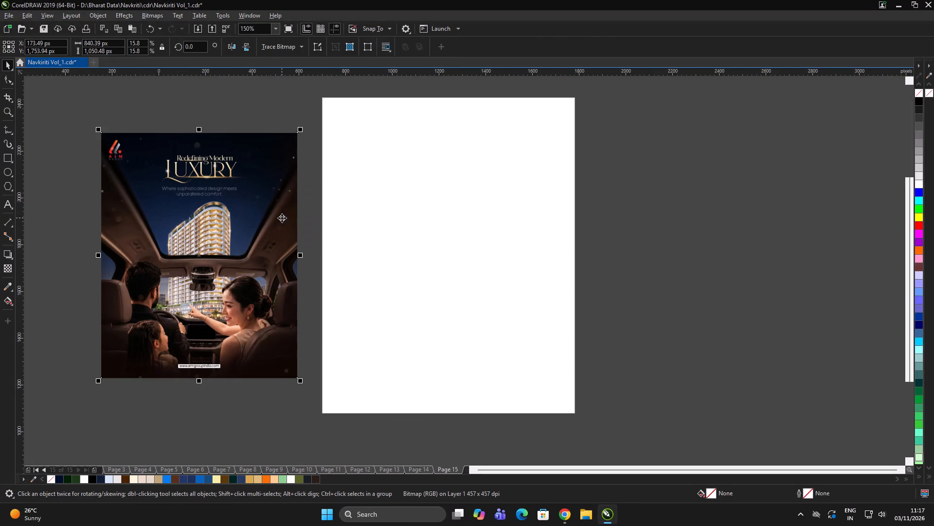
double_click(733, 228)
scroll(285, 230, "up", 2)
scroll(351, 232, "down", 2)
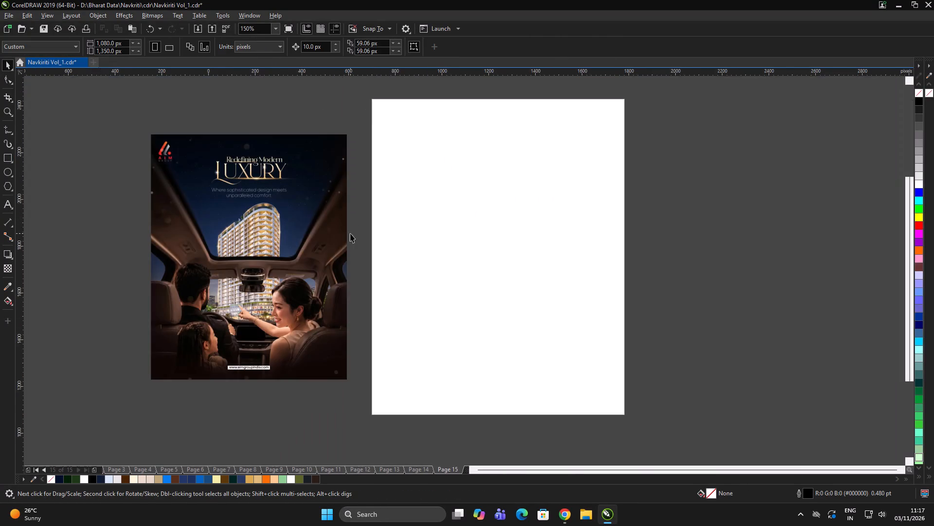
left_click(350, 233)
scroll(286, 254, "up", 1)
scroll(315, 249, "down", 2)
left_click(317, 340)
left_click(322, 330)
left_click(312, 284)
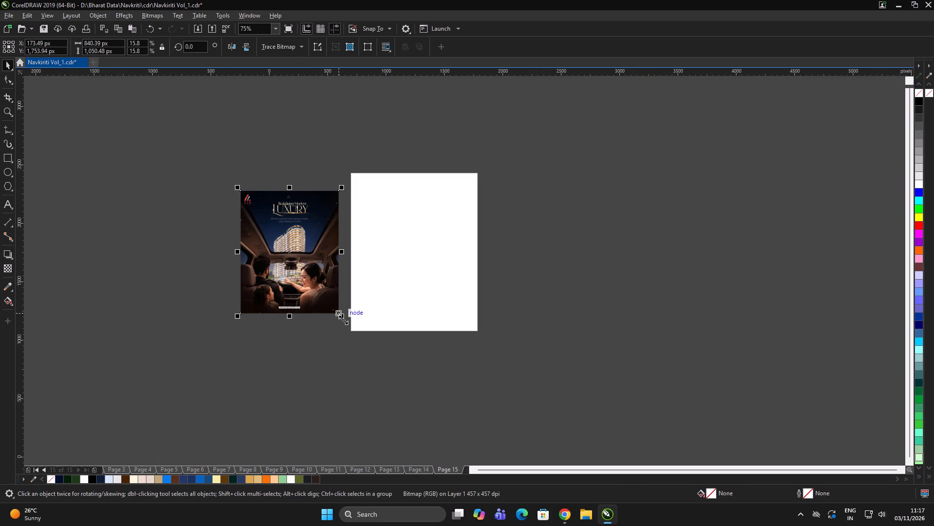
left_click_drag(343, 319, 358, 342, "shift")
double_click(388, 363)
left_click(296, 287)
double_click(606, 263)
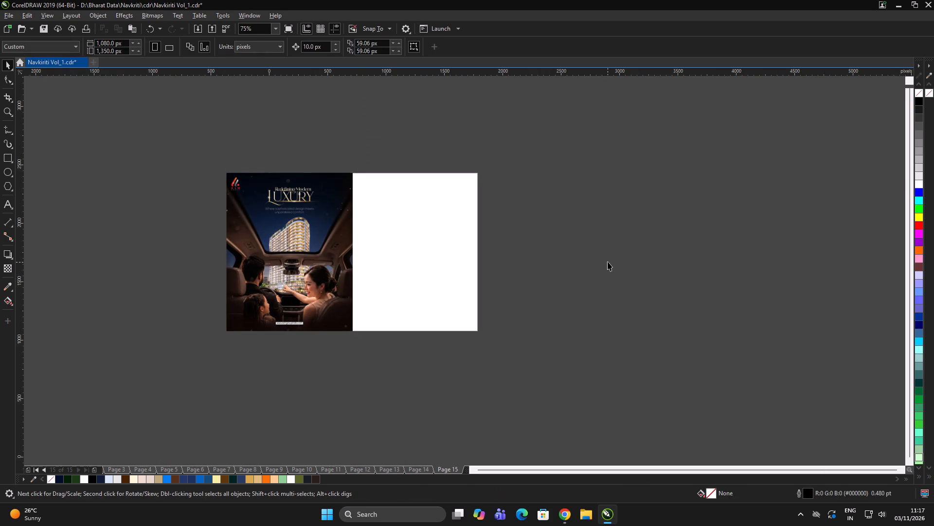
left_click(608, 261)
left_click(607, 255)
double_click(641, 246)
left_click(637, 241)
Browse back from Page 15 through the earlier pages' creatives and settle on Page 8 with the Luxury Location design.
key("Page_Up")
key("Page_Up")
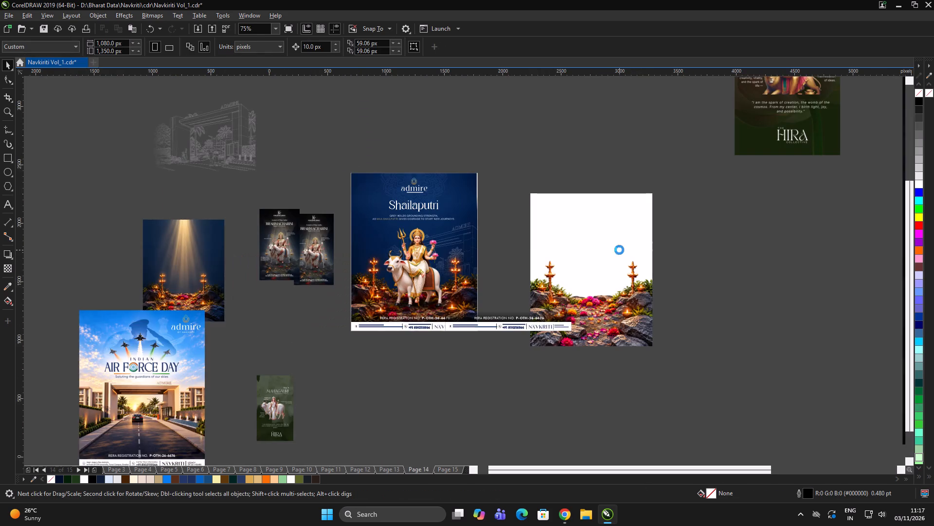
key("Page_Up")
key("Page_Up")
key("Page_Down")
key("Page_Up")
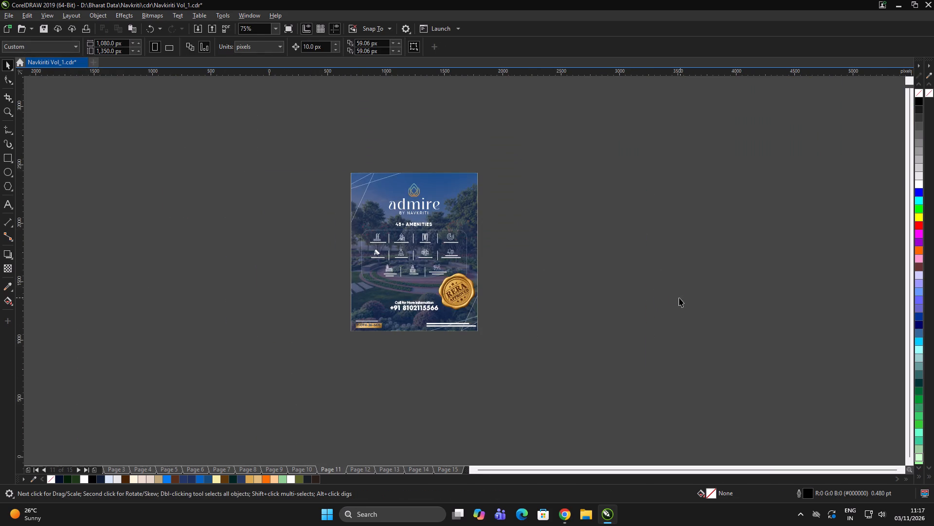
key("Page_Up")
key("Page_Up")
key("Page_Up")
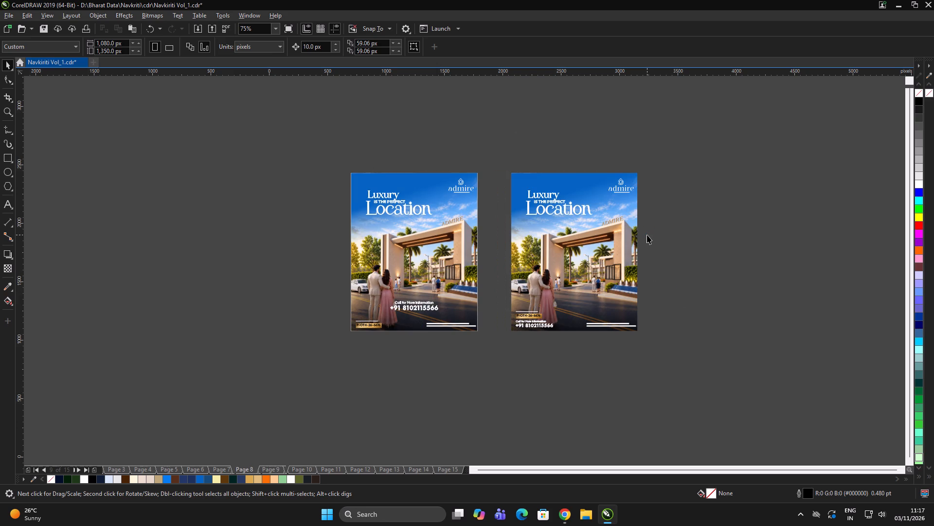
key("Page_Up")
key("Page_Down")
Ungroup the copy of the Luxury Location creative that sits beside Page 8.
double_click(715, 250)
left_click(611, 259)
scroll(634, 240, "up", 1)
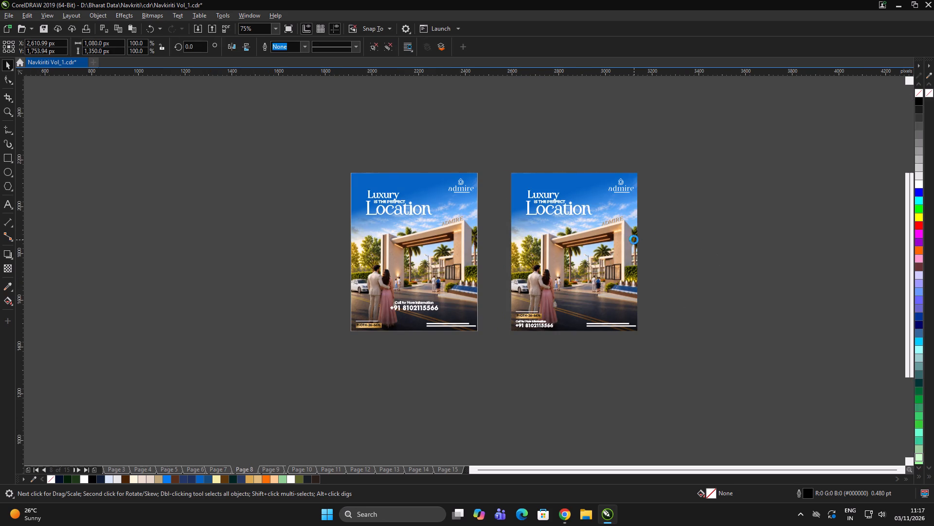
scroll(441, 241, "down", 1)
key("ctrl+u")
left_click(662, 259, "ctrl")
left_click(659, 259)
left_click(539, 275)
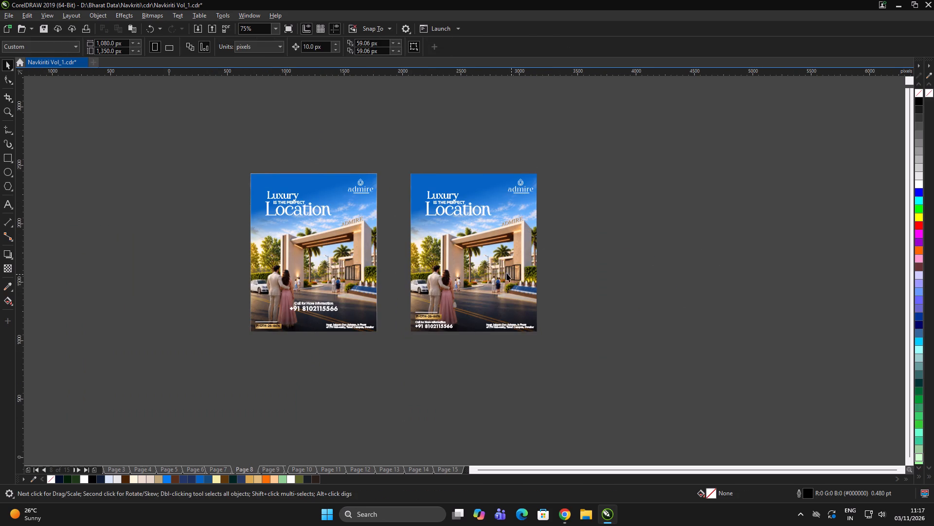
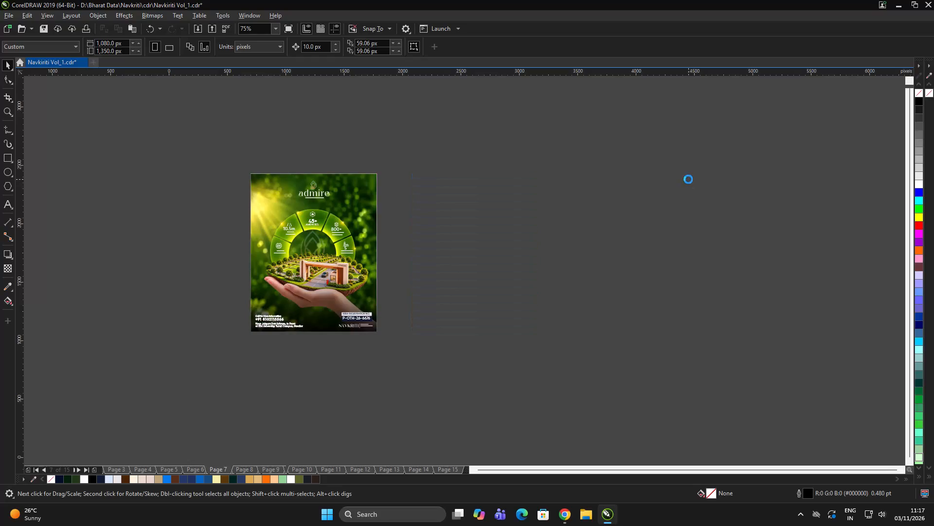
On Page 2, delete the dark blue overlay rectangle from the standalone Admire gate creative farthest from the page.
key("Page_Up")
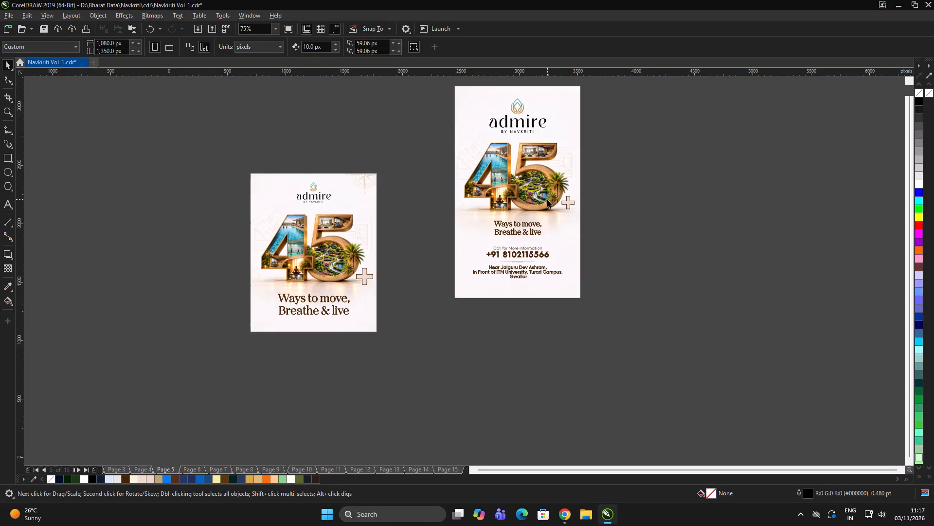
key("Page_Up")
key("Page_Up")
key("Page_Up")
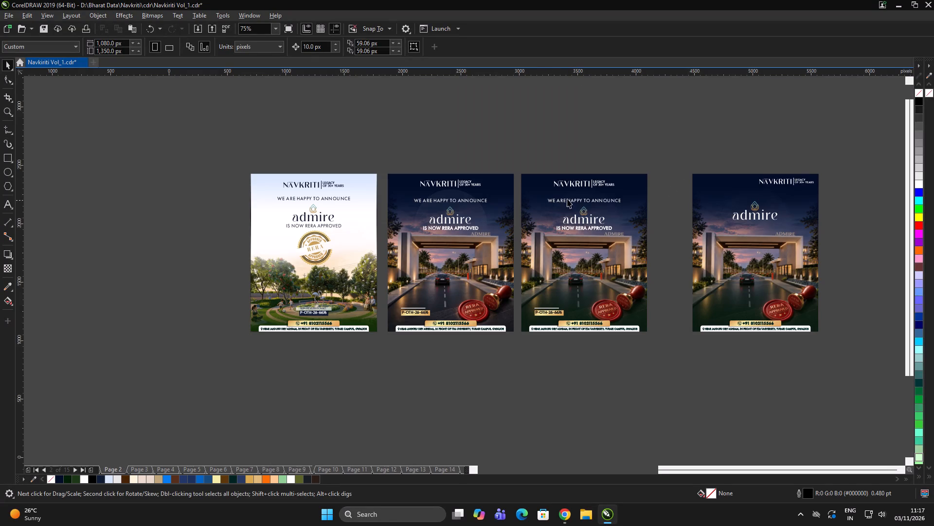
left_click(764, 263)
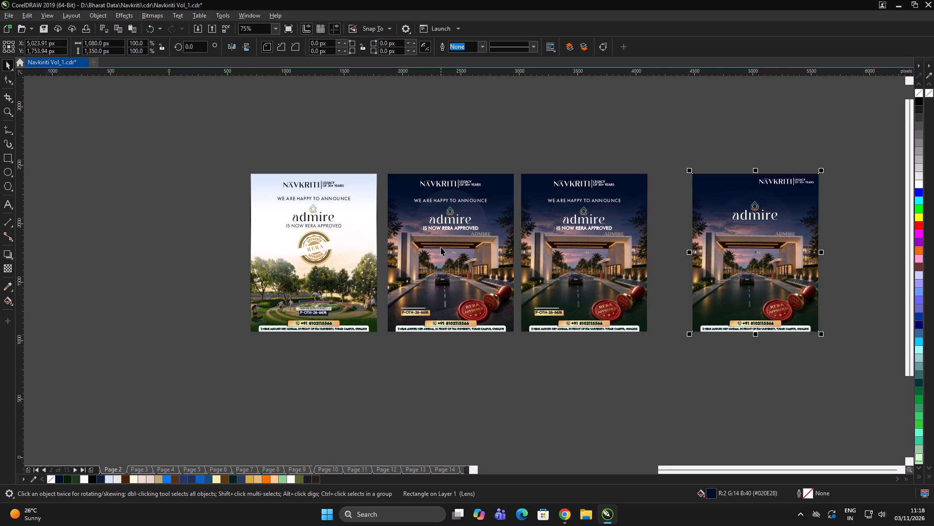
scroll(444, 291, "down", 1)
scroll(606, 264, "up", 2)
key("ctrl+u")
double_click(744, 265, "ctrl")
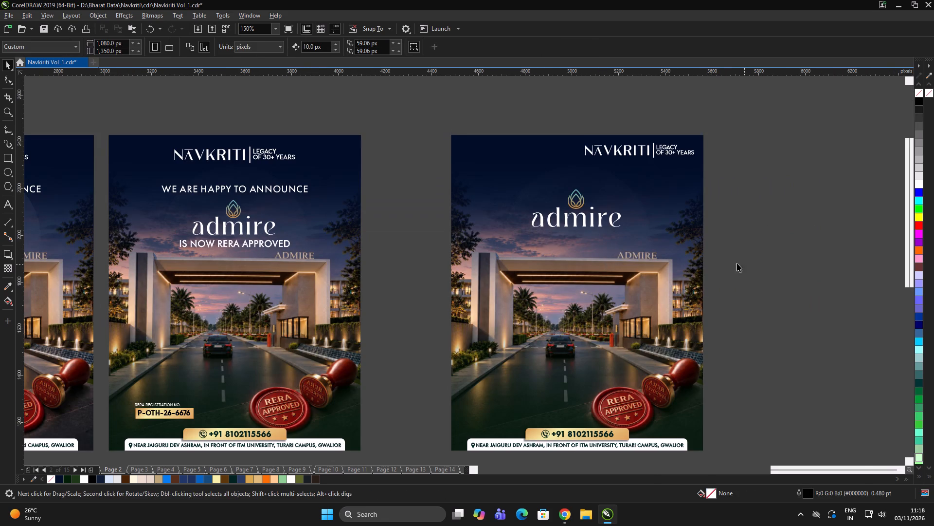
left_click(531, 280)
scroll(509, 276, "down", 2)
key("Delete")
scroll(538, 275, "up", 2)
double_click(665, 252)
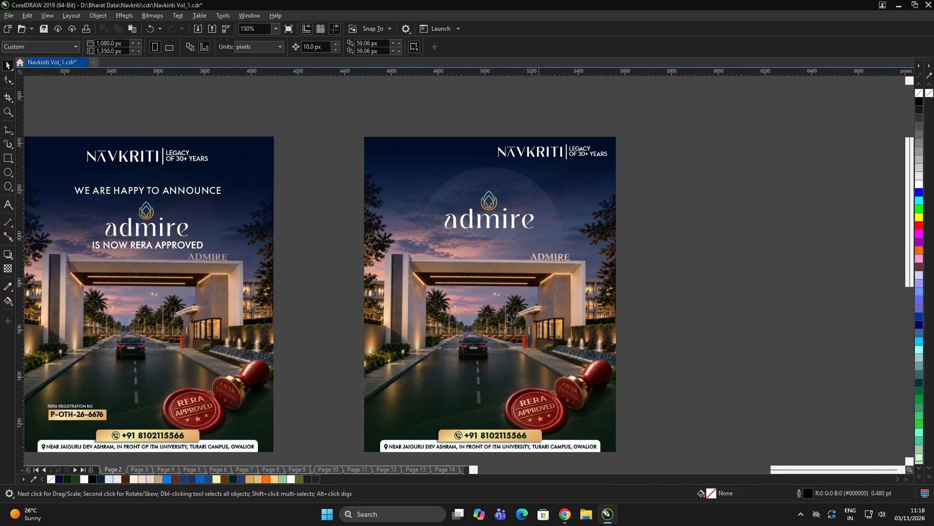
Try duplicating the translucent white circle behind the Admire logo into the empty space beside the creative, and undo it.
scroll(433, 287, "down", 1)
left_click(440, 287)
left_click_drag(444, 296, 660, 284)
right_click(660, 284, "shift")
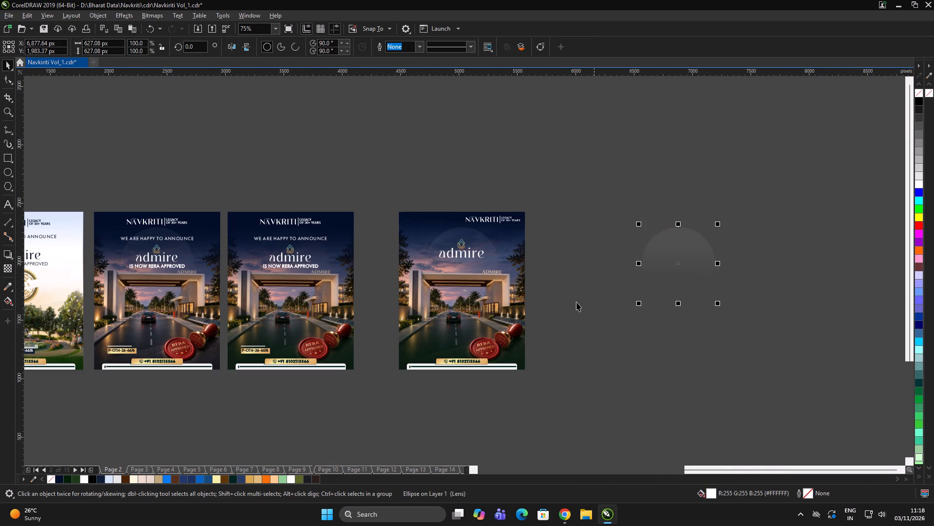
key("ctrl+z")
Delete the translucent white circle behind the Admire logo in the standalone gate creative.
left_click(616, 301)
left_click(471, 286)
key("Delete")
left_click(548, 264)
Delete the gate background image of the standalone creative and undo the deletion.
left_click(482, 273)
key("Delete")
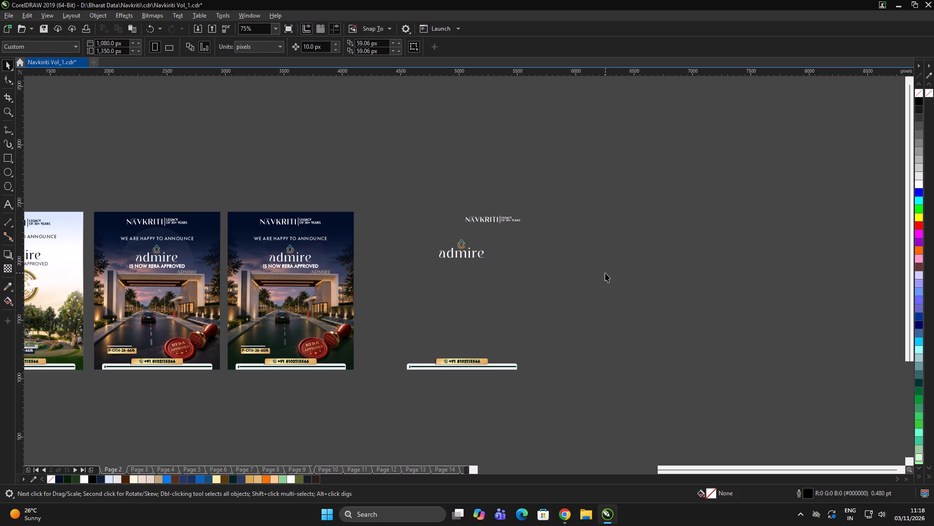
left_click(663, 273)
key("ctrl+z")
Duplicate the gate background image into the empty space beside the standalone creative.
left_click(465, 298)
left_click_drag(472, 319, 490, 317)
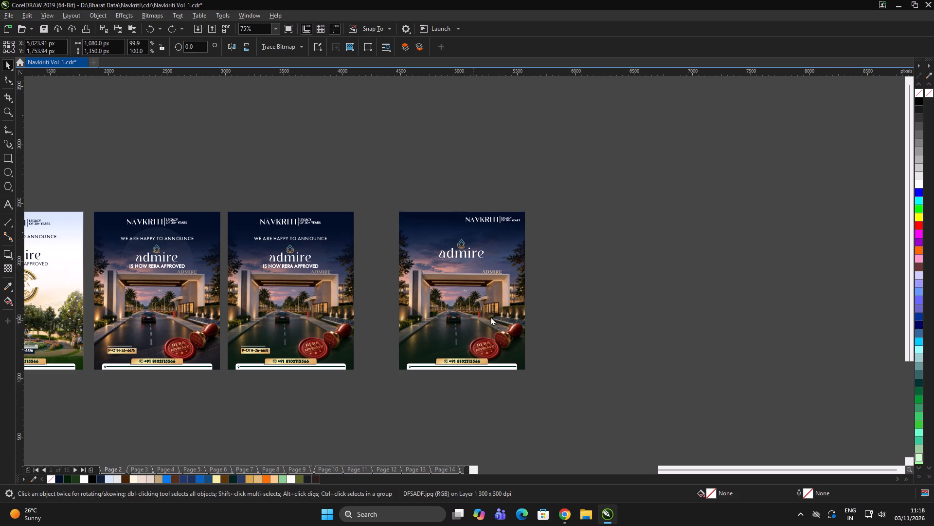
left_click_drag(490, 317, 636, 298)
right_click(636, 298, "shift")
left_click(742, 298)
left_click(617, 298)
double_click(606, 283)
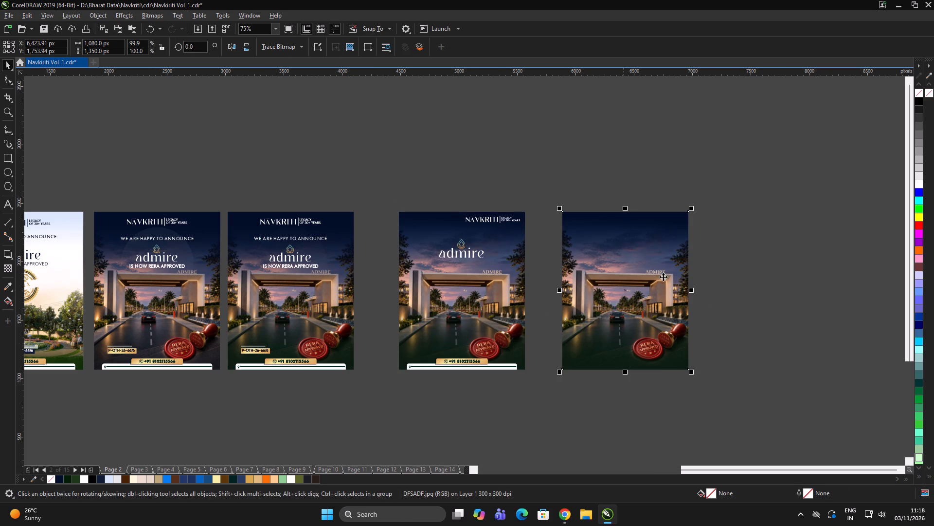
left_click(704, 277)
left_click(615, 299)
Examine the Admire RERA announcement creatives beside Page 2 and compare their backgrounds and overlays.
left_click(350, 396)
left_click(287, 335)
scroll(160, 283, "up", 3)
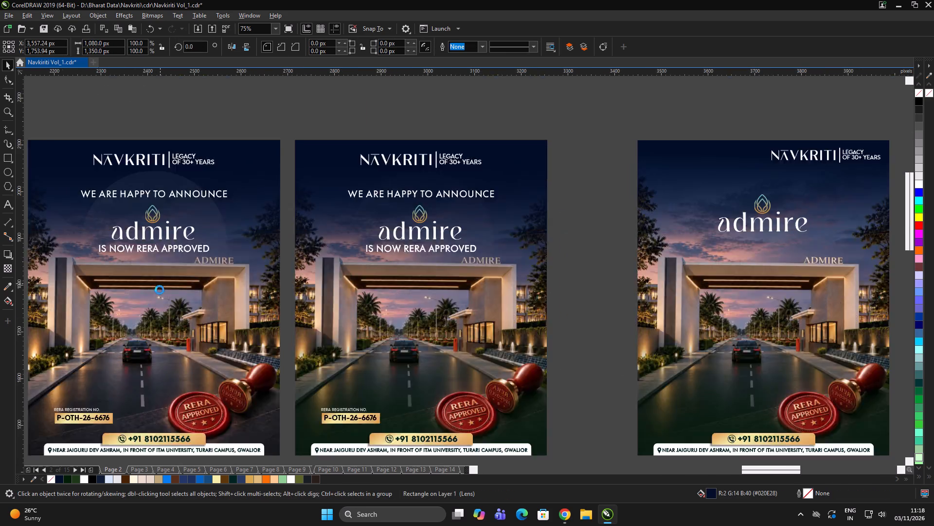
scroll(447, 255, "down", 1)
scroll(336, 267, "up", 1)
scroll(401, 254, "down", 2)
left_click(406, 254)
scroll(414, 252, "down", 1)
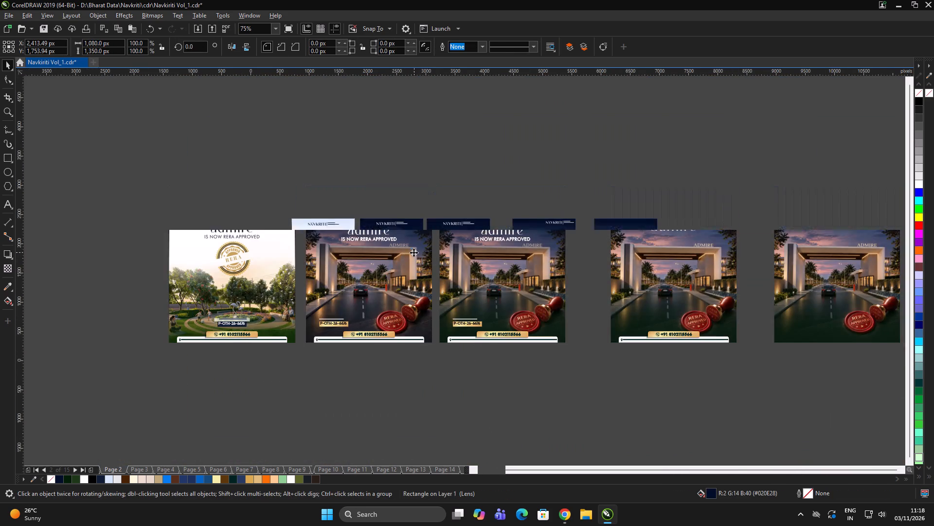
left_click(414, 356)
left_click(417, 356)
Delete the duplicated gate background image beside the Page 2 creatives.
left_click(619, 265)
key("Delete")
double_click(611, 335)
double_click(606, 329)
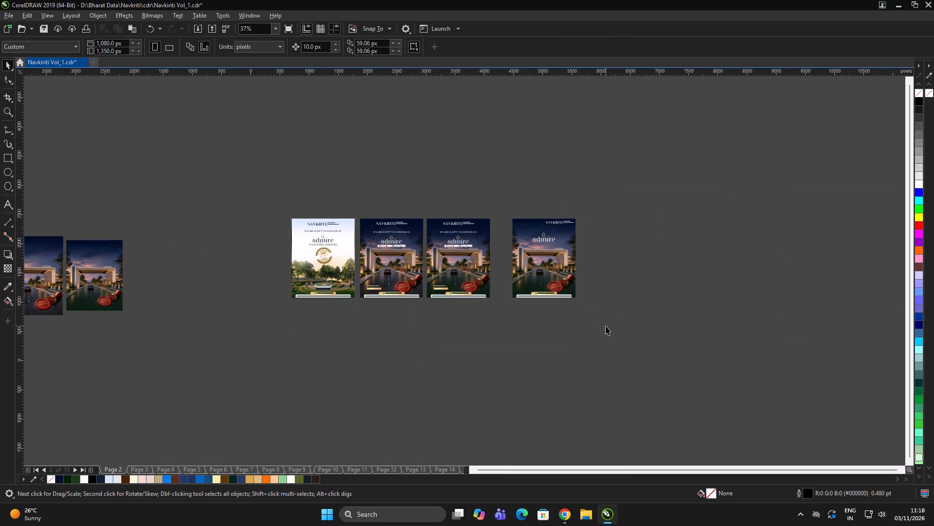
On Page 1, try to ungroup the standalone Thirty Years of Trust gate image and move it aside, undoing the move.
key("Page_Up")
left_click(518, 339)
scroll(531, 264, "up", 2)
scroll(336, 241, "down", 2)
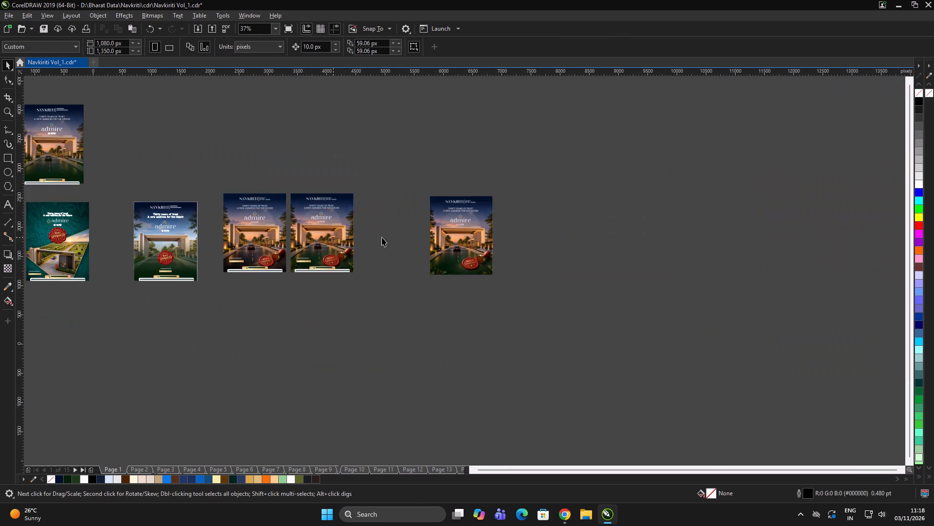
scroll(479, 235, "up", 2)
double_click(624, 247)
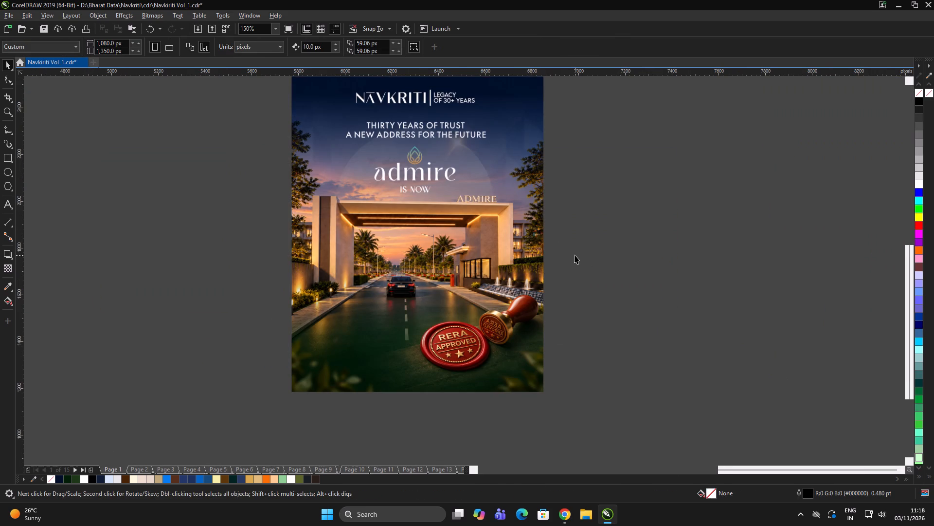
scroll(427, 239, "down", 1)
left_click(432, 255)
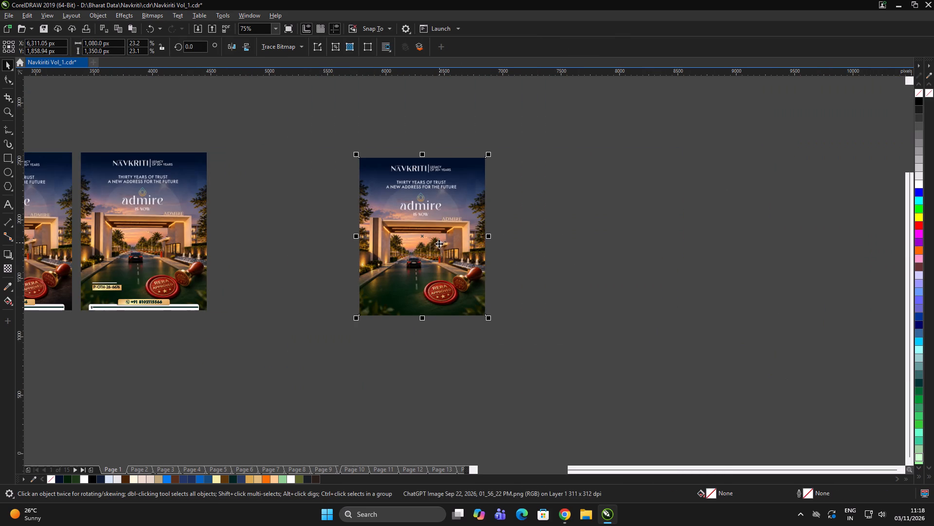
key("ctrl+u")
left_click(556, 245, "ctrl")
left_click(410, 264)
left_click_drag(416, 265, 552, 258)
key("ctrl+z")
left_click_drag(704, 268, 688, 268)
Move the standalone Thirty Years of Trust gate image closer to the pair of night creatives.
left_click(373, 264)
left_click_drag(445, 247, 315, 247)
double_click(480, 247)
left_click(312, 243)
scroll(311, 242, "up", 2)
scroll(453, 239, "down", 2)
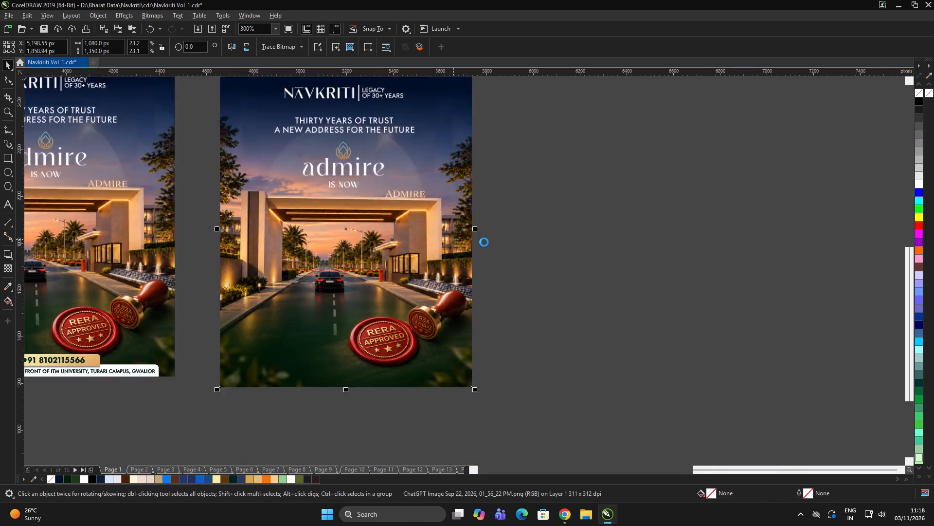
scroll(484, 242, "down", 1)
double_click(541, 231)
Delete the standalone Thirty Years of Trust gate image that has no contact footer.
left_click(482, 241)
left_click(443, 240)
key("Delete")
left_click(551, 238)
left_click_drag(551, 238, 503, 238)
Examine the remaining Thirty Years of Trust creatives on and around Page 1 for a reusable background.
scroll(319, 236, "up", 2)
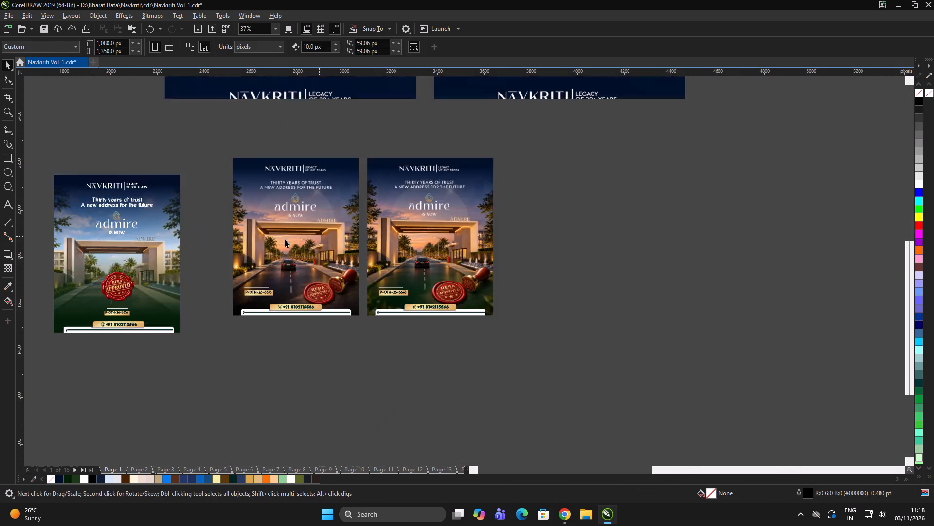
left_click(282, 238)
double_click(321, 256)
scroll(326, 267, "down", 2)
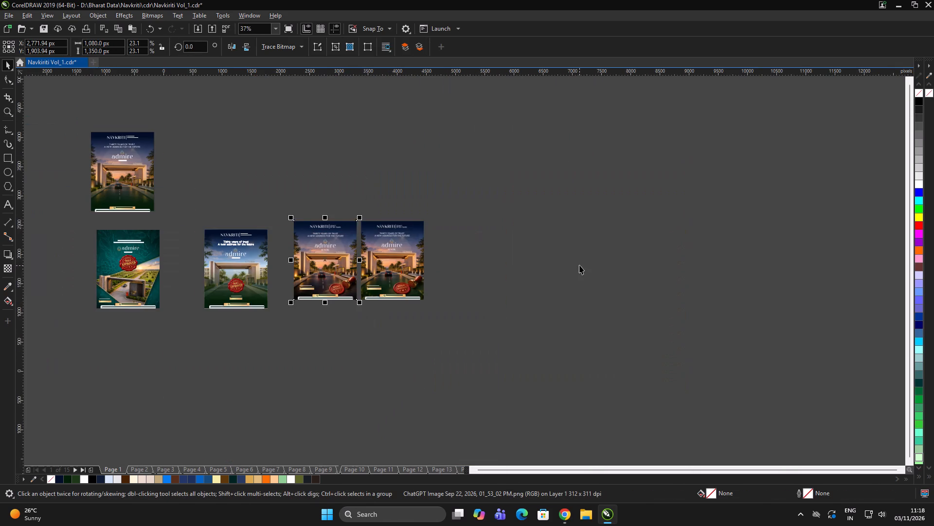
double_click(579, 265)
scroll(239, 261, "up", 2)
left_click(243, 264)
scroll(403, 240, "down", 1)
double_click(403, 238)
left_click(347, 265)
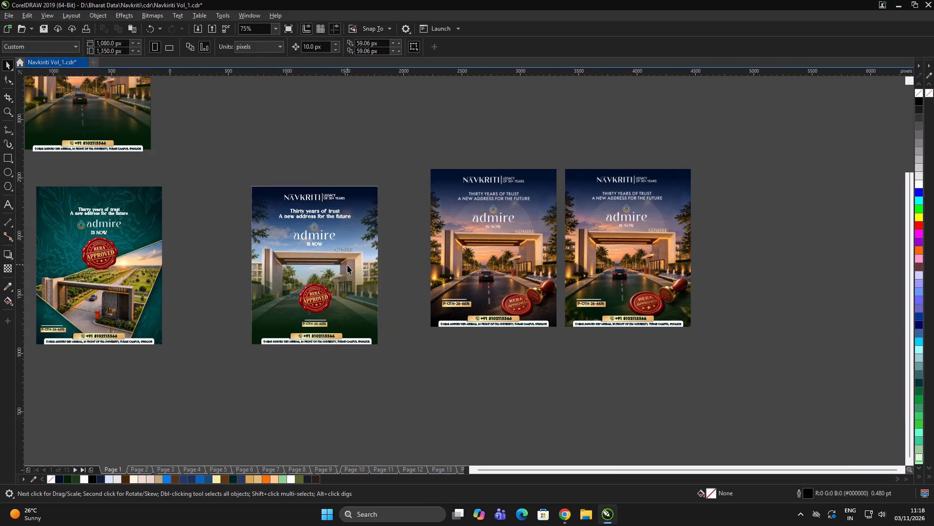
left_click(439, 356)
left_click(442, 352)
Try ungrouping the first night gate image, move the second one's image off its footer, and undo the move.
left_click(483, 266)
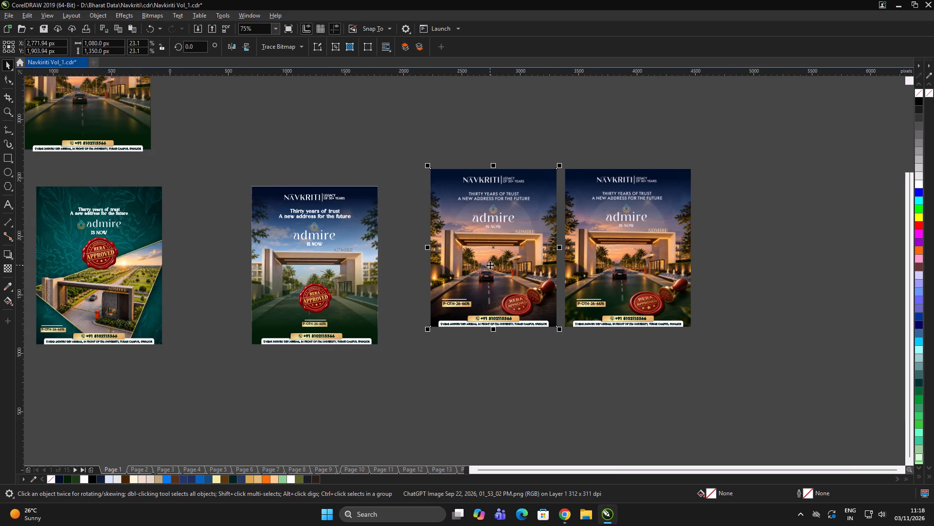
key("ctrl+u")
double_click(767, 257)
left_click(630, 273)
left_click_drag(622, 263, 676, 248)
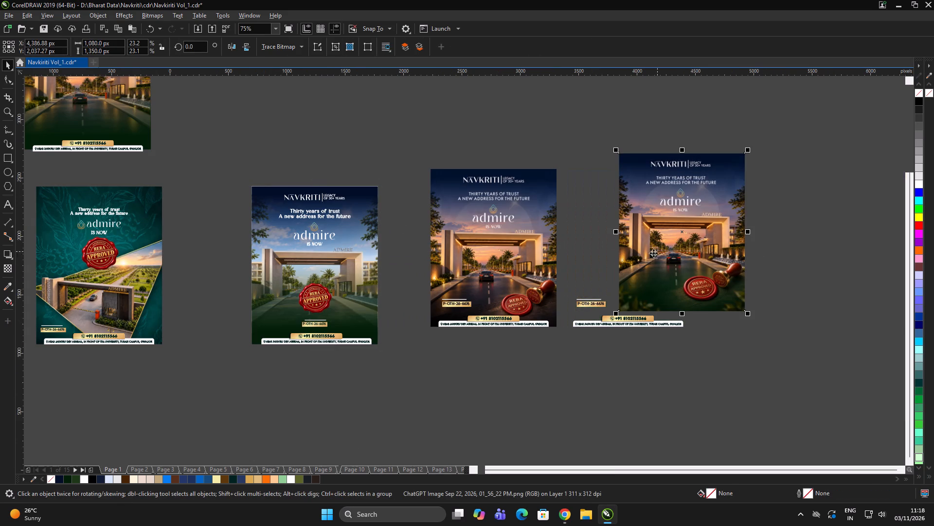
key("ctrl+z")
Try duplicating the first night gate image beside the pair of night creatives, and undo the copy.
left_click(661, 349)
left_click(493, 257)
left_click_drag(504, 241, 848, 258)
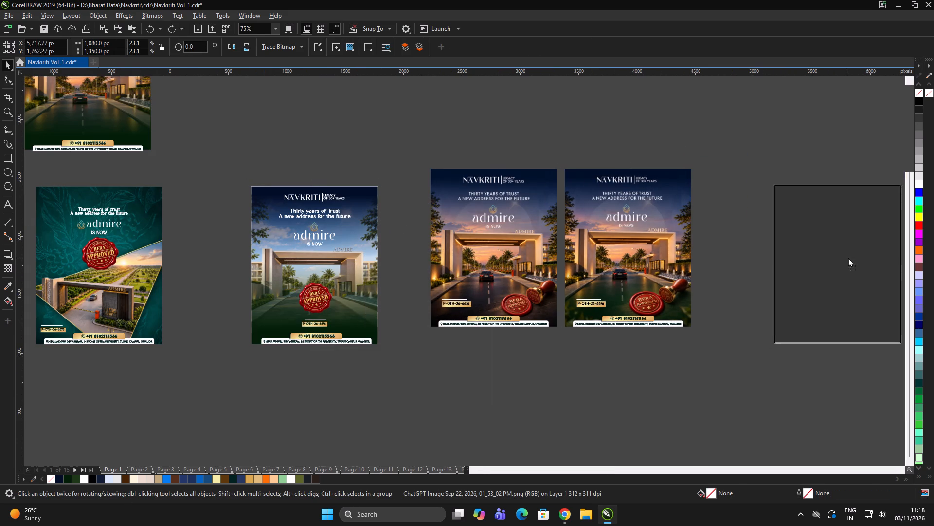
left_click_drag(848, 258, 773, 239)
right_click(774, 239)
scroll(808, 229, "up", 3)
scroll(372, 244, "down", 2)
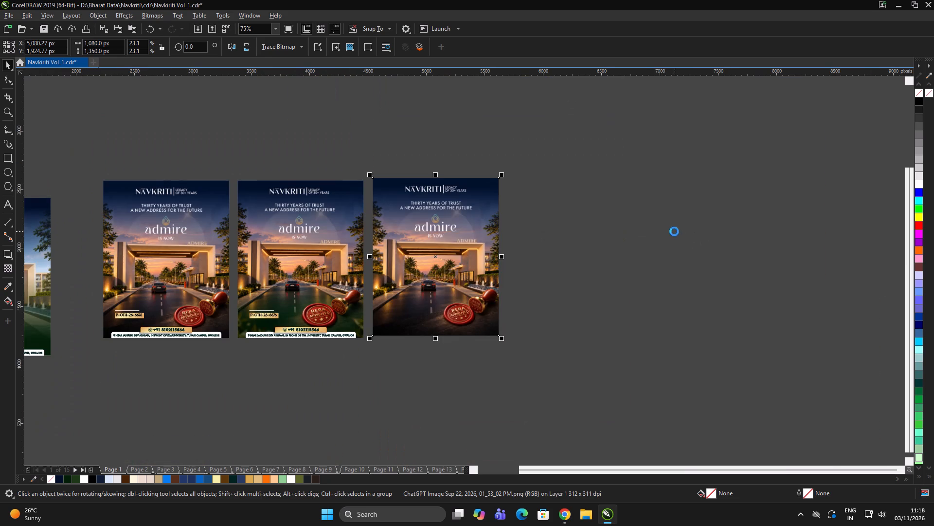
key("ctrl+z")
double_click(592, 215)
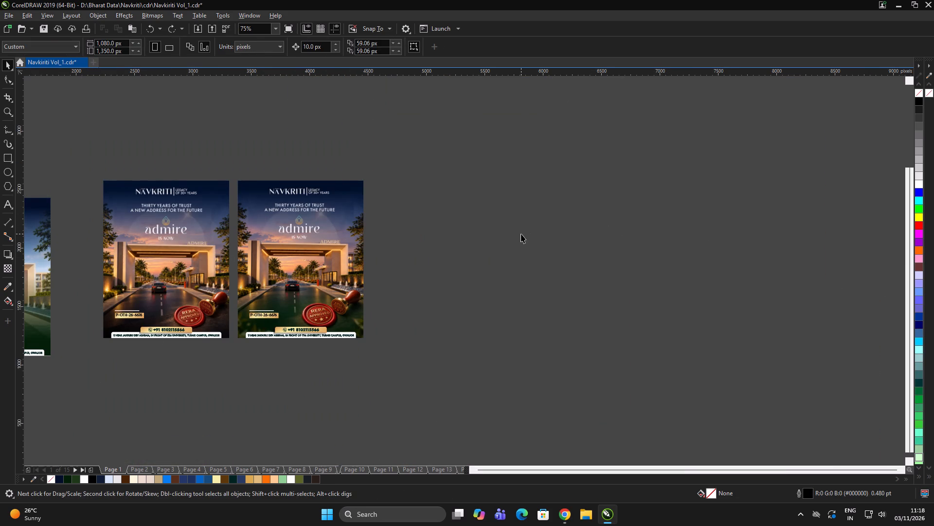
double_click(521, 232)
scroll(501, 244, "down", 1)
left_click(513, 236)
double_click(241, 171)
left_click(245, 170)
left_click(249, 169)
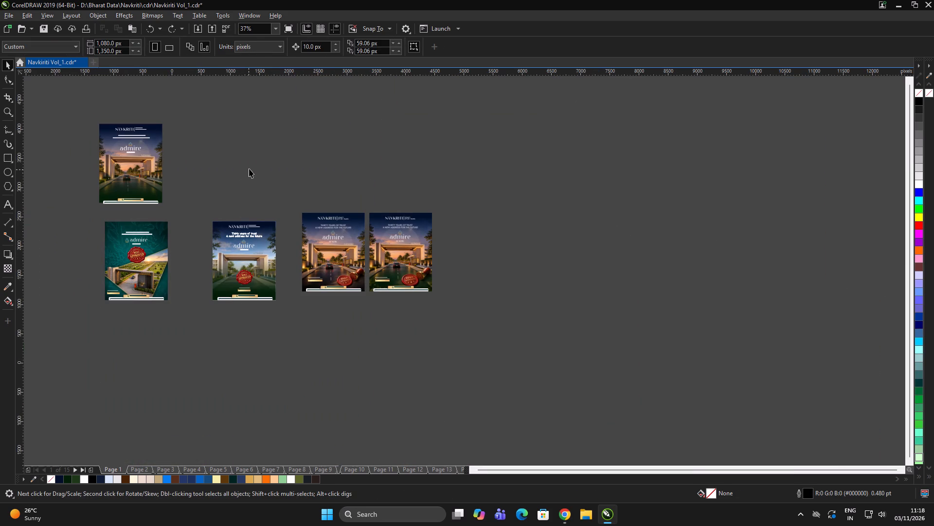
Return to Page 2 and examine the standalone Admire gate creative alongside the RERA announcement versions.
key("Page_Down")
double_click(324, 167)
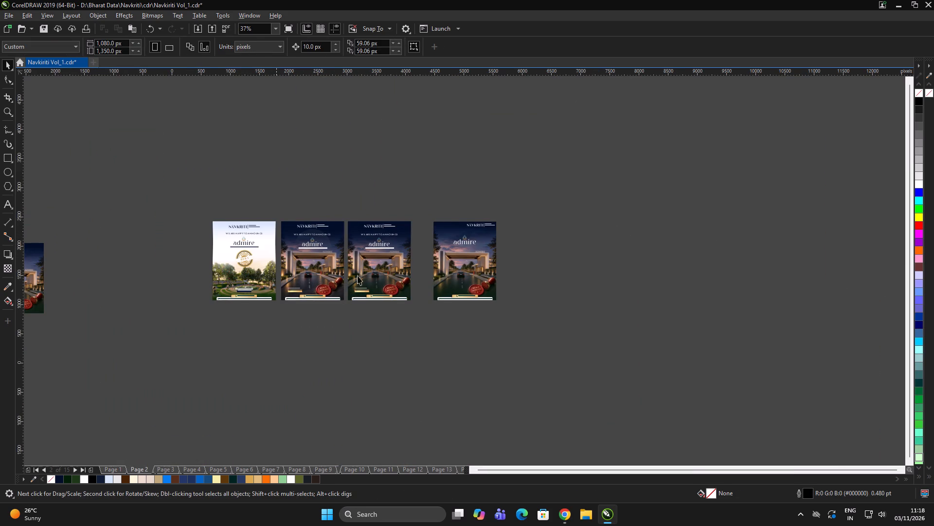
scroll(422, 253, "up", 1)
scroll(481, 260, "up", 2)
scroll(412, 254, "down", 2)
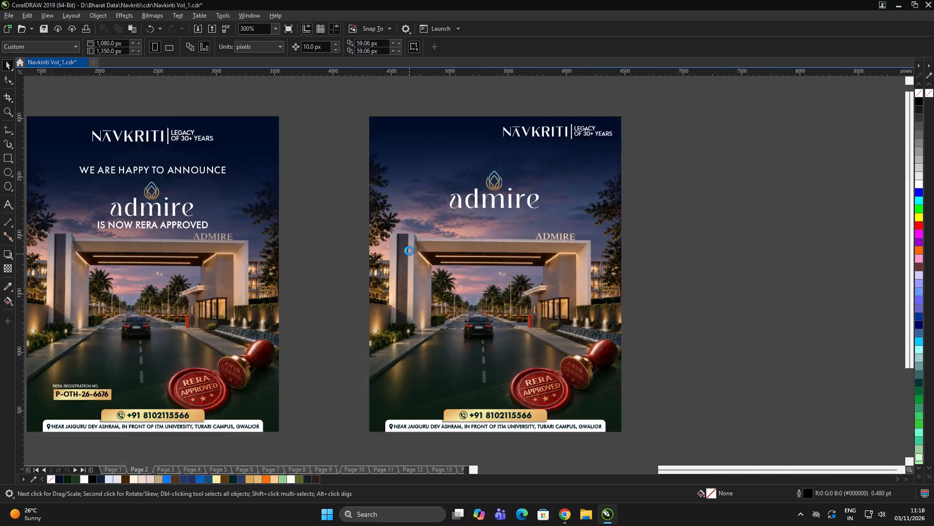
triple_click(623, 259)
left_click(621, 259)
left_click(434, 280)
double_click(678, 267)
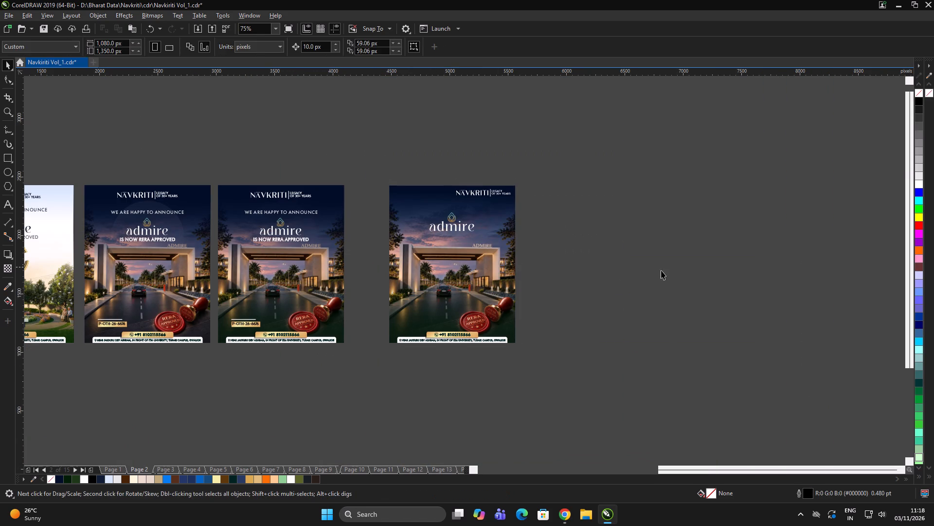
left_click(426, 277)
scroll(467, 274, "up", 1)
scroll(368, 261, "down", 1)
double_click(601, 255)
triple_click(598, 254)
Browse forward from Page 2 to Page 7, and go back to Page 6 with the What's Growing Around Your Plot? creative.
key("Page_Down")
scroll(390, 244, "down", 2)
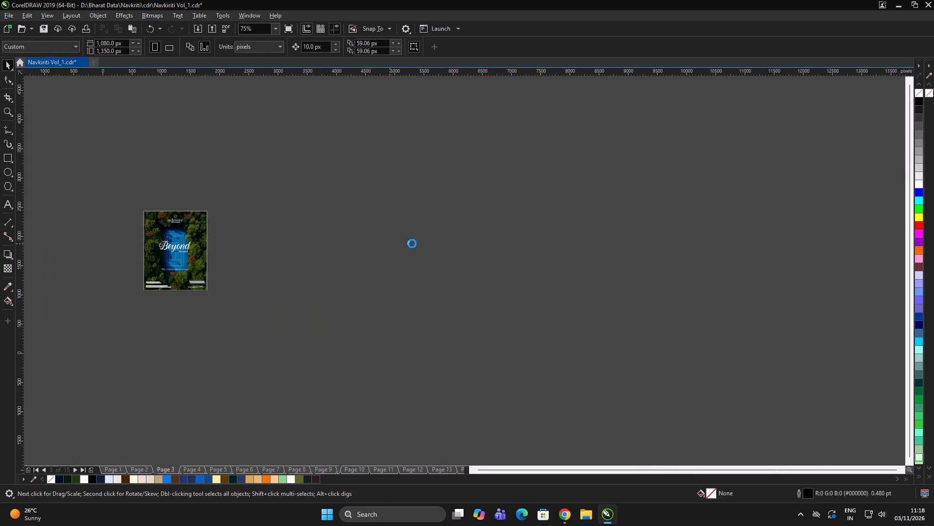
double_click(491, 244)
scroll(286, 245, "up", 2)
key("Page_Down")
key("Page_Down")
key("Page_Down")
key("Page_Down")
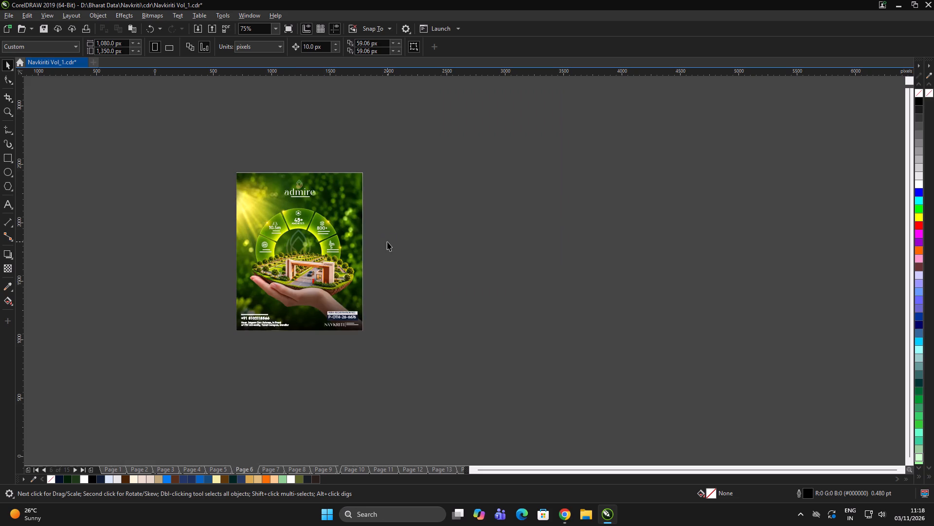
key("Page_Up")
double_click(467, 254)
Delete the spare black gradient overlay lying in the empty space beside Page 6.
scroll(306, 254, "up", 1)
left_click(307, 254)
scroll(348, 261, "up", 1)
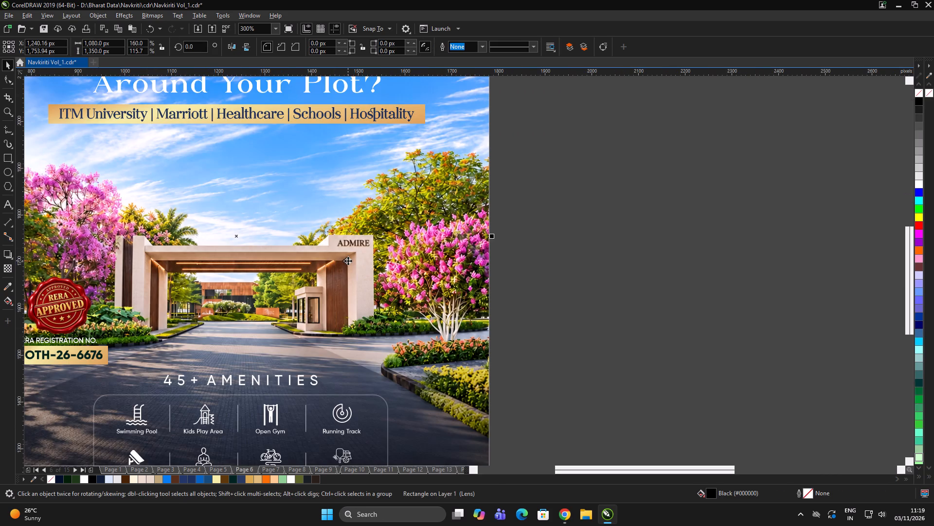
scroll(294, 260, "down", 1)
double_click(509, 261)
left_click(343, 262)
scroll(278, 249, "down", 1)
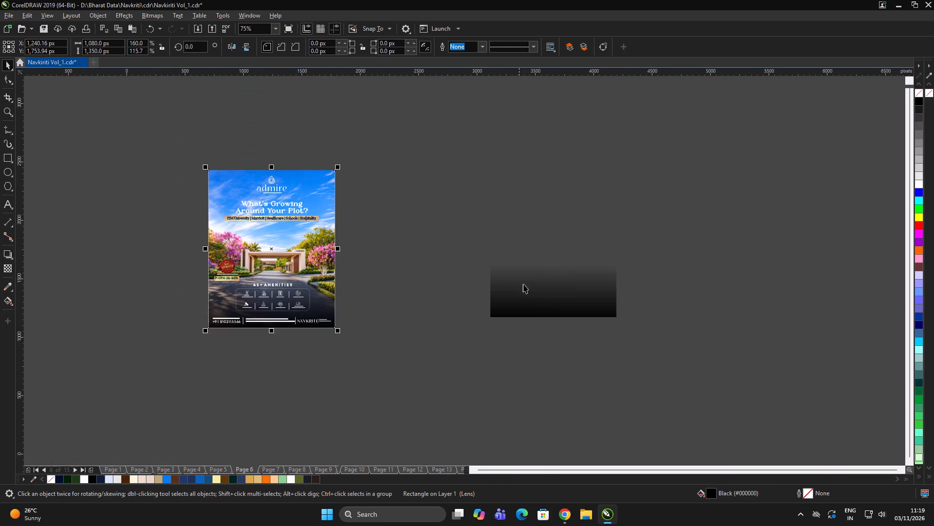
left_click(503, 280)
key("Delete")
Move the black gradient overlay off the What's Growing creative to the empty space left of Page 6.
left_click(488, 273)
left_click_drag(487, 270, 481, 270)
left_click(283, 249)
left_click_drag(331, 257, 200, 257)
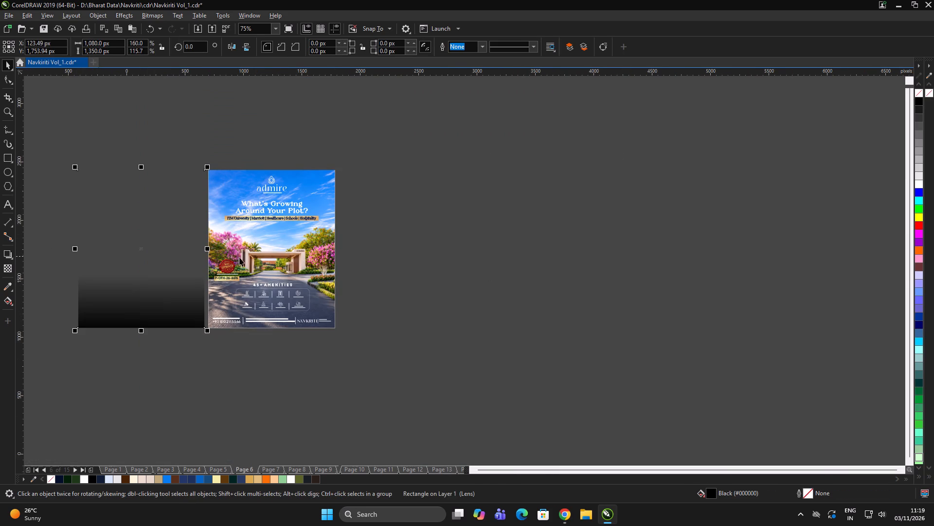
Duplicate the PowerClip gate-and-garden background of the What's Growing creative to the right of Page 6.
left_click(312, 262)
left_click_drag(297, 258, 514, 250)
right_click(515, 250, "shift")
scroll(522, 246, "up", 2)
scroll(521, 265, "down", 3)
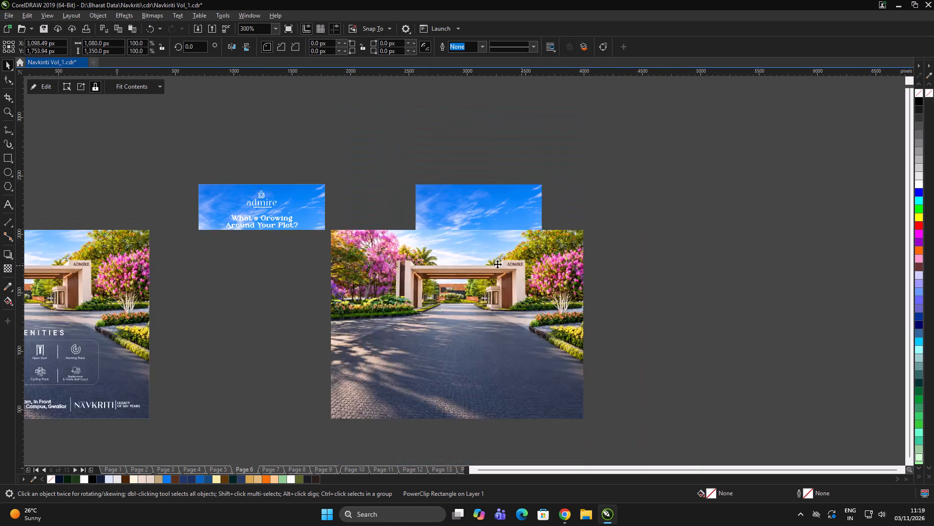
Undo the changes that pulled the background and overlay out of the What's Growing Around Your Plot? creative on Page 6.
key("ctrl+z")
key("ctrl+z")
double_click(572, 265)
left_click_drag(418, 268, 426, 266)
left_click(469, 258)
left_click(477, 258)
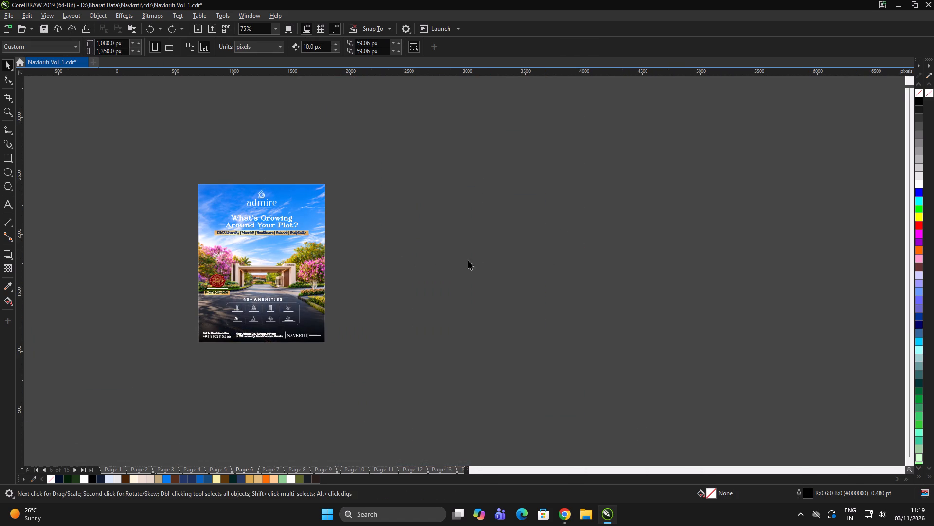
On Page 8, move the black overlay off the second Luxury Is the Perfect Location creative and delete it.
double_click(484, 358)
left_click(486, 356)
key("Page_Down")
key("Page_Down")
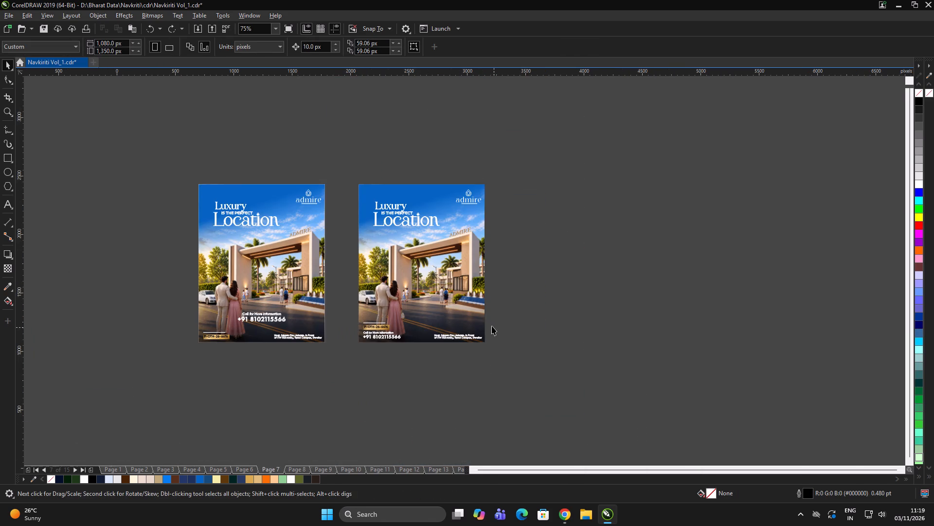
double_click(567, 241)
left_click(394, 283)
scroll(471, 243, "up", 1)
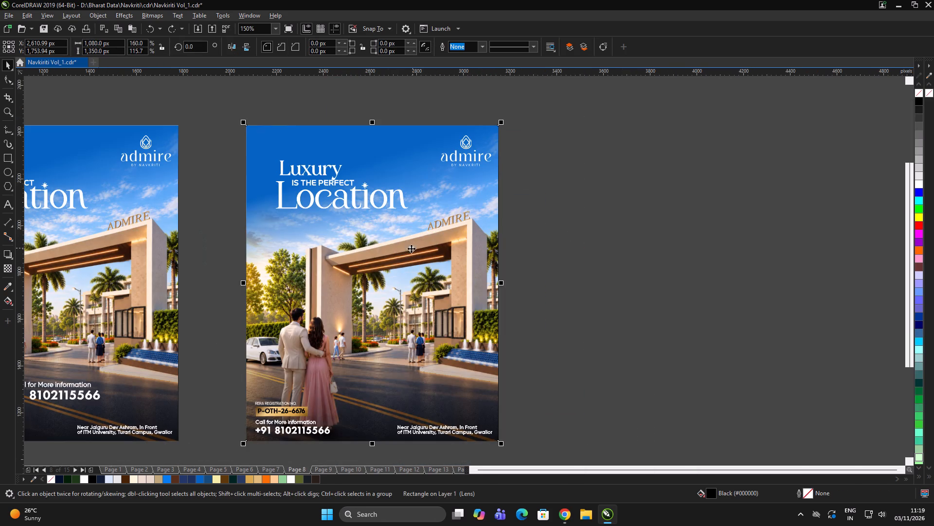
left_click_drag(379, 244, 678, 194)
scroll(466, 237, "down", 1)
key("Delete")
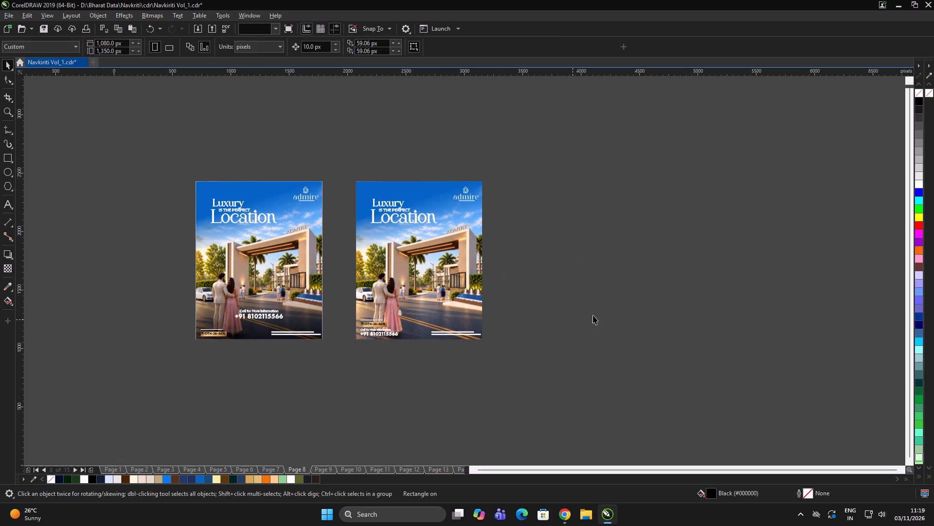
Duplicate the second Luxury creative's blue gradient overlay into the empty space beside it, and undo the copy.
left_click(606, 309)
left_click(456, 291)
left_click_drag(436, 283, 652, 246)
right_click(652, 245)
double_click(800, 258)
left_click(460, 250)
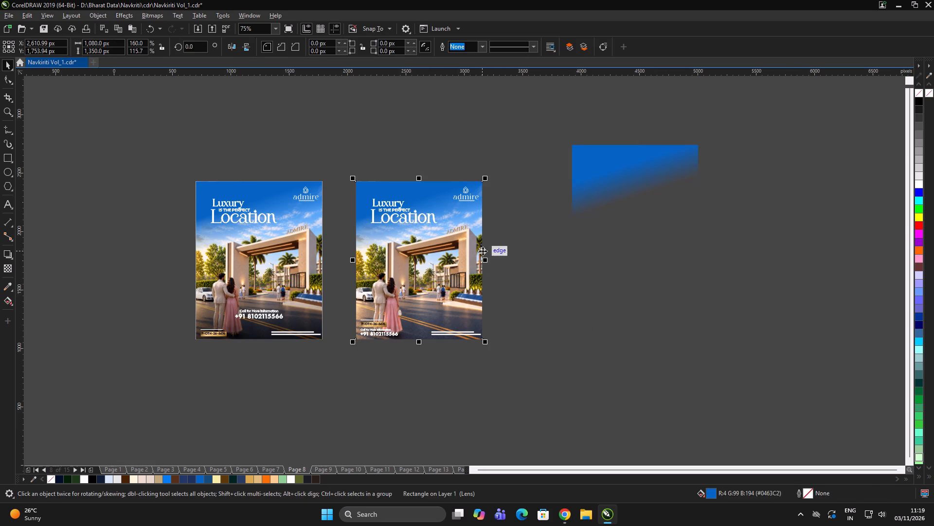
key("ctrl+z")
Send the blue gradient overlay of the second Luxury creative behind its background image.
left_click(682, 279)
left_click(485, 276)
left_click(439, 271)
key("Return")
key("shift+Page_Down")
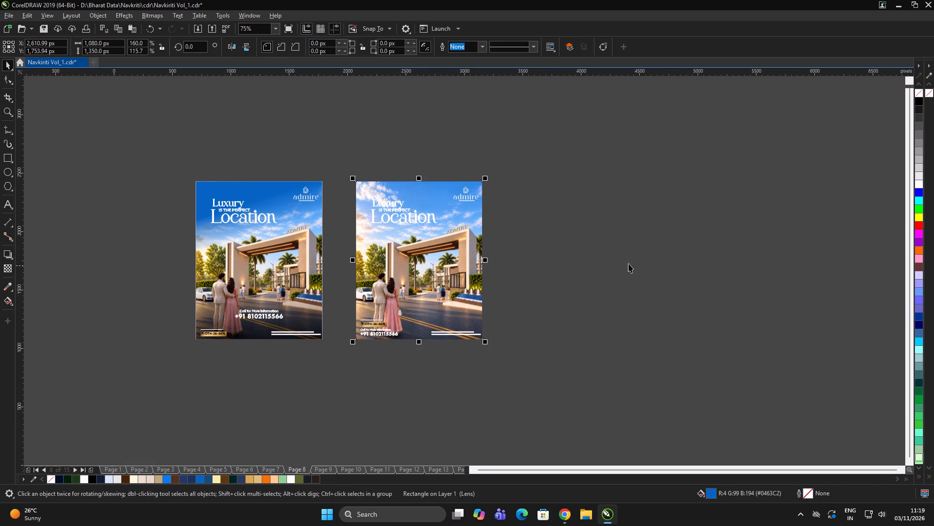
left_click(629, 263)
left_click_drag(607, 263, 593, 264)
Duplicate the second Luxury creative's PowerClip gate-and-couple background into the empty space to its right.
left_click_drag(398, 268, 699, 253)
right_click(699, 253)
left_click_drag(723, 257, 714, 262)
Send the original PowerClip background of the second Luxury creative to the back, behind its blue gradient overlay.
left_click(424, 279)
key("shift+Page_Down")
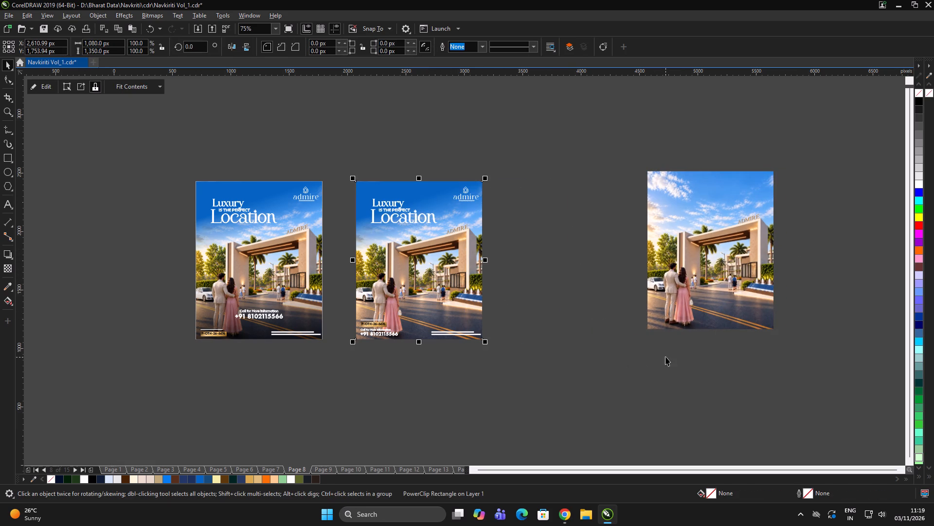
left_click(665, 357, "shift")
Extract the gate-and-couple image from the duplicated PowerClip frame.
left_click(707, 255)
scroll(448, 236, "down", 1)
scroll(589, 232, "up", 1)
left_click(83, 88)
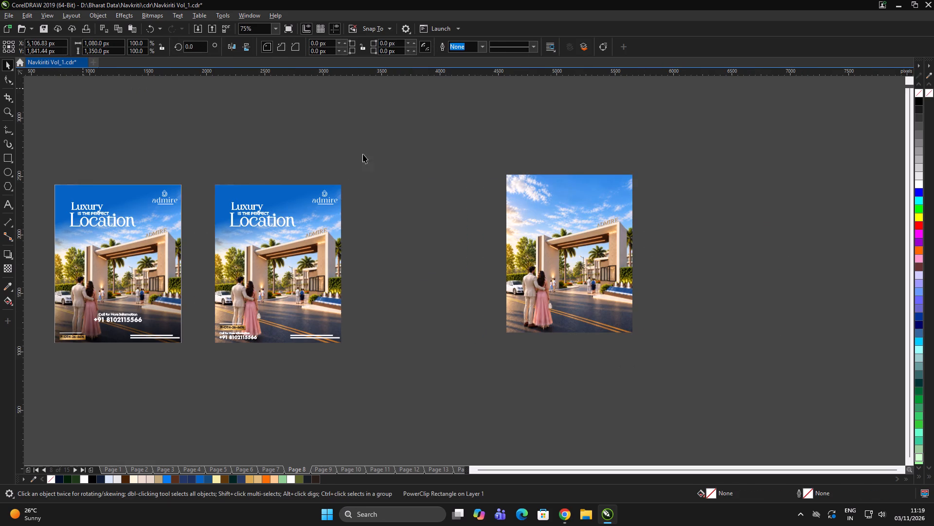
Move the extracted gate-and-couple image closer to the second Luxury creative and delete the leftover empty frame.
double_click(794, 258)
left_click(584, 289)
left_click_drag(569, 265, 461, 271)
left_click(551, 246)
key("Delete")
left_click(630, 244)
left_click(429, 256)
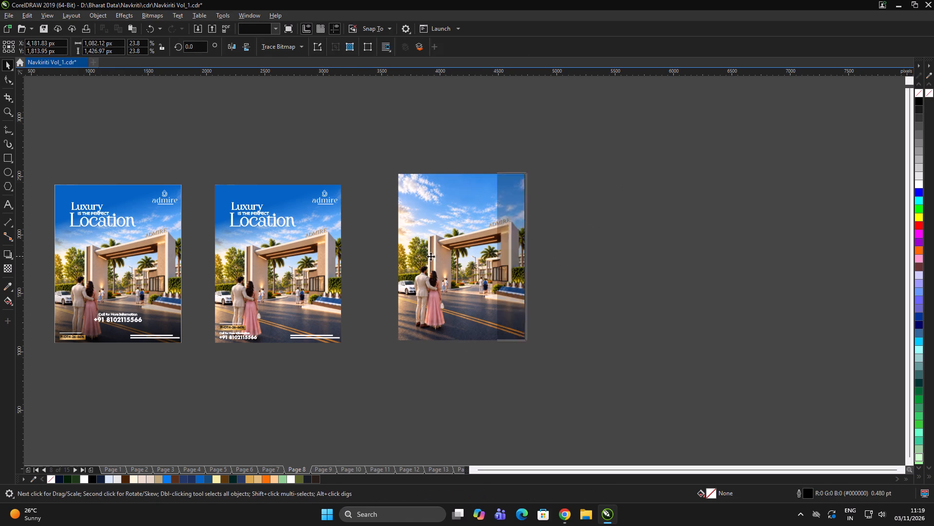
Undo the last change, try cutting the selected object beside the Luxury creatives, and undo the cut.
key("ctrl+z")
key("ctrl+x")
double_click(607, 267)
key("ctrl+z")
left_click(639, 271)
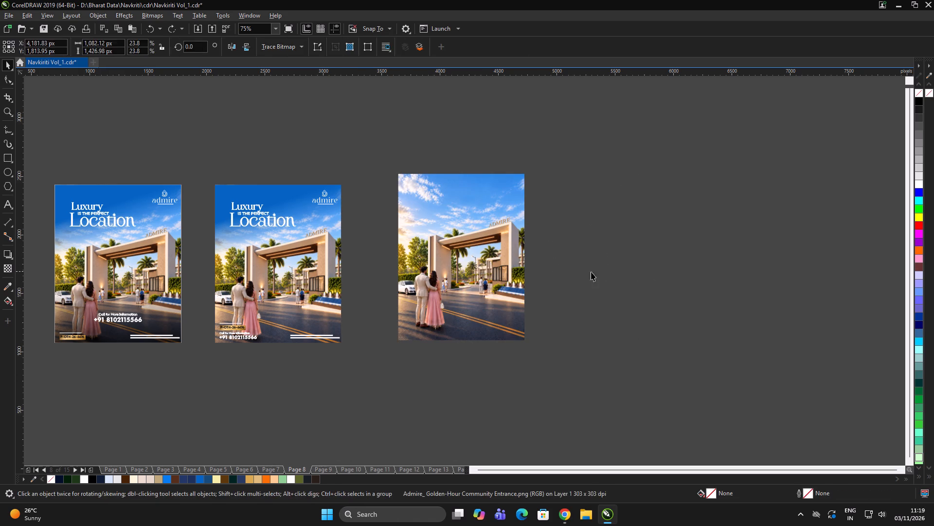
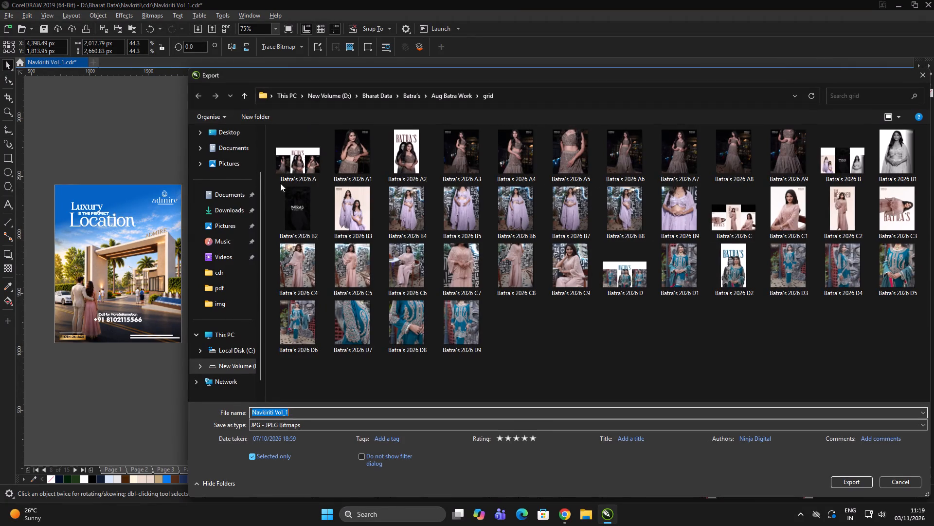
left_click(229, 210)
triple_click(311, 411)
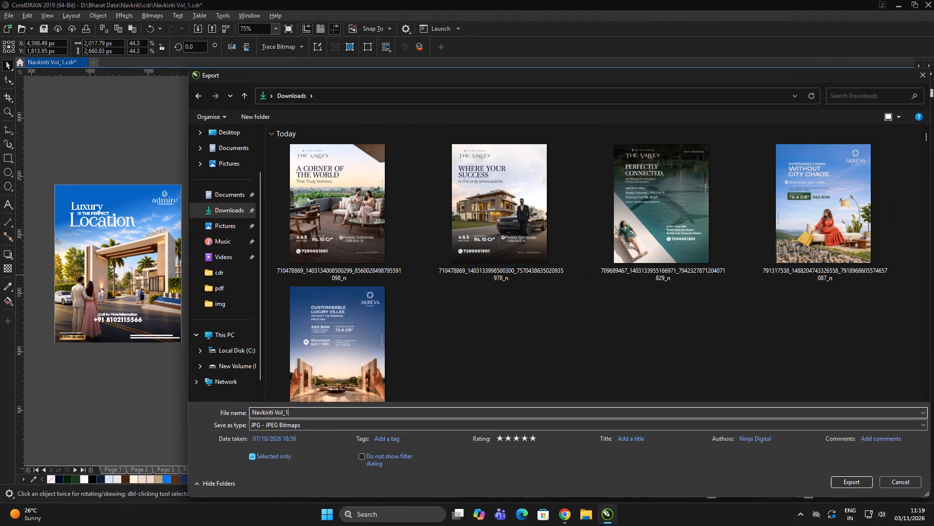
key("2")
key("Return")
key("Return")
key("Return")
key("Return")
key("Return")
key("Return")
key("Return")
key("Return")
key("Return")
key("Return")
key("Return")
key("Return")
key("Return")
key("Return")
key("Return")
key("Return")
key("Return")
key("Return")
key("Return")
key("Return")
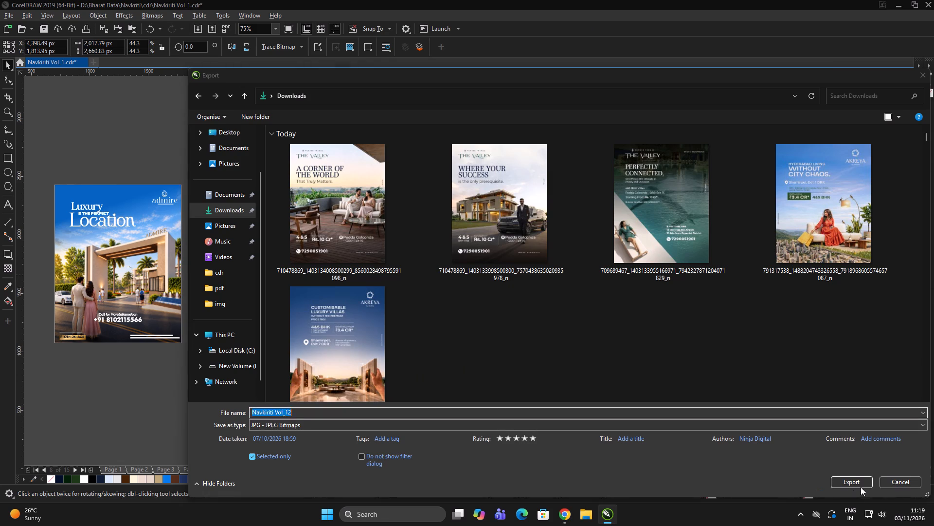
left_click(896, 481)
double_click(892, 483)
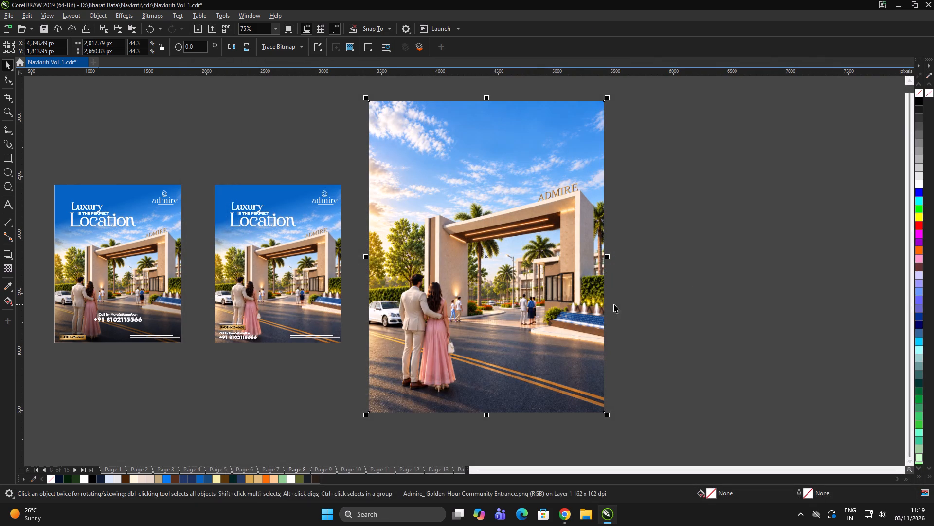
Export only the large gate-and-couple image as a JPG named Navkiriti Vol_12 in Downloads, replacing the existing file.
double_click(696, 286)
left_click(504, 289)
key("ctrl+e")
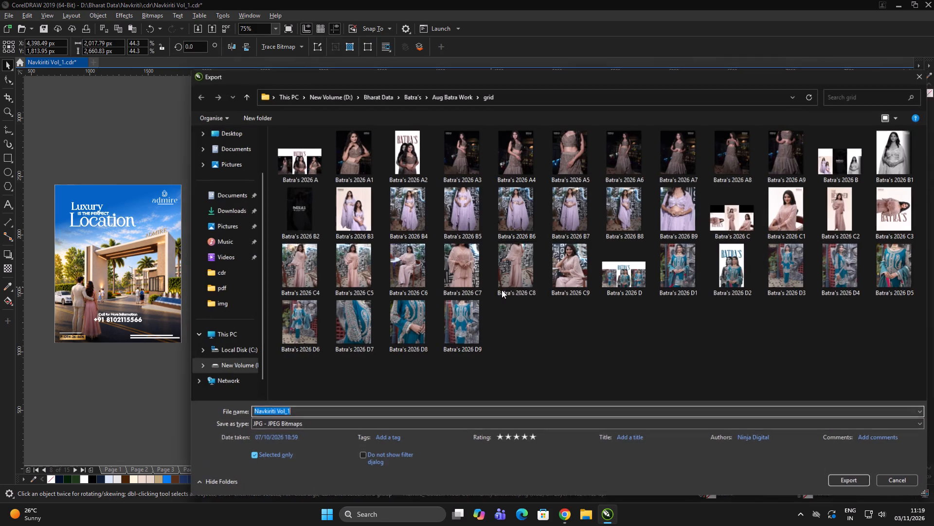
left_click(237, 212)
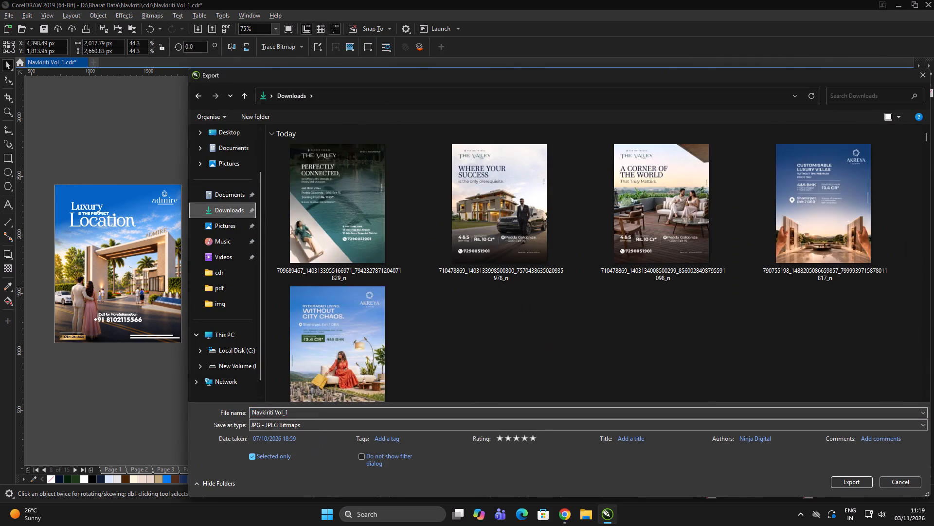
triple_click(322, 412)
key("2")
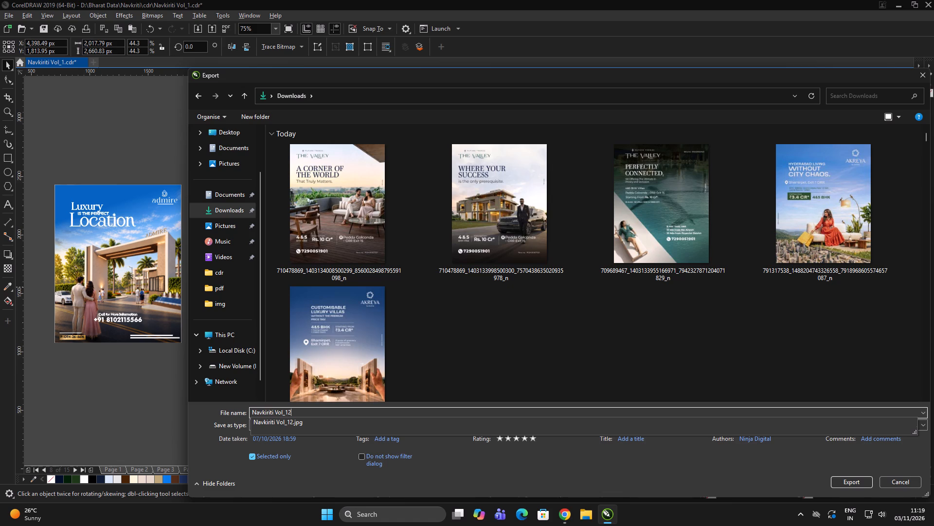
key("plus")
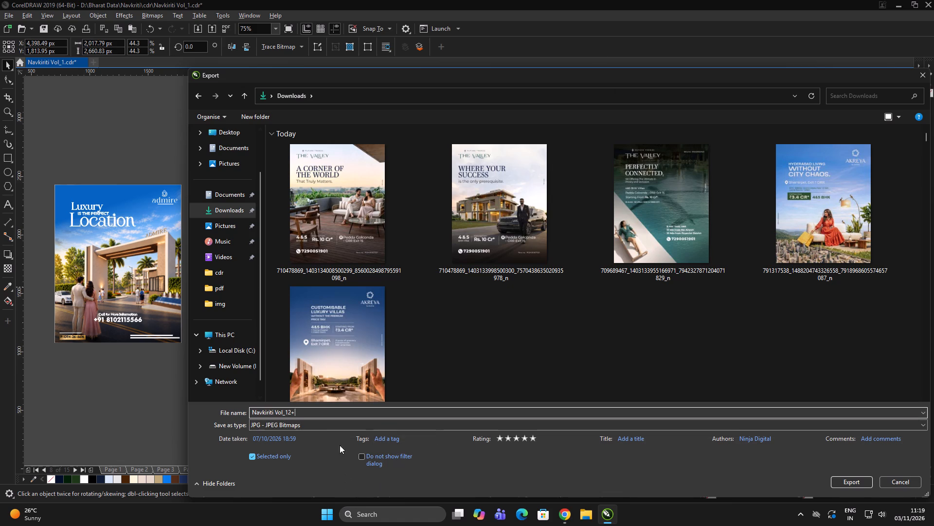
key("BackSpace")
left_click(537, 356)
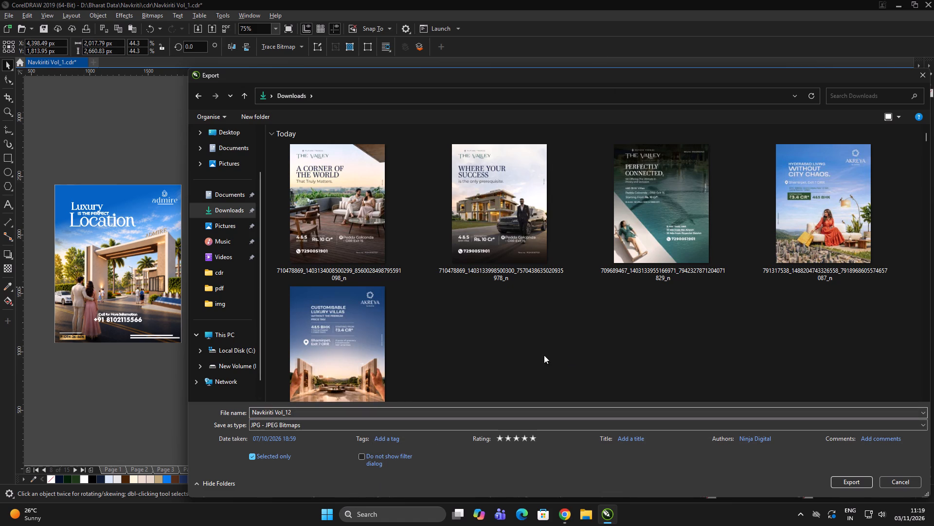
left_click(851, 478)
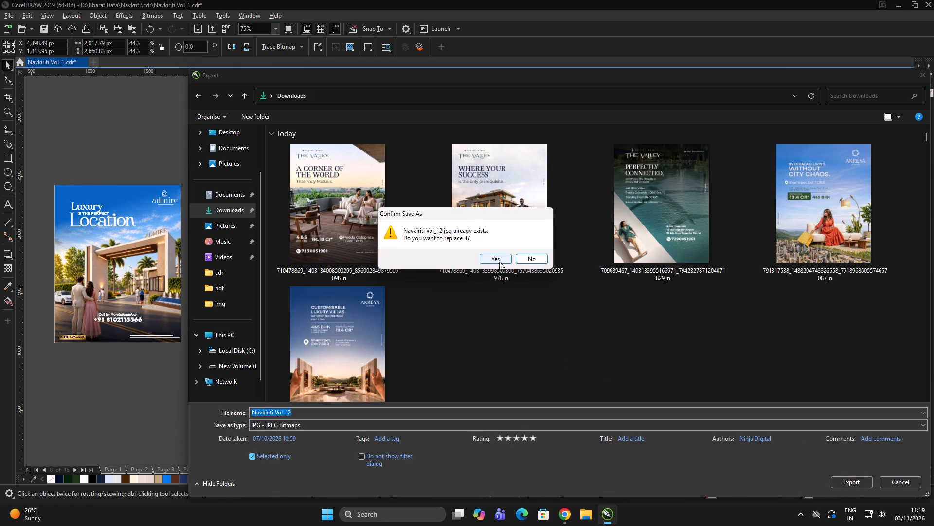
left_click(499, 262)
Set the JPEG export options to RGB Color (24-bit) with a resolution of 500.
left_click(643, 155)
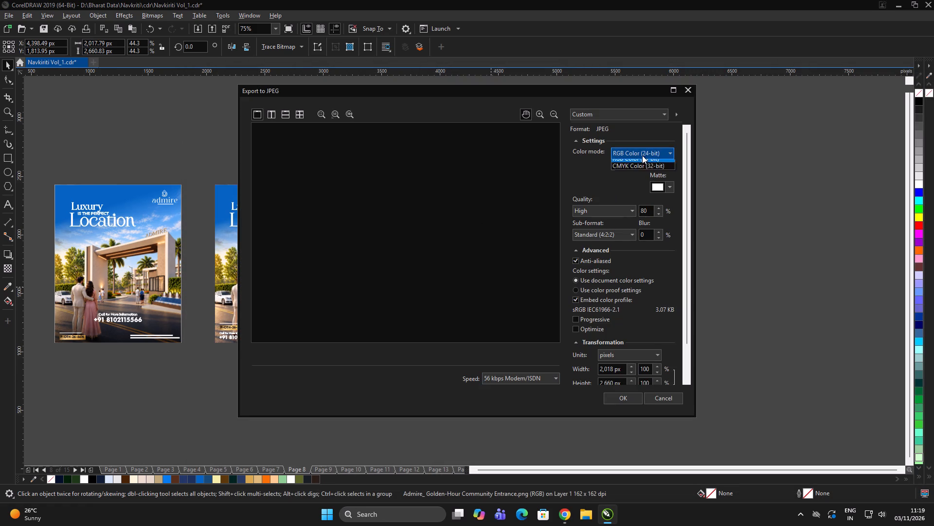
left_click(630, 170)
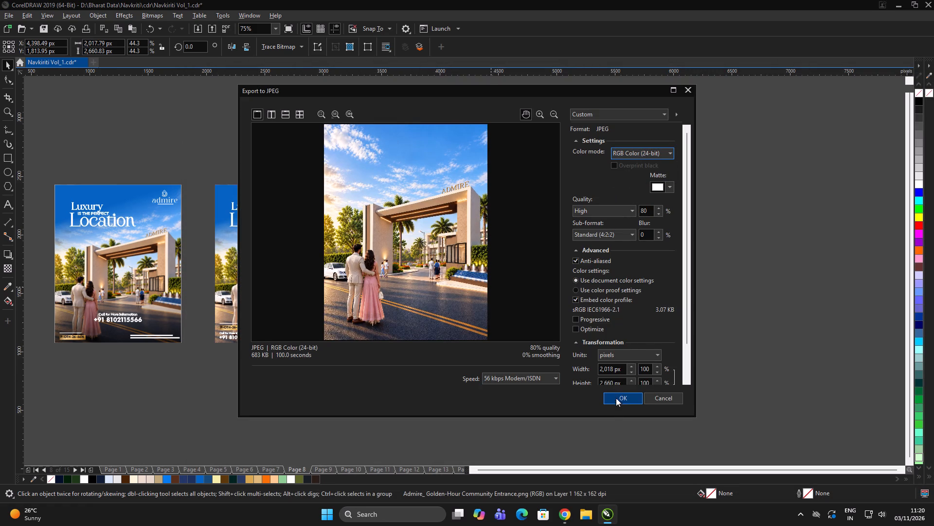
left_click_drag(687, 292, 679, 383)
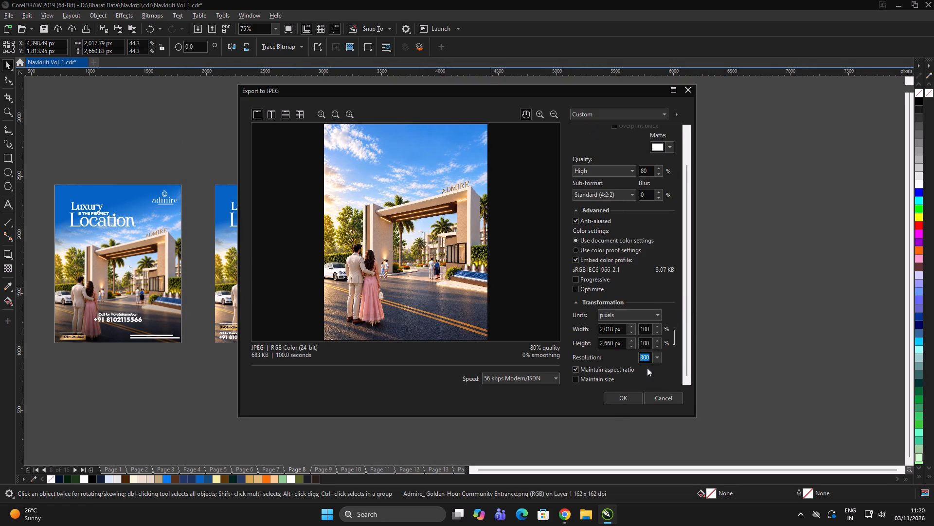
left_click(650, 358)
left_click_drag(651, 357, 632, 359)
type("500")
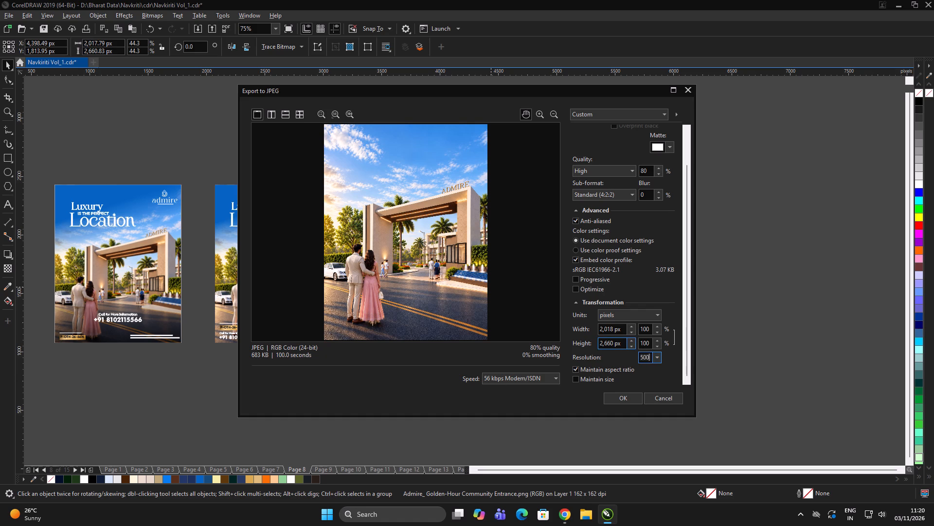
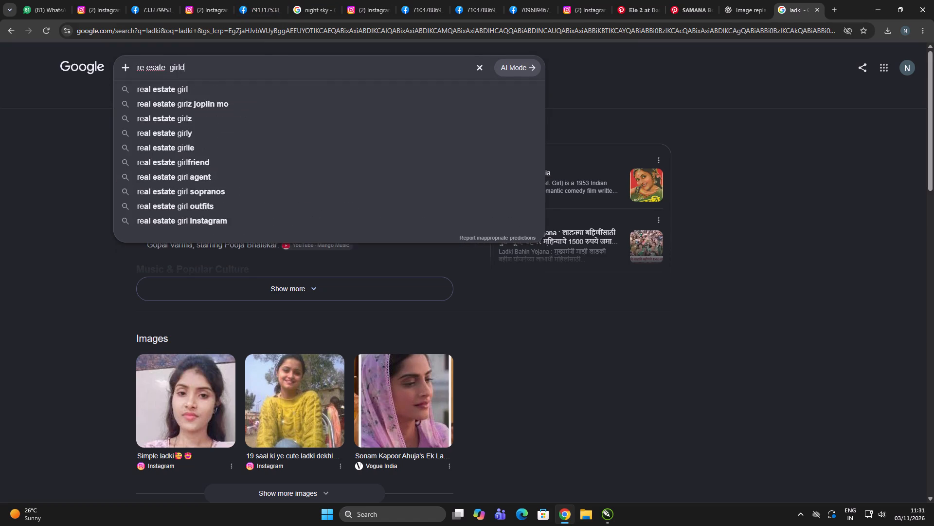
key("Return")
left_click(202, 97)
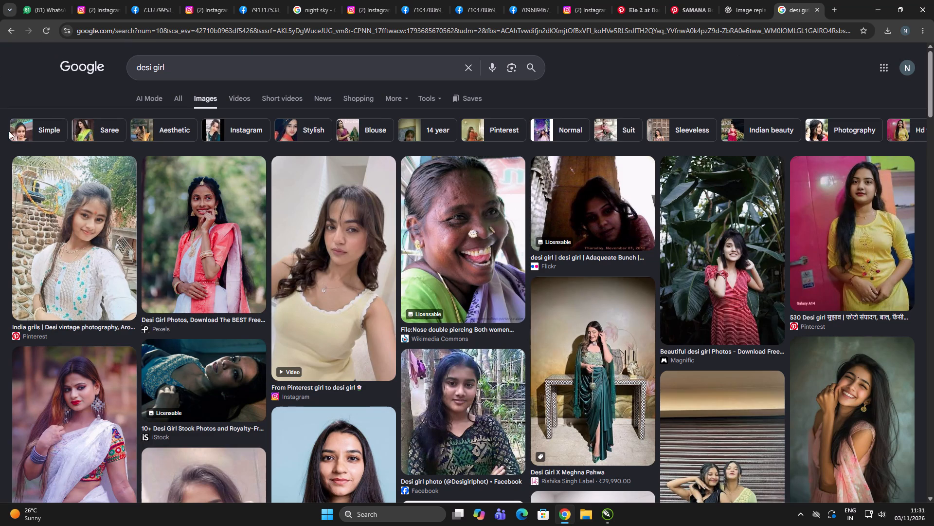
left_click(20, 29)
Search images for "reak esatet girl" and open the results for the corrected spelling "real estate girl".
left_click(277, 74)
key("ctrl+a")
type("reak esatet gr=")
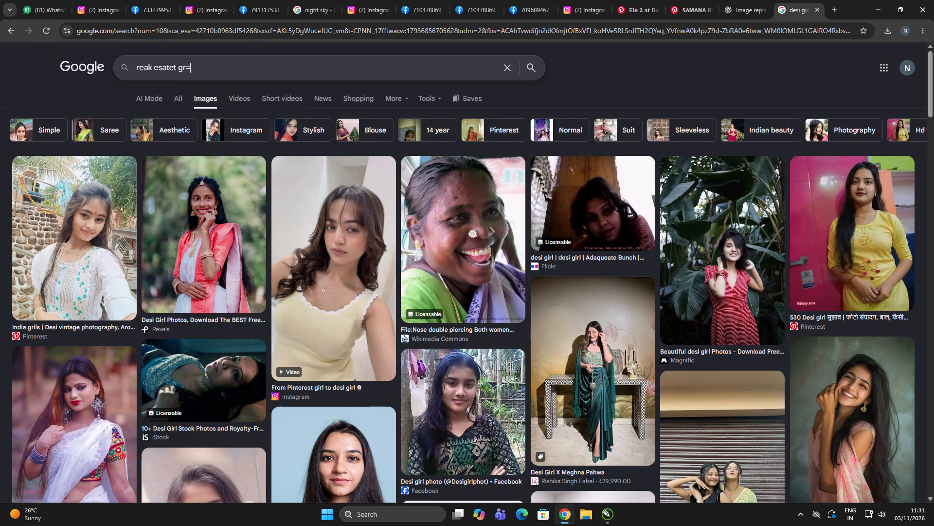
key("BackSpace")
key("BackSpace")
type("irl")
key("Return")
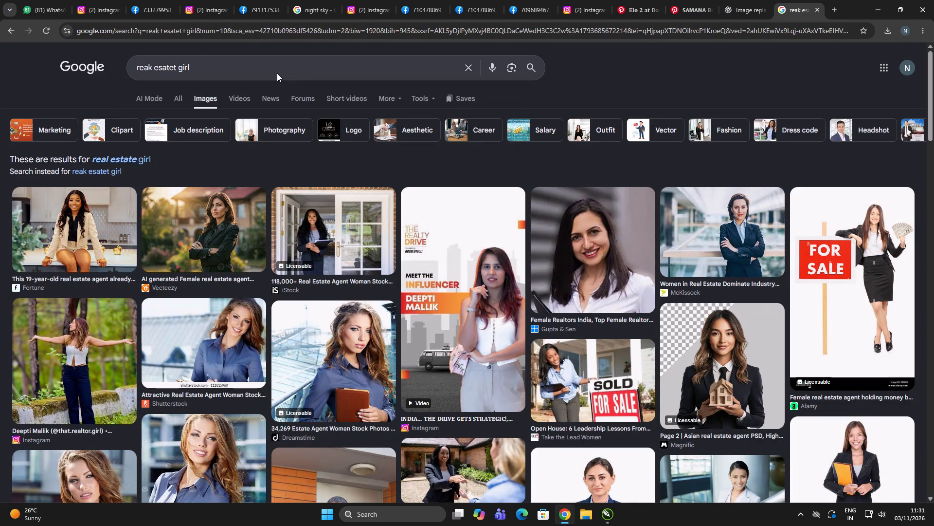
left_click(125, 156)
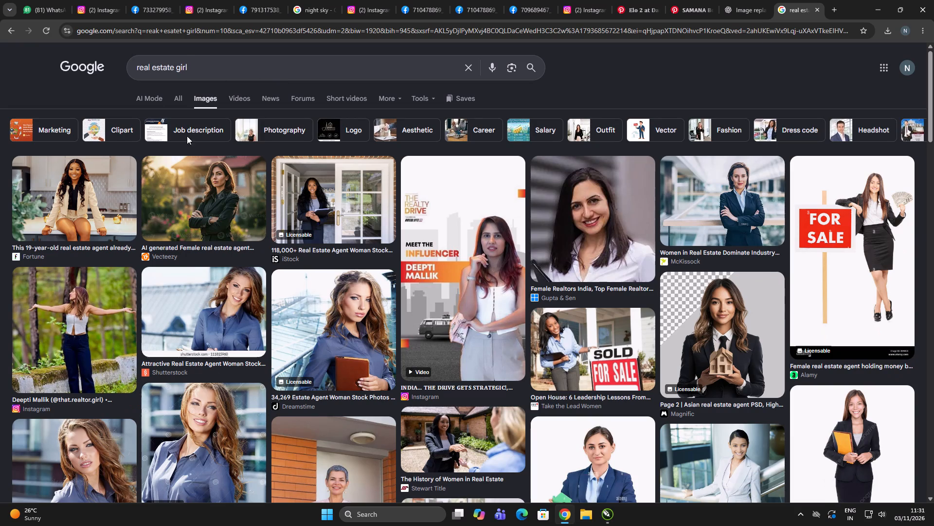
Refine the image search to "real estate girl indian".
left_click(262, 73)
key("space")
type("indina")
key("BackSpace")
key("BackSpace")
type("an")
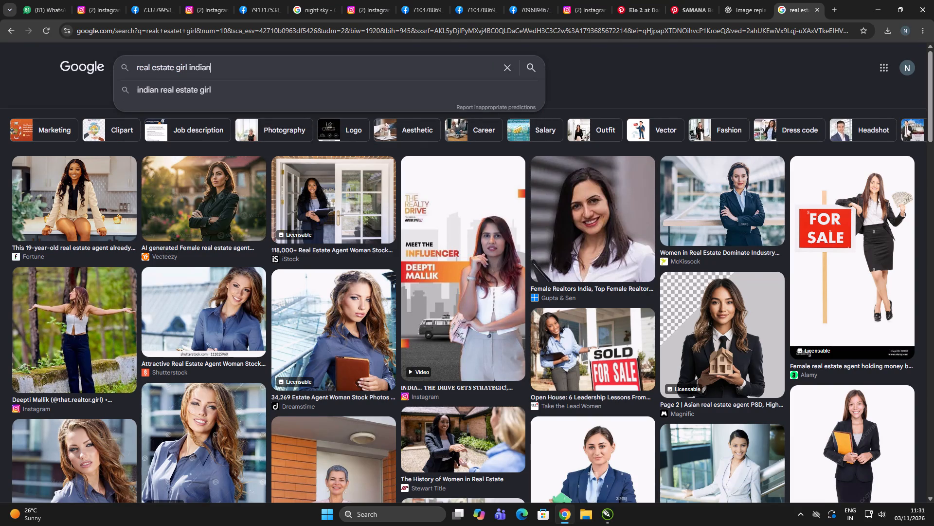
key("Return")
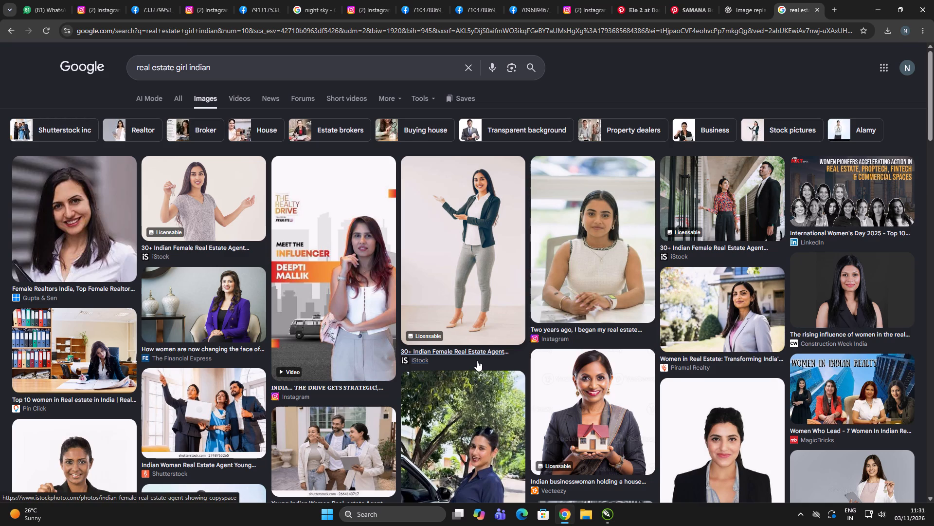
Browse the image results and open the preview of the three women in hard hats holding a plan.
scroll(582, 361, "down", 7)
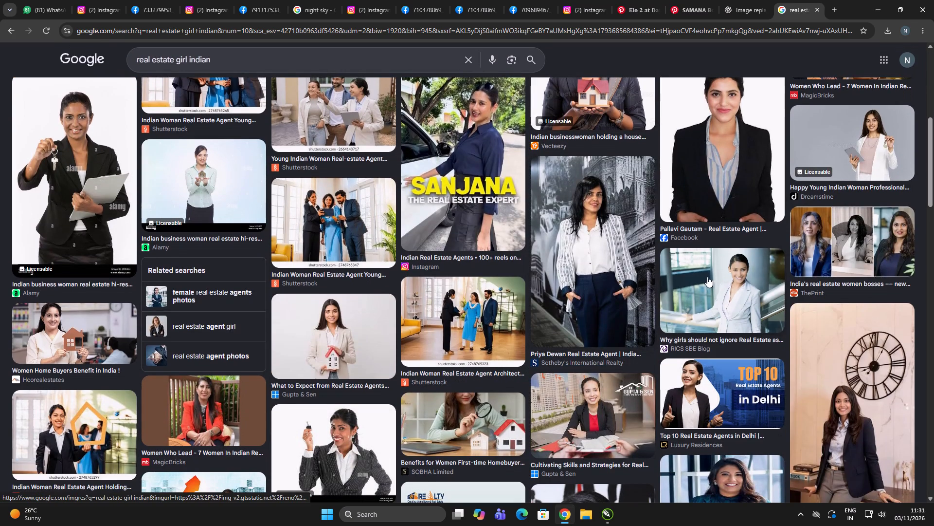
scroll(648, 281, "down", 3)
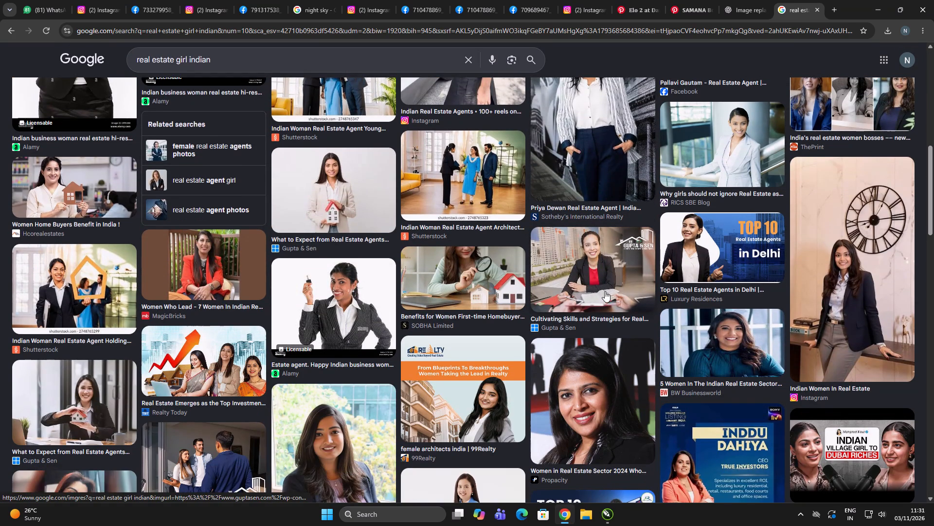
scroll(604, 292, "down", 5)
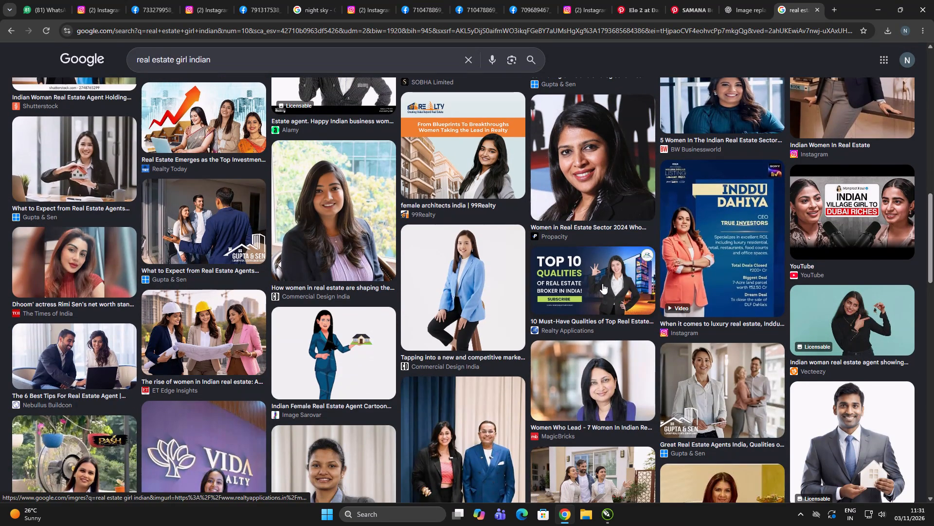
left_click(235, 332)
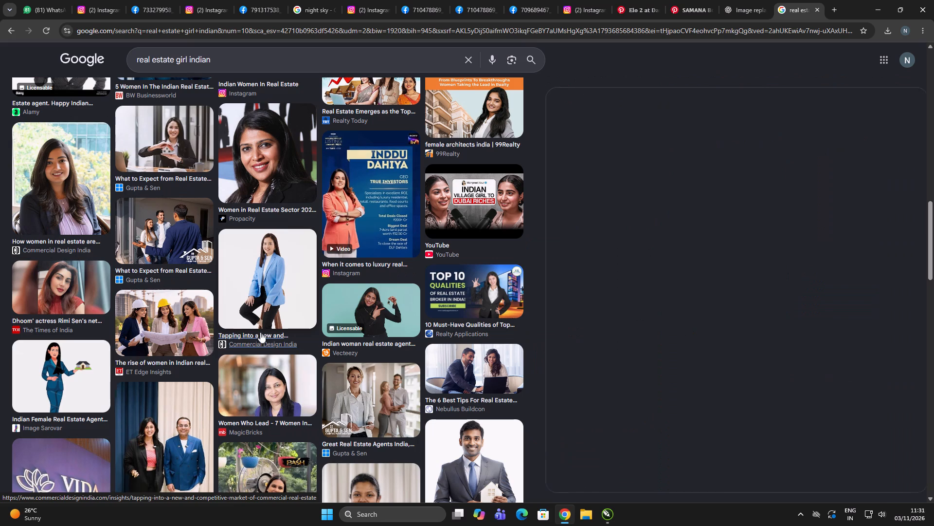
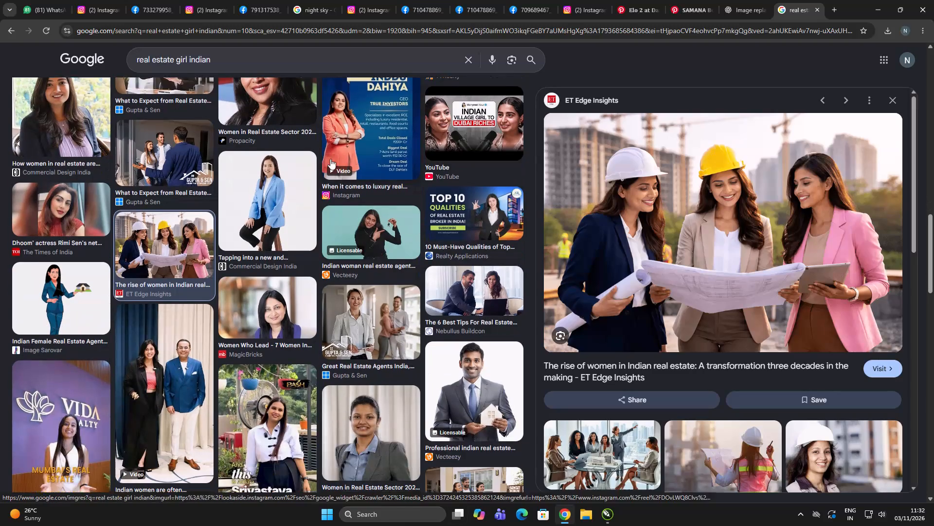
Browse the image results and the images related to the hard-hat photo for a suitable Indian woman portrait.
scroll(381, 208, "down", 3)
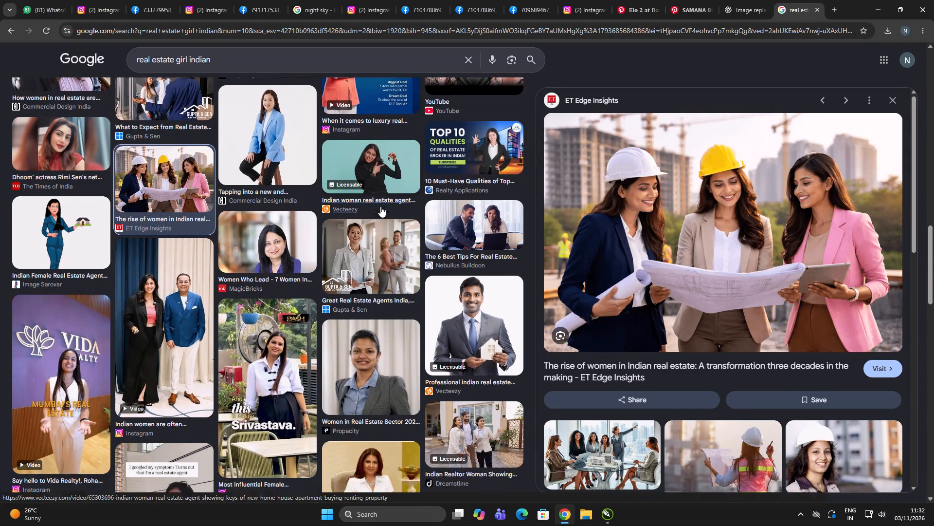
scroll(880, 228, "down", 7)
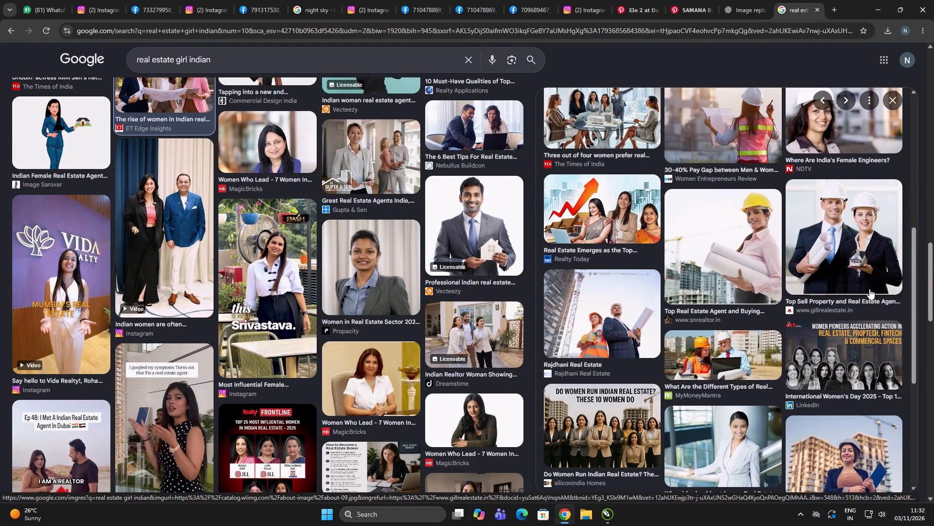
scroll(880, 290, "down", 4)
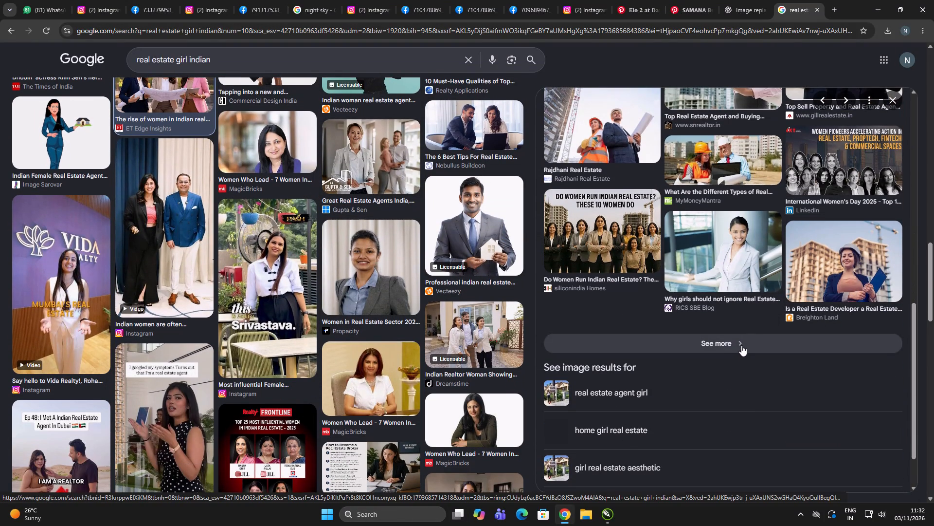
scroll(417, 302, "down", 5)
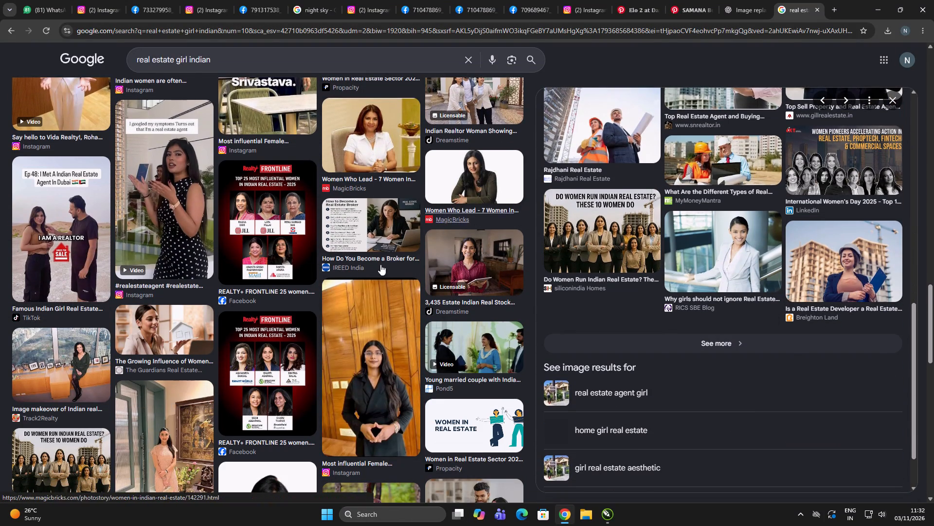
scroll(361, 272, "up", 11)
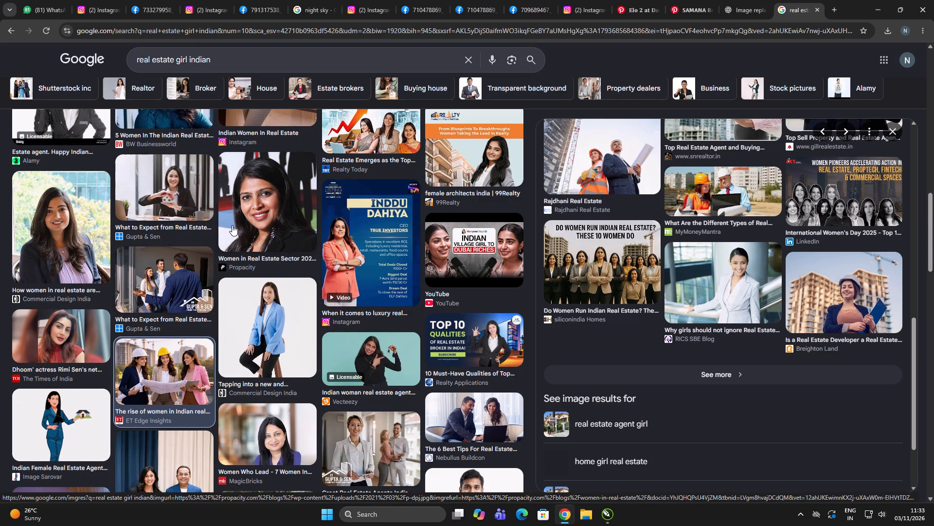
left_click(88, 252)
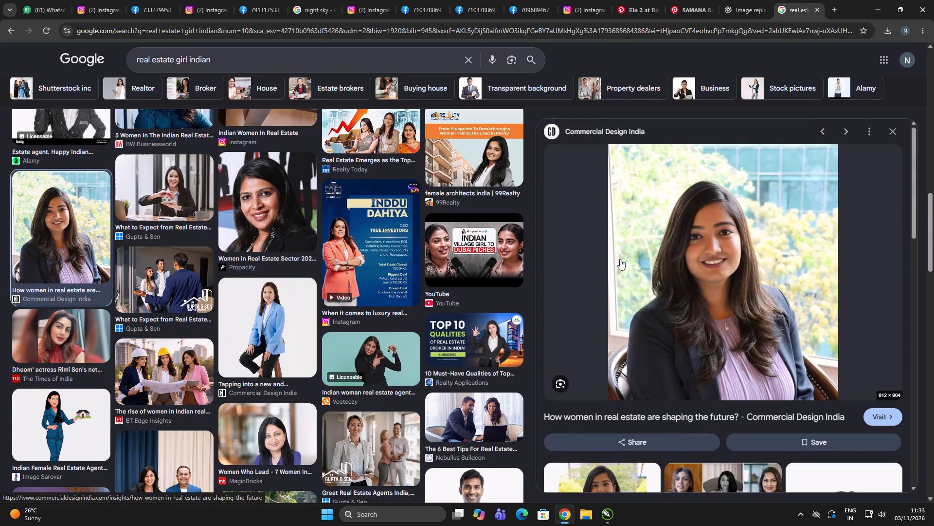
scroll(677, 257, "down", 6)
scroll(853, 295, "down", 3)
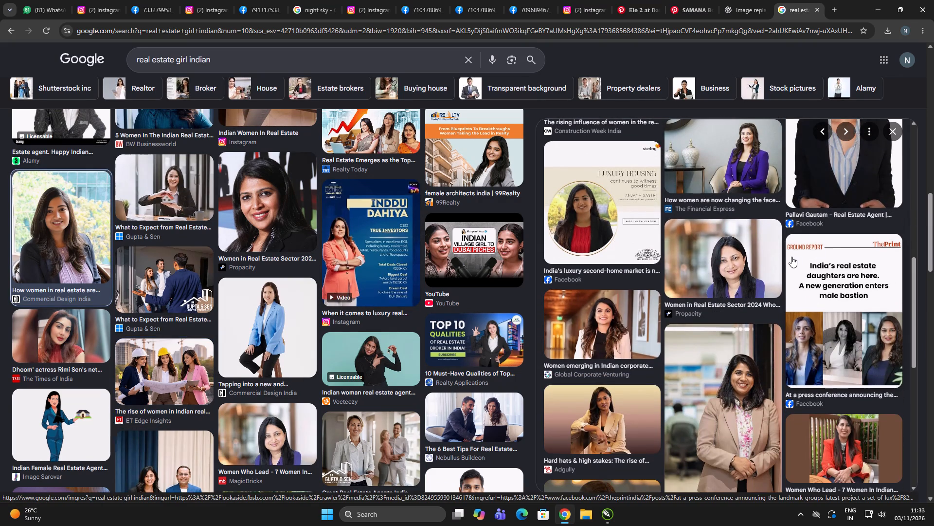
key("alt+Tab")
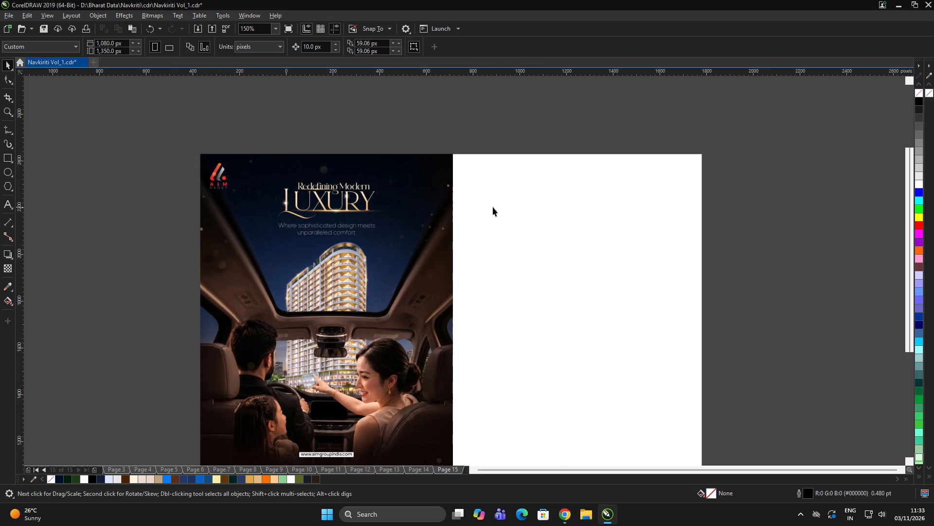
key("alt+Tab")
scroll(530, 246, "down", 3)
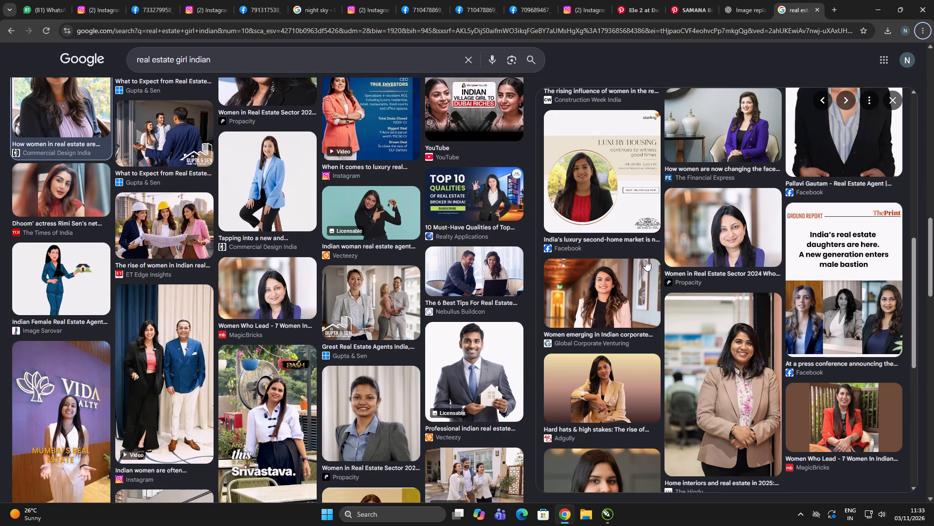
scroll(646, 260, "down", 5)
scroll(593, 304, "down", 4)
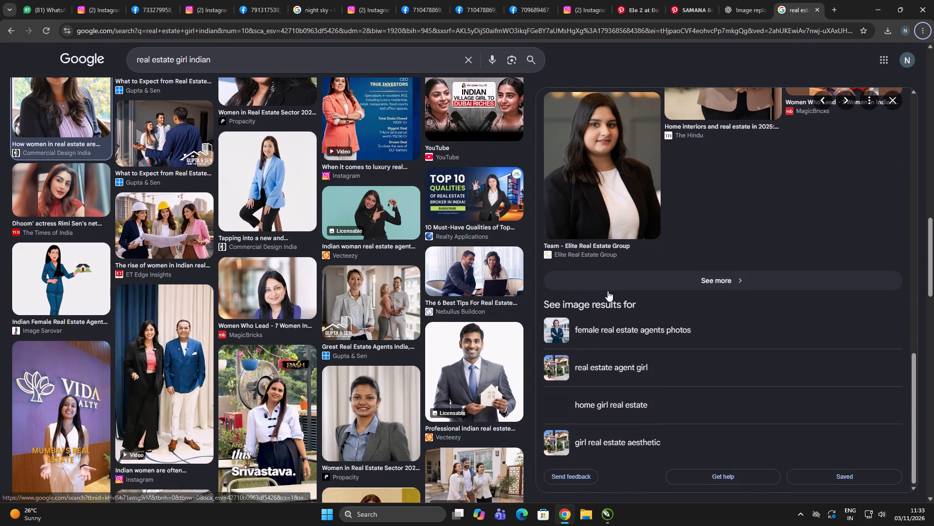
scroll(598, 295, "down", 3)
scroll(509, 393, "down", 4)
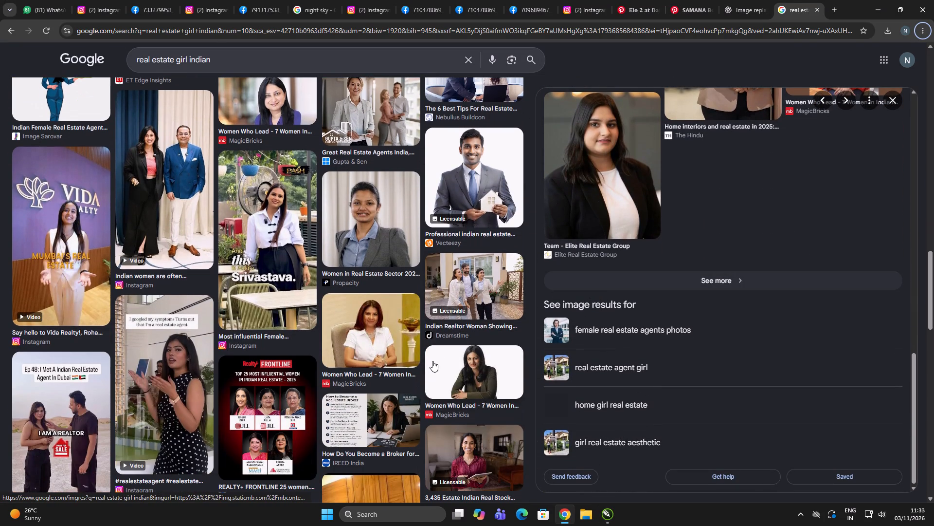
scroll(458, 382, "down", 9)
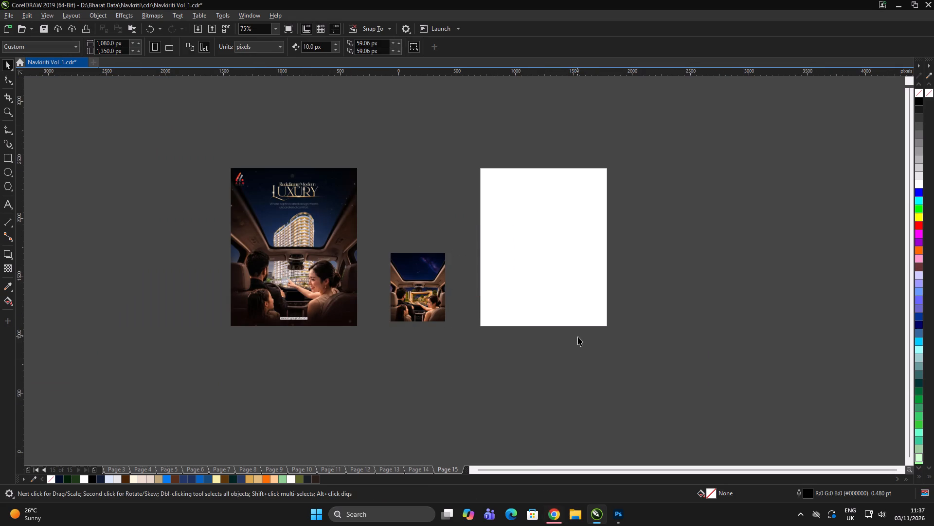
Save the pending Chrome download, then import "Starry Drive to Admire Gate (1)" over the page at about 1194 x 1492 px.
key("ctrl+i")
left_click(324, 179)
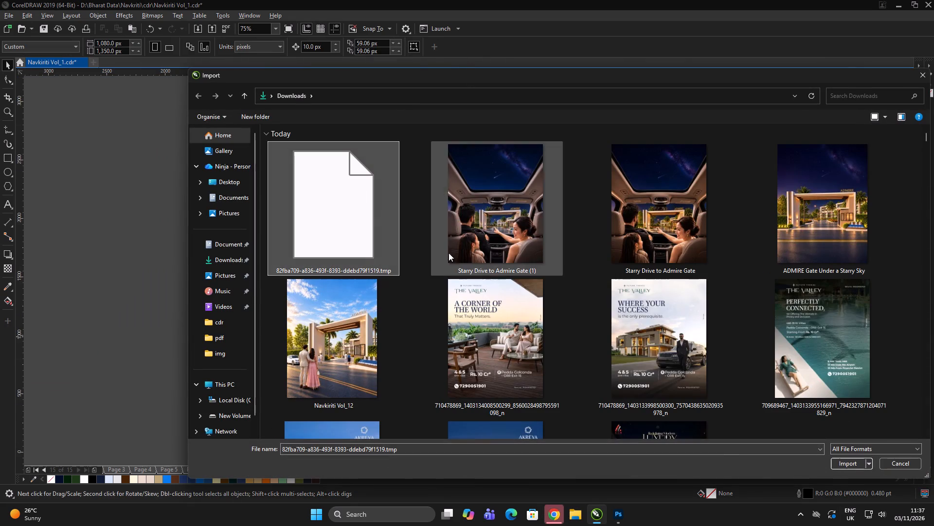
key("alt+Tab")
left_click(844, 488)
key("alt+Tab")
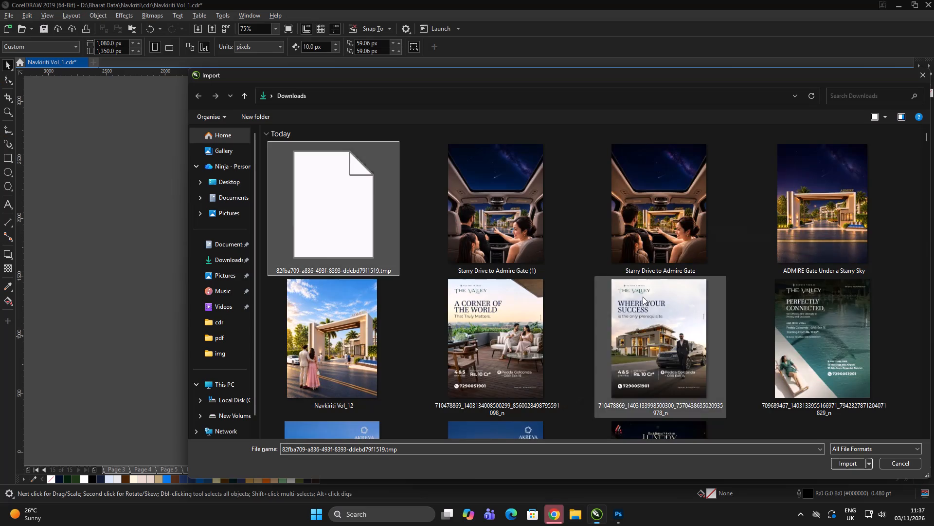
left_click(342, 207)
left_click(840, 466)
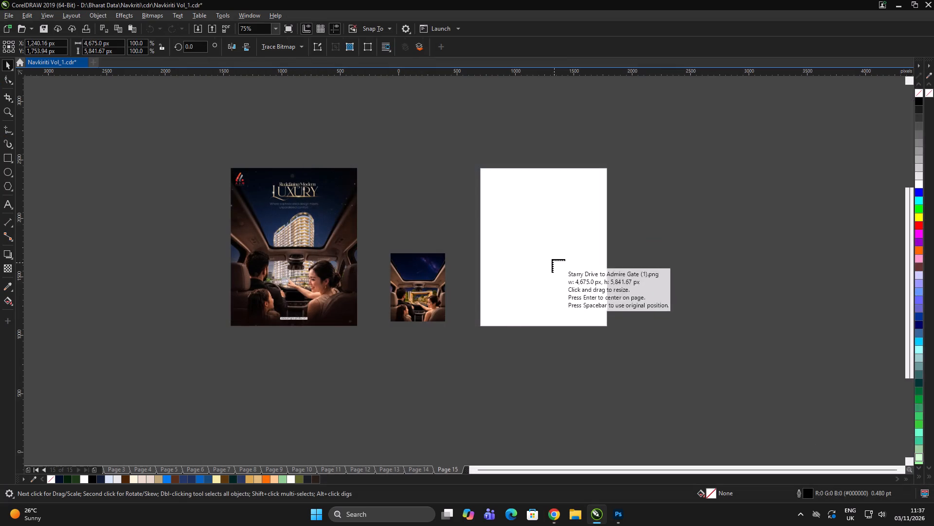
left_click_drag(472, 155, 634, 329)
left_click(645, 293)
Move the imported less yellow image off the blank page to the empty area on its right side.
scroll(589, 239, "up", 1)
left_click(650, 230)
left_click_drag(565, 226, 744, 227)
left_click(785, 242)
left_click_drag(754, 236, 750, 235)
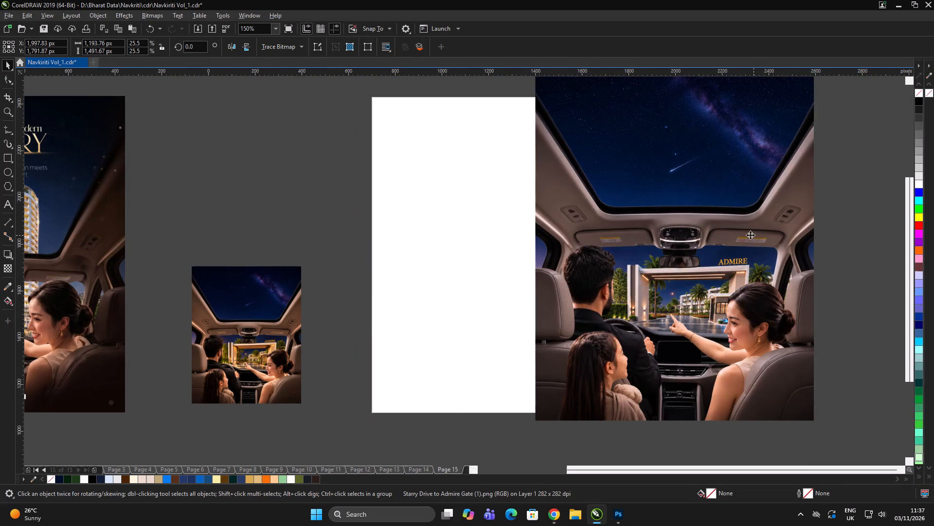
left_click_drag(750, 235, 526, 234)
left_click(733, 244)
left_click_drag(524, 238, 872, 249)
left_click(551, 291)
left_click(557, 290)
left_click(561, 285)
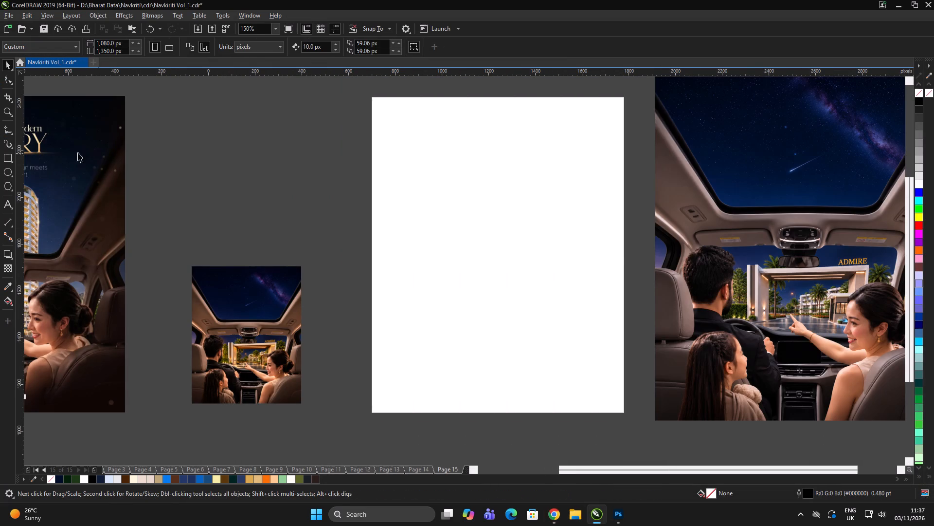
Create a page-sized rectangle of 1,080 x 1,350 px on Page 15.
double_click(5, 161)
key("space")
scroll(486, 212, "up", 1)
scroll(477, 216, "down", 3)
left_click(412, 350)
left_click_drag(412, 351, 417, 350)
PowerClip the less yellow car-interior image inside the page-sized rectangle.
left_click(569, 272)
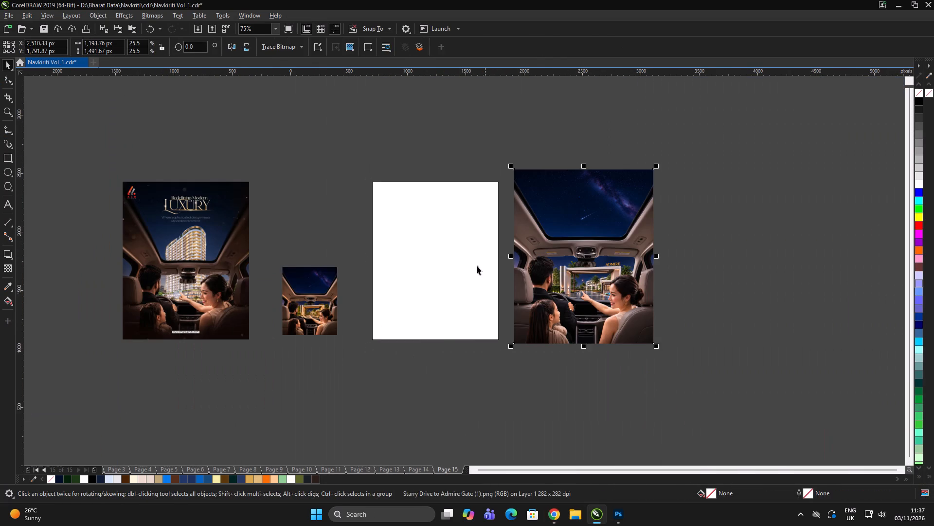
left_click(452, 263, "shift")
key("e")
left_click(786, 203)
left_click(789, 202)
left_click(614, 207)
right_click(593, 180)
left_click(634, 319)
left_click(431, 289)
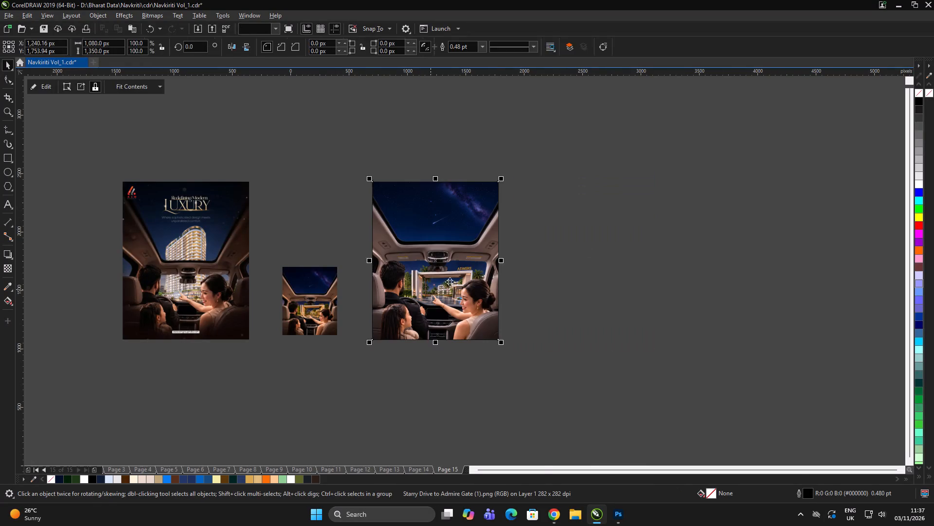
Scale the image inside the PowerClip frame down to about 1090 x 1362 px so it nearly fits the page.
left_click(625, 230)
scroll(461, 309, "up", 1)
left_click(459, 298, "alt")
left_click_drag(553, 390, 551, 392, "shift")
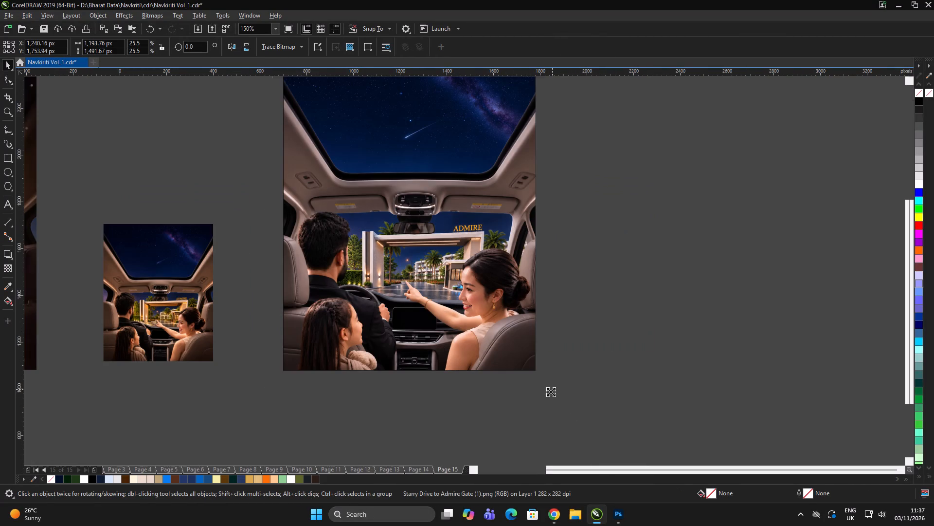
left_click_drag(551, 392, 540, 395, "shift")
triple_click(651, 311)
scroll(507, 286, "down", 1)
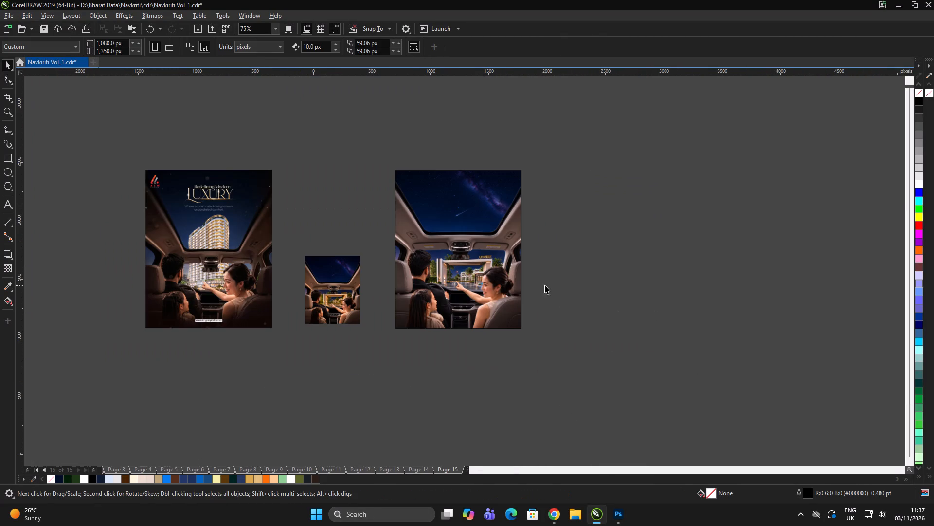
Compare the small yellower car-interior image with the less yellow version on the page up close.
double_click(559, 282)
double_click(591, 264)
scroll(341, 311, "up", 3)
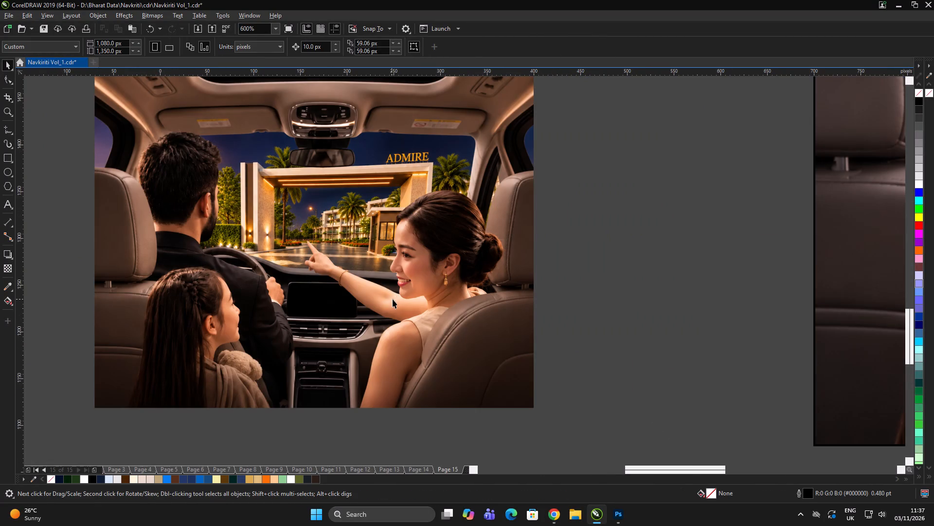
scroll(389, 301, "down", 2)
left_click(378, 298)
scroll(711, 269, "up", 1)
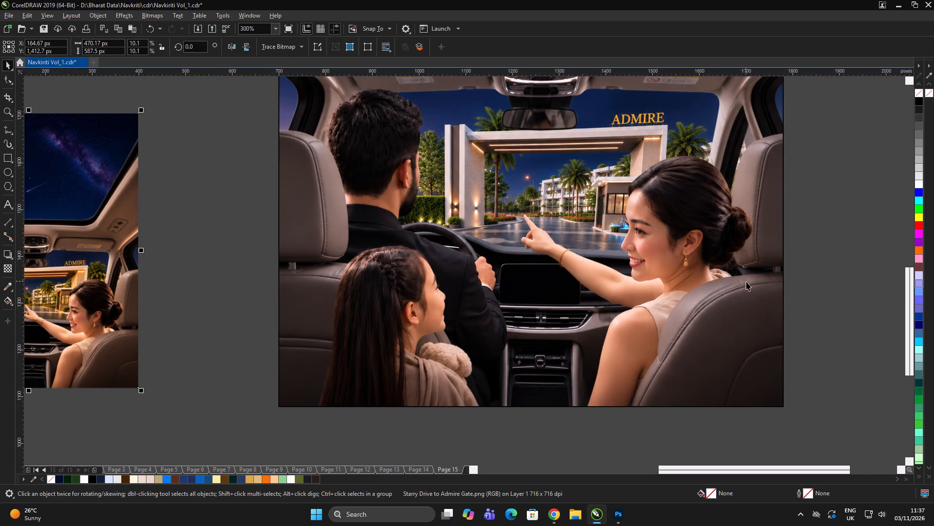
scroll(546, 249, "down", 1)
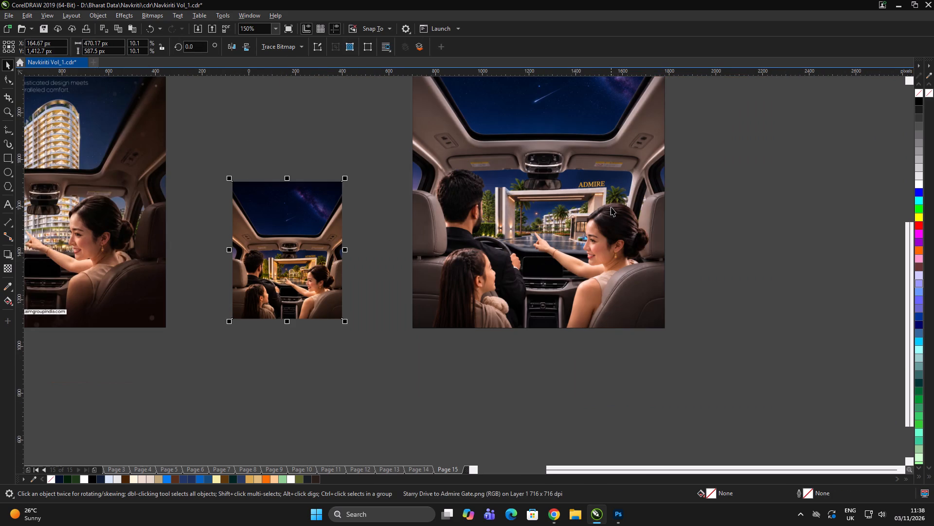
scroll(762, 19, "down", 1)
scroll(446, 213, "down", 3)
Remove the outline from the PowerClip rectangle holding the car-interior image.
left_click(602, 231)
left_click_drag(598, 230, 580, 230)
scroll(334, 236, "up", 2)
left_click(488, 228)
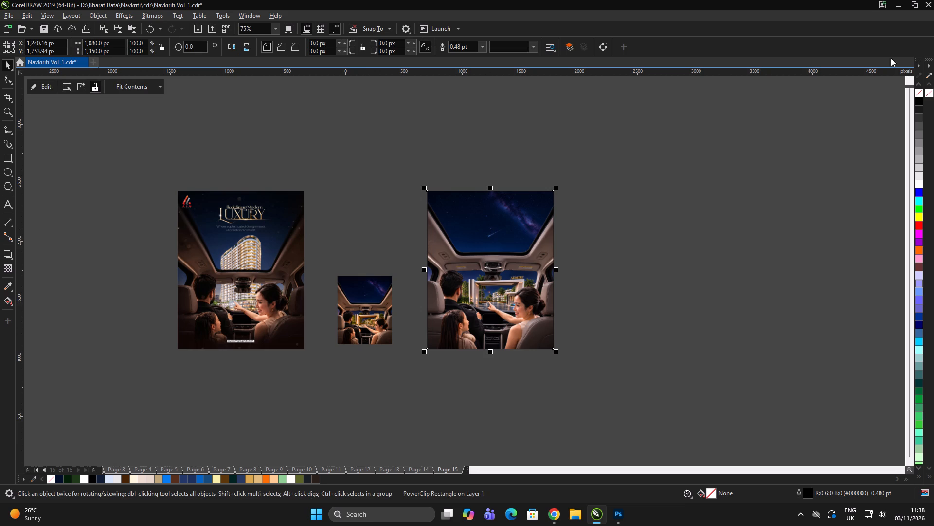
right_click(918, 94)
double_click(567, 280)
scroll(532, 262, "up", 1)
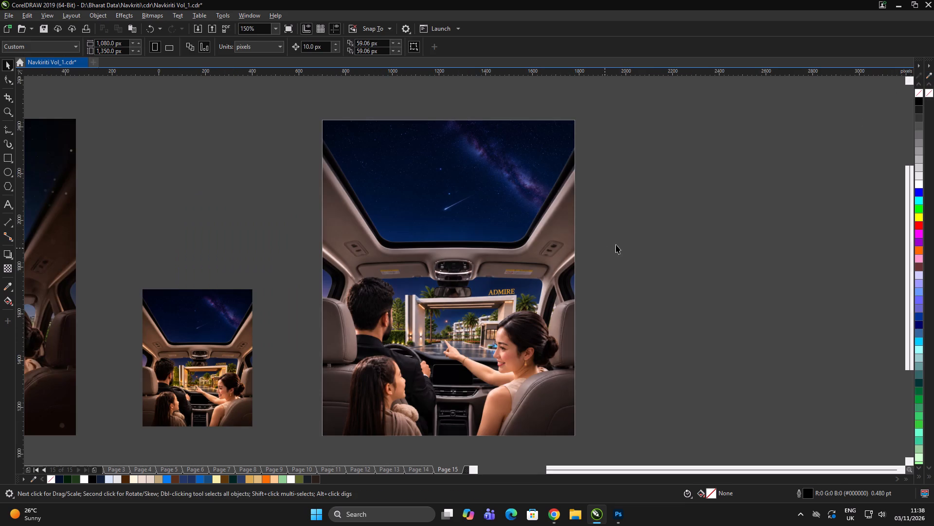
double_click(616, 244)
Check the clipped image's edges and shift it about 3 px left inside its PowerClip frame.
left_click(457, 251, "alt")
scroll(321, 112, "up", 3)
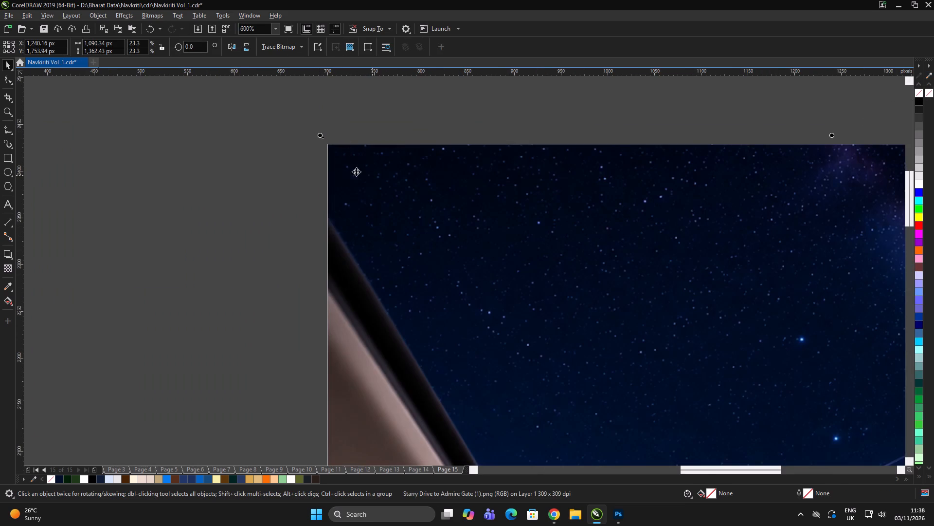
scroll(323, 149, "up", 4)
scroll(319, 138, "down", 12)
triple_click(702, 162)
double_click(701, 159)
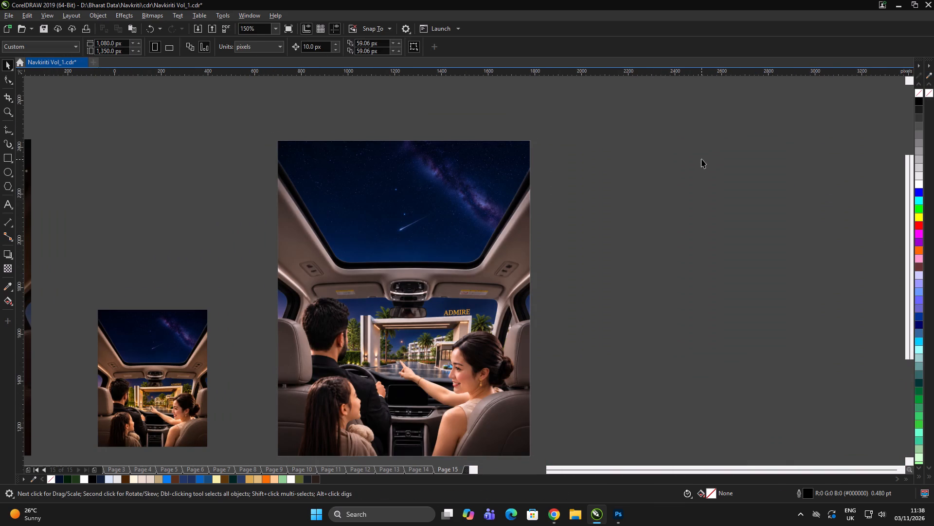
left_click(501, 197, "alt")
scroll(528, 145, "up", 4)
left_click_drag(523, 138, 514, 139)
scroll(488, 129, "down", 5)
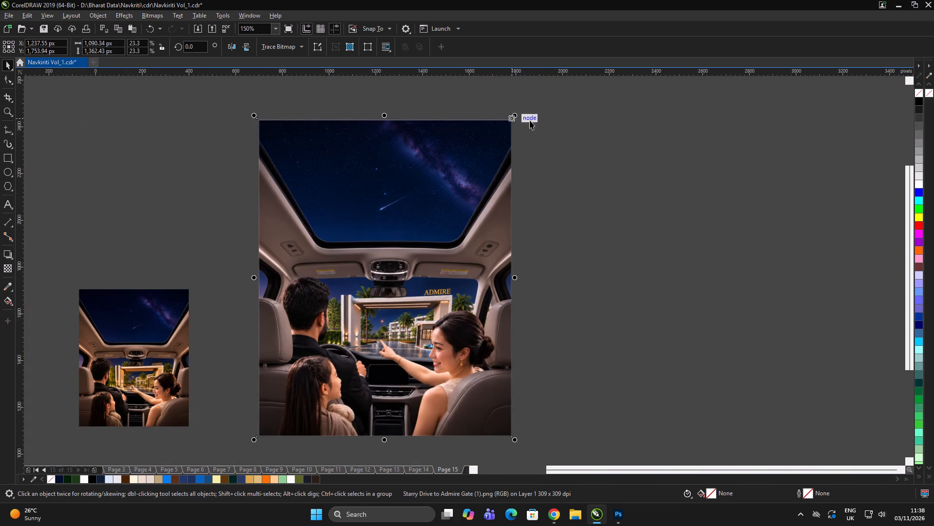
left_click(647, 209)
double_click(650, 208)
left_click(653, 204)
left_click(657, 199)
Copy the Admire logo from the Shailaputri creative on Page 14 and paste it at the top of Page 15.
key("Page_Up")
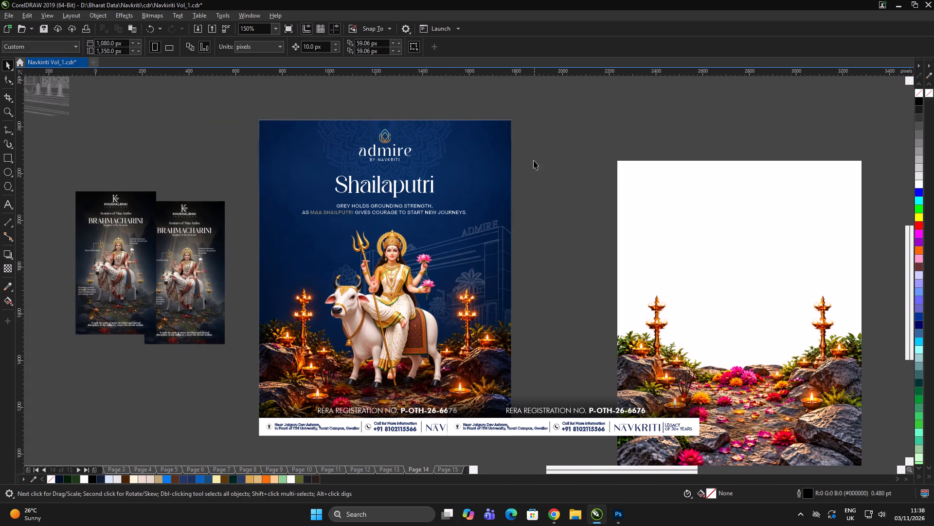
double_click(544, 128)
left_click_drag(562, 93, 261, 176)
key("ctrl+c")
double_click(610, 150)
left_click(456, 470)
left_click(564, 171)
key("ctrl+v")
left_click(672, 168)
scroll(438, 192, "down", 1)
double_click(547, 176)
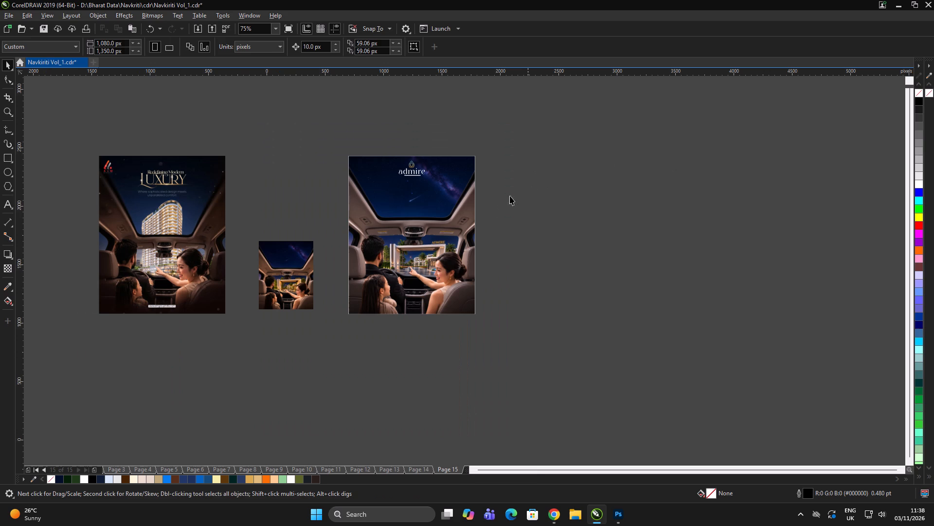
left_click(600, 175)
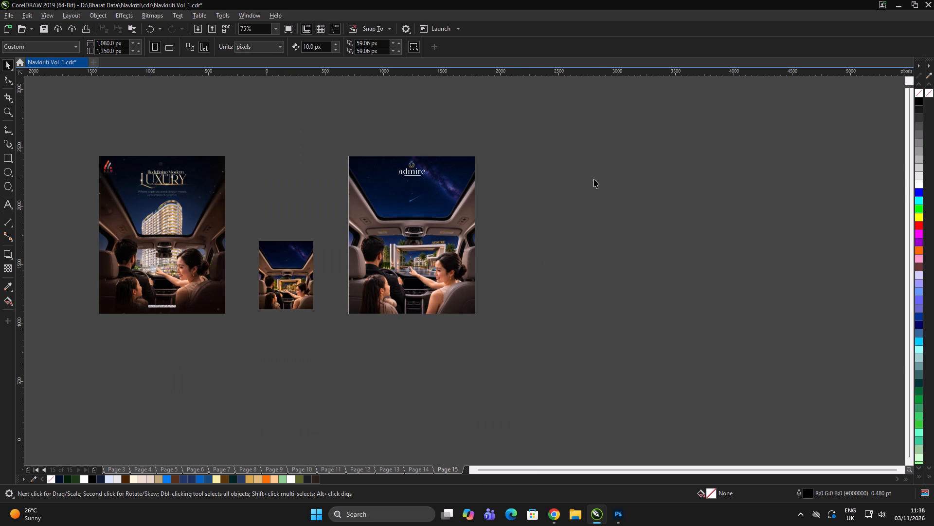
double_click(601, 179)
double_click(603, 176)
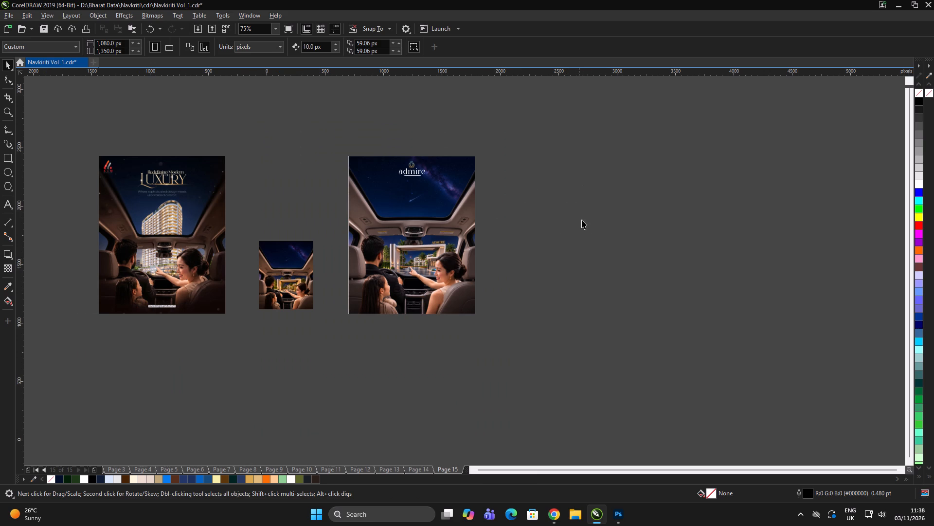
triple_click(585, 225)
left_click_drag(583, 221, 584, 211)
Look through the creatives on the earlier pages for a footer strip that suits the new creative.
key("Page_Up")
key("Page_Up")
key("Page_Up")
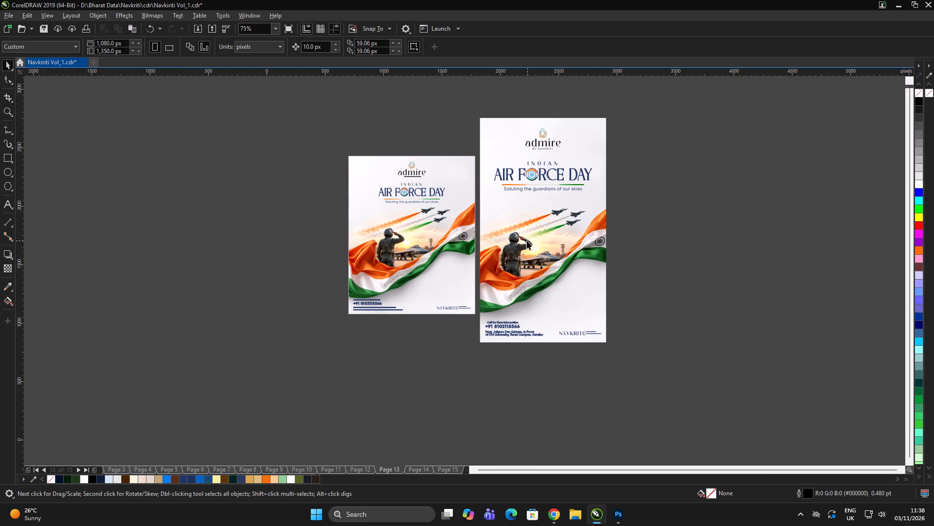
key("Page_Up")
key("Page_Up")
key("Page_Up")
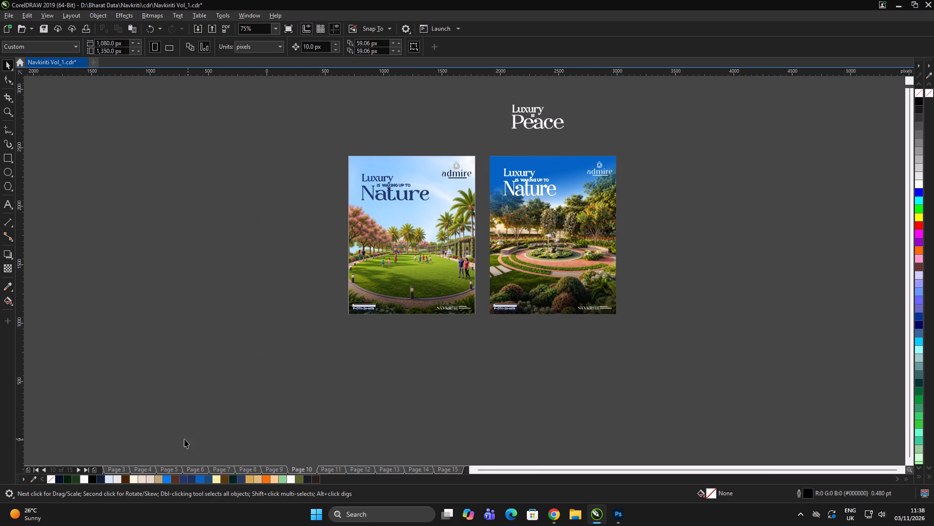
left_click(38, 471)
left_click(114, 398)
left_click(166, 394)
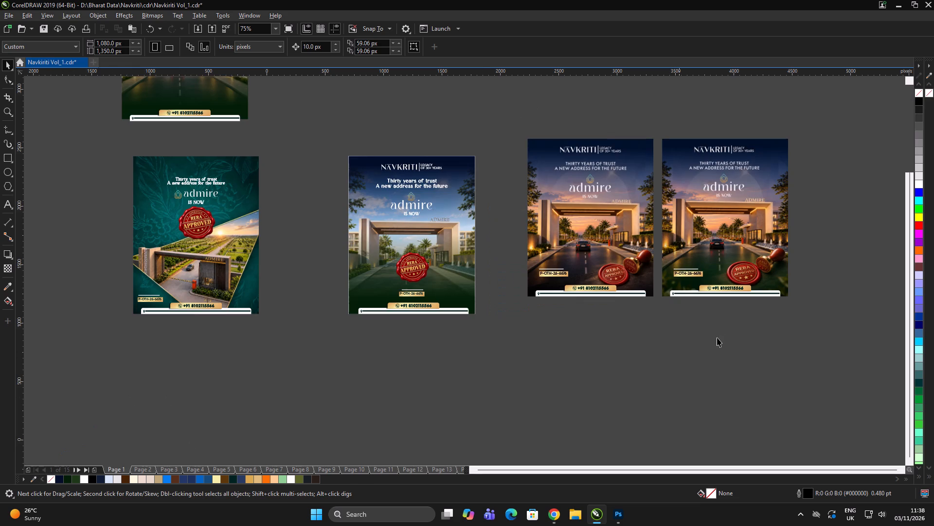
triple_click(783, 335)
left_click(781, 335)
key("Page_Down")
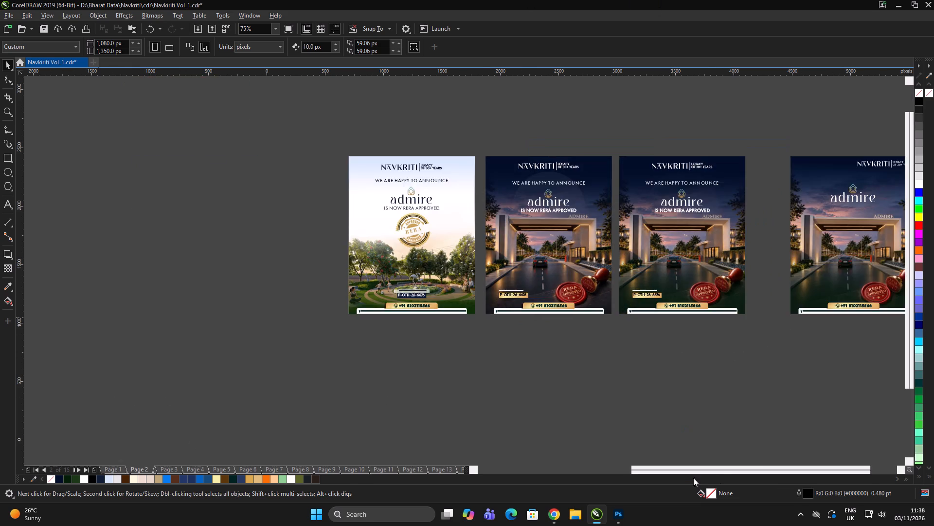
key("Page_Down")
key("Page_Down")
key("Page_Down")
key("Page_Down")
key("Page_Down")
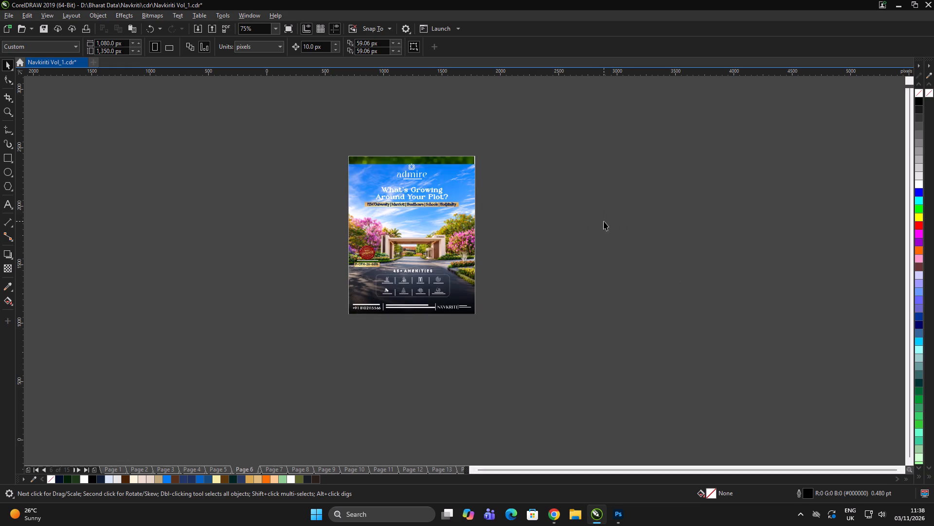
key("Page_Up")
triple_click(698, 302)
left_click(699, 302)
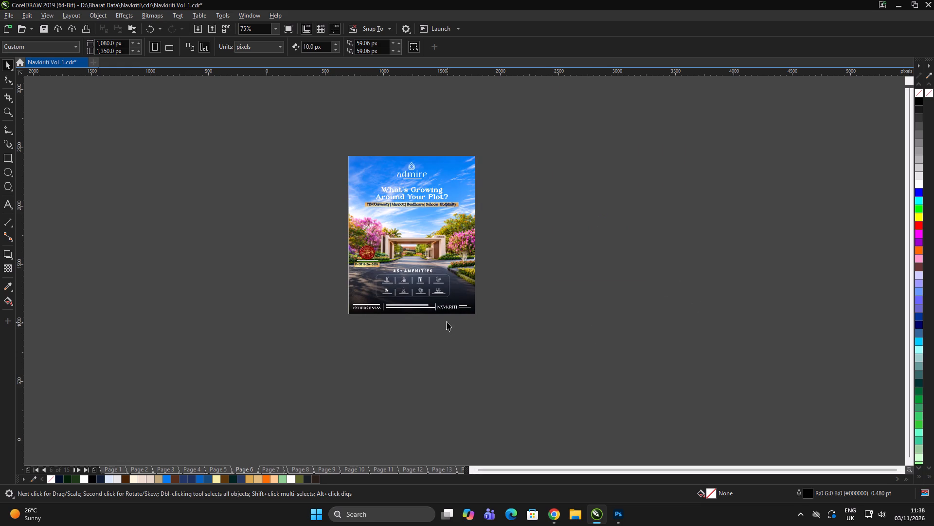
Copy the white footer strip with contact details, address and Navkriti logo from Page 6 and paste it on Page 15.
scroll(447, 321, "up", 1)
double_click(572, 325)
left_click_drag(659, 334, 233, 277)
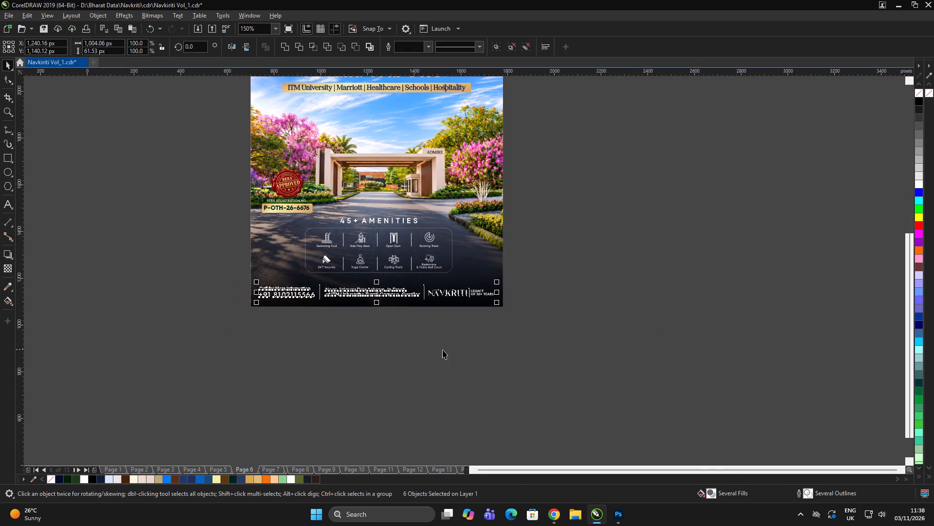
key("ctrl+c")
triple_click(494, 358)
double_click(380, 379)
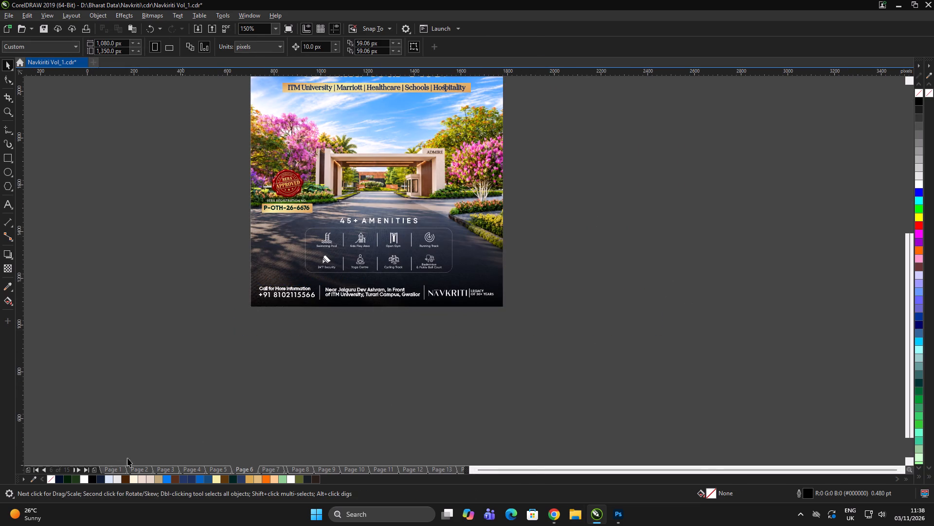
left_click(82, 470)
left_click(241, 303)
double_click(203, 361)
key("ctrl+v")
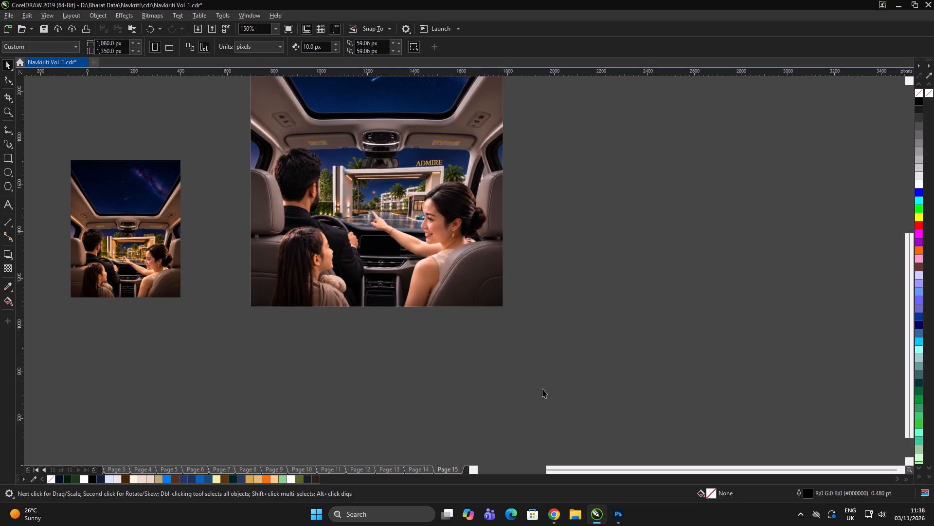
left_click(753, 380)
scroll(434, 352, "down", 1)
double_click(378, 361)
scroll(395, 355, "up", 1)
double_click(428, 380)
Duplicate the clipped car-interior image beside the page and extract and delete the picture from the duplicate's PowerClip frame.
left_click(531, 243)
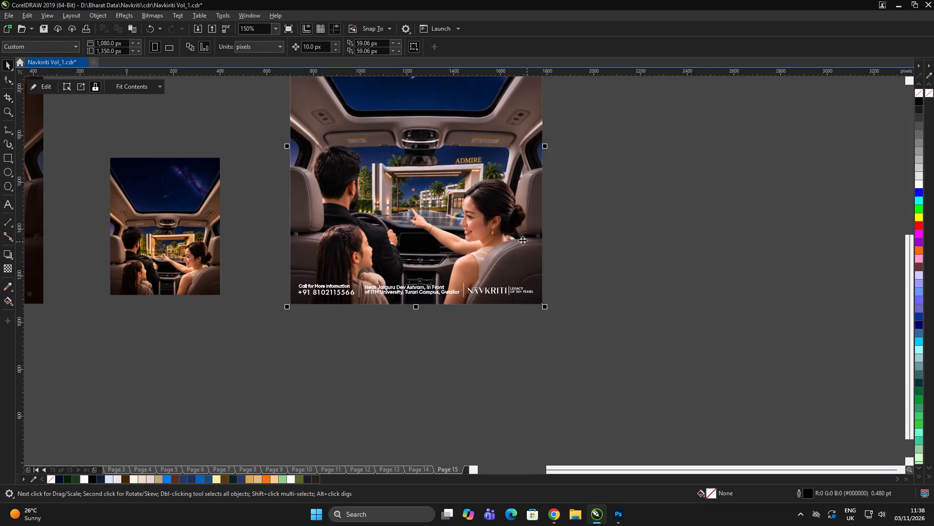
left_click_drag(381, 212, 598, 211)
right_click(599, 211, "shift")
double_click(666, 206)
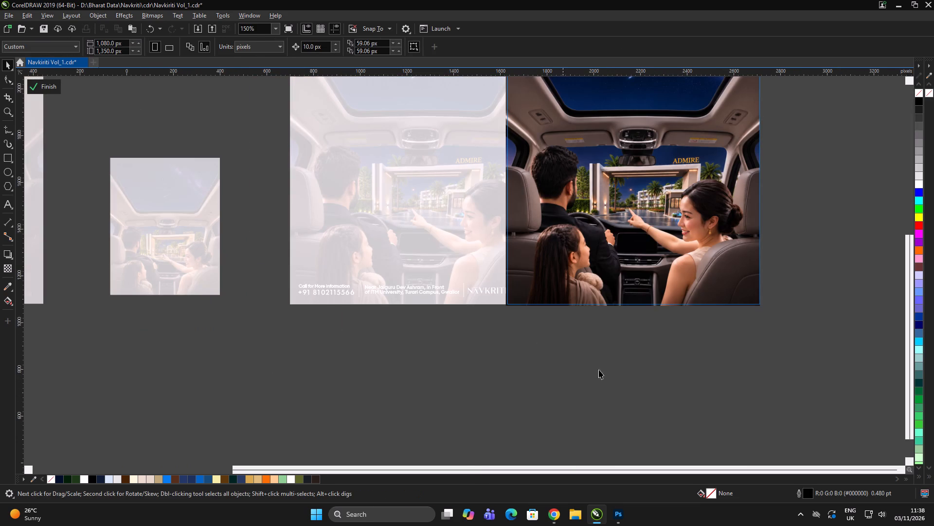
key("ctrl+z")
left_click(635, 384)
left_click(607, 189)
left_click(84, 86)
key("Delete")
left_click(691, 381)
left_click(690, 376)
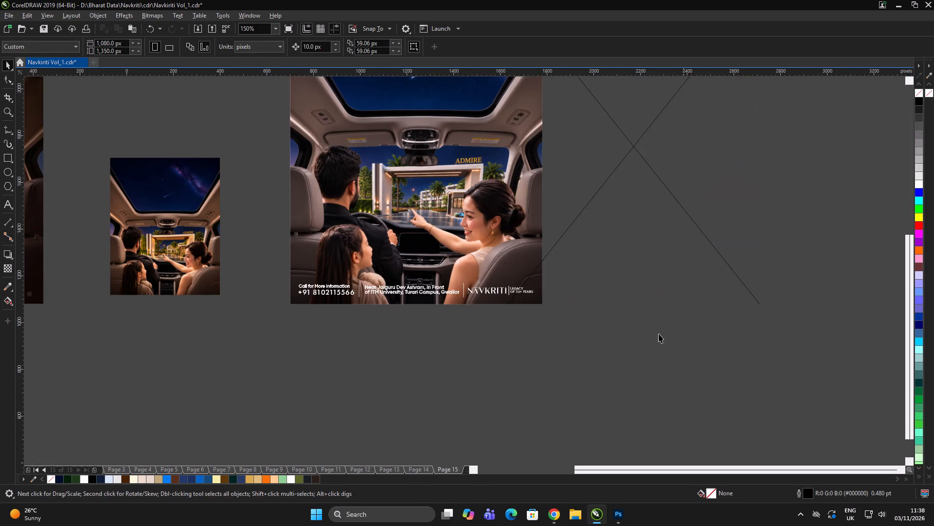
Turn the empty PowerClip frame back into a plain rectangle and fill it with black.
left_click(614, 144)
right_click(614, 148)
left_click(751, 335)
left_click(792, 365)
left_click(782, 353)
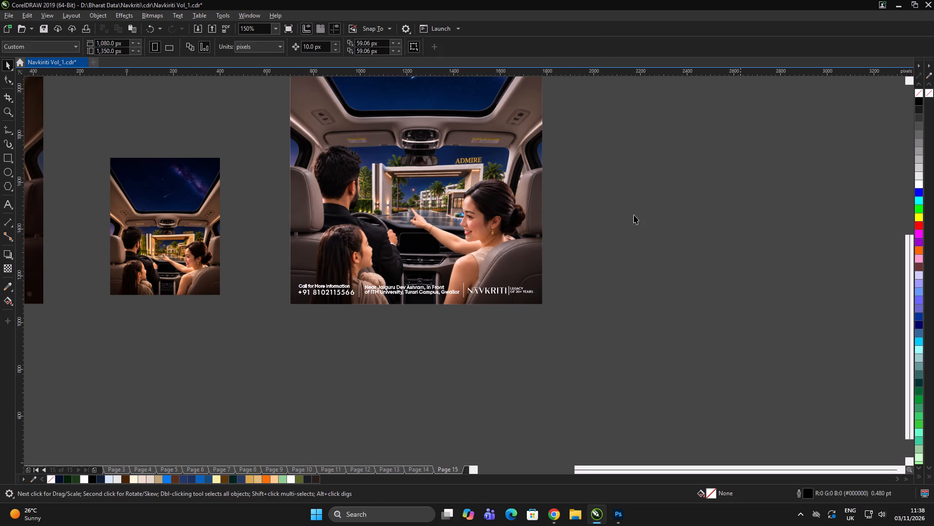
left_click(613, 173)
left_click(94, 478)
double_click(505, 385)
Centre-align the black rectangle over the car-interior image on Page 15 and give it no outline.
left_click(627, 197)
left_click(397, 194, "shift")
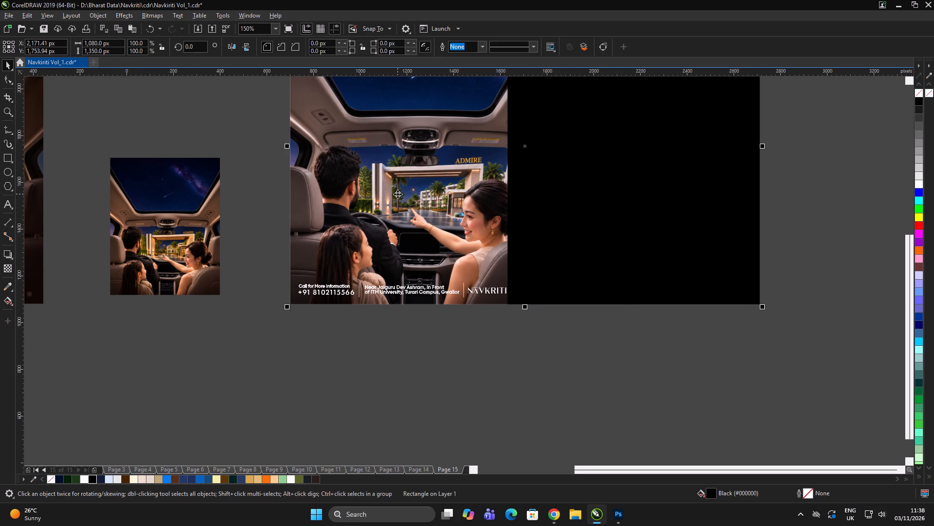
key("e")
key("c")
left_click(745, 241)
left_click(467, 201)
right_click(917, 94)
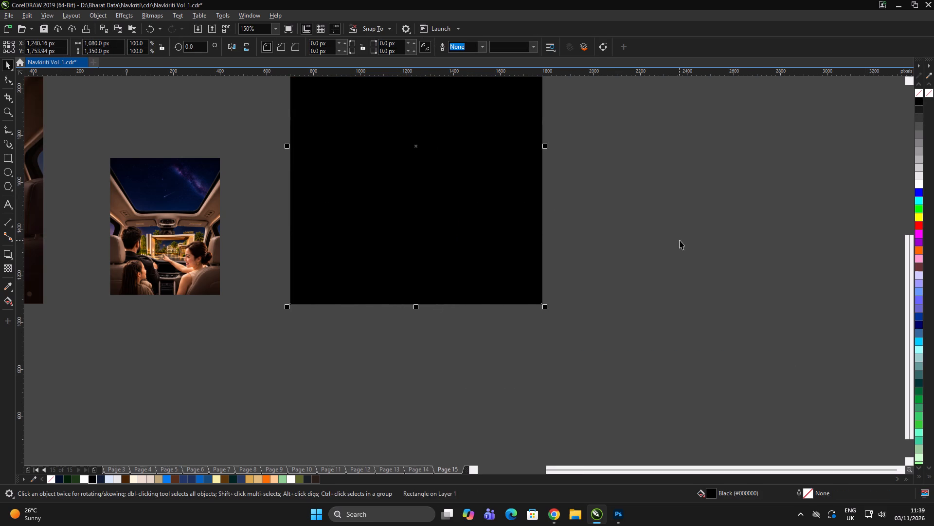
Edit the rectangle's uniform fill in the RGB colour viewer, picking pure black (#000000).
double_click(680, 240)
left_click(430, 222)
left_click(738, 369)
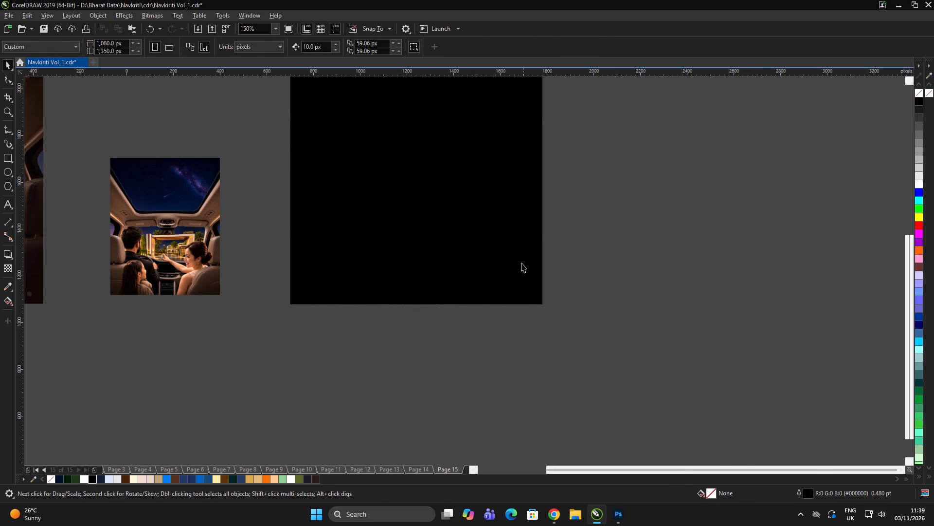
left_click(521, 262)
triple_click(711, 492)
left_click(711, 492)
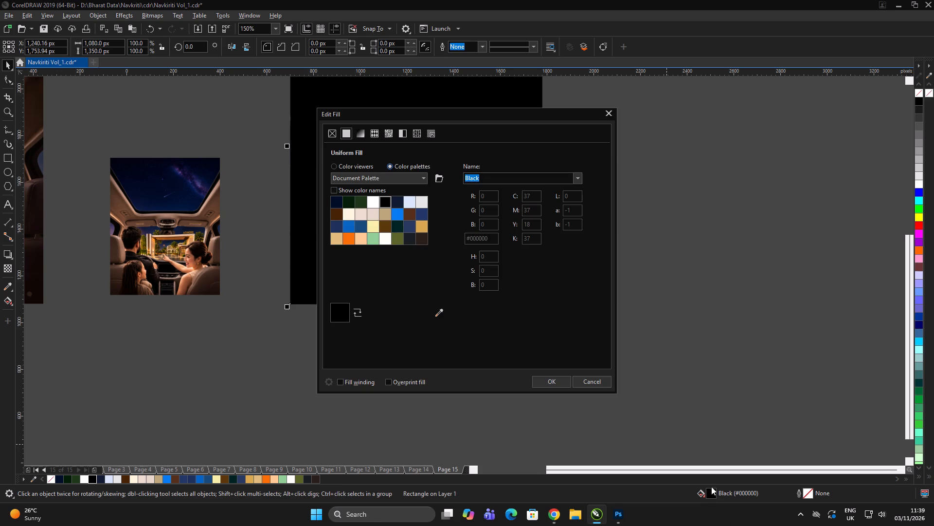
left_click(361, 168)
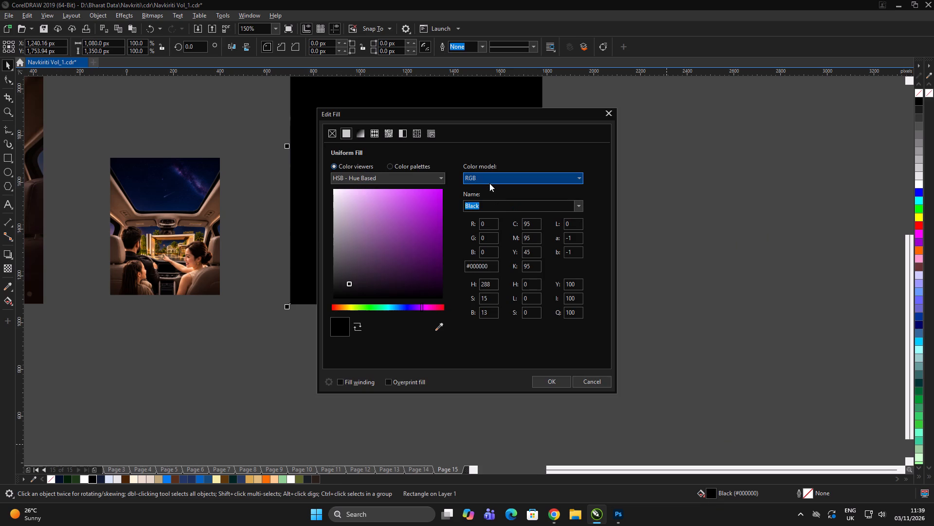
left_click_drag(345, 286, 248, 352)
left_click(557, 387)
left_click(752, 326)
left_click_drag(736, 323, 714, 320)
left_click(366, 240)
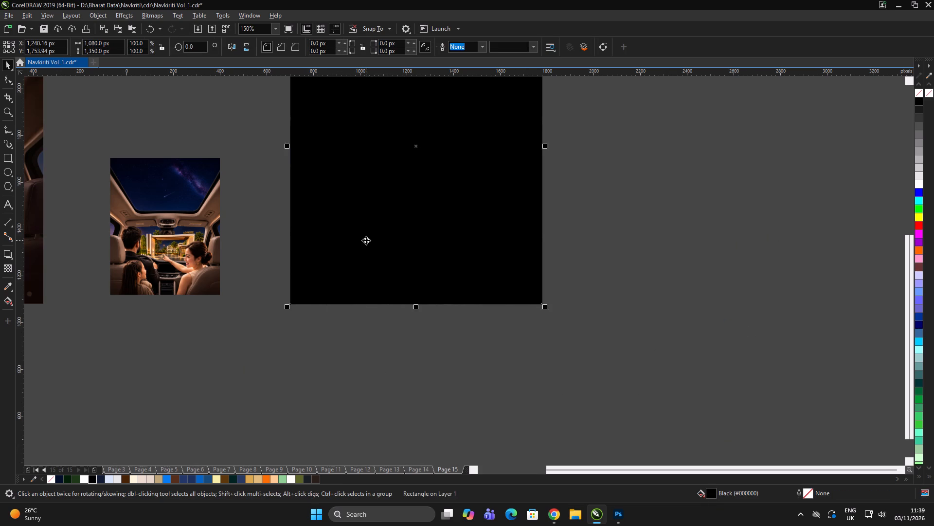
Apply a vertical fountain transparency to the black rectangle so it fades upward from the creative's bottom edge.
scroll(550, 269, "up", 1)
left_click(4, 267)
left_click_drag(198, 358, 203, 159)
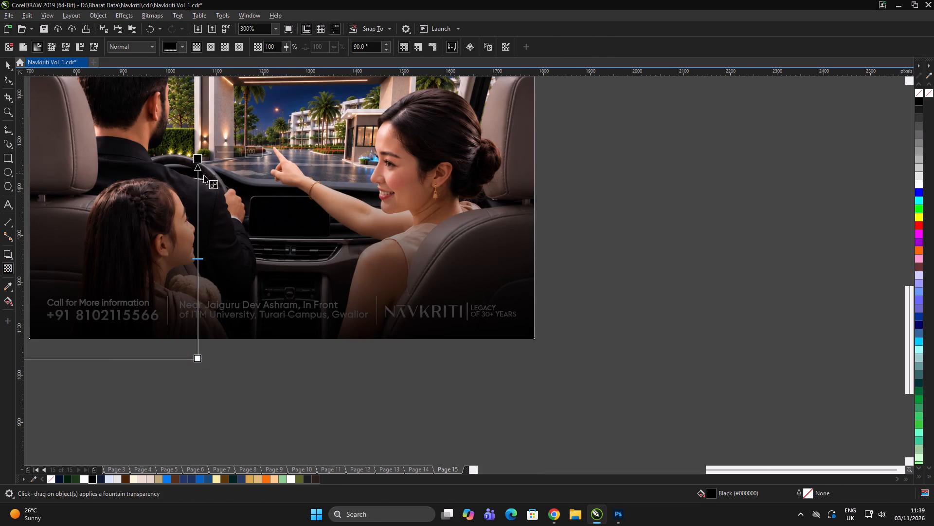
key("space")
left_click(789, 280)
Select the footer strip's six objects and bring them in front of the black gradient.
scroll(731, 234, "down", 2)
left_click(719, 233)
left_click_drag(768, 228, 416, 301)
scroll(793, 247, "up", 1)
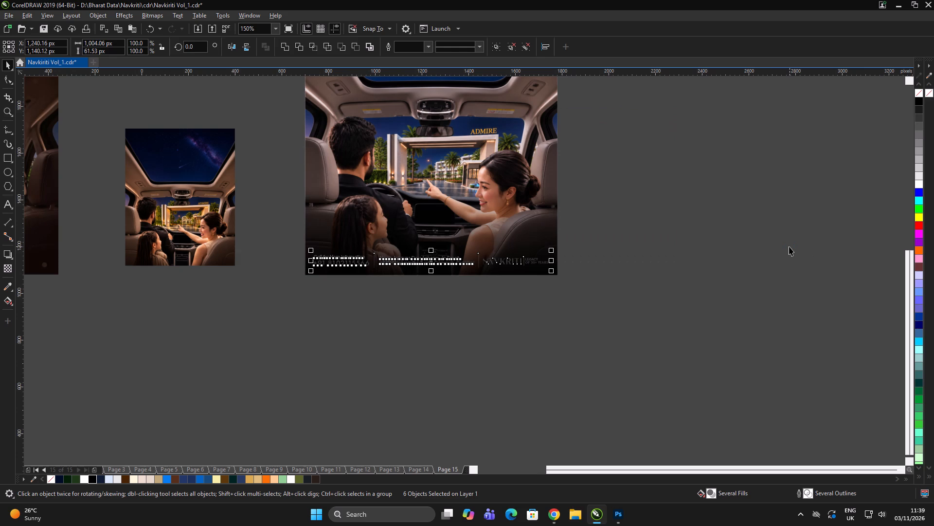
key("shift+Page_Up")
left_click_drag(728, 271, 718, 269)
Examine the "Redefining Modern Luxury" headline and tagline on the reference poster beside the page.
scroll(450, 338, "down", 1)
left_click(468, 346)
left_click_drag(468, 346, 464, 344)
scroll(128, 158, "up", 2)
scroll(407, 184, "up", 1)
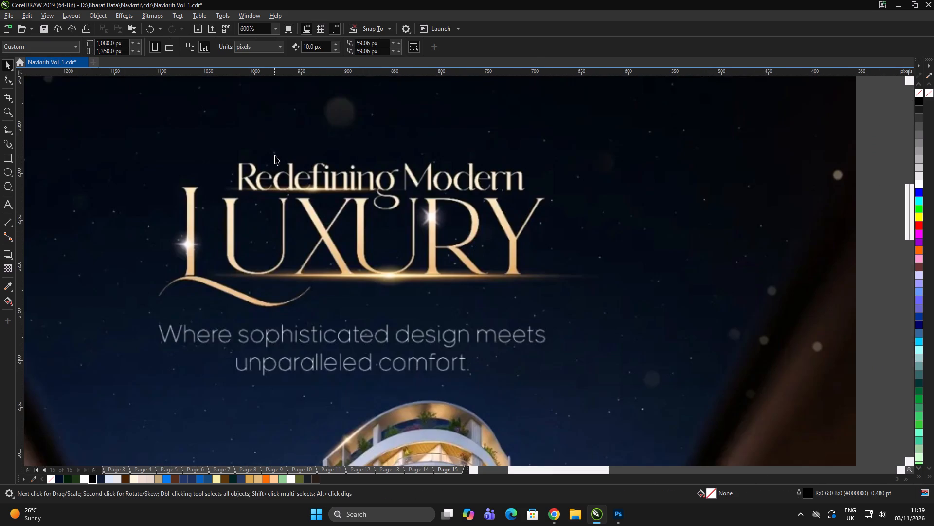
scroll(291, 153, "down", 2)
left_click(339, 179)
triple_click(544, 153)
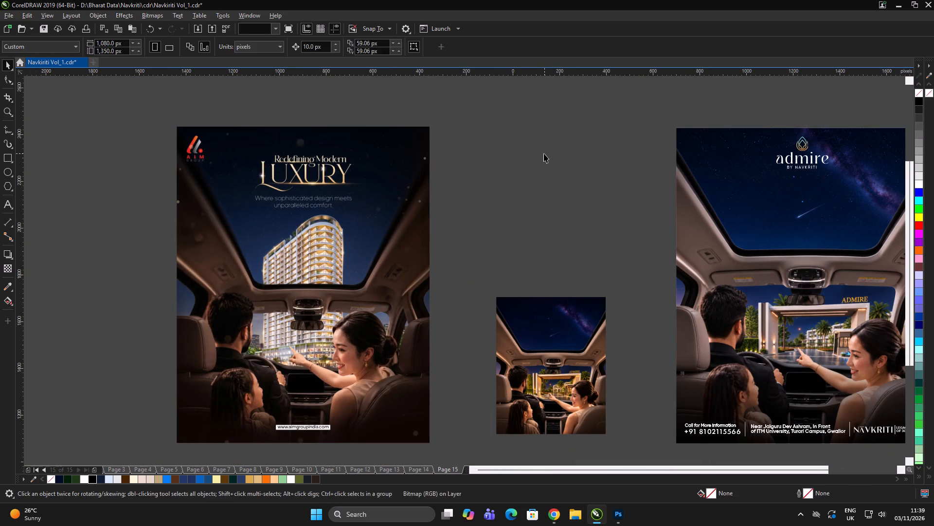
left_click(326, 209)
double_click(580, 156)
left_click(359, 250)
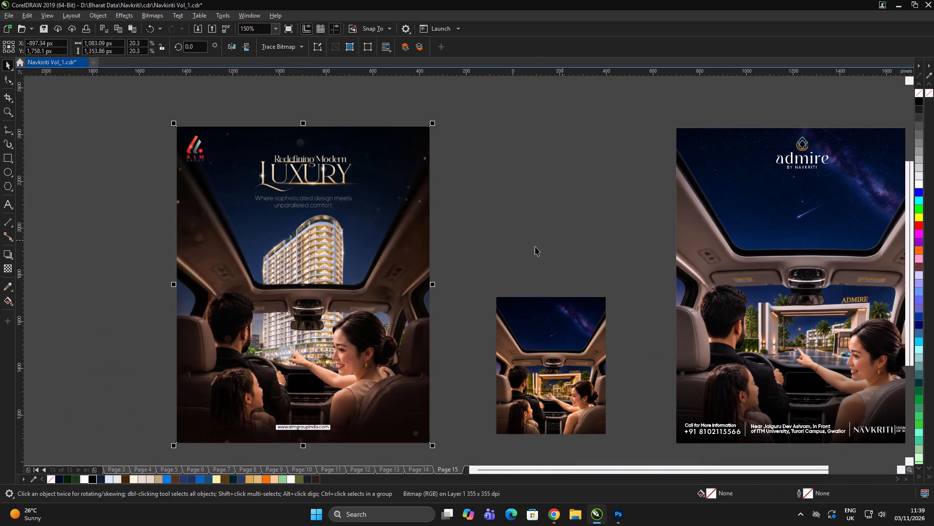
Check the footer strip and the black gradient up close at the bottom of the new creative.
scroll(307, 206, "down", 1)
scroll(634, 318, "up", 2)
left_click(533, 288)
scroll(531, 285, "up", 1)
scroll(584, 284, "down", 1)
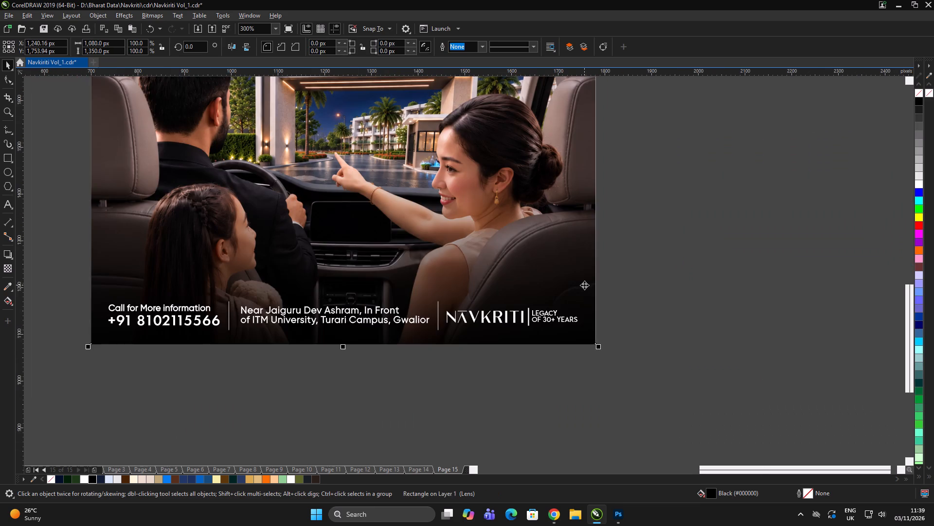
double_click(730, 292)
scroll(513, 297, "down", 2)
double_click(620, 289)
triple_click(671, 245)
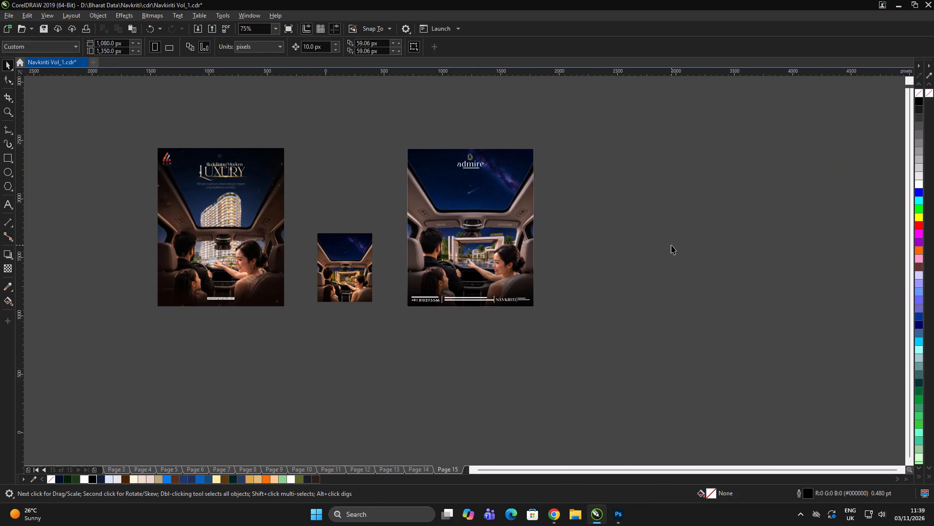
Examine the reference poster's headline placement and styling again against the new creative.
scroll(543, 201, "up", 1)
scroll(596, 220, "down", 1)
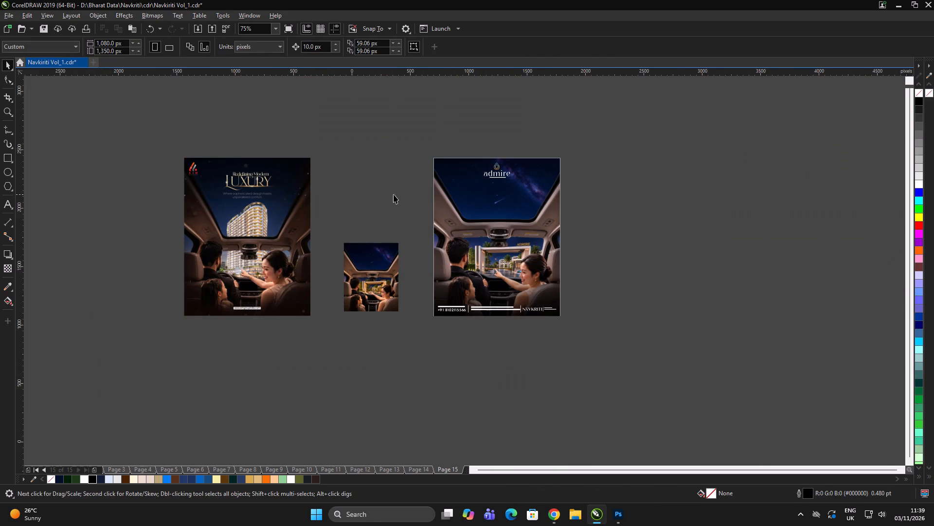
scroll(236, 167, "up", 2)
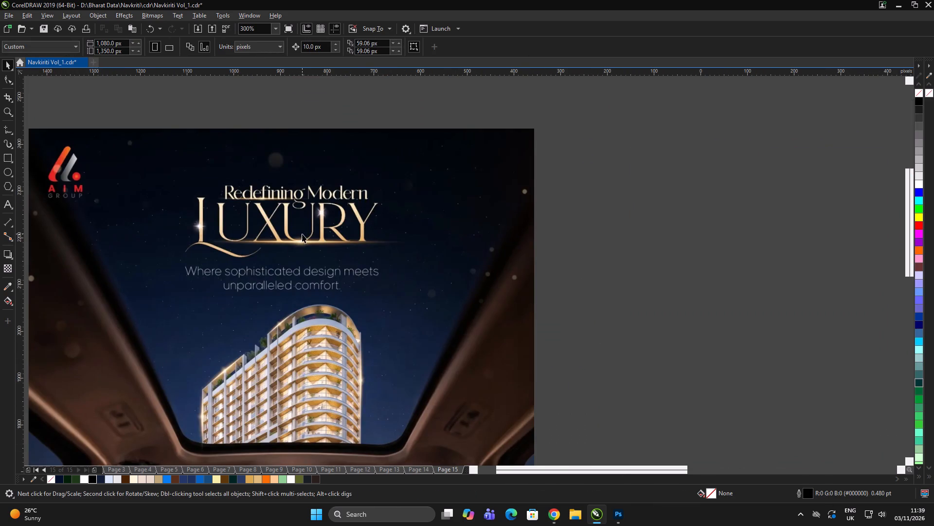
scroll(330, 190, "down", 2)
left_click(352, 203)
double_click(480, 181)
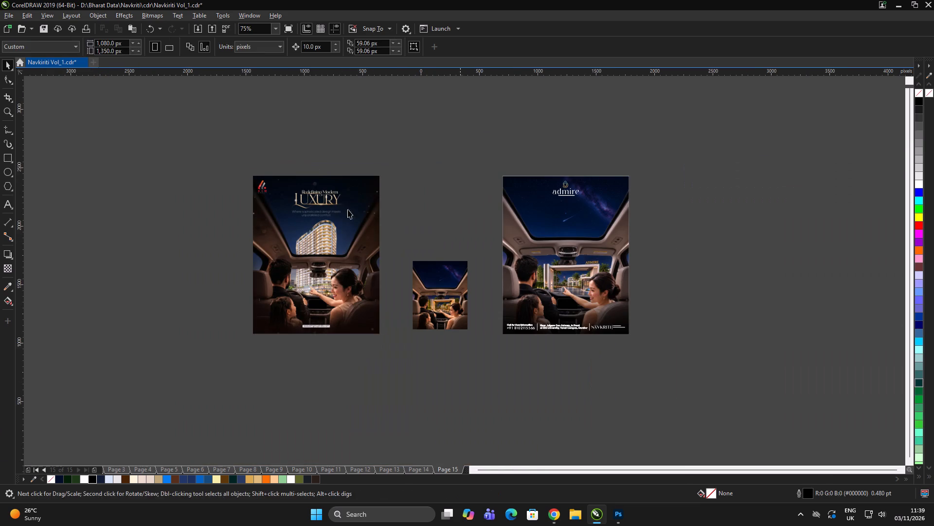
left_click(317, 214)
scroll(358, 197, "up", 2)
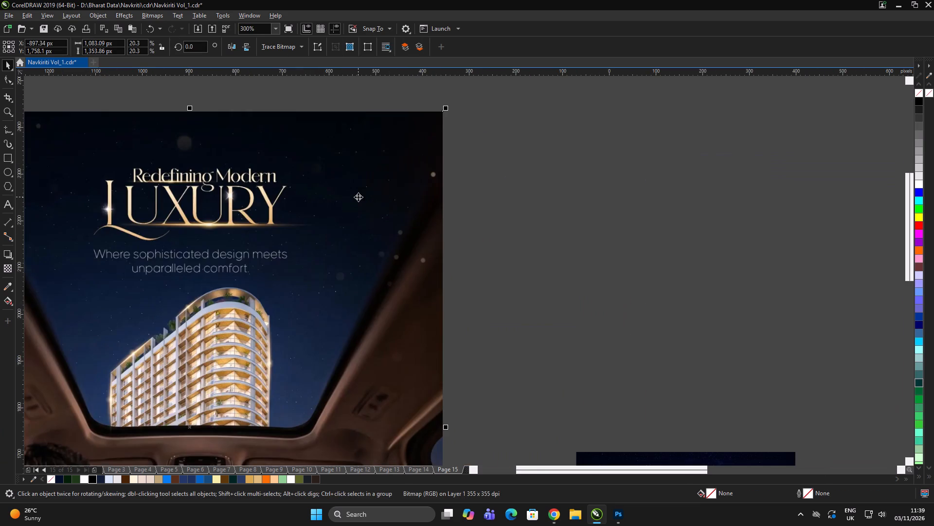
Move the "Redefining Modern Luxury" reference poster farther left, away from the new creative.
scroll(270, 206, "down", 2)
left_click_drag(286, 201, 355, 210)
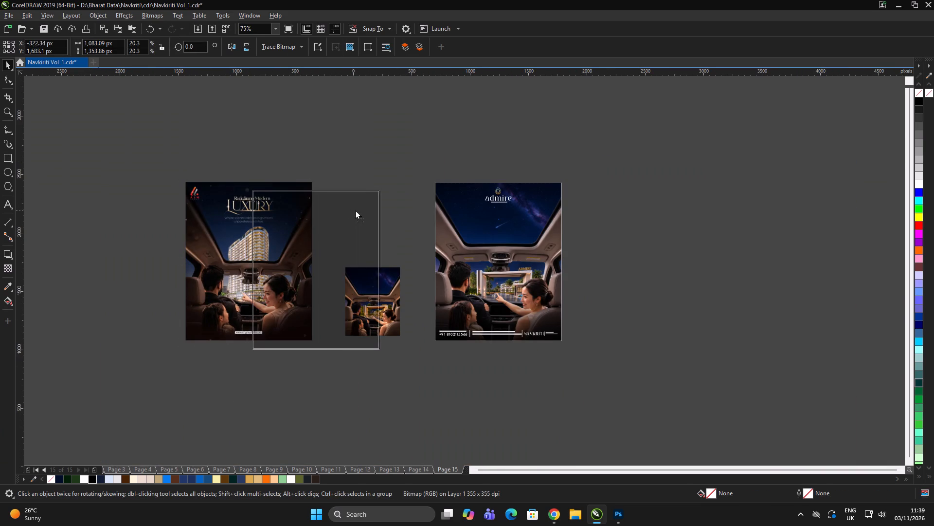
left_click_drag(355, 210, 365, 210)
triple_click(744, 209)
left_click_drag(368, 263, 227, 262)
Move the small yellower car-interior image up into the space between the reference poster and the creative.
left_click_drag(381, 294, 374, 219)
scroll(359, 262, "up", 1)
left_click_drag(379, 219, 341, 145)
left_click(329, 313)
left_click_drag(339, 283, 345, 254)
left_click(349, 133)
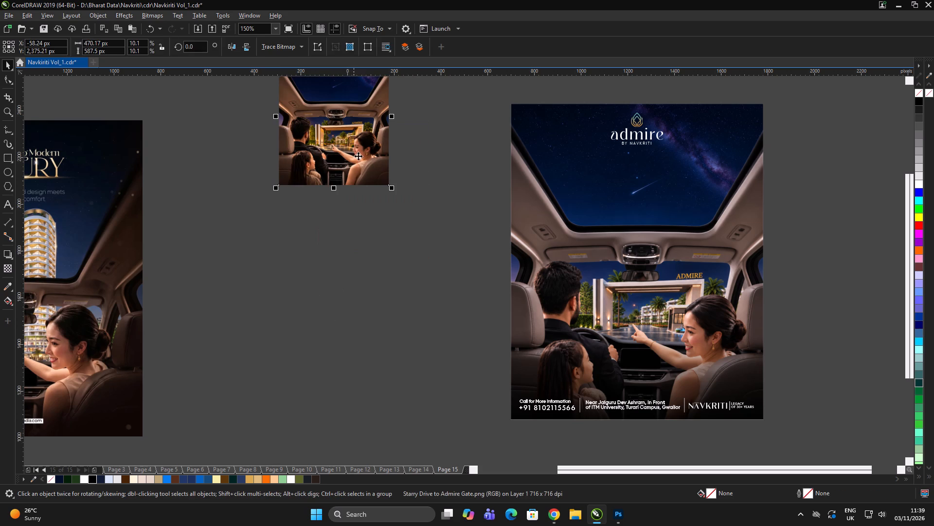
scroll(339, 280, "down", 1)
double_click(731, 301)
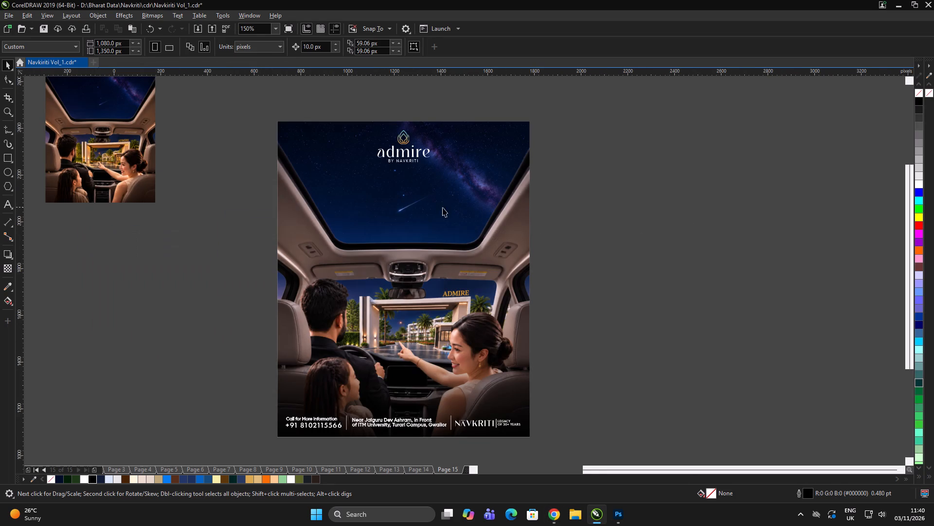
key("F8")
left_click(361, 207)
key("ctrl+v")
key("ctrl+a")
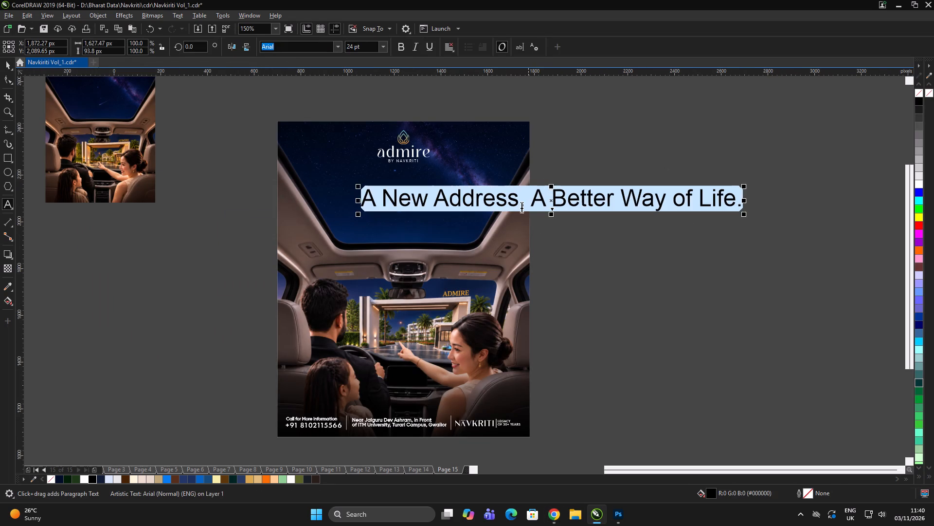
Cut "A New Address." out of the pasted line and paste it as a separate text object below.
left_click(521, 206)
left_click_drag(525, 197, 328, 199)
key("ctrl+x")
left_click(340, 247)
key("ctrl+v")
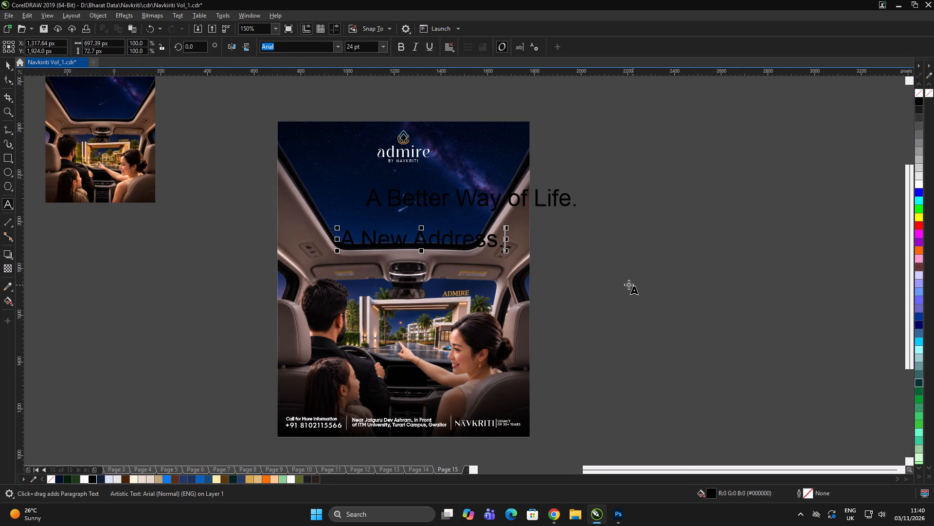
Move the "A Better Way of Life." text off the creative into the empty area on its right.
left_click(4, 60)
left_click_drag(424, 199, 690, 199)
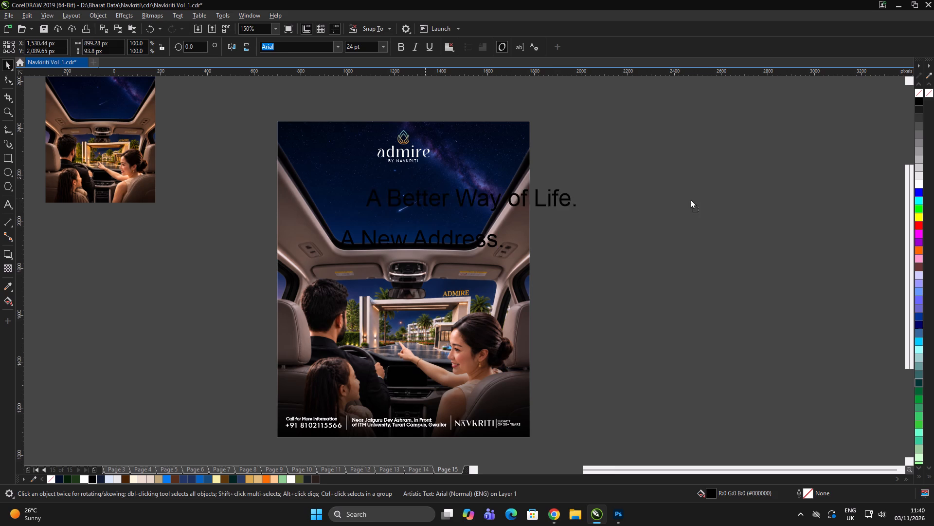
left_click_drag(690, 199, 718, 199)
Move the small yellower car-interior image up, above and to the left of the new creative.
left_click_drag(90, 188, 220, 185)
scroll(191, 198, "up", 1)
scroll(188, 205, "down", 3)
scroll(233, 219, "down", 2)
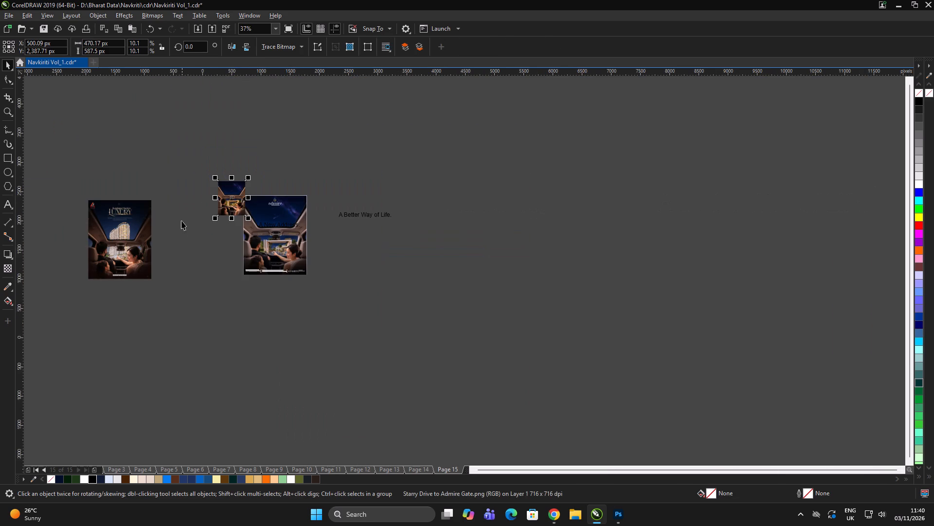
left_click_drag(230, 192, 216, 153)
Bring the "Redefining Modern Luxury" reference poster beside the creative and shrink it to about 307 × 383 px.
left_click_drag(116, 237, 217, 230)
scroll(247, 208, "up", 2)
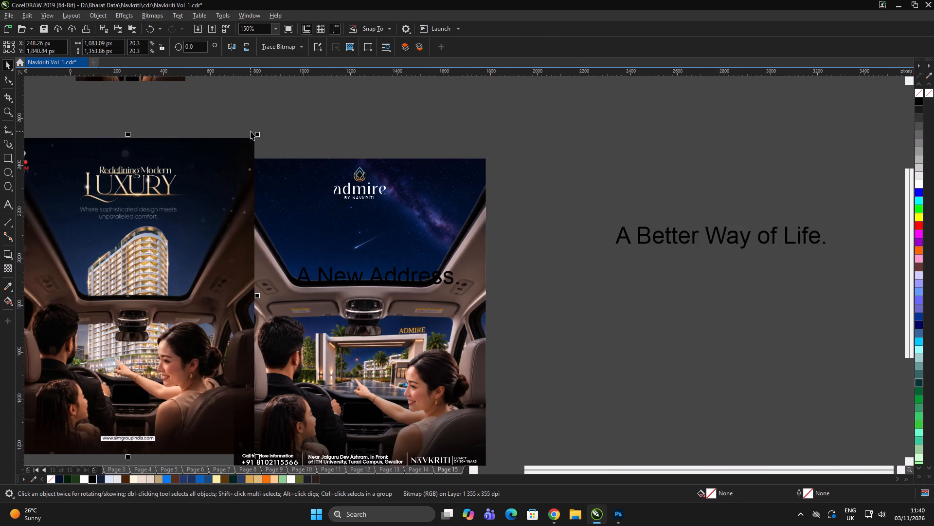
left_click_drag(257, 134, 216, 247, "shift")
left_click_drag(152, 303, 202, 293)
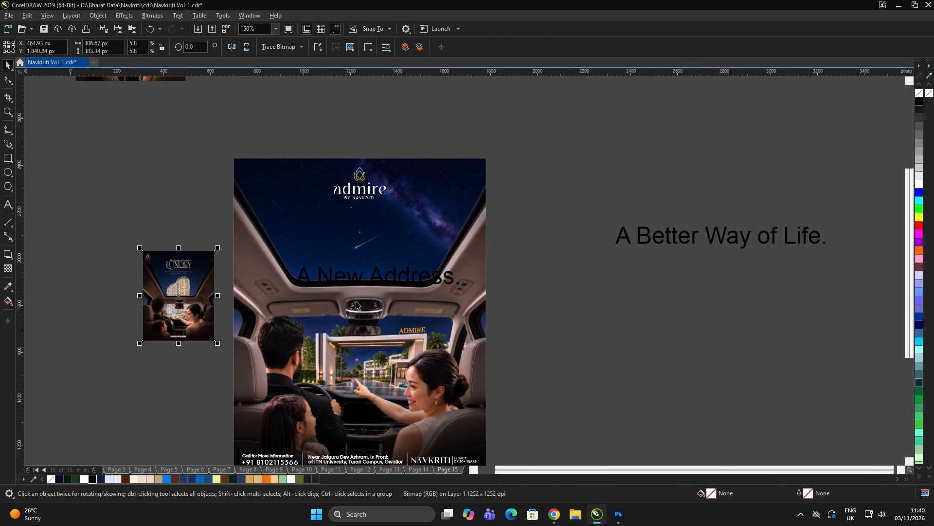
Move "A New Address." onto the sky below the admire logo and shrink it to about 386 px wide.
left_click_drag(348, 280, 333, 228)
scroll(491, 242, "up", 1)
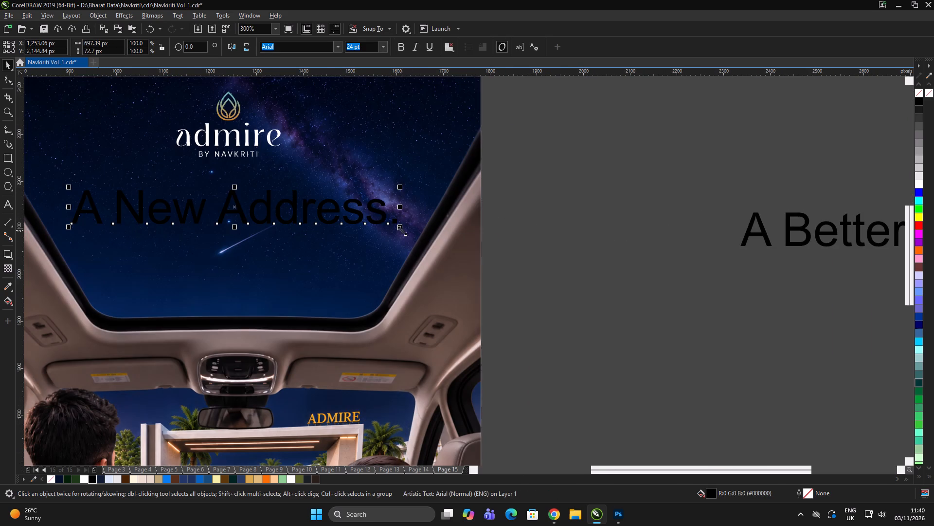
left_click_drag(403, 230, 330, 242)
Fill the "A New Address." text with white.
left_click(592, 183)
left_click_drag(615, 182, 0, 329)
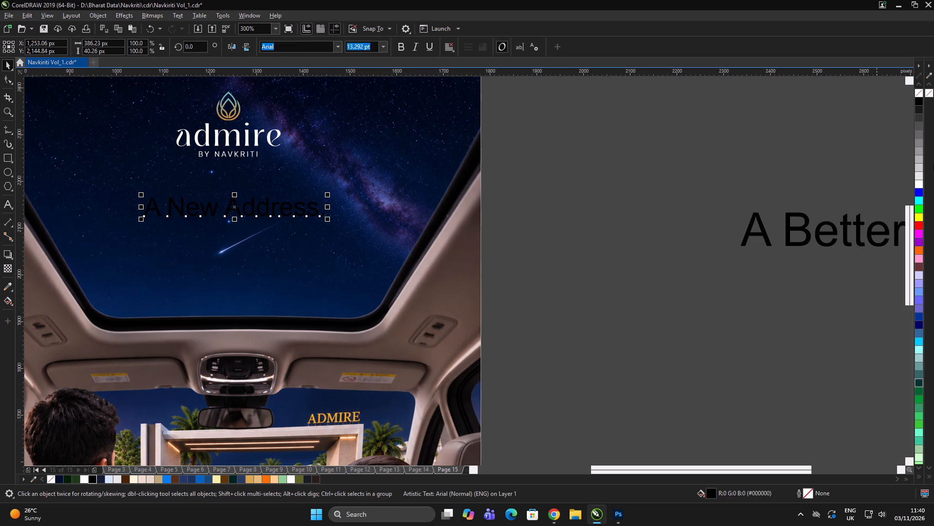
left_click(917, 181)
left_click(587, 298)
left_click(591, 295)
Delete the full stop at the end of the "A New Address." text.
scroll(296, 207, "up", 2)
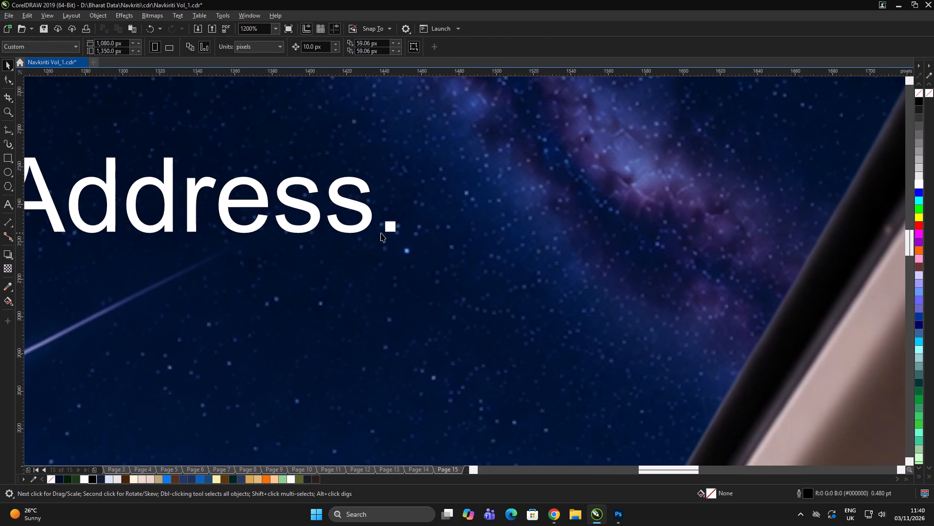
double_click(391, 226)
key("BackSpace")
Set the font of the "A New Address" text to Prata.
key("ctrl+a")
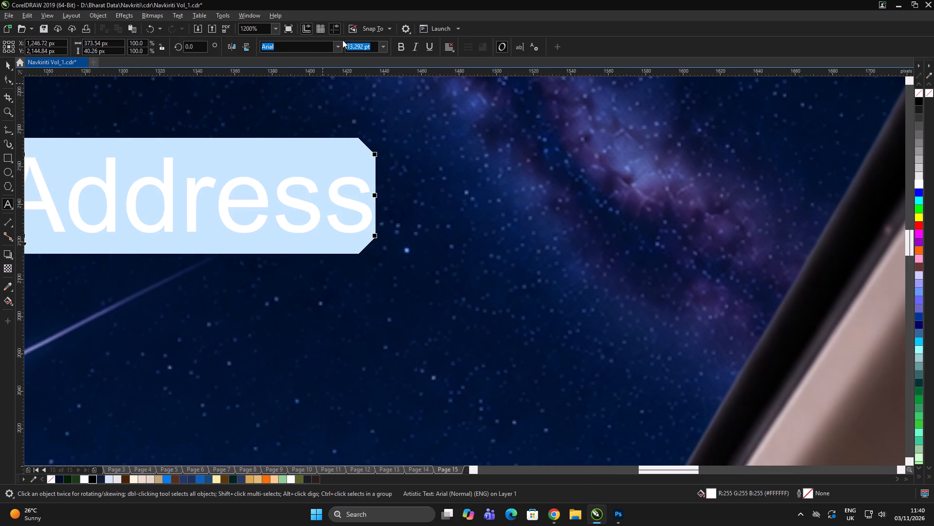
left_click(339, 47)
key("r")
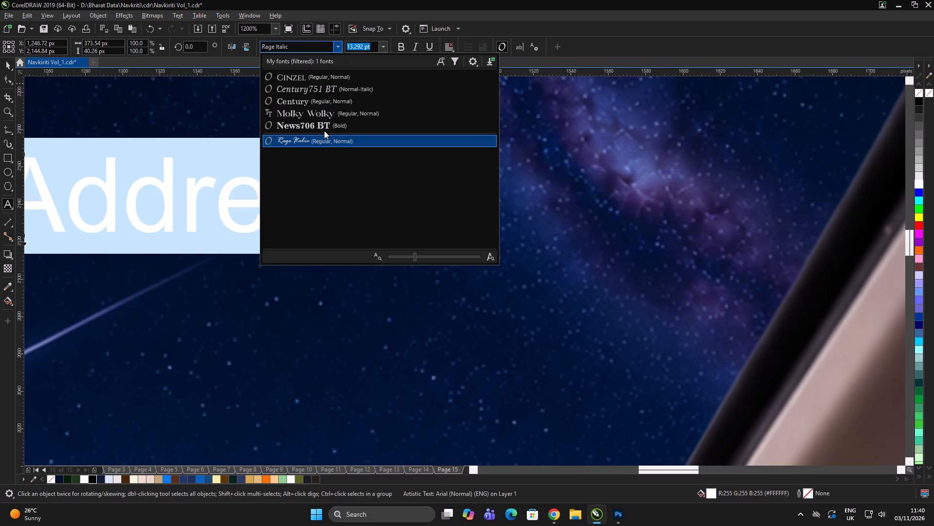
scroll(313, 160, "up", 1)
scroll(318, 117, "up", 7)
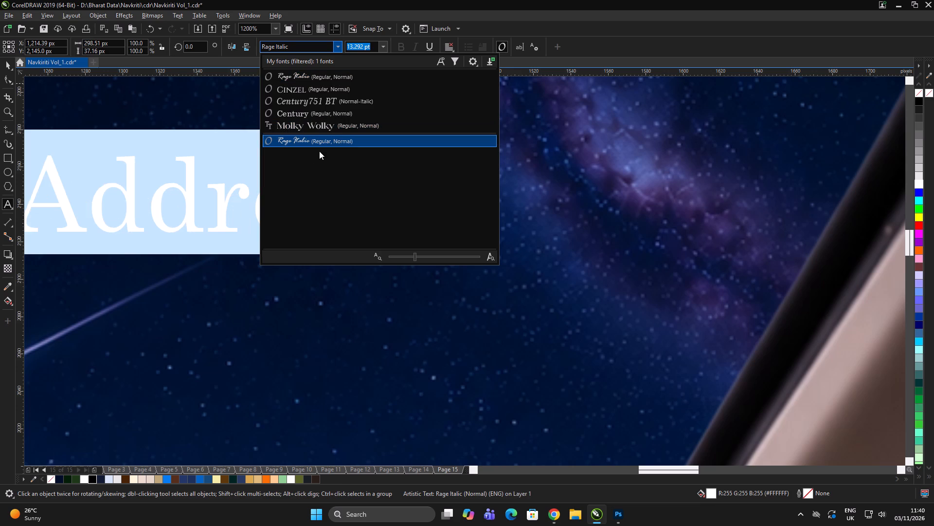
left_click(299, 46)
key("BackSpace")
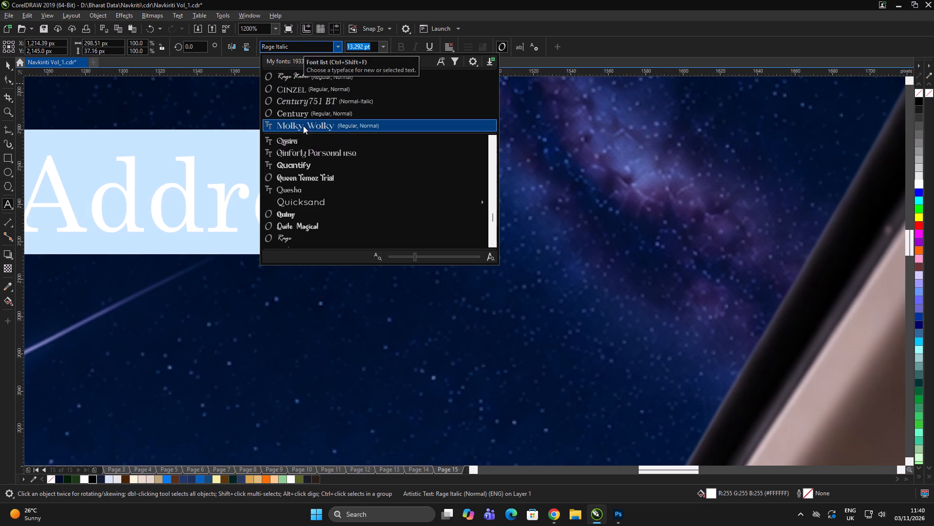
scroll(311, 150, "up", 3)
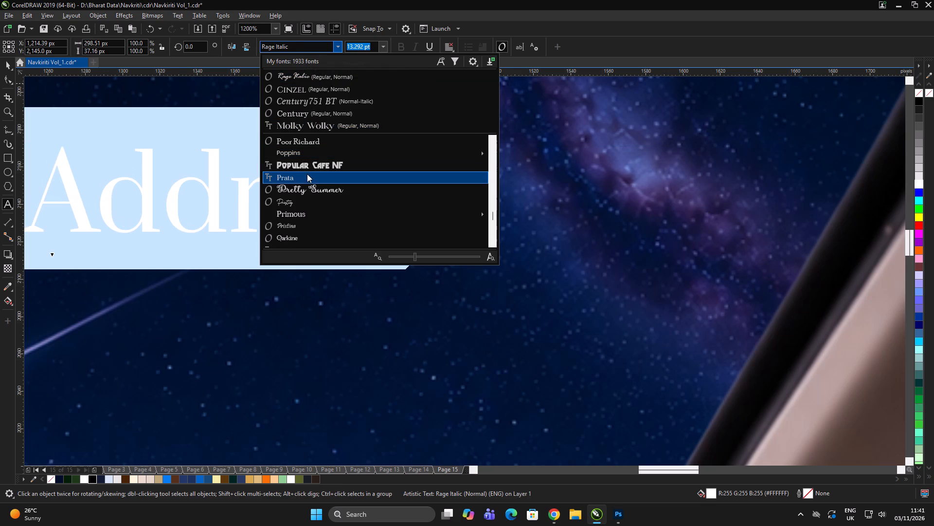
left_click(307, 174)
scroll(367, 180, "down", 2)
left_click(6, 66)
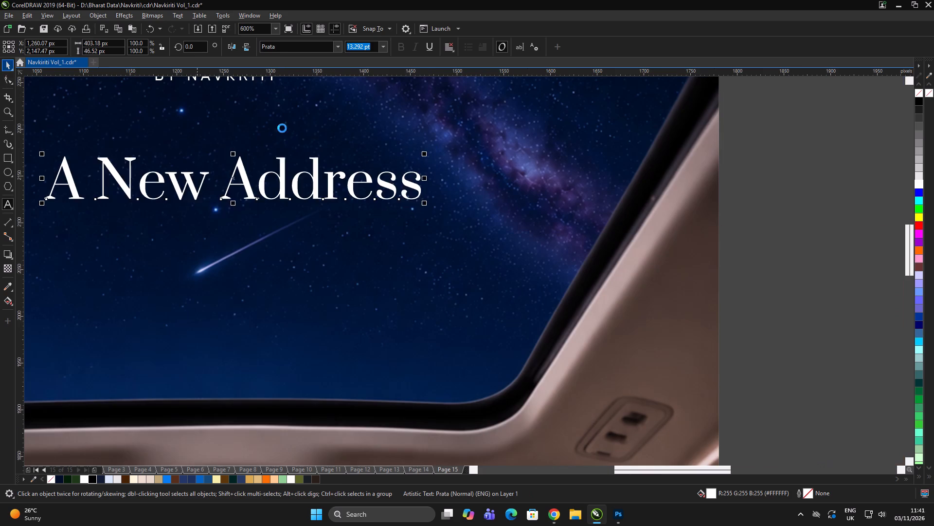
Centre the "A New Address" text horizontally on the creative.
scroll(423, 191, "down", 1)
left_click(455, 172, "shift")
key("c")
double_click(691, 161)
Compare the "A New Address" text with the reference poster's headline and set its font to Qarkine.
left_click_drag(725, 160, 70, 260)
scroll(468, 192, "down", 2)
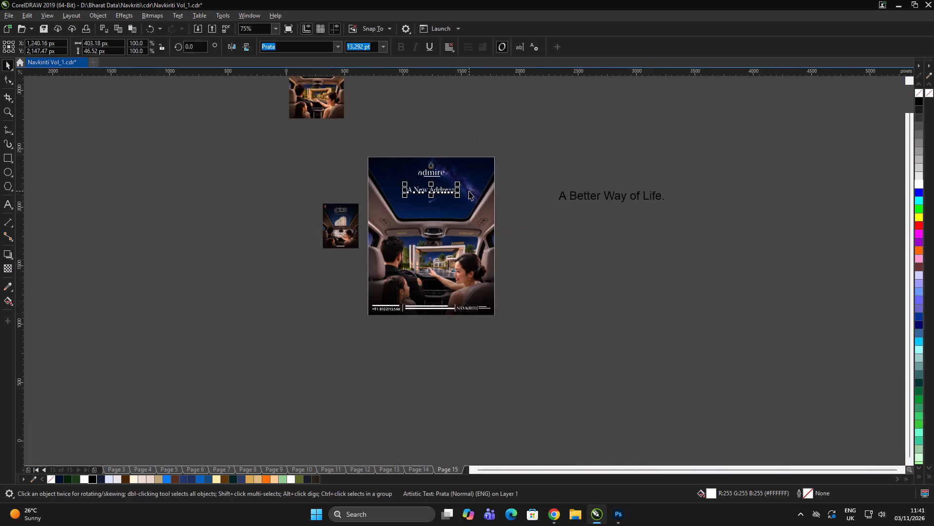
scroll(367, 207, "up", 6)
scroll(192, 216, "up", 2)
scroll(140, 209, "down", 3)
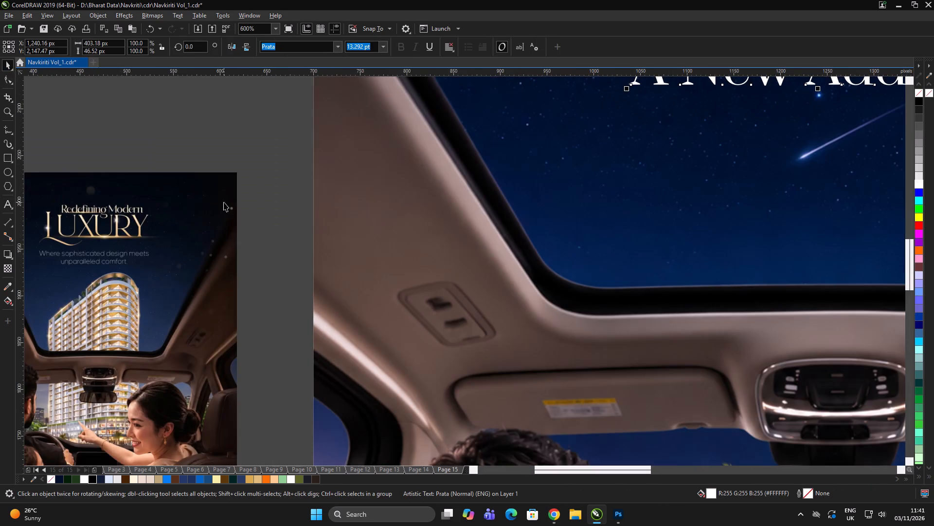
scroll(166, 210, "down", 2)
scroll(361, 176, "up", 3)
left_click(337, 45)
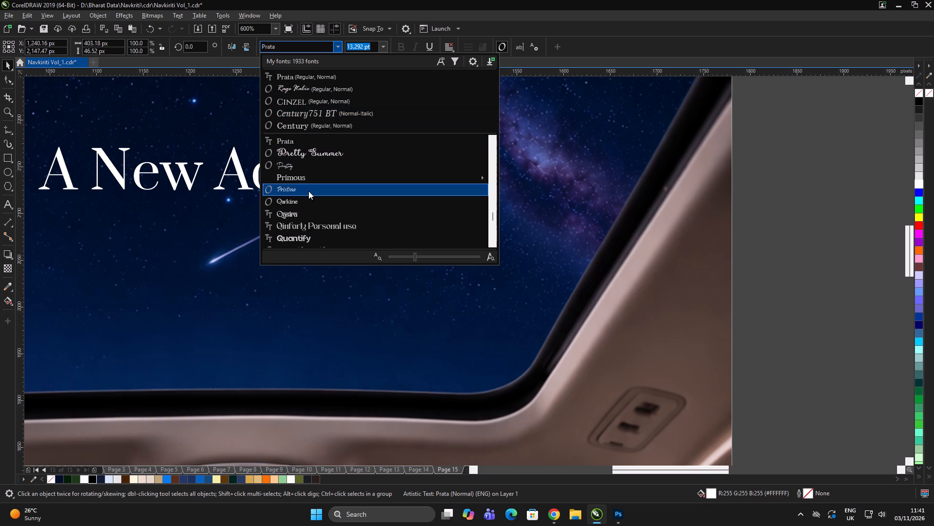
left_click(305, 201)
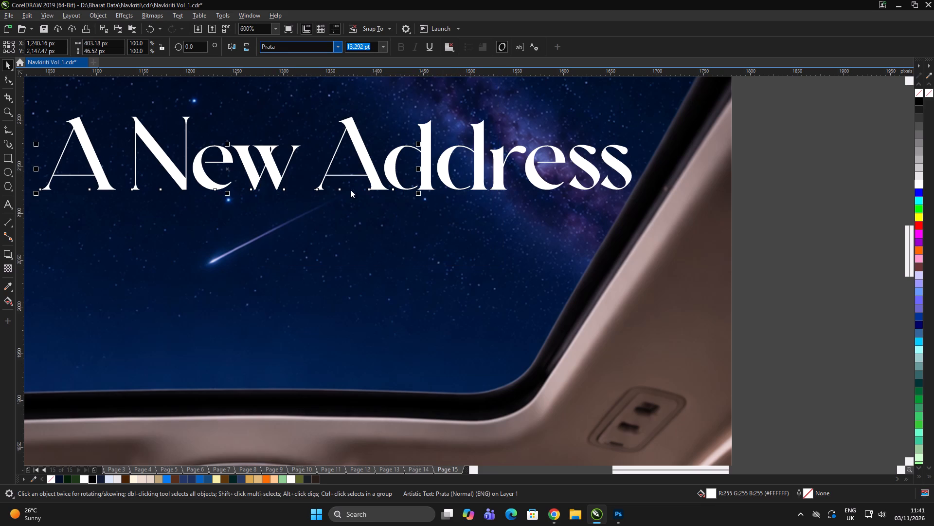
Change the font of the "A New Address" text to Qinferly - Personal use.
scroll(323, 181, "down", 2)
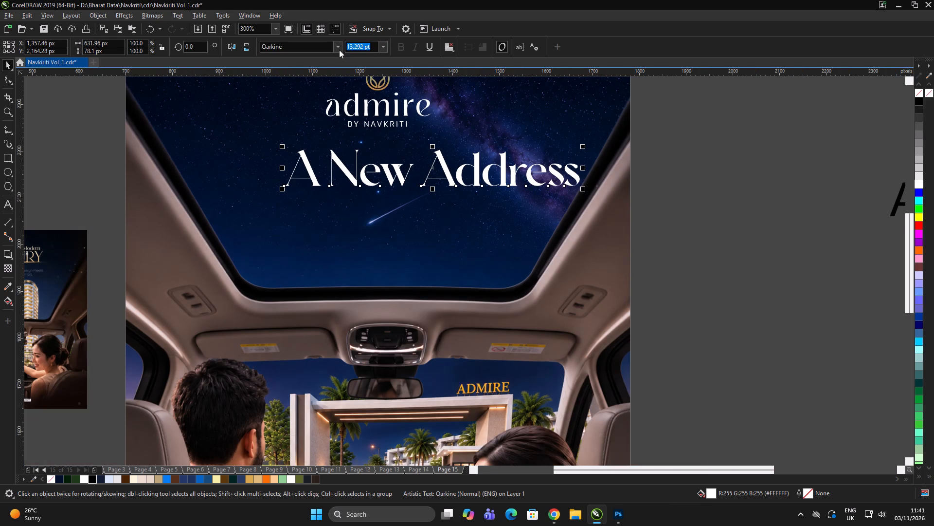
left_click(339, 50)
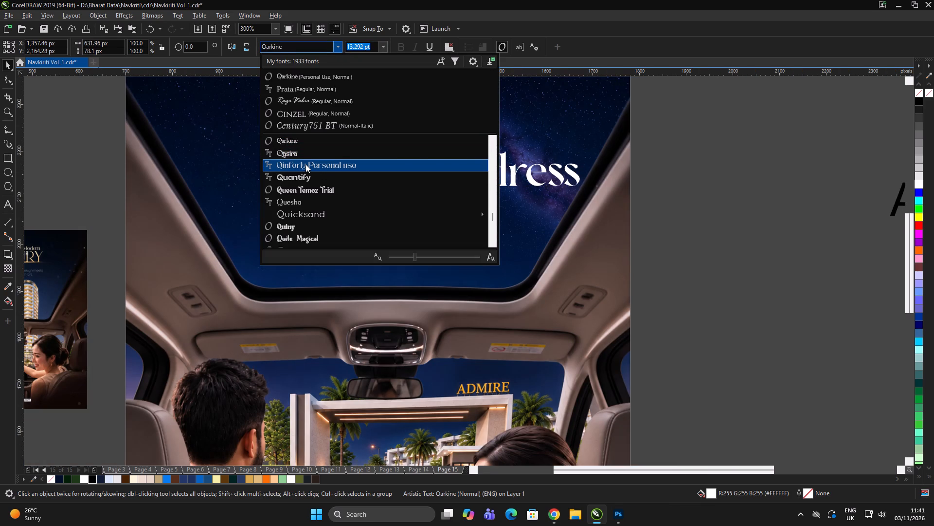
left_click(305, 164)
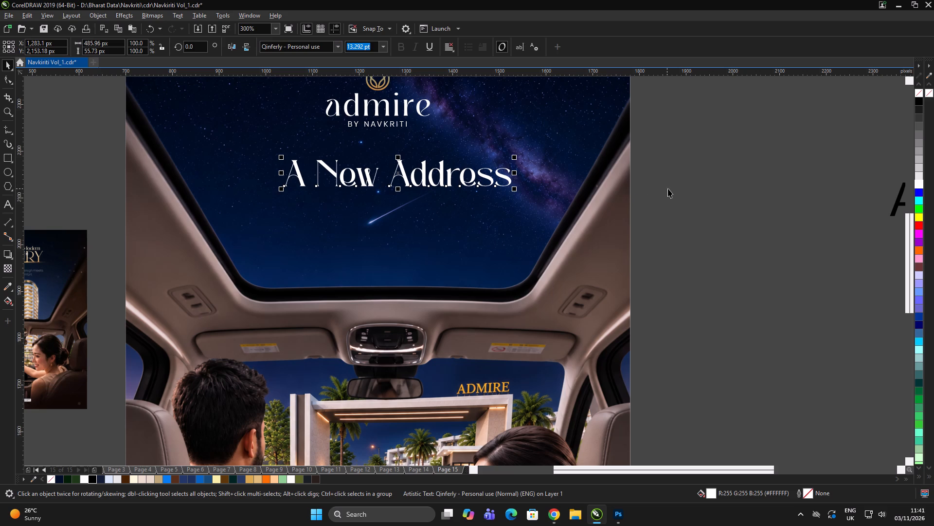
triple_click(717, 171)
Change the font of the "A New Address" text to Rasedia.
left_click(470, 185)
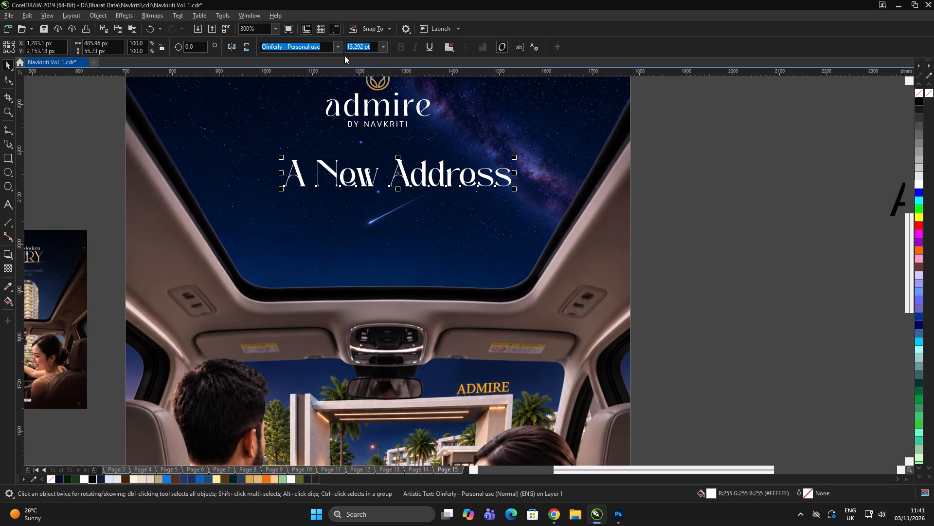
left_click(335, 45)
scroll(338, 172, "down", 1)
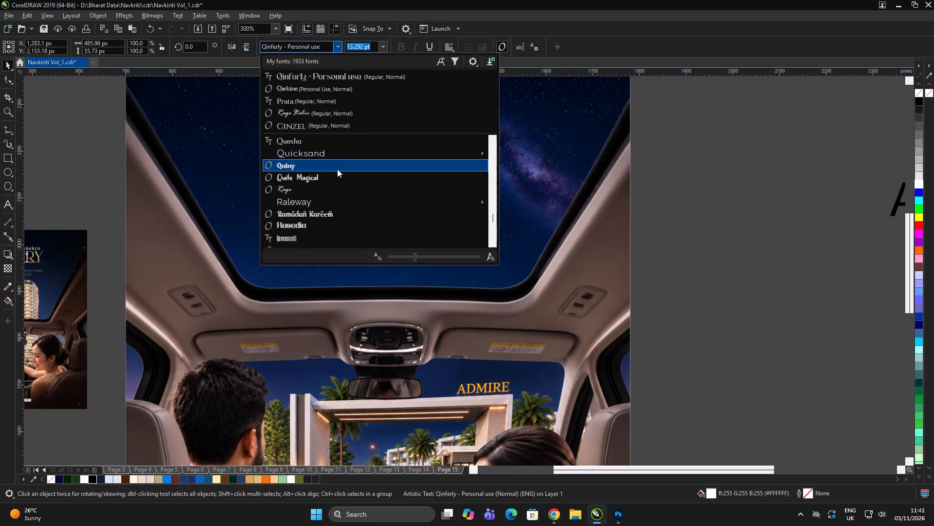
scroll(337, 169, "down", 2)
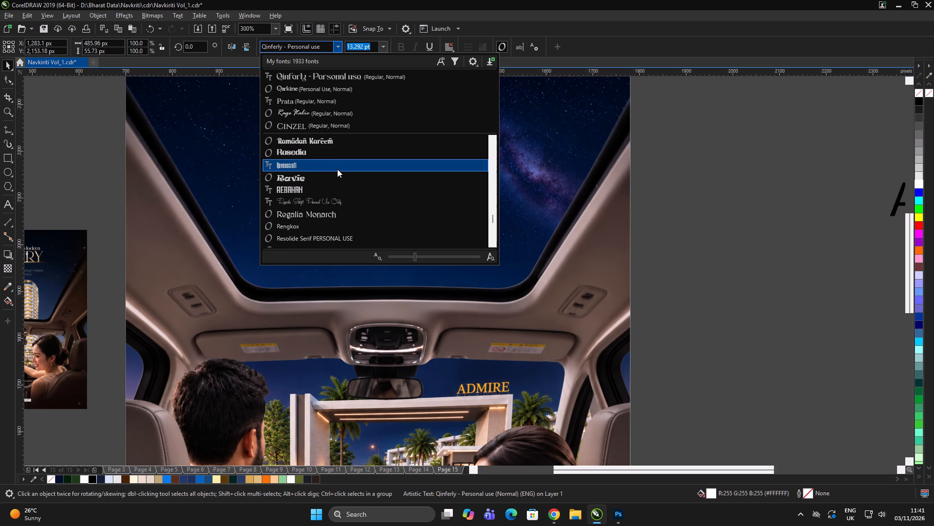
left_click(343, 154)
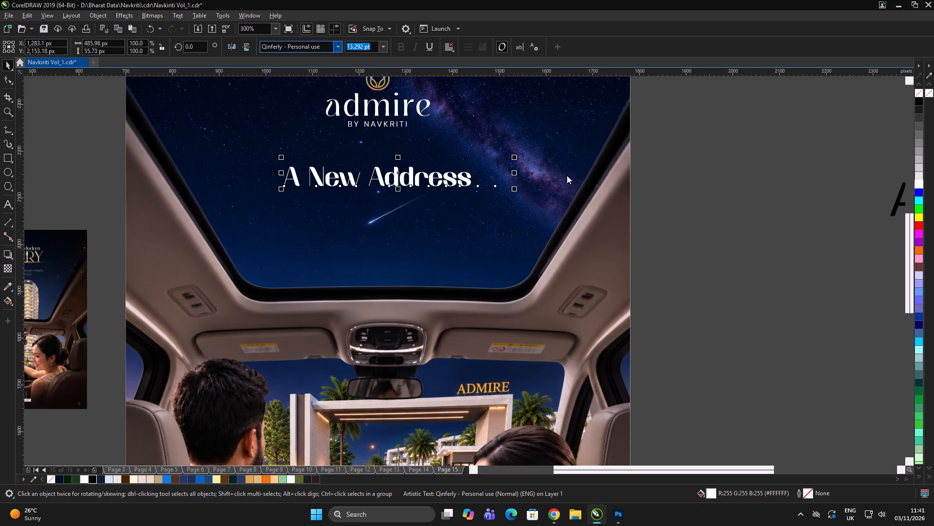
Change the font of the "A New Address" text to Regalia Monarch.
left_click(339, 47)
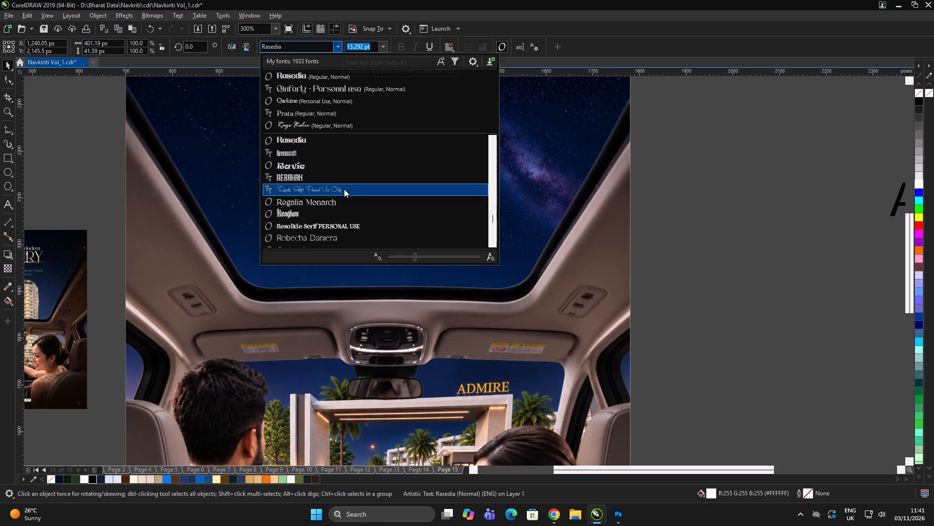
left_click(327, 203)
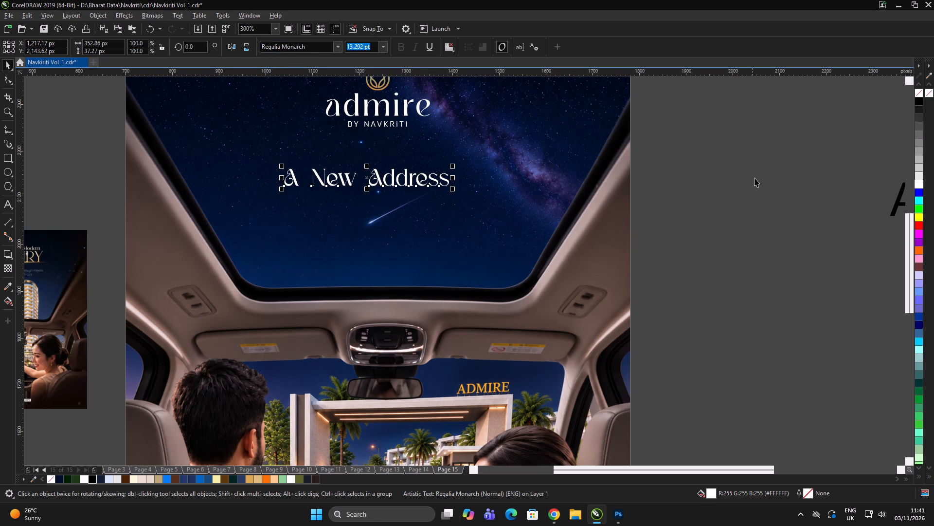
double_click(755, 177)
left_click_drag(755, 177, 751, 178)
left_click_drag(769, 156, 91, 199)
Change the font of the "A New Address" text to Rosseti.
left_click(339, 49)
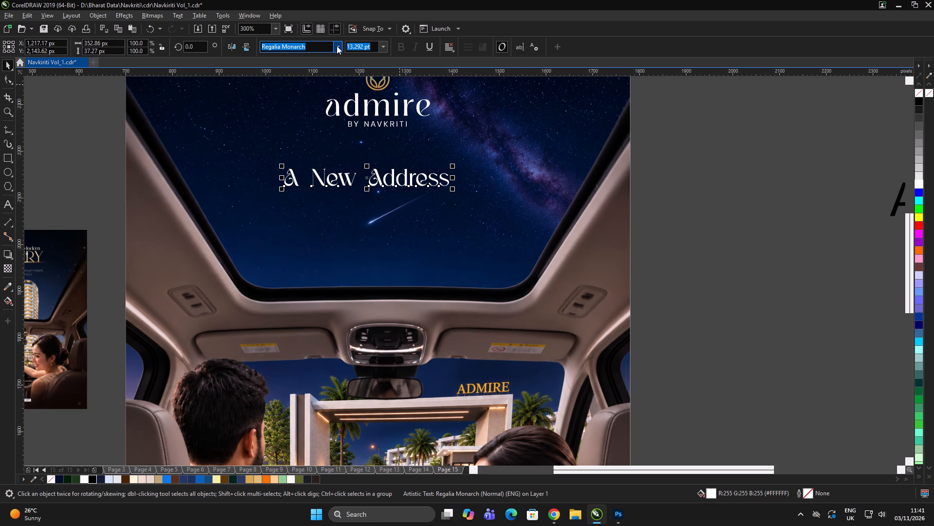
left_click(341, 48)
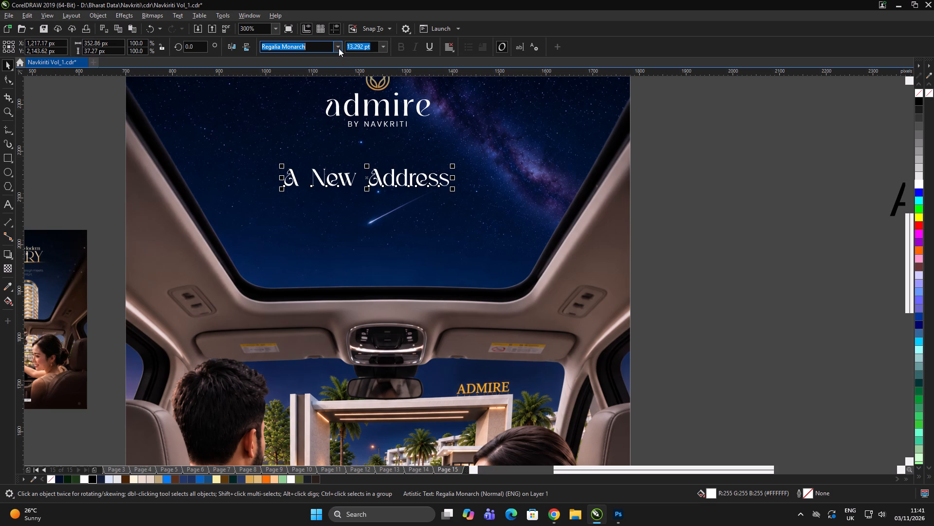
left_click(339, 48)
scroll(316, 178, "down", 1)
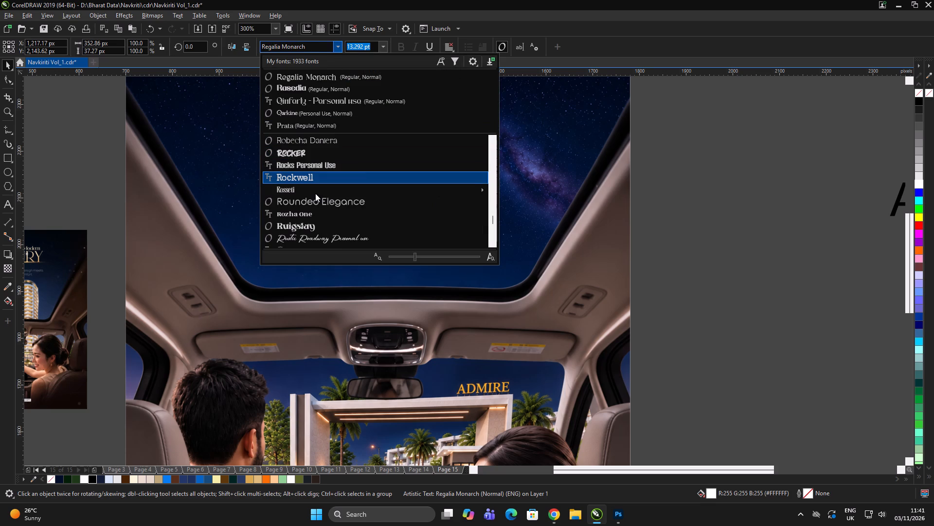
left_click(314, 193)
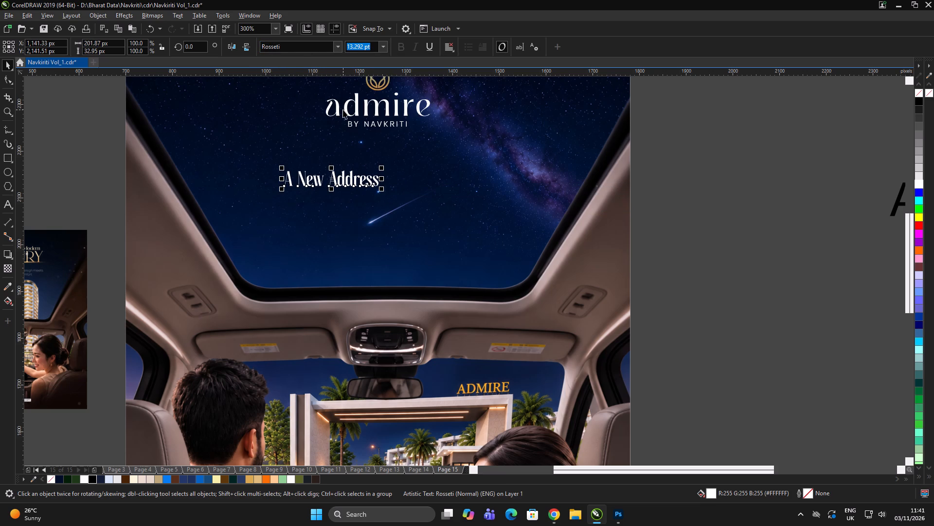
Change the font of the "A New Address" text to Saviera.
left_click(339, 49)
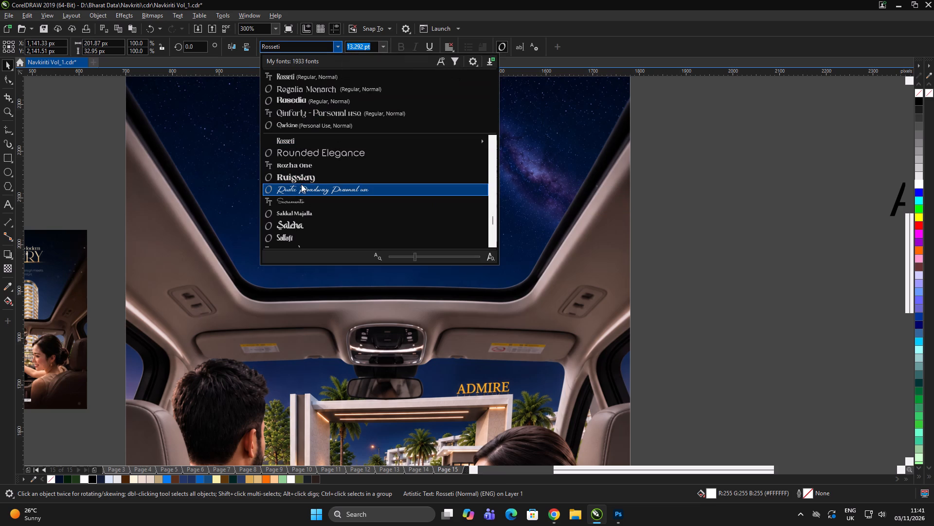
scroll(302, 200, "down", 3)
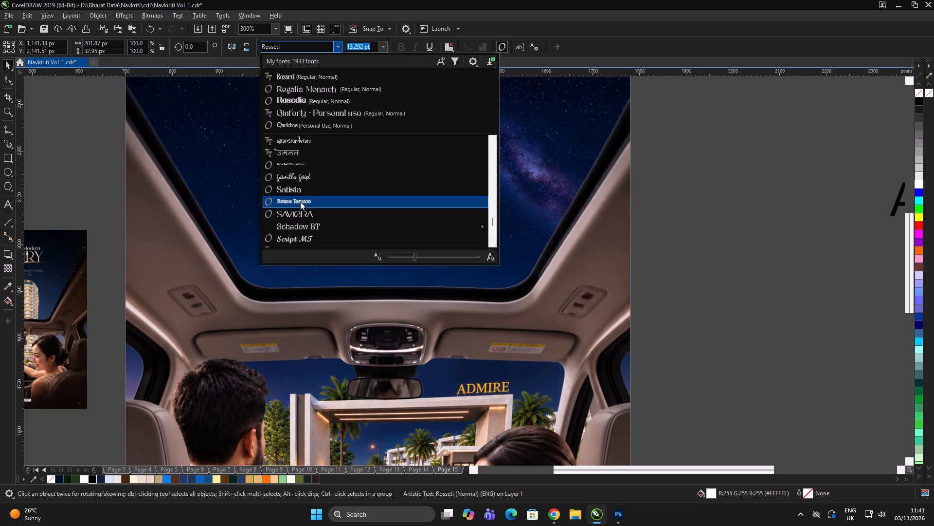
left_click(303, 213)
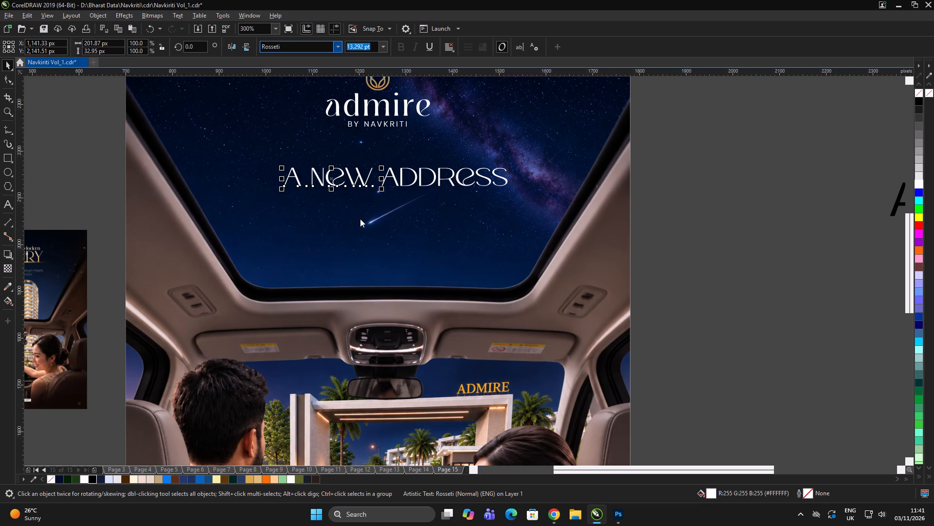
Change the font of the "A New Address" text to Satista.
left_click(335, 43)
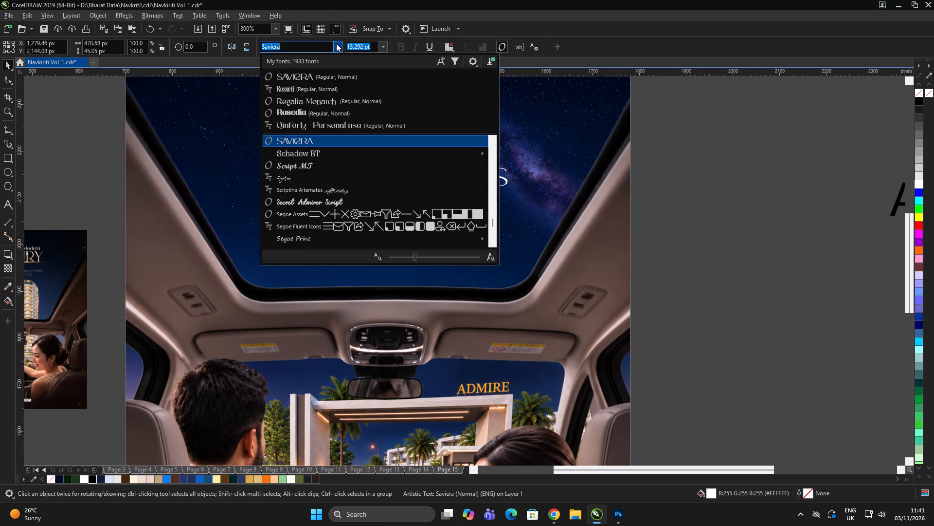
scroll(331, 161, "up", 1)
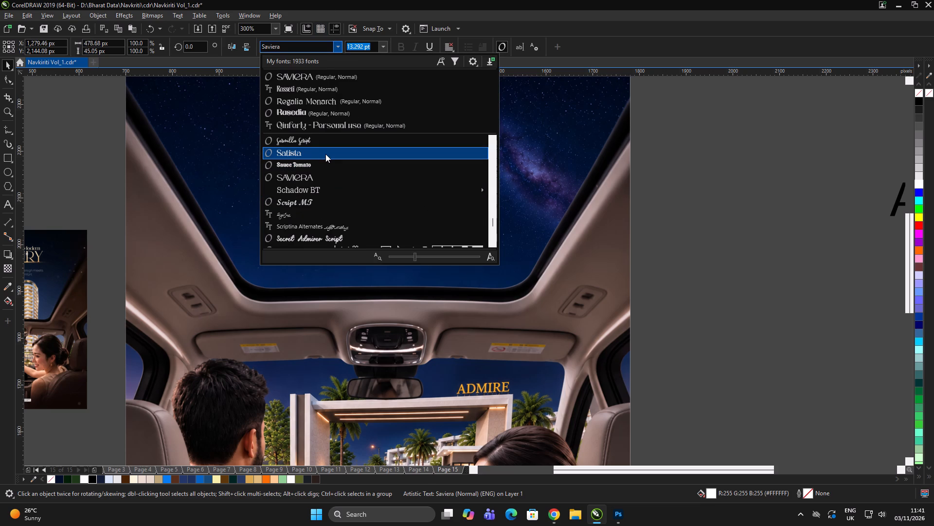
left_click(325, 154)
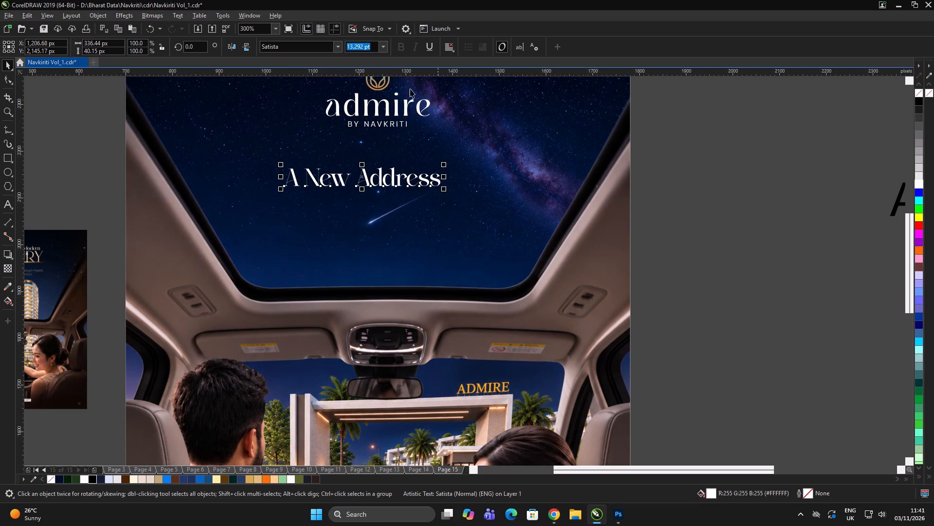
Change the font of the "A New Address" text to SS Flora.
left_click(338, 48)
scroll(320, 160, "up", 2)
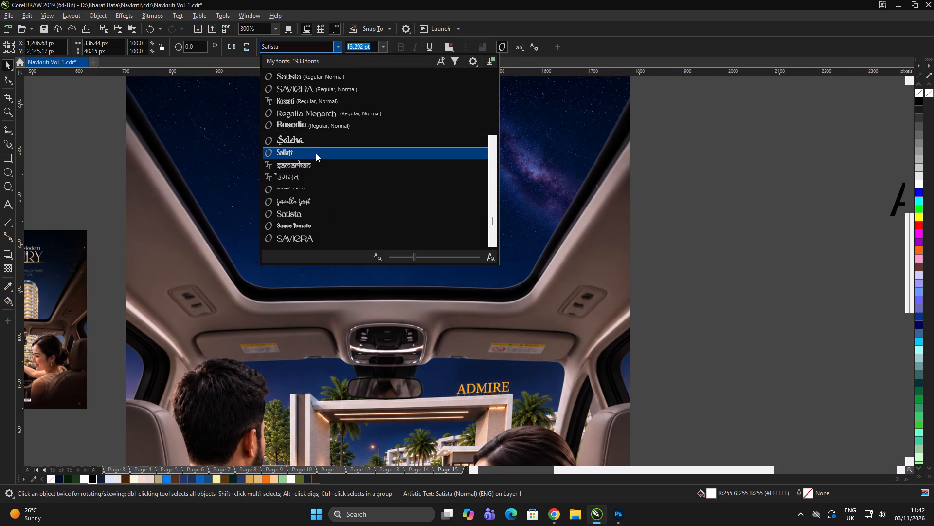
scroll(309, 182, "down", 2)
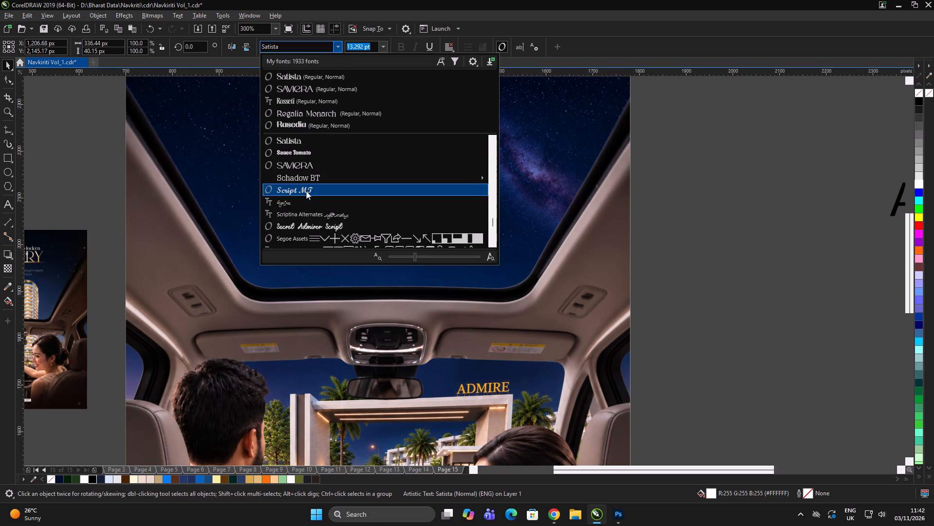
scroll(306, 191, "down", 4)
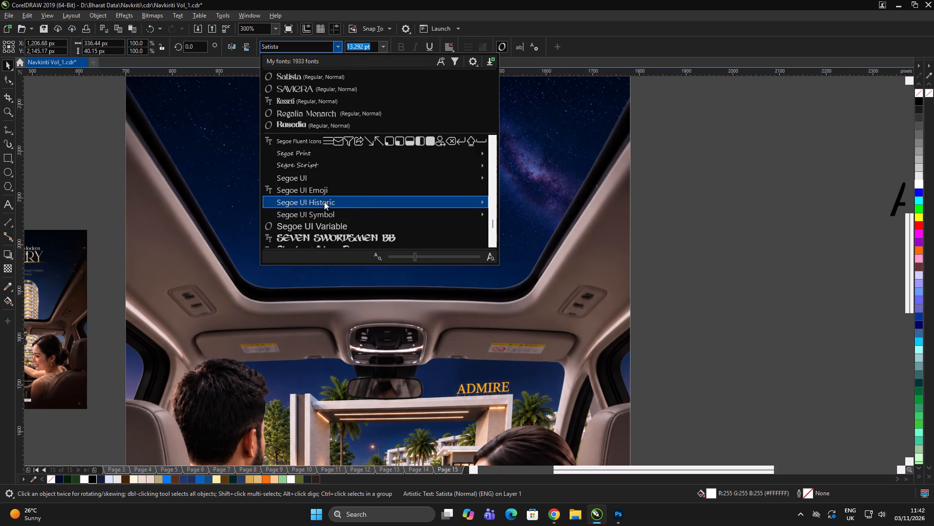
scroll(324, 202, "down", 2)
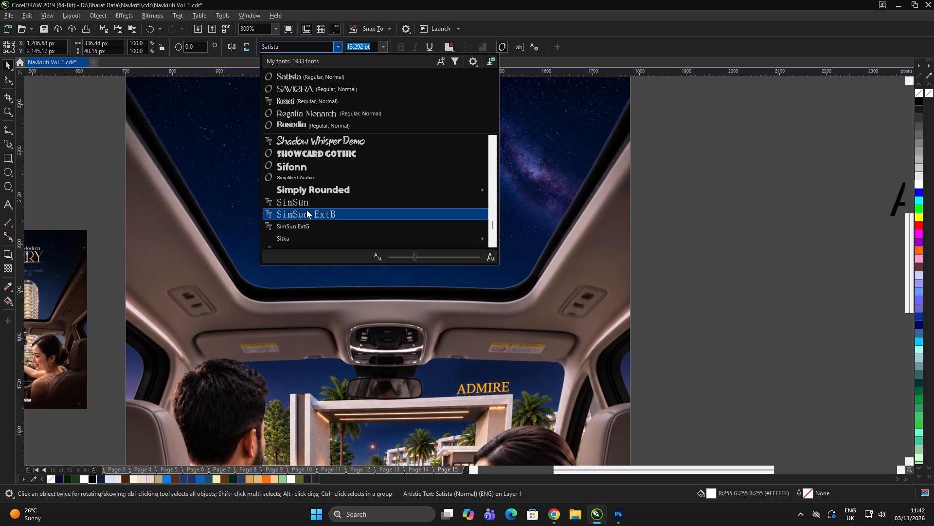
scroll(306, 210, "down", 2)
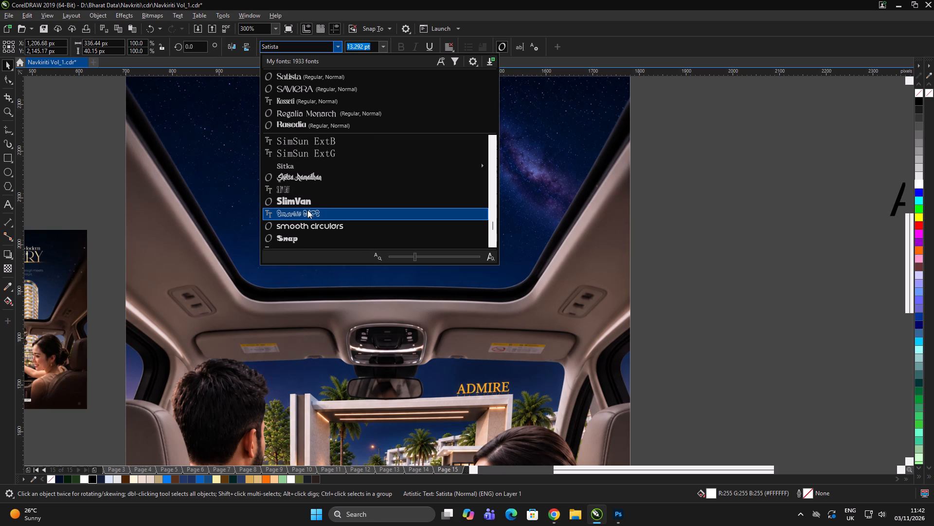
scroll(308, 210, "down", 3)
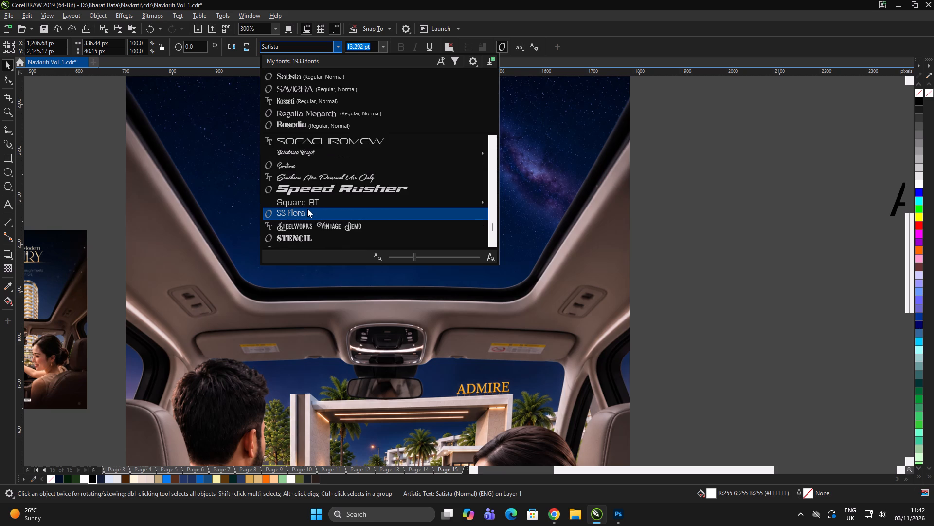
left_click(307, 209)
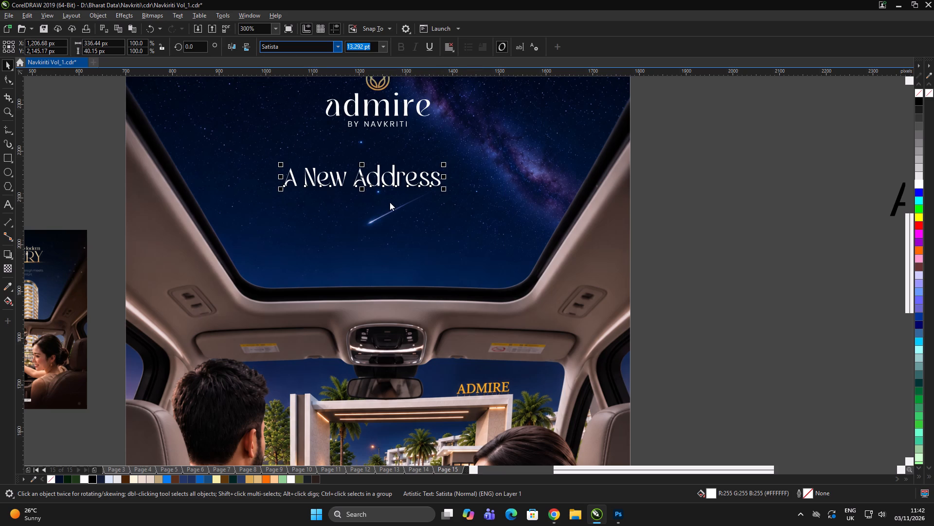
Centre the "A New Address" text horizontally on the creative's background image.
scroll(294, 176, "down", 2)
scroll(279, 169, "up", 2)
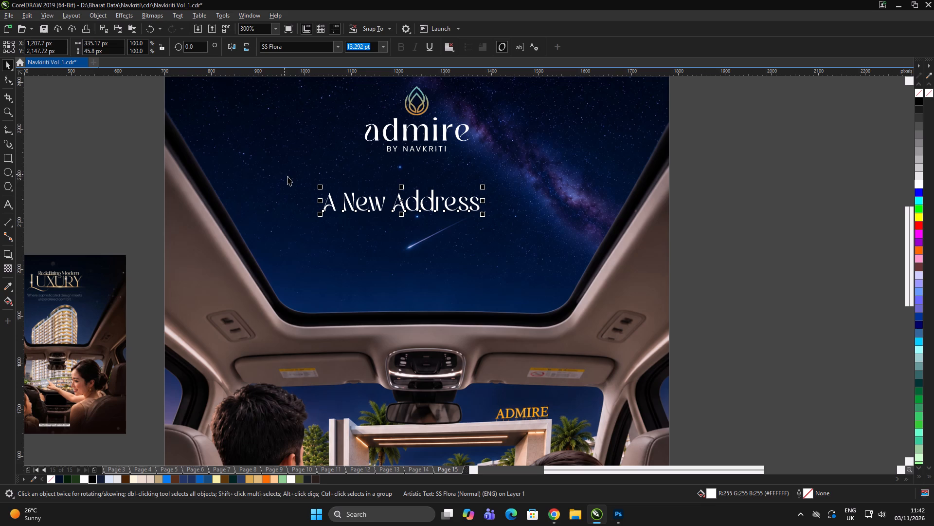
left_click(419, 280, "shift")
left_click(794, 250)
left_click(772, 242)
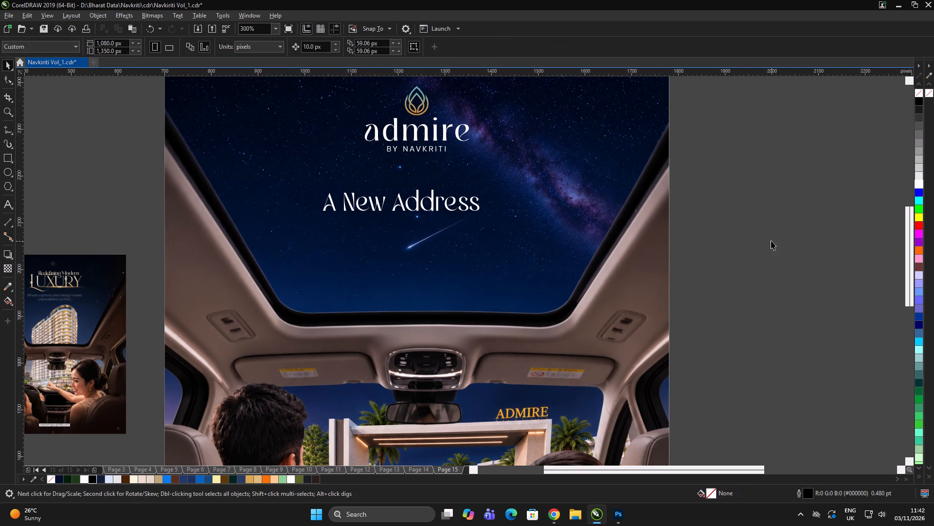
left_click_drag(814, 186, 218, 249)
left_click(404, 281, "shift")
type("vc")
double_click(862, 244)
left_click_drag(838, 242, 819, 240)
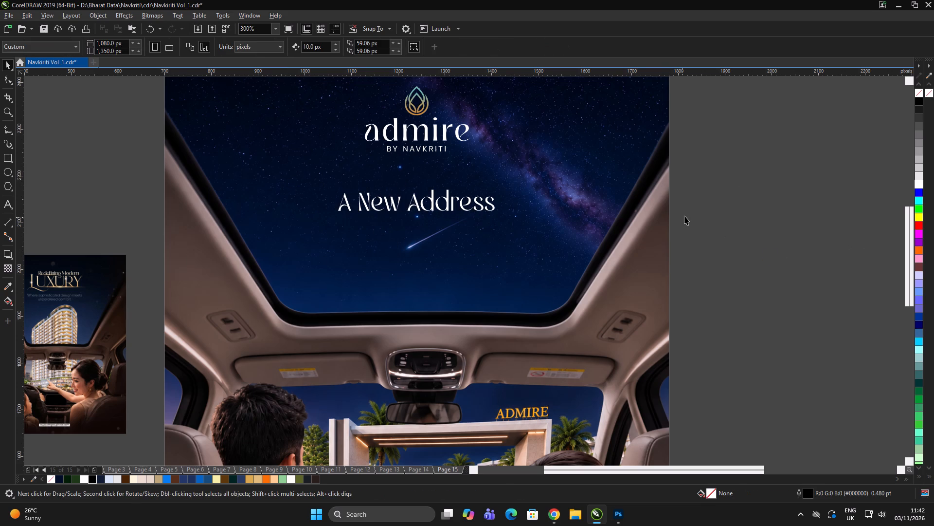
left_click(752, 226)
Duplicate the "A New Address" text and place the copy about 86 px directly below the original.
left_click(452, 208)
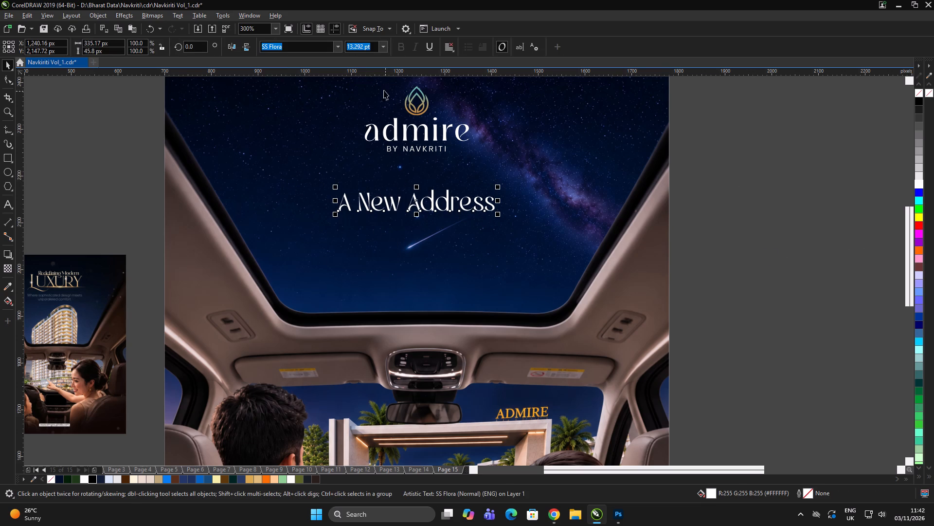
left_click_drag(391, 205, 387, 245)
right_click(387, 245)
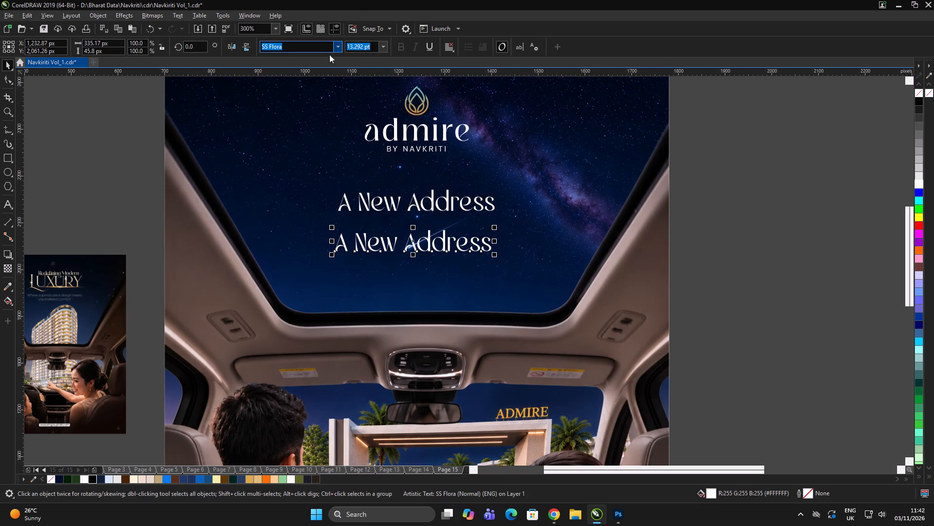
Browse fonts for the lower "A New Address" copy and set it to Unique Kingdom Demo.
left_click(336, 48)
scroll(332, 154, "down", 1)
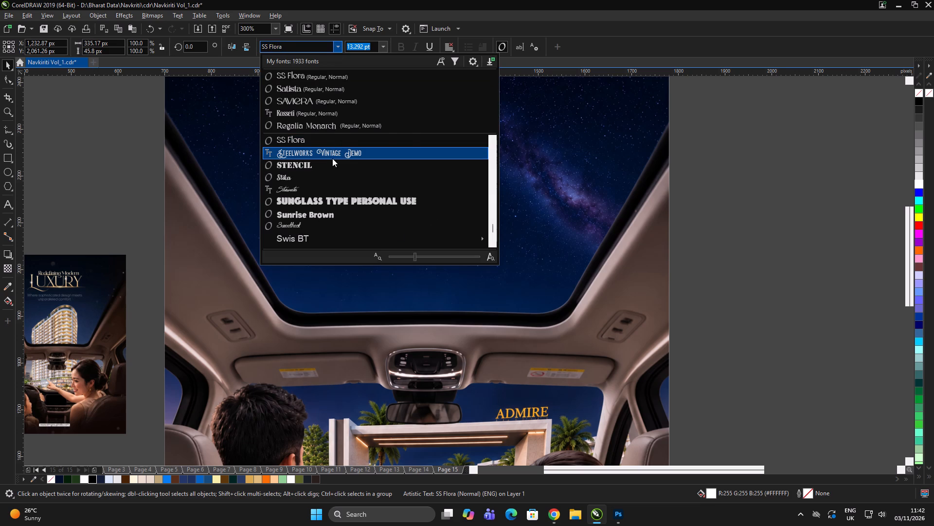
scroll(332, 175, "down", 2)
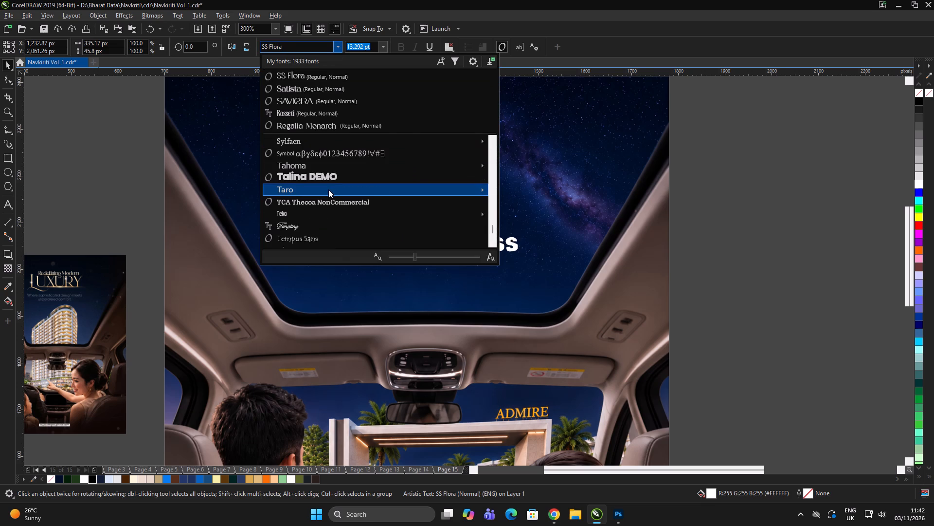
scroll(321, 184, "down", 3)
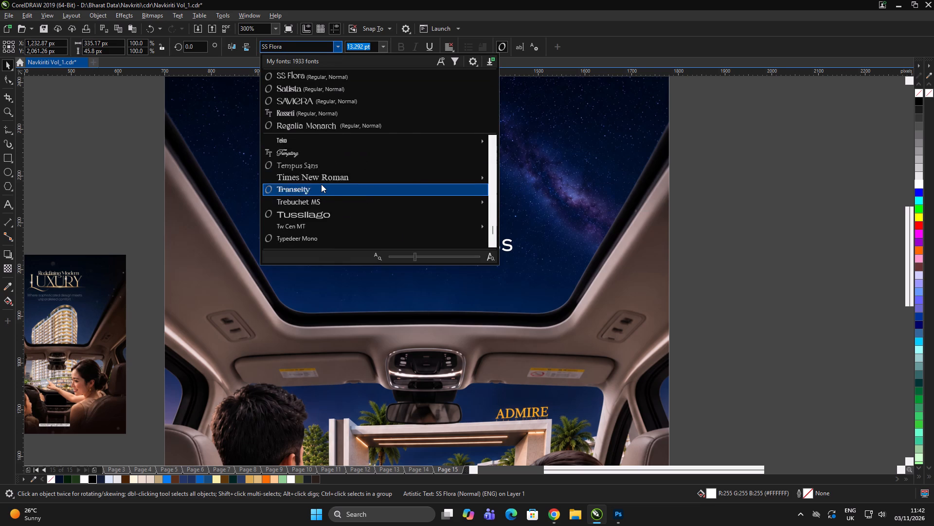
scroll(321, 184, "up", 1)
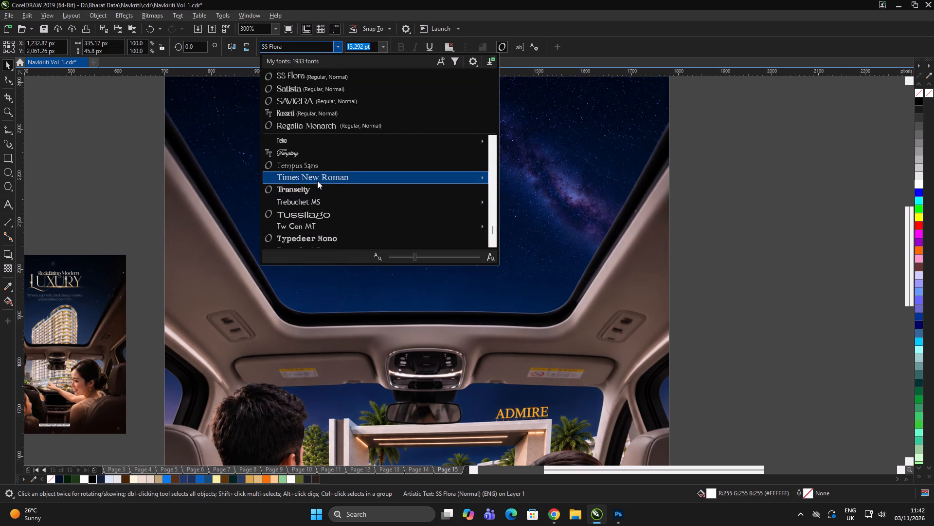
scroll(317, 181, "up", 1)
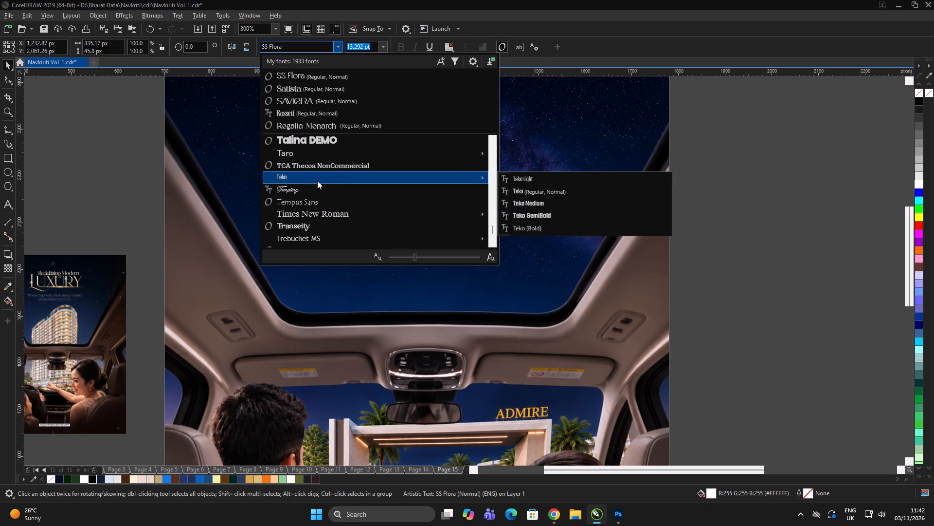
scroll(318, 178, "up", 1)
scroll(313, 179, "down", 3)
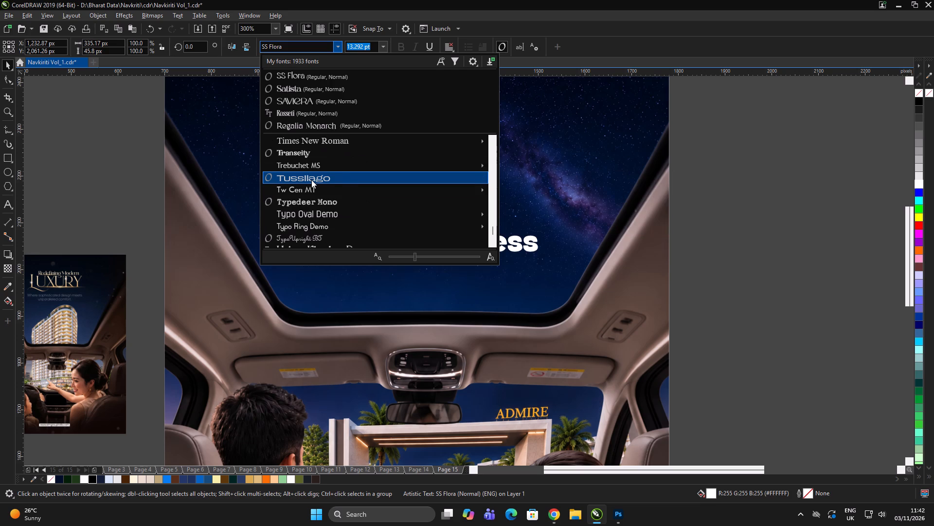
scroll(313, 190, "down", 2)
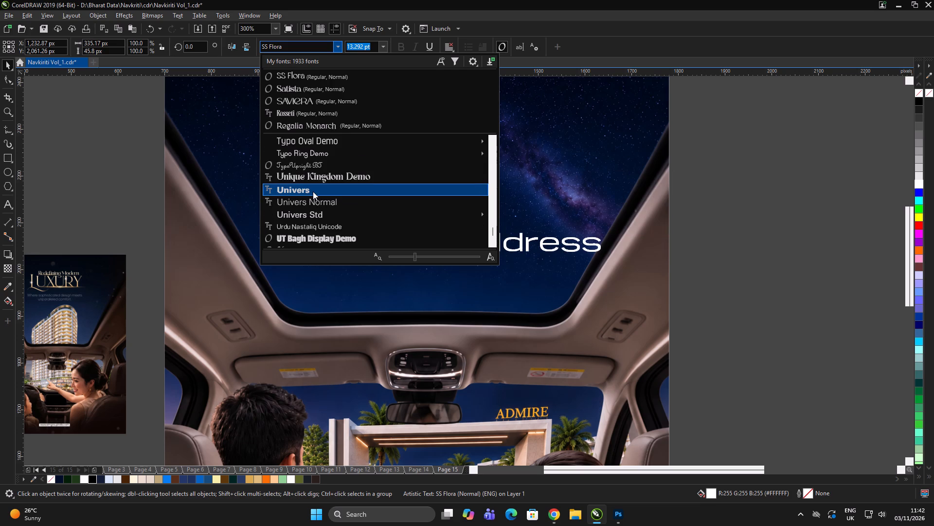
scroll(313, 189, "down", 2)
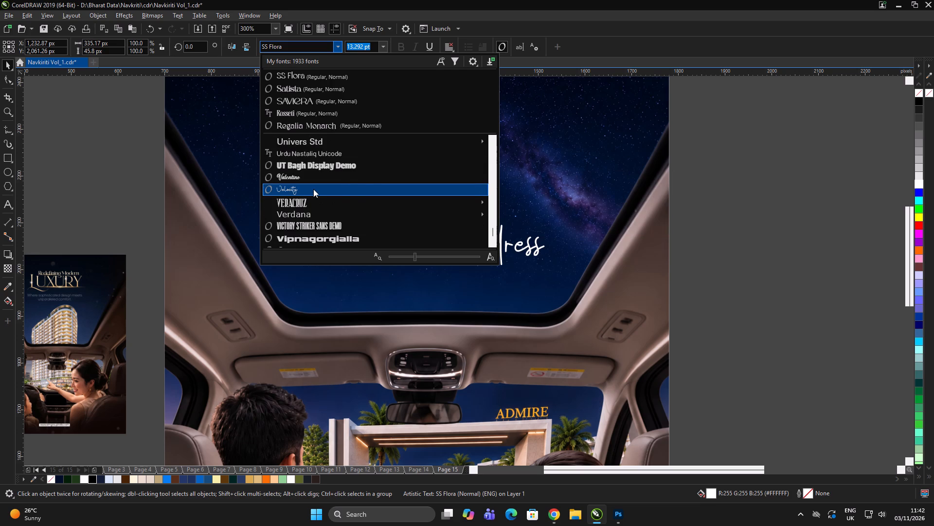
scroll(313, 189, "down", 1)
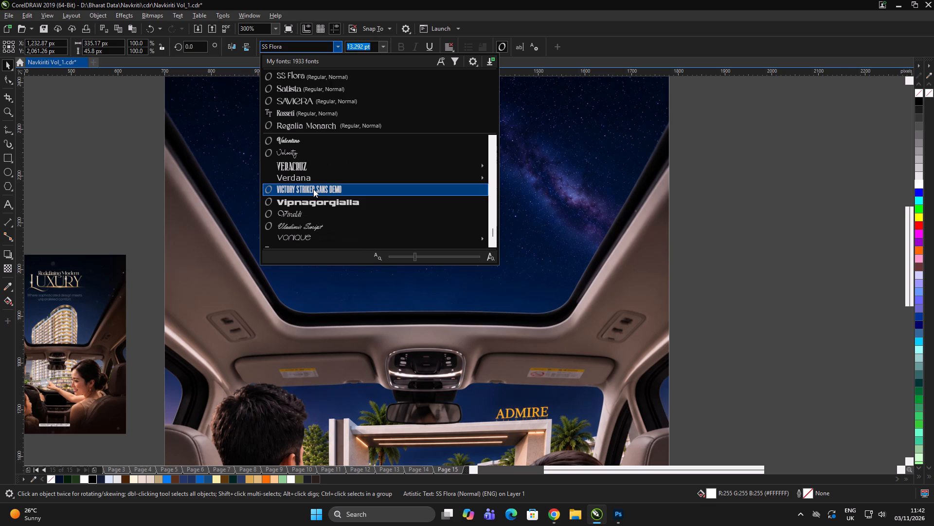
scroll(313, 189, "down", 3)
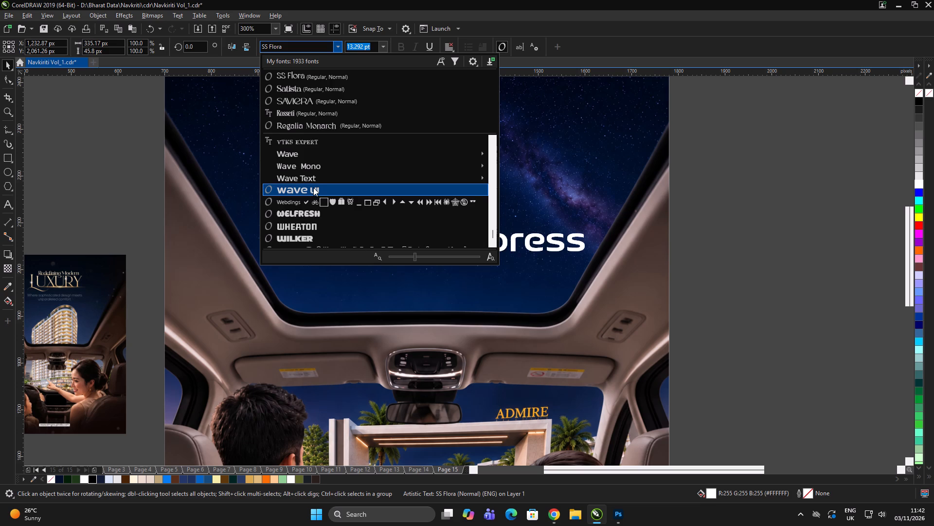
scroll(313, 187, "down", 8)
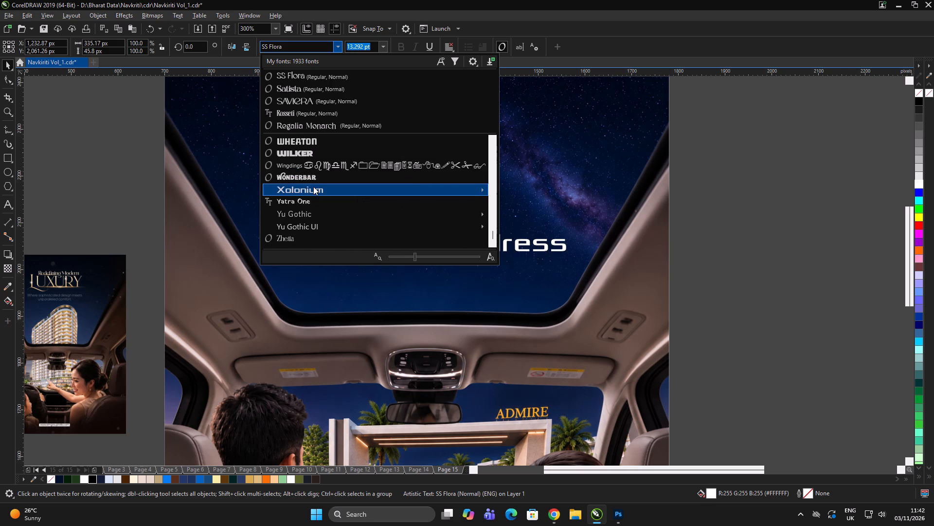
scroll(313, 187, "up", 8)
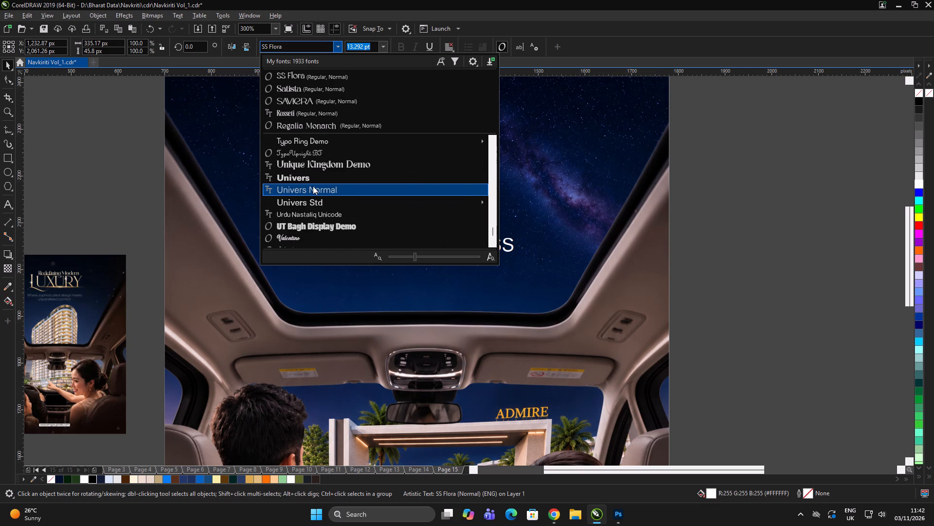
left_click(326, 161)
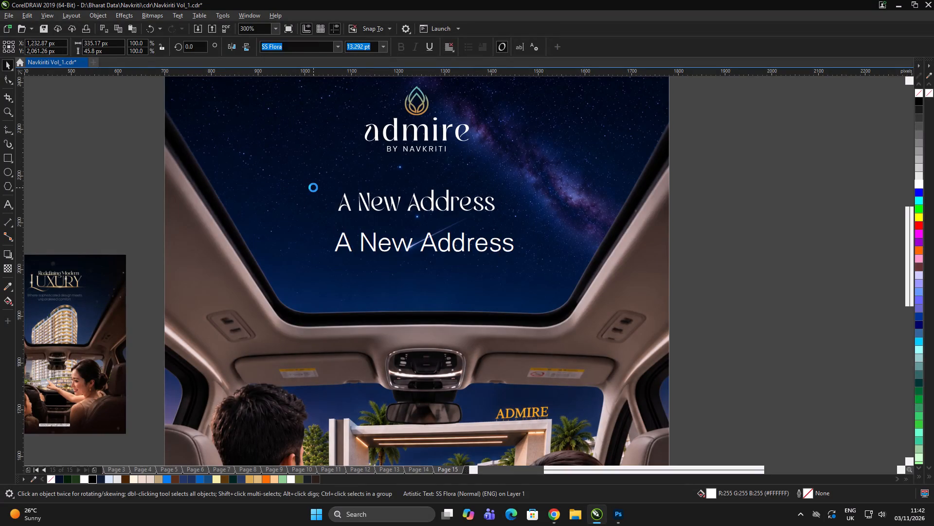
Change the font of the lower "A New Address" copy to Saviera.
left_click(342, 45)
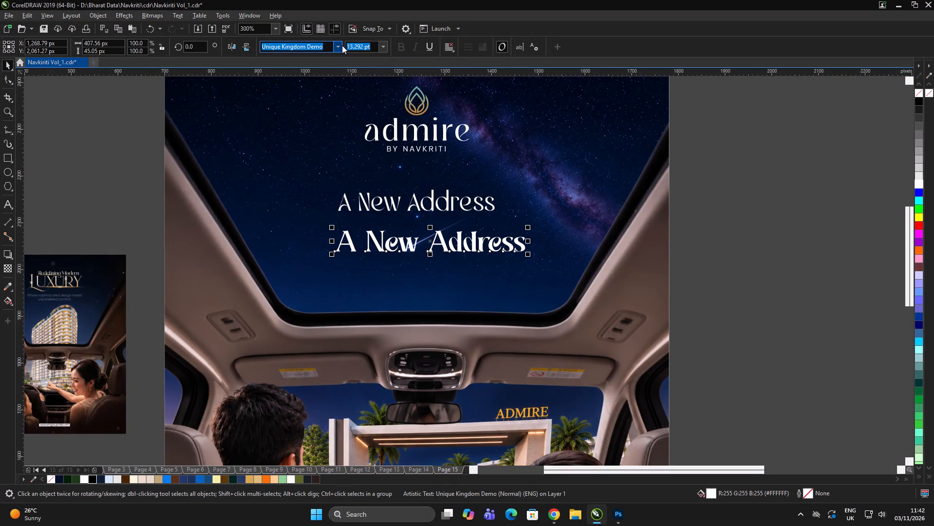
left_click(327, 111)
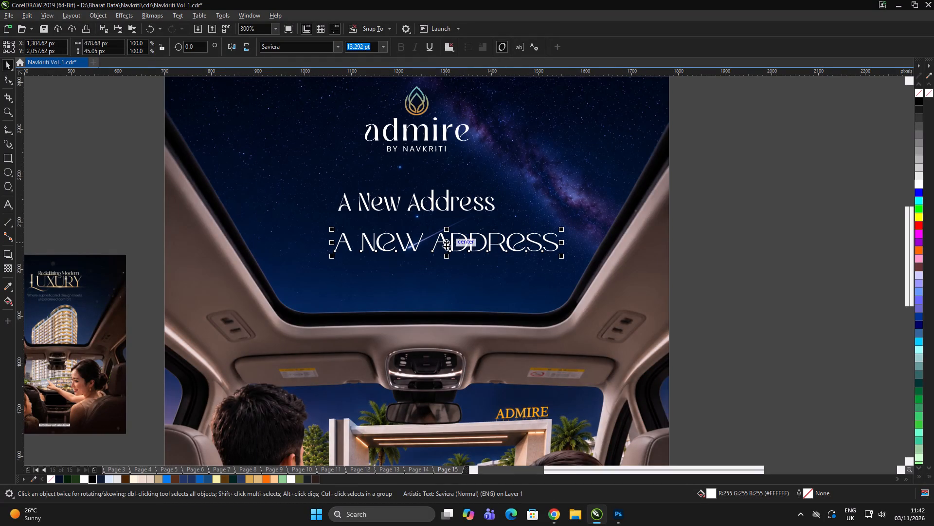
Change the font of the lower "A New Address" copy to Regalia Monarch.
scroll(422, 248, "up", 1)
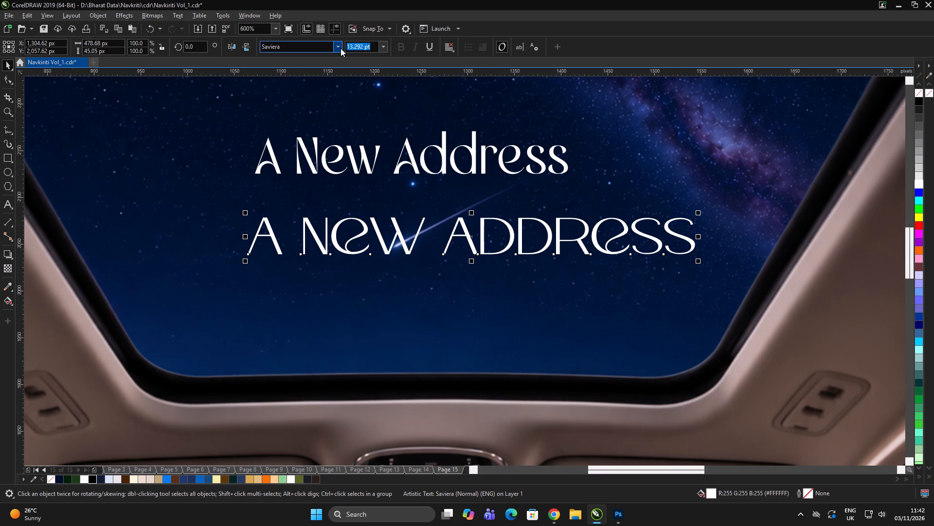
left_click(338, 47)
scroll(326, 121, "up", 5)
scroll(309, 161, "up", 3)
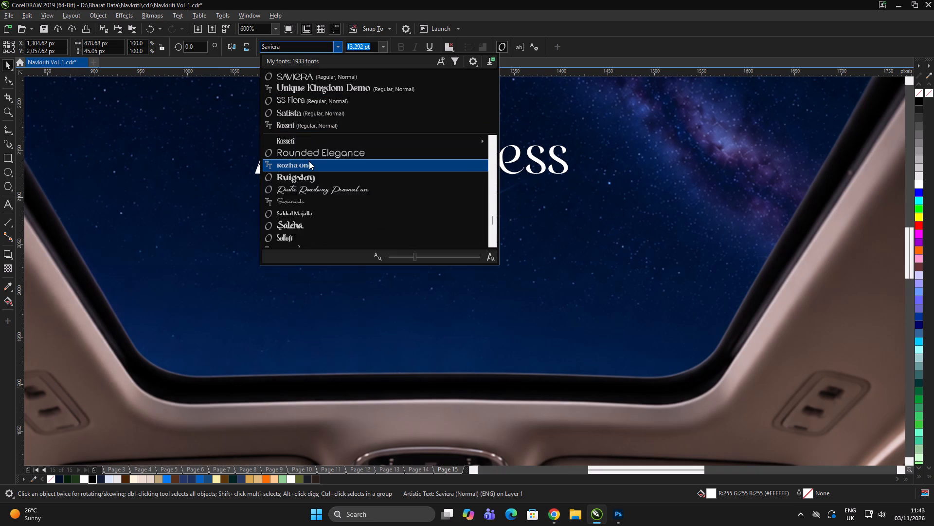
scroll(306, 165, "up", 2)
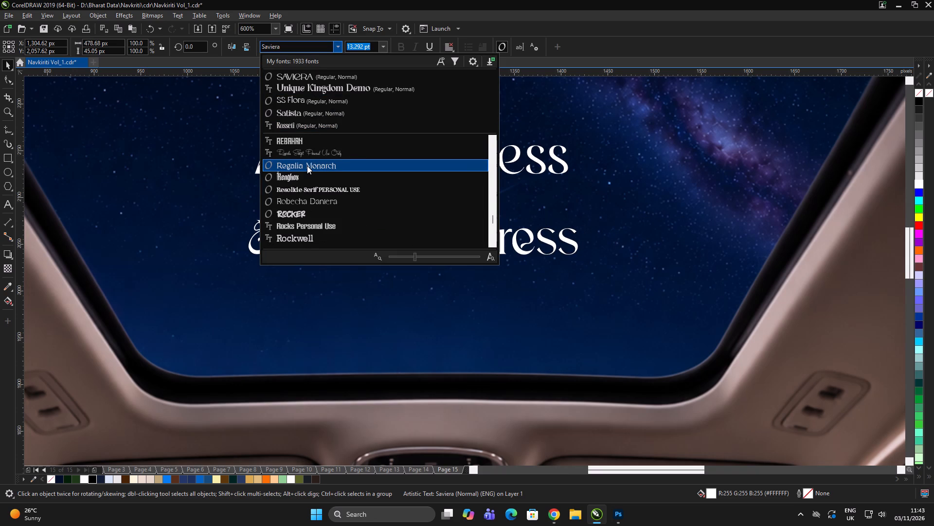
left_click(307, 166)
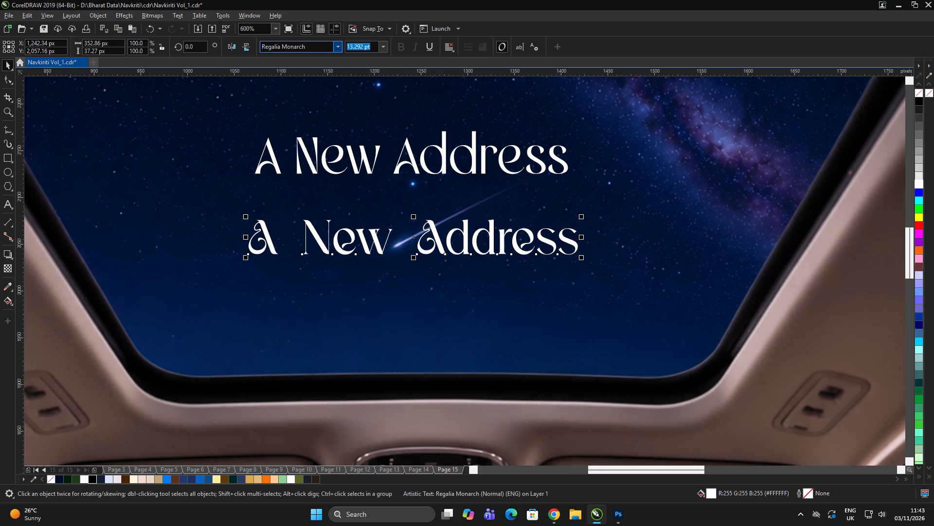
Change the font of the lower "A New Address" copy to Primous Regular.
left_click(334, 48)
scroll(330, 170, "up", 4)
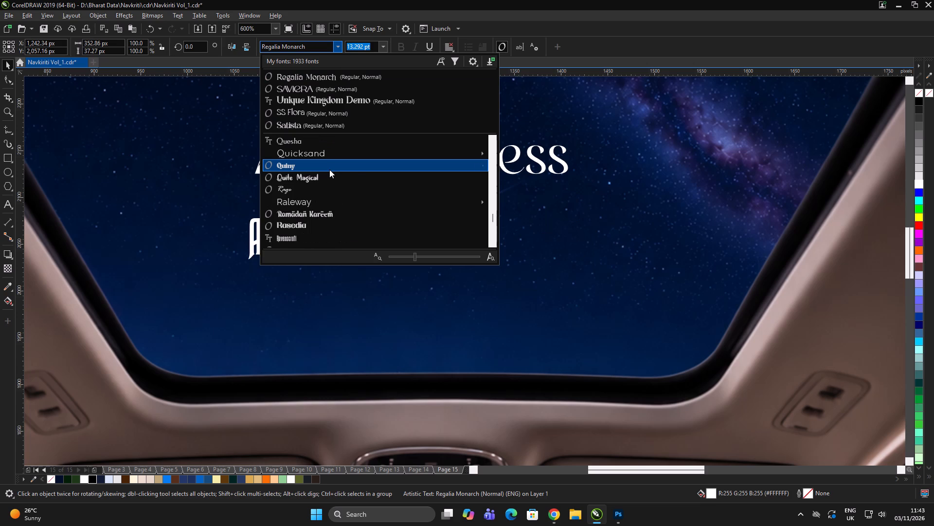
scroll(329, 162, "up", 2)
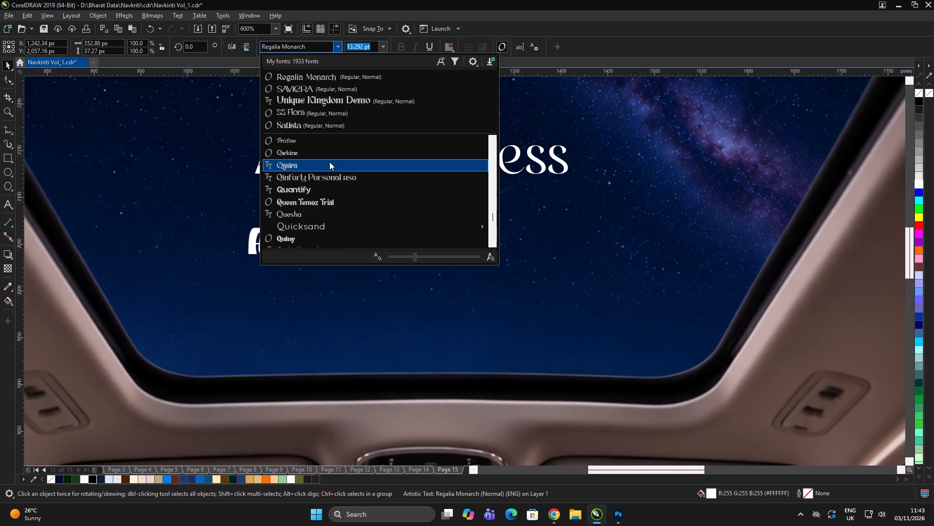
scroll(329, 162, "up", 1)
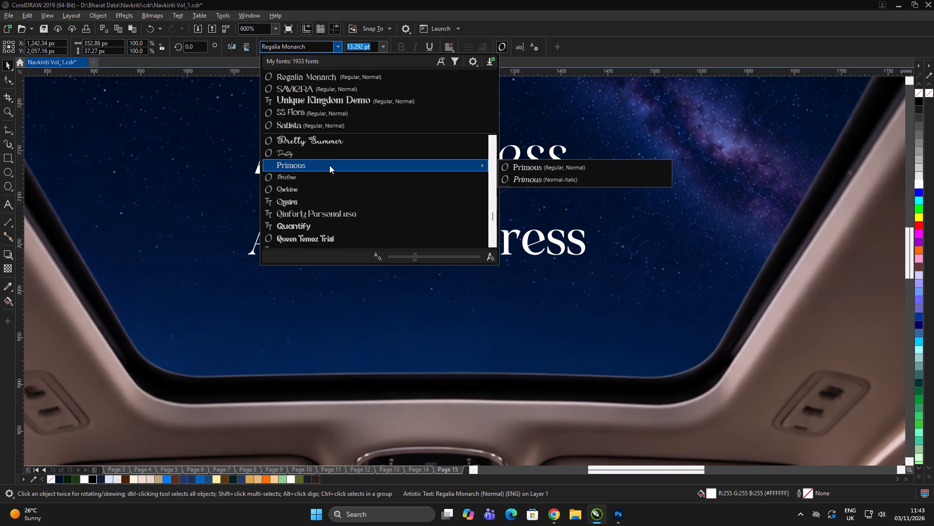
left_click(329, 165)
scroll(361, 219, "down", 1)
left_click(728, 188)
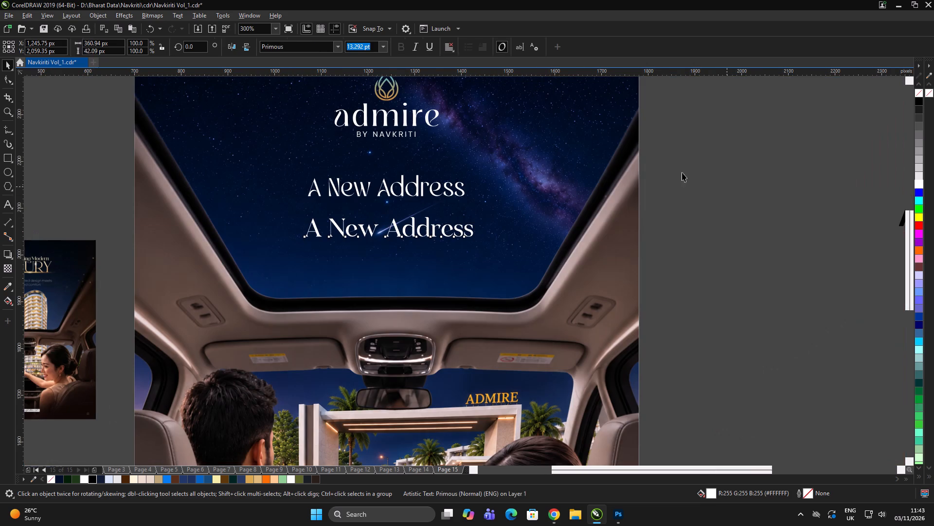
Delete the upper "A New Address" text set in SS Flora.
left_click_drag(702, 168, 136, 215)
key("Delete")
Tighten the character spacing of the remaining "A New Address" text with the Shape tool.
left_click_drag(740, 202, 718, 199)
scroll(388, 242, "up", 2)
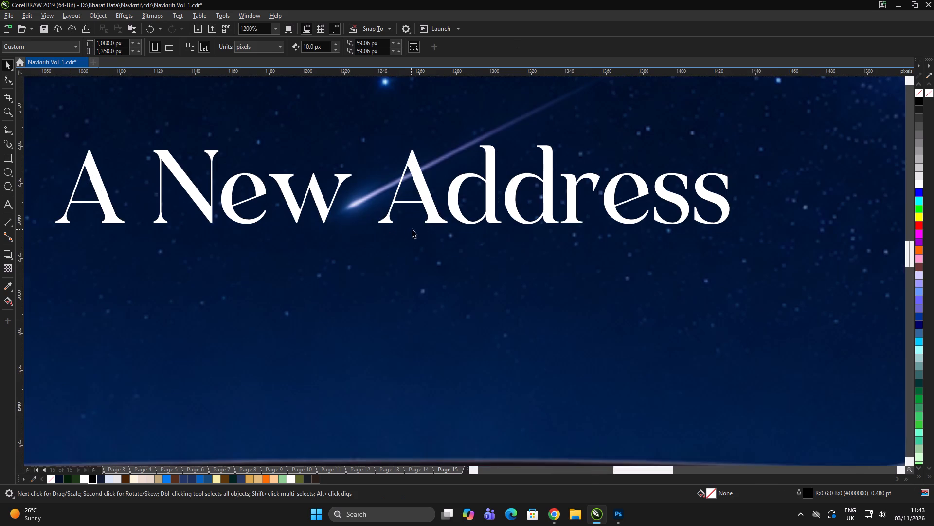
left_click(434, 213)
left_click(6, 79)
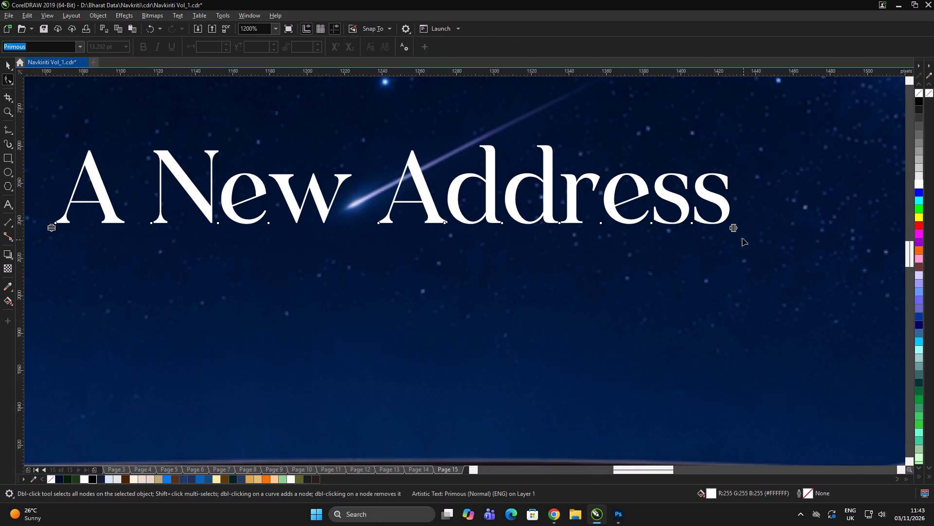
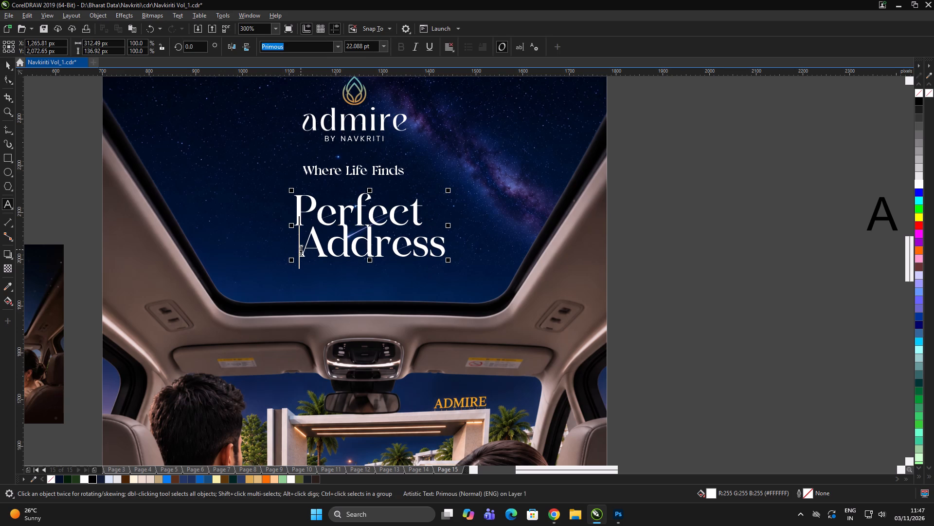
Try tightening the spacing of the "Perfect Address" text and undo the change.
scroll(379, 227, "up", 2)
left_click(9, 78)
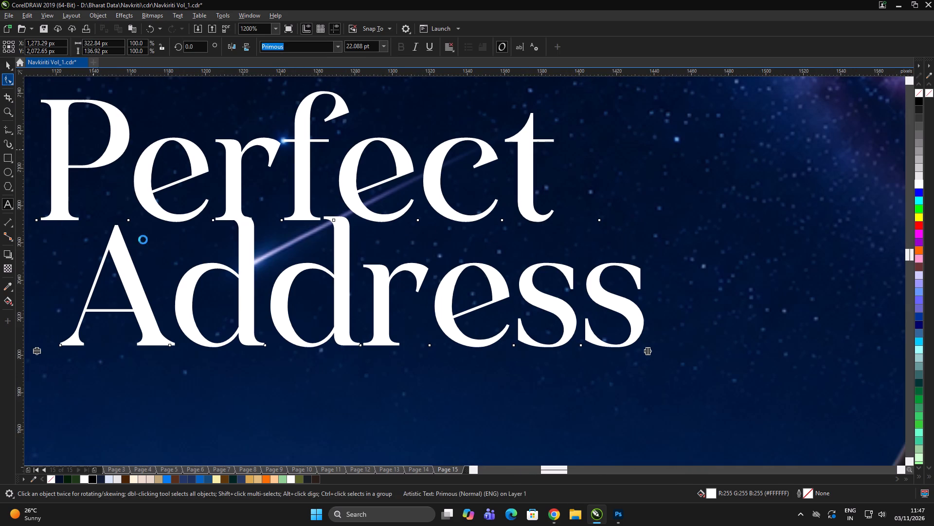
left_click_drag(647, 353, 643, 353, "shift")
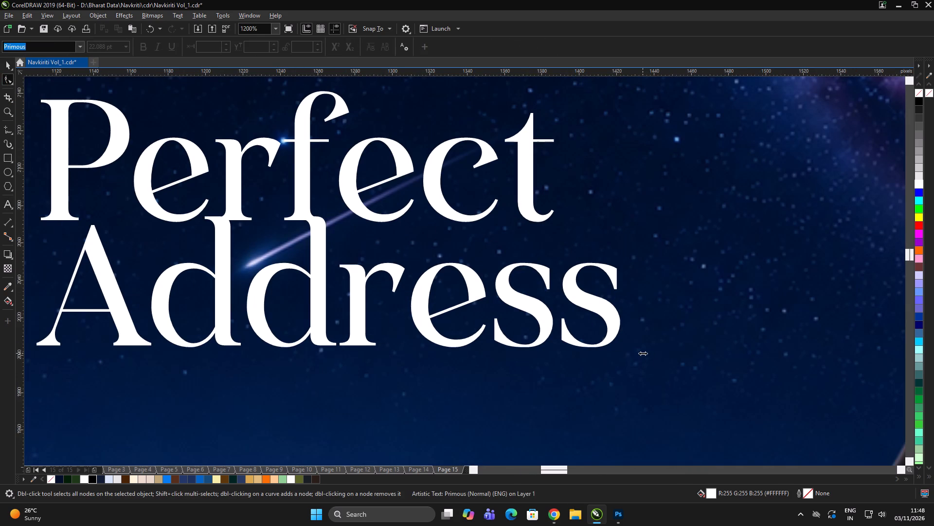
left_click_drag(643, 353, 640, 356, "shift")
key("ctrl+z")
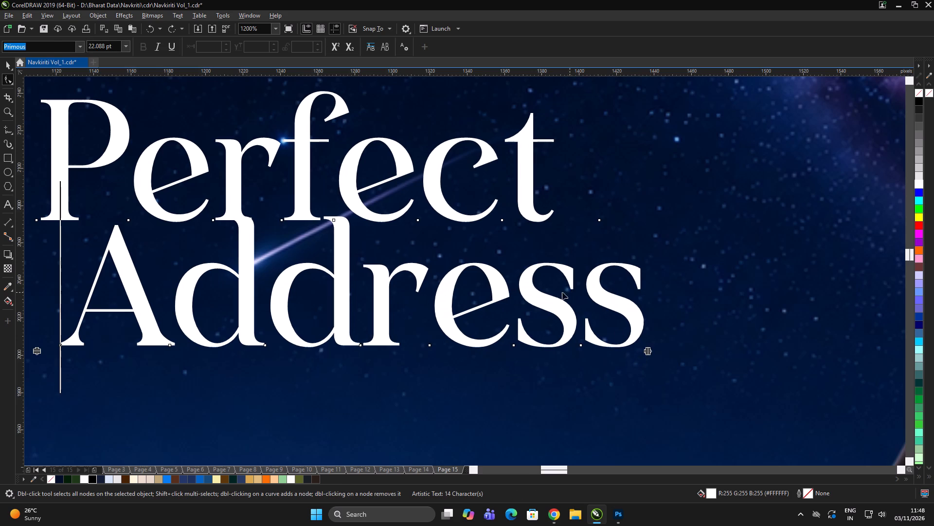
Remove the indent before "Address" and centre-align the two-line "Perfect Address" text.
scroll(558, 292, "down", 4)
key("space")
double_click(524, 294)
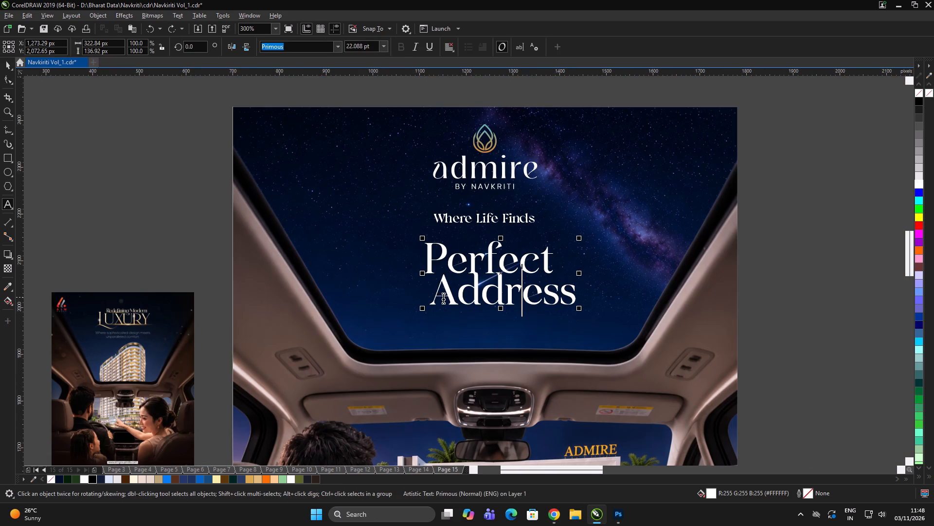
left_click(437, 298)
key("BackSpace")
key("ctrl+a")
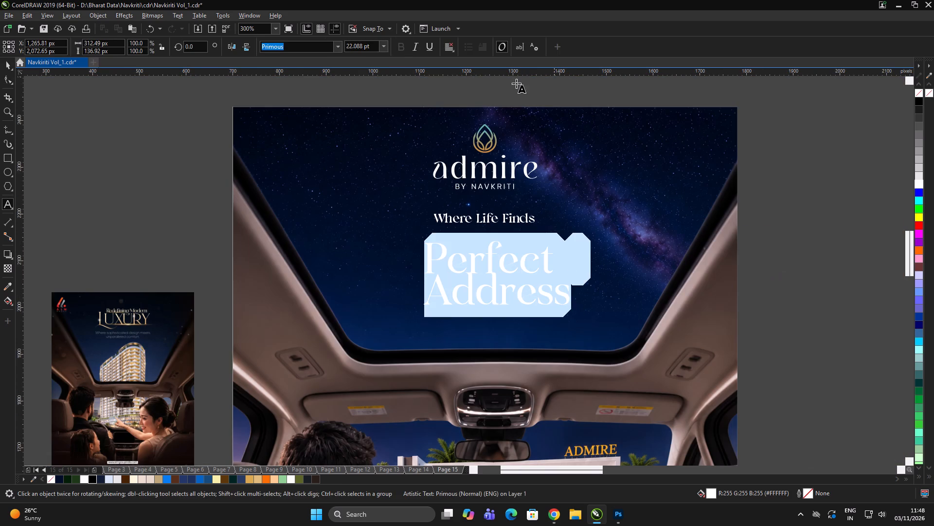
left_click(449, 45)
left_click(455, 81)
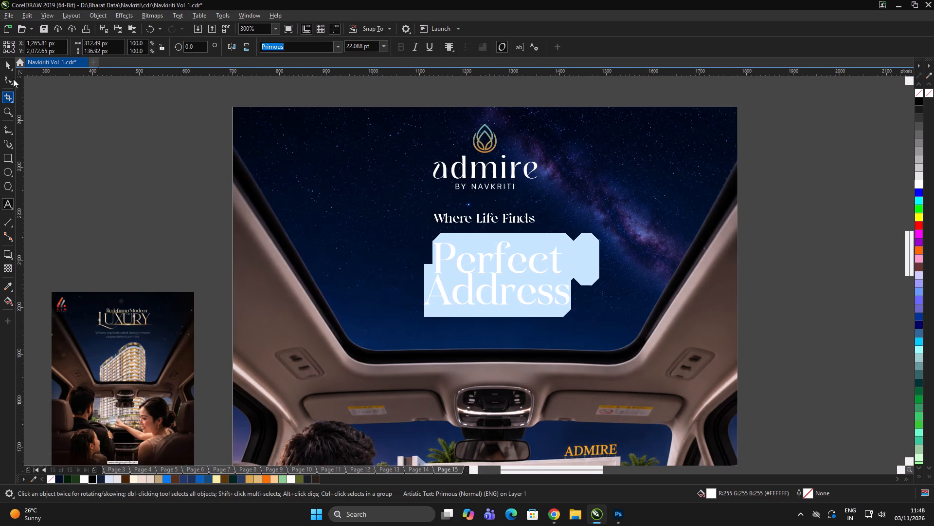
left_click(6, 64)
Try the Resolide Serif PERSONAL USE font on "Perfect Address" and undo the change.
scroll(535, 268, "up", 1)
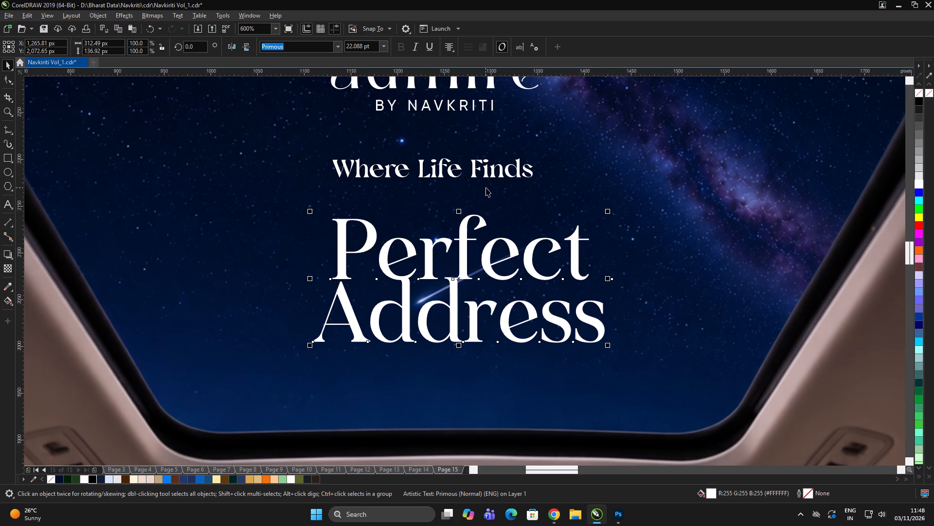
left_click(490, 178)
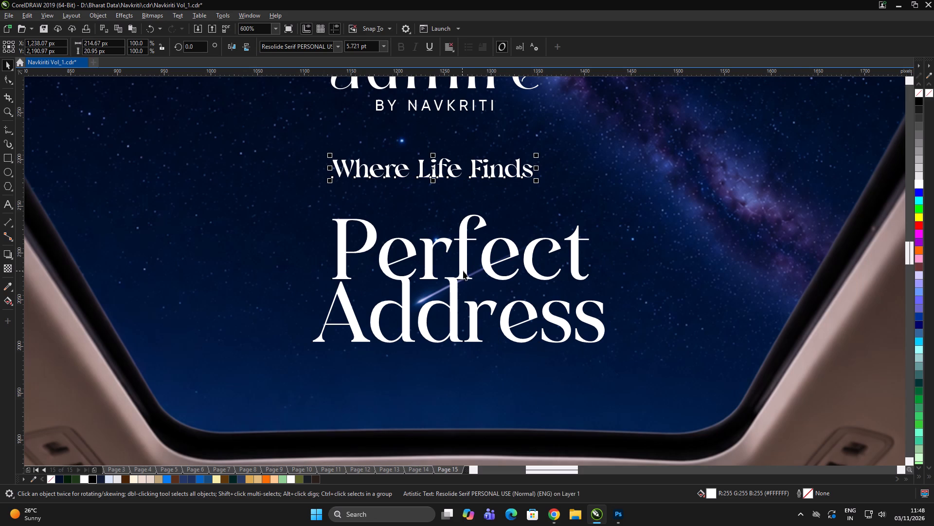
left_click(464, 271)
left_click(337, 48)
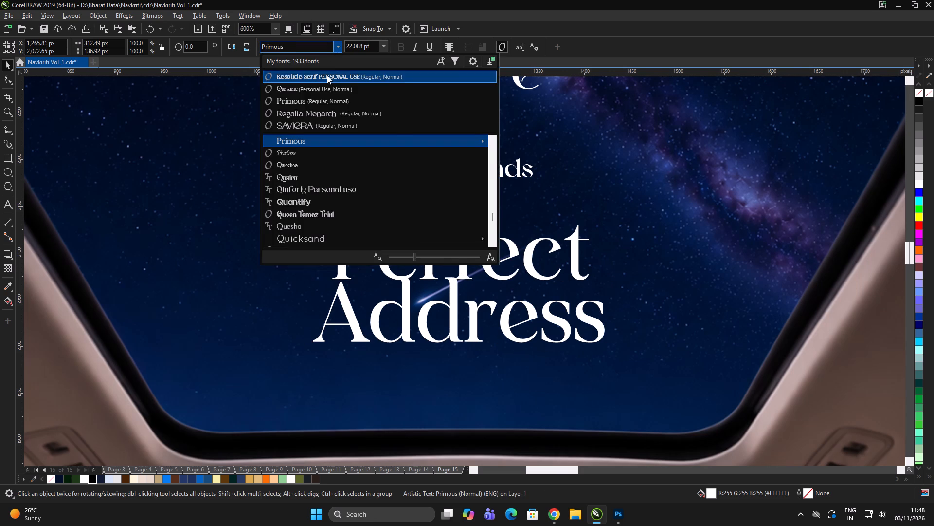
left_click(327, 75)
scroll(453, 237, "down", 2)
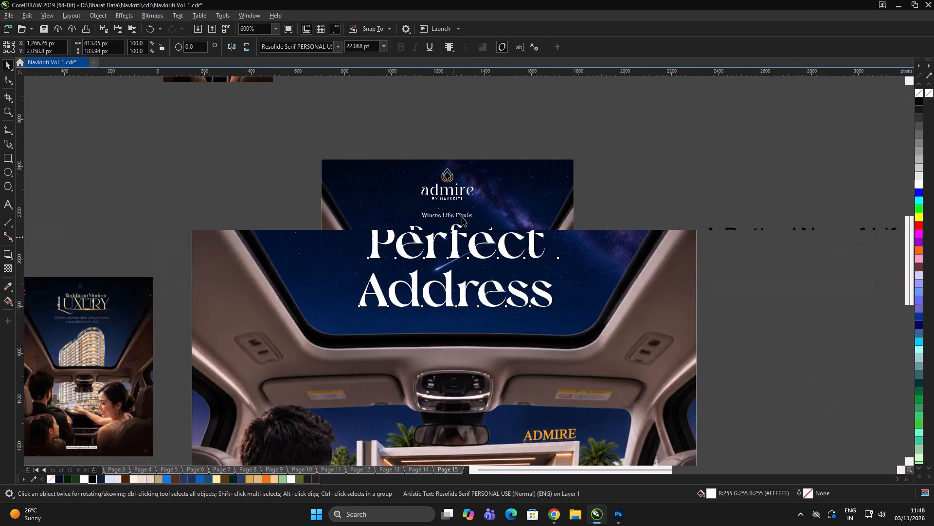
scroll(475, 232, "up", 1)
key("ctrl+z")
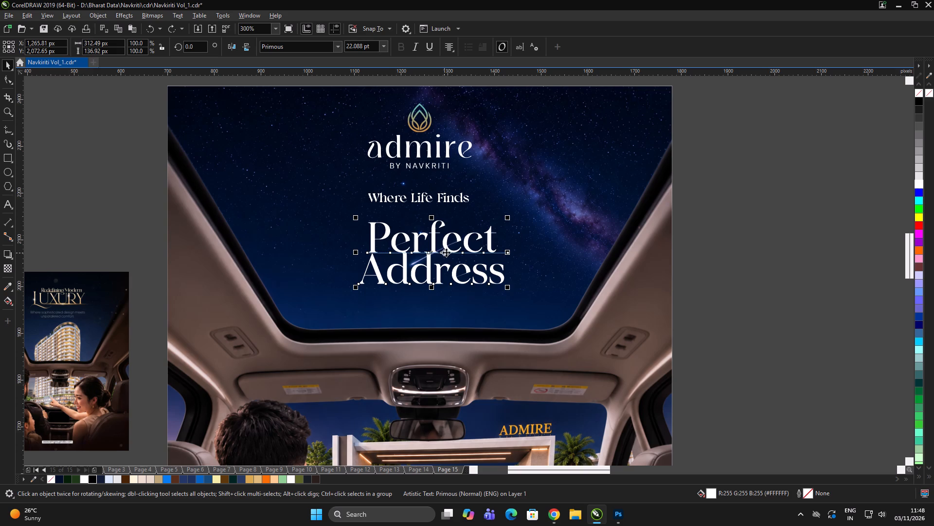
Move "Perfect Address" up beneath "Where Life Finds" and centre it horizontally on the background image.
left_click_drag(449, 251, 440, 240)
scroll(508, 248, "up", 2)
scroll(460, 244, "down", 2)
left_click(566, 225, "shift")
key("c")
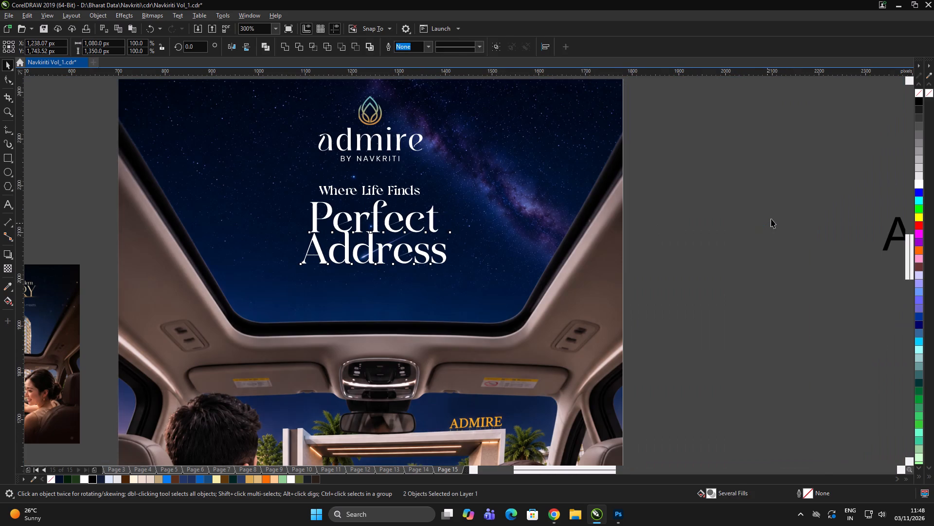
double_click(771, 219)
left_click_drag(770, 219, 762, 217)
Reduce only the word "Address" to 14.088 pt.
scroll(429, 229, "up", 1)
left_click(426, 217)
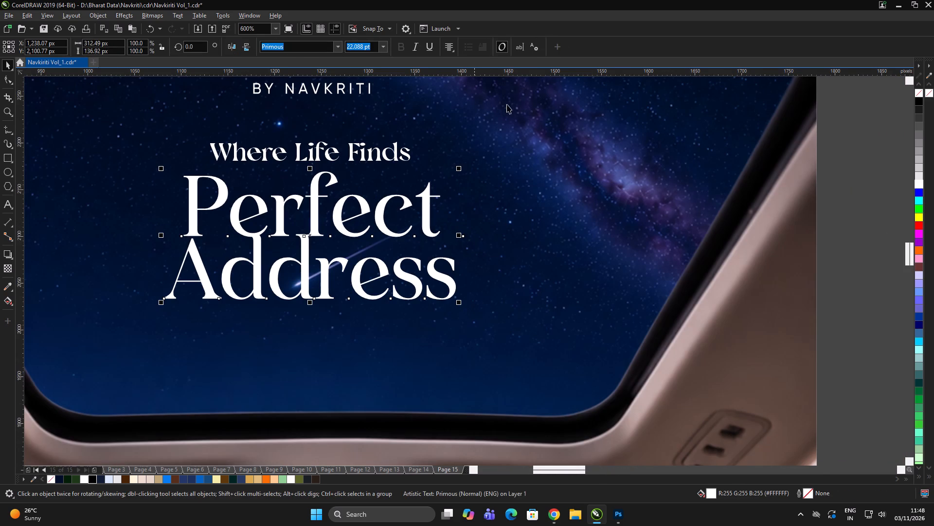
double_click(447, 280)
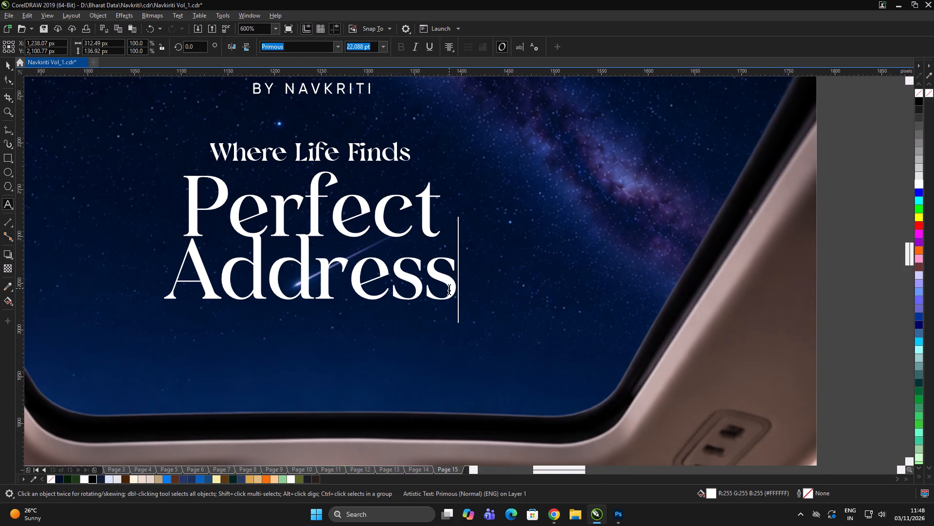
left_click_drag(452, 281, 175, 316)
key("ctrl+2")
key("ctrl+2")
key("ctrl+2")
key("ctrl+2")
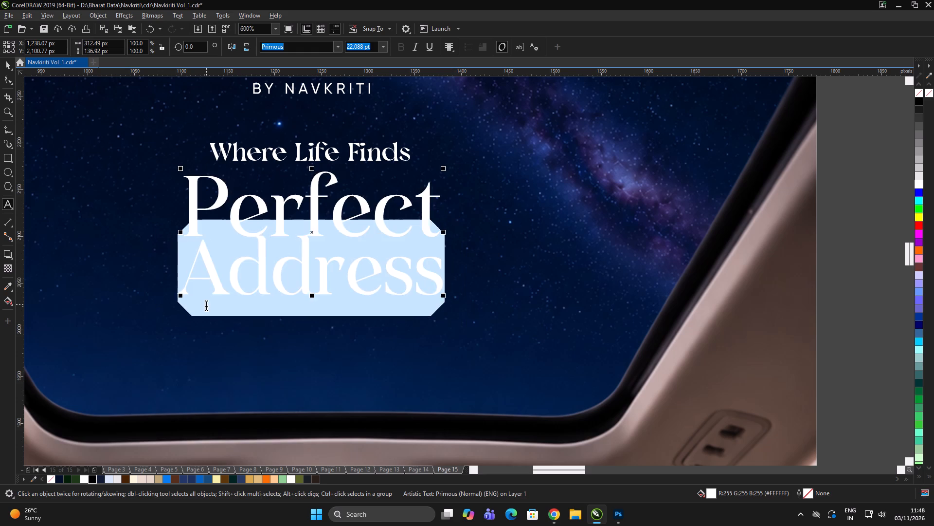
key("ctrl+2")
key("ctrl+2")
key("ctrl+2")
key("ctrl+2")
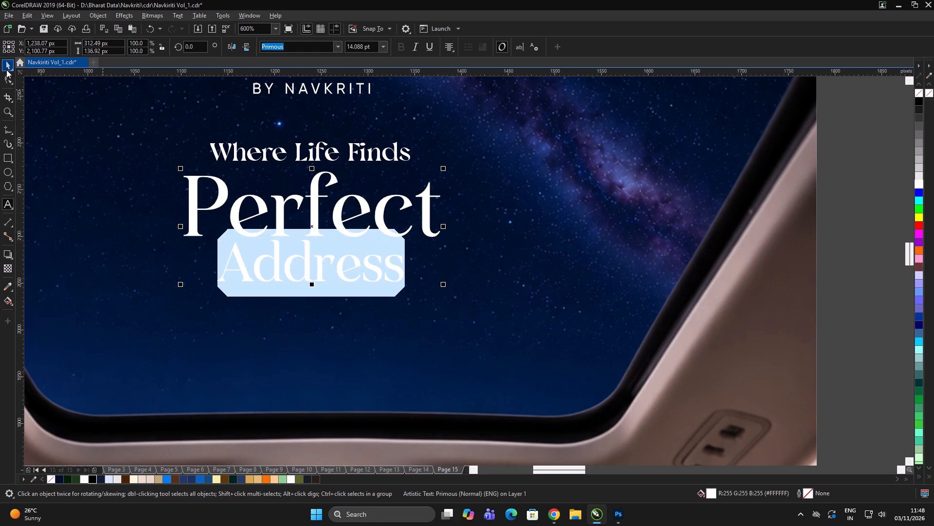
left_click(7, 67)
Enlarge the "Perfect Address" text proportionally to about 347 px wide.
scroll(511, 256, "down", 4)
double_click(708, 277)
scroll(522, 276, "up", 1)
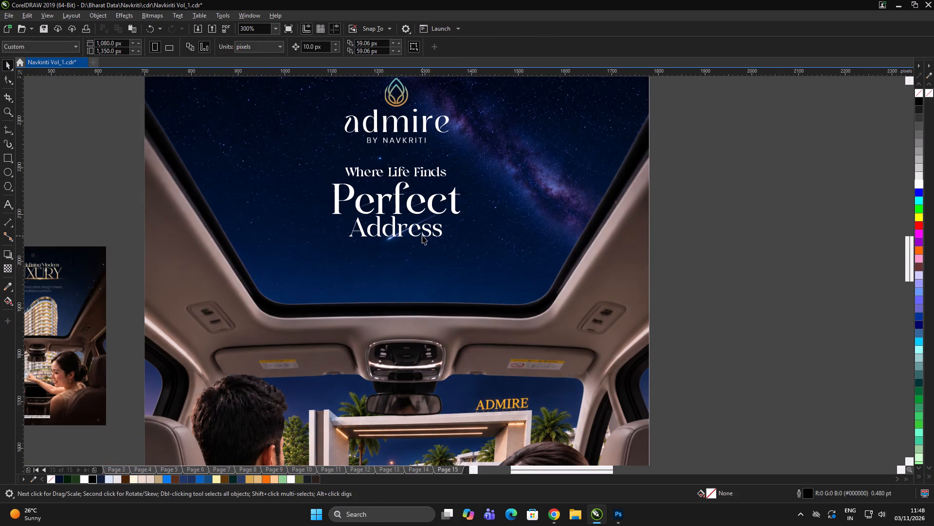
left_click(422, 235)
scroll(444, 171, "up", 1)
left_click_drag(481, 306, 508, 320)
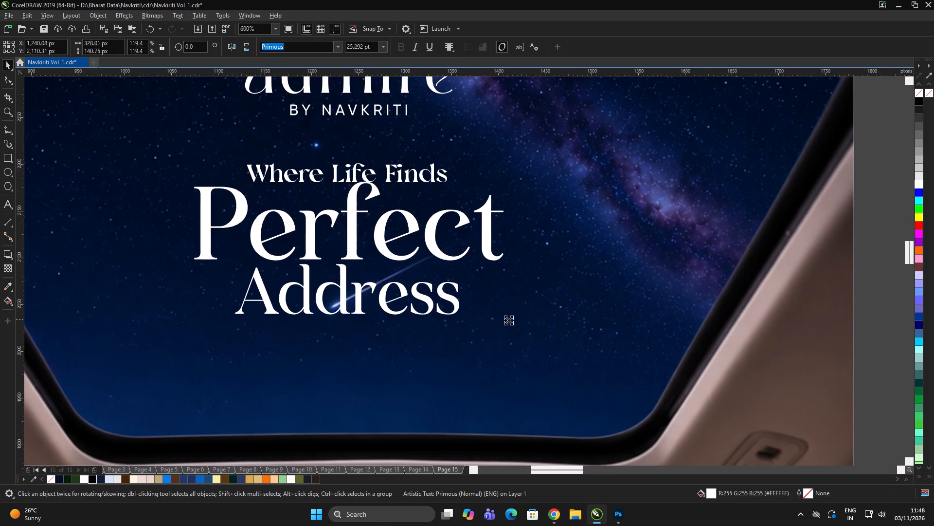
left_click_drag(508, 320, 514, 322)
scroll(448, 255, "down", 1)
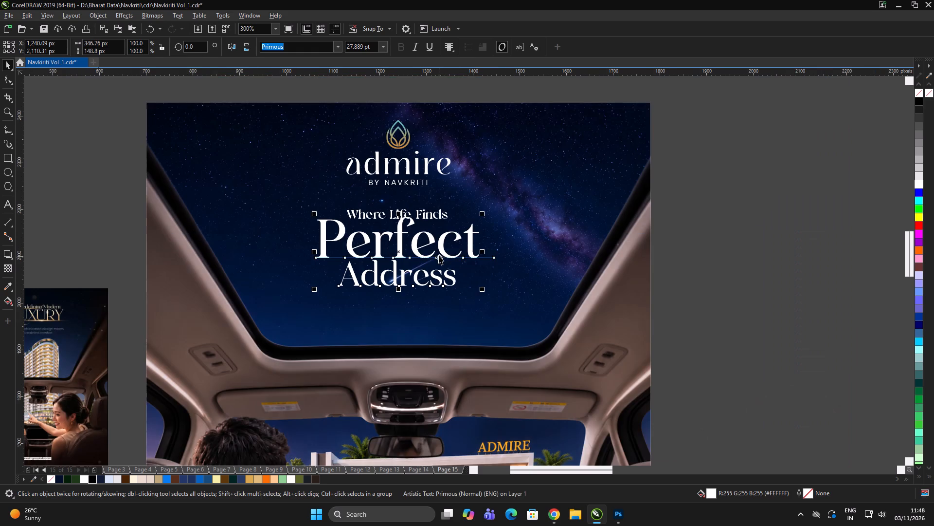
Move "Where Life Finds" up slightly to clear the top of "Perfect".
scroll(421, 216, "up", 1)
left_click(424, 214)
left_click_drag(427, 219, 428, 207)
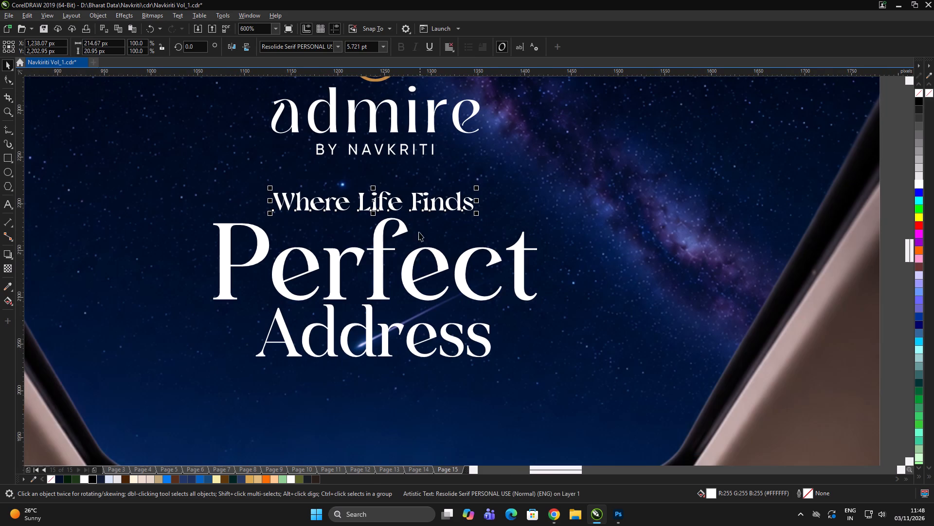
Reduce only the word "Perfect" to 13.889 pt.
double_click(442, 260)
left_click_drag(519, 256, 174, 273)
left_click(459, 259)
left_click(537, 258)
left_click_drag(537, 258, 193, 257)
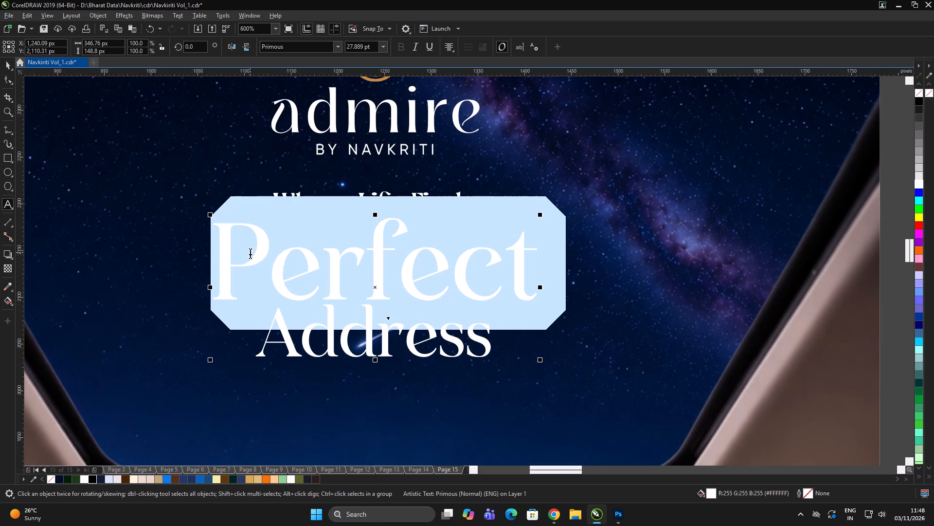
key("ctrl+2")
key("ctrl+2")
key("ctrl+2")
key("ctrl+2")
key("ctrl+2")
key("ctrl+2")
key("ctrl+2")
key("ctrl+2")
key("ctrl+2")
key("ctrl+2")
key("ctrl+2")
key("ctrl+2")
key("ctrl+2")
key("ctrl+2")
key("ctrl+2")
key("ctrl+2")
key("ctrl+2")
key("ctrl+2")
key("ctrl+2")
key("ctrl+2")
key("ctrl+2")
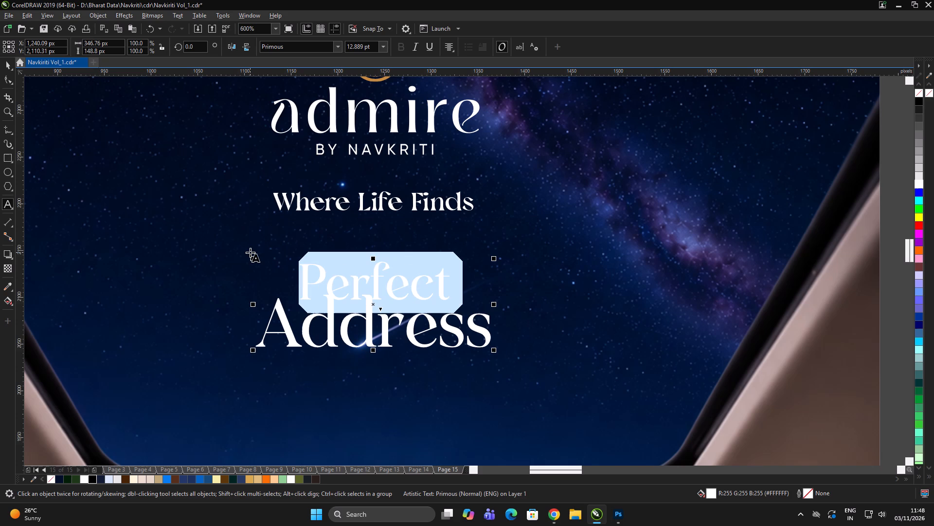
key("ctrl+8")
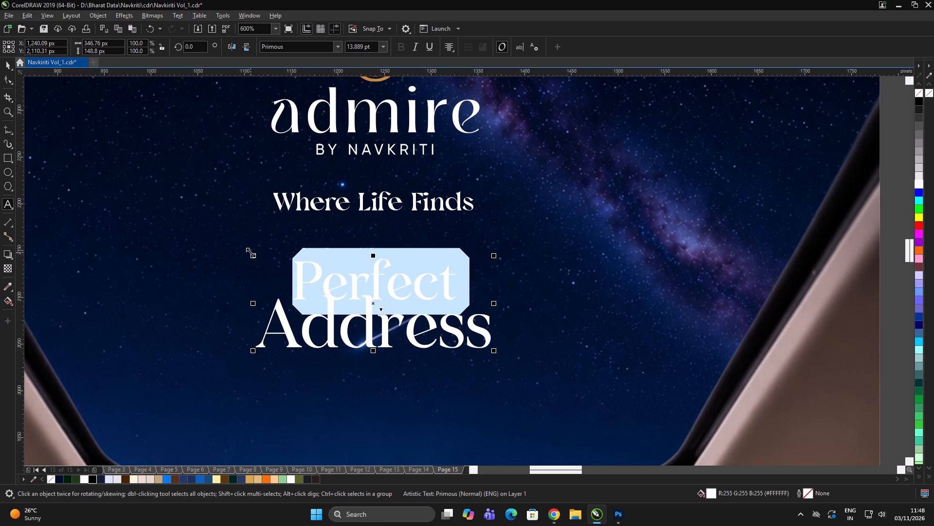
left_click(6, 64)
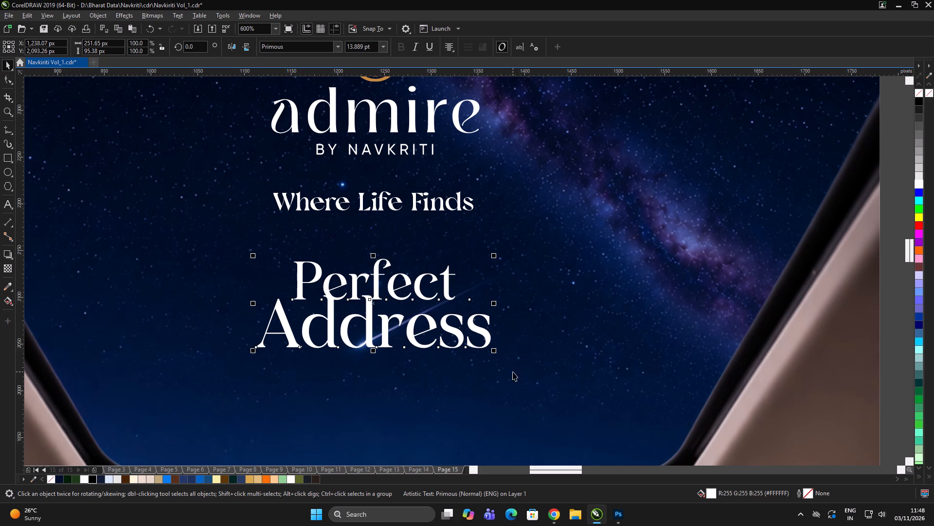
Enlarge "Perfect Address" to about 343 px wide, raised close under "Where Life Finds" and centred on the background.
left_click_drag(495, 353, 538, 383)
left_click_drag(528, 354, 530, 338)
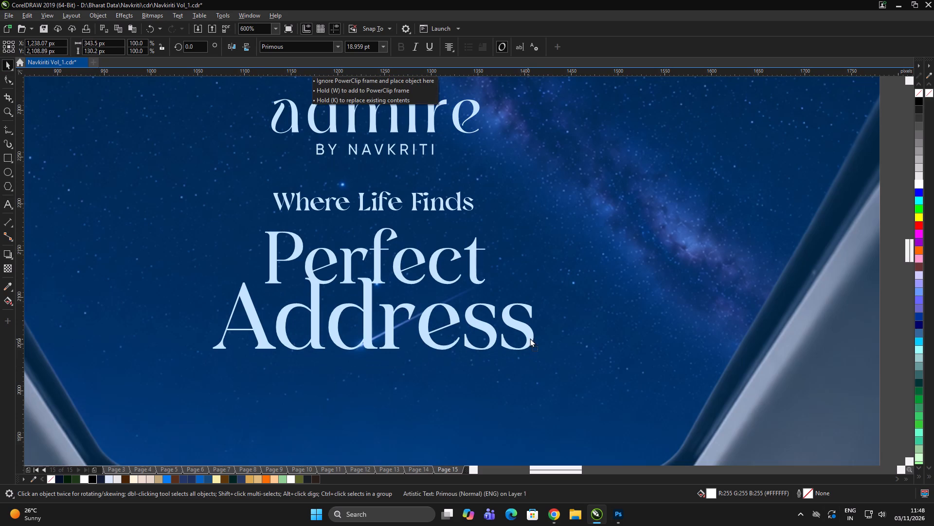
left_click_drag(530, 338, 532, 333)
scroll(563, 146, "down", 1)
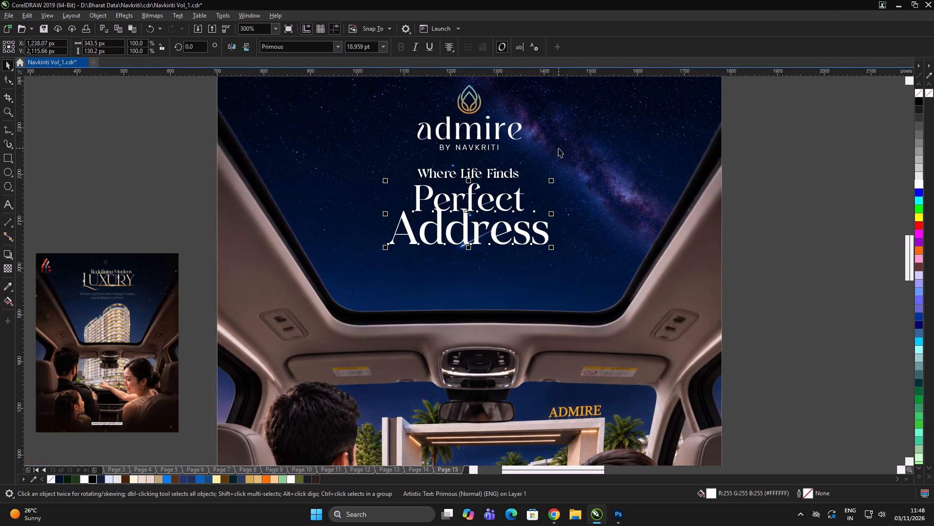
left_click(607, 173, "shift")
key("c")
triple_click(833, 169)
Centre "Where Life Finds" and "Perfect Address" horizontally with each other.
scroll(516, 163, "up", 1)
left_click(497, 189)
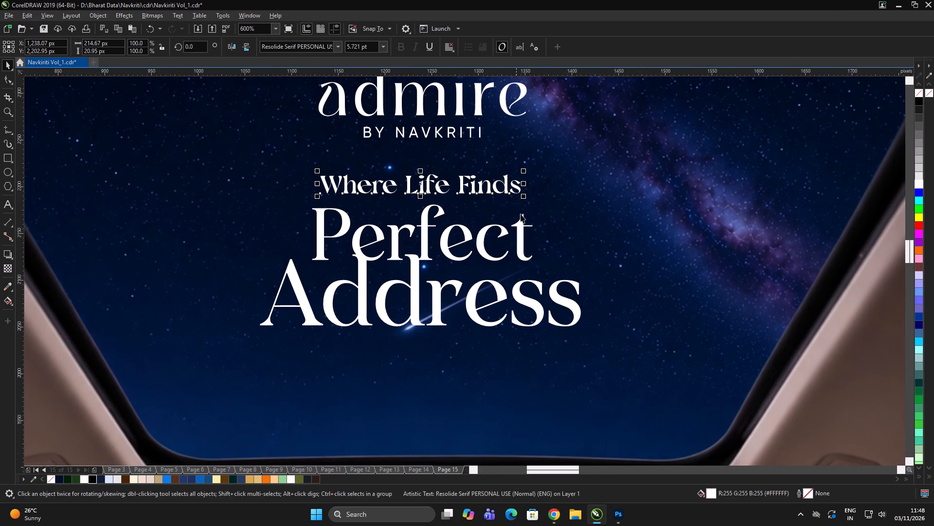
left_click(520, 235, "shift")
key("c")
scroll(424, 212, "down", 3)
left_click(636, 224)
Nudge "Perfect Address" up slightly toward "Where Life Finds".
scroll(429, 213, "up", 3)
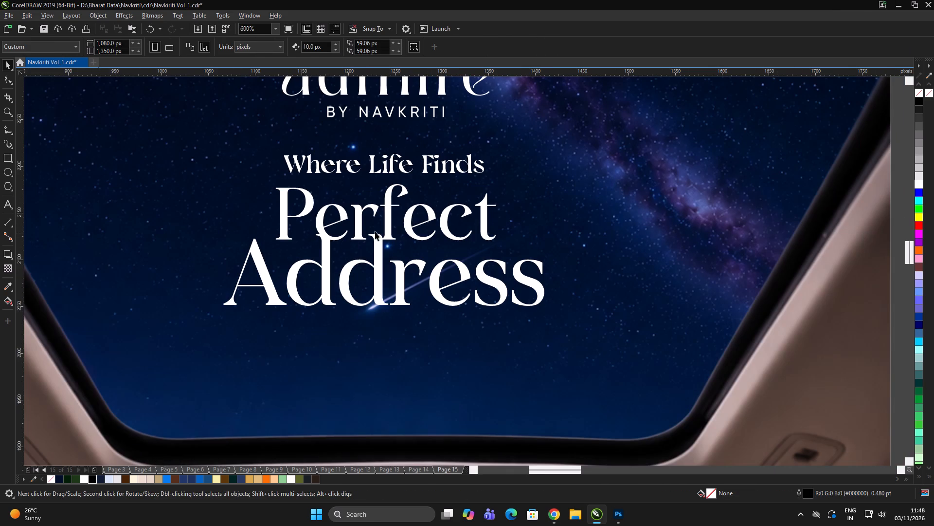
left_click(388, 224)
scroll(395, 188, "up", 2)
left_click_drag(373, 205, 375, 198)
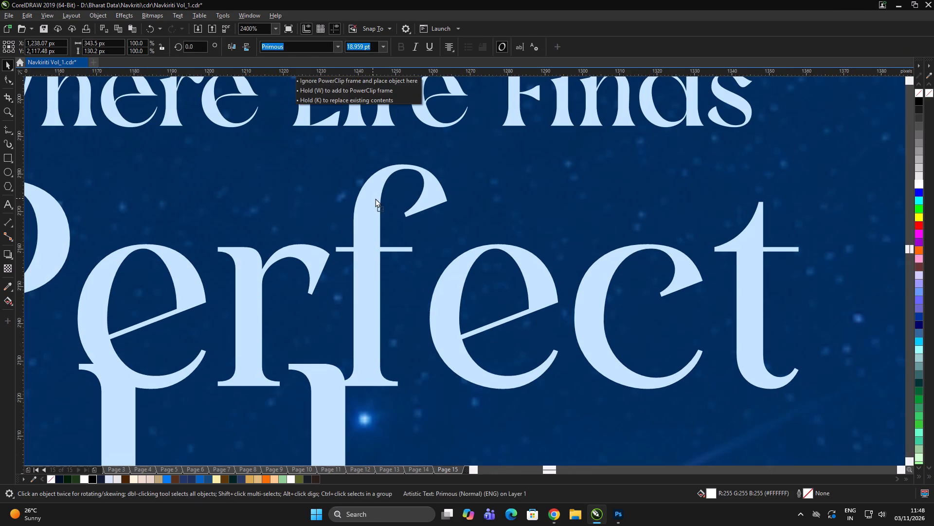
left_click_drag(375, 198, 375, 197)
scroll(385, 180, "down", 9)
left_click(709, 188)
Centre both headline texts together and enlarge them proportionally by about 10%.
scroll(489, 188, "up", 1)
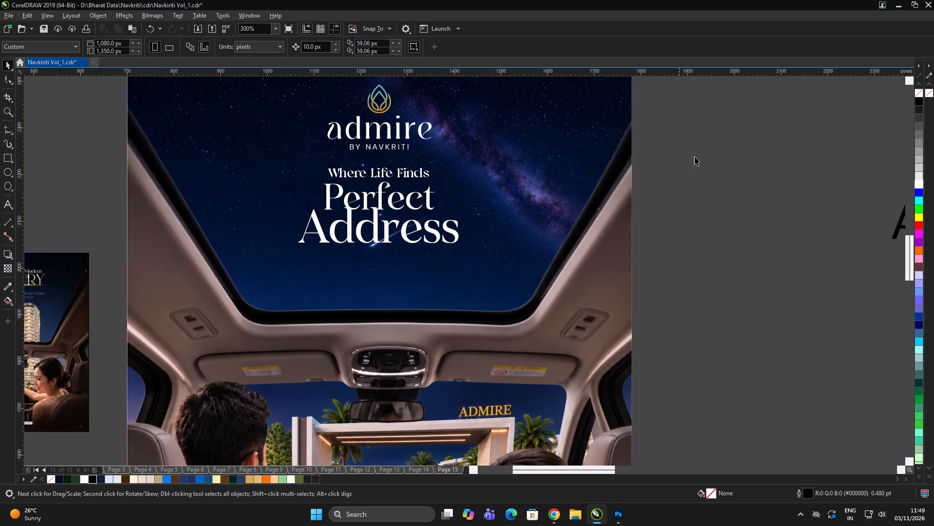
left_click_drag(706, 156, 147, 273)
key("c")
left_click_drag(464, 246, 472, 254)
left_click(613, 252)
left_click_drag(616, 251, 611, 249)
scroll(381, 250, "down", 2)
double_click(599, 306)
left_click(601, 301)
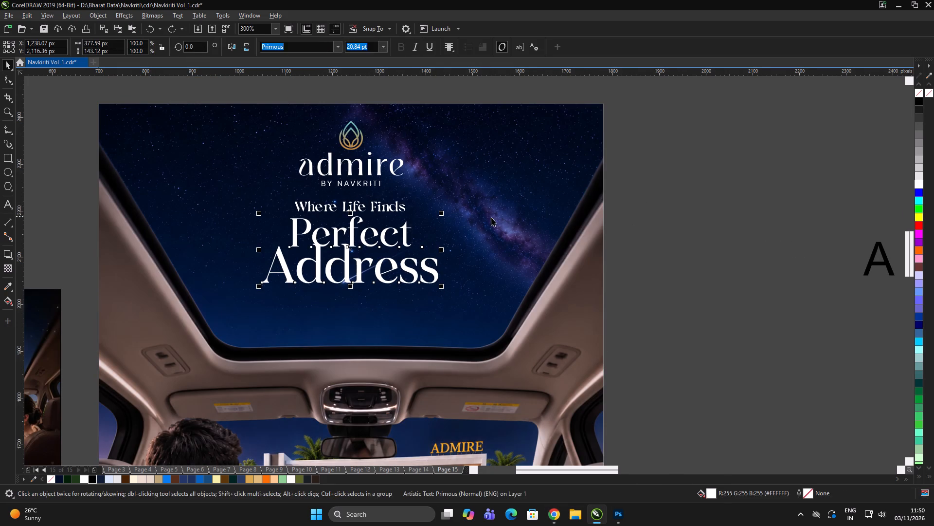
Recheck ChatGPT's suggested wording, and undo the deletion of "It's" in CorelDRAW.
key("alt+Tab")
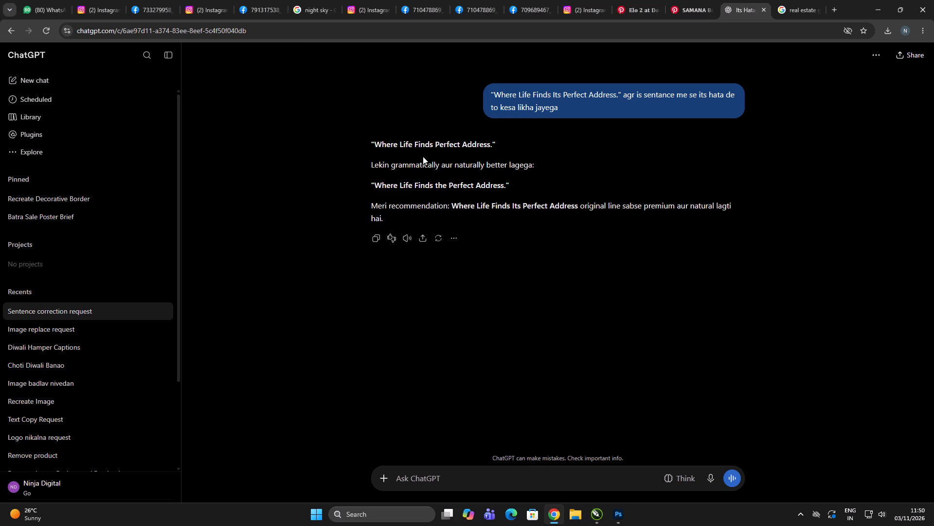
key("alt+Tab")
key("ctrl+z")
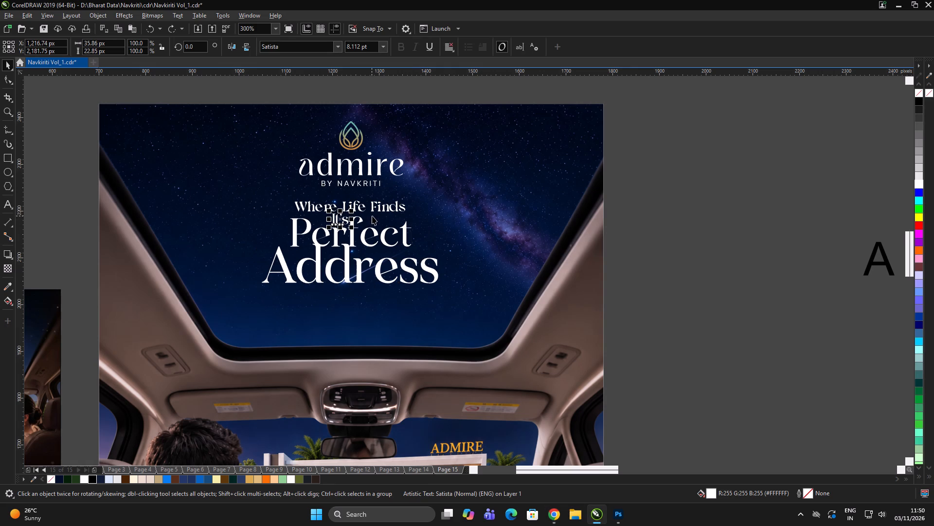
Move "It's" away from the headline onto the open sky to its right.
scroll(344, 215, "up", 1)
left_click_drag(347, 225, 596, 219)
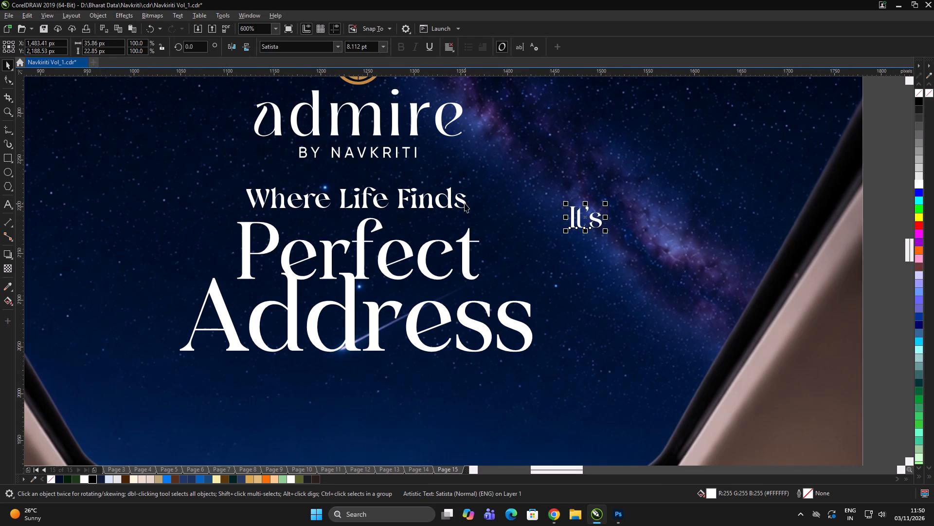
Append "its" to the end of the "Where Life Finds" line.
double_click(463, 202)
key("space")
type("its")
key("Left")
key("Left")
key("Left")
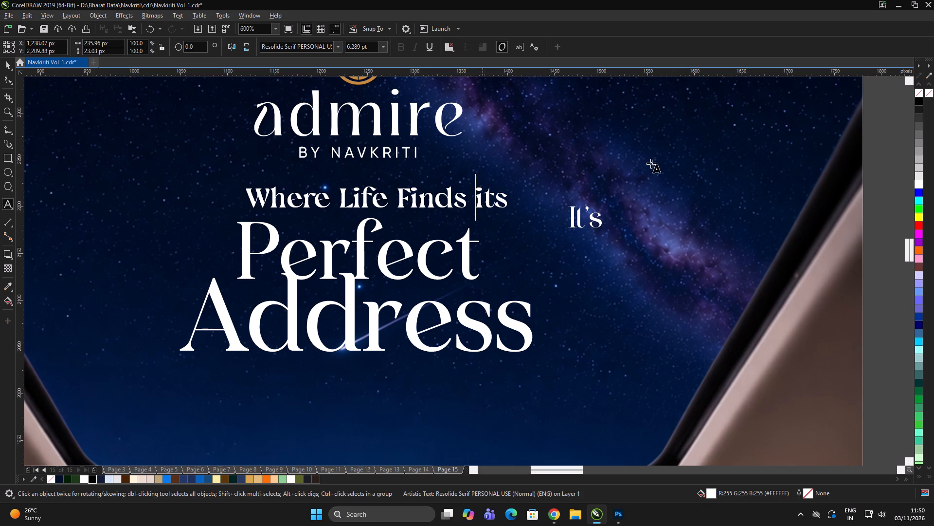
Insert "it's" before "Perfect" in the large "Perfect Address" text.
left_click(242, 244)
type("its")
type("'")
key("space")
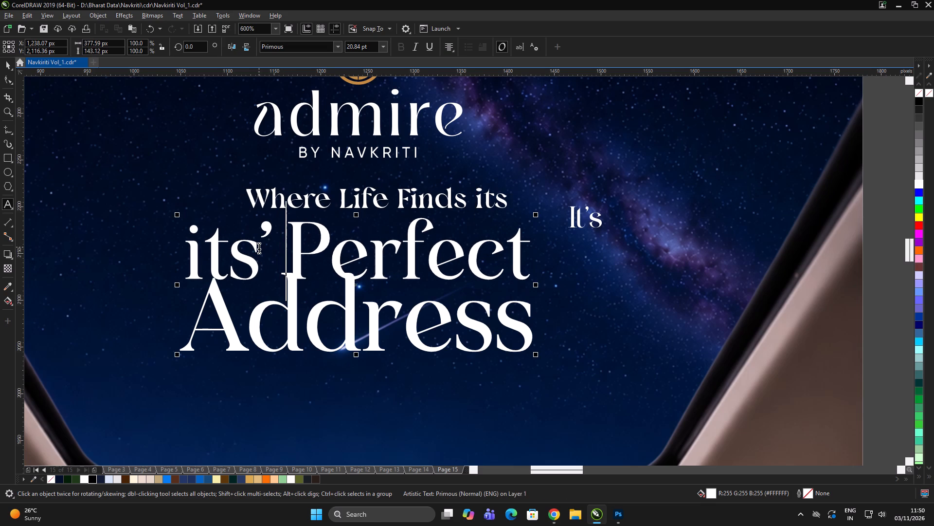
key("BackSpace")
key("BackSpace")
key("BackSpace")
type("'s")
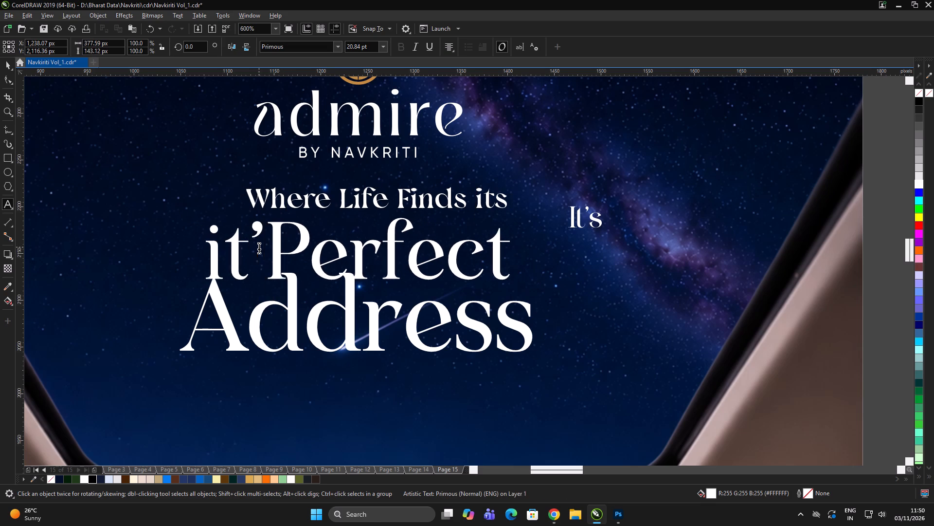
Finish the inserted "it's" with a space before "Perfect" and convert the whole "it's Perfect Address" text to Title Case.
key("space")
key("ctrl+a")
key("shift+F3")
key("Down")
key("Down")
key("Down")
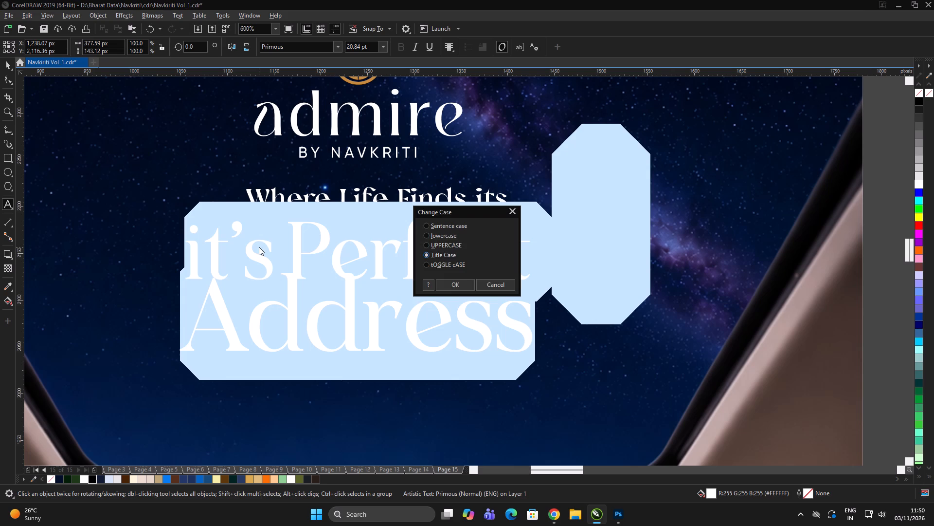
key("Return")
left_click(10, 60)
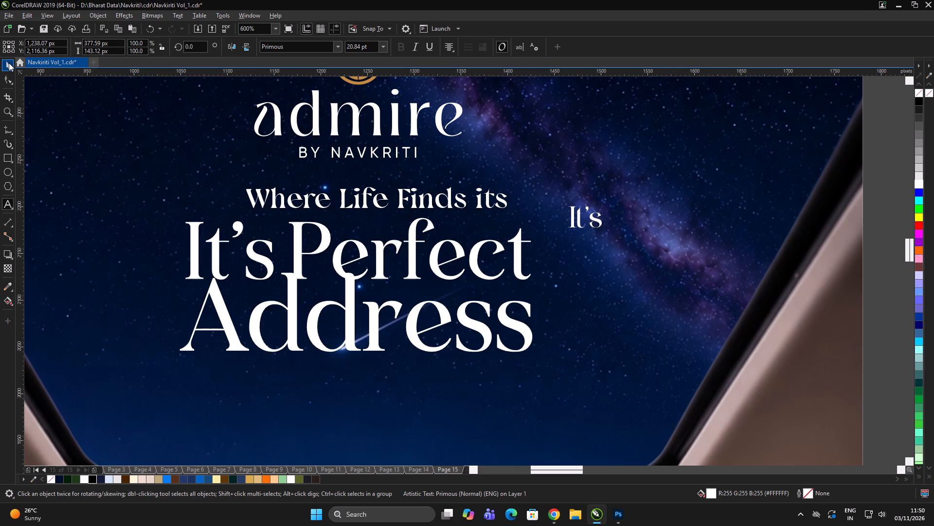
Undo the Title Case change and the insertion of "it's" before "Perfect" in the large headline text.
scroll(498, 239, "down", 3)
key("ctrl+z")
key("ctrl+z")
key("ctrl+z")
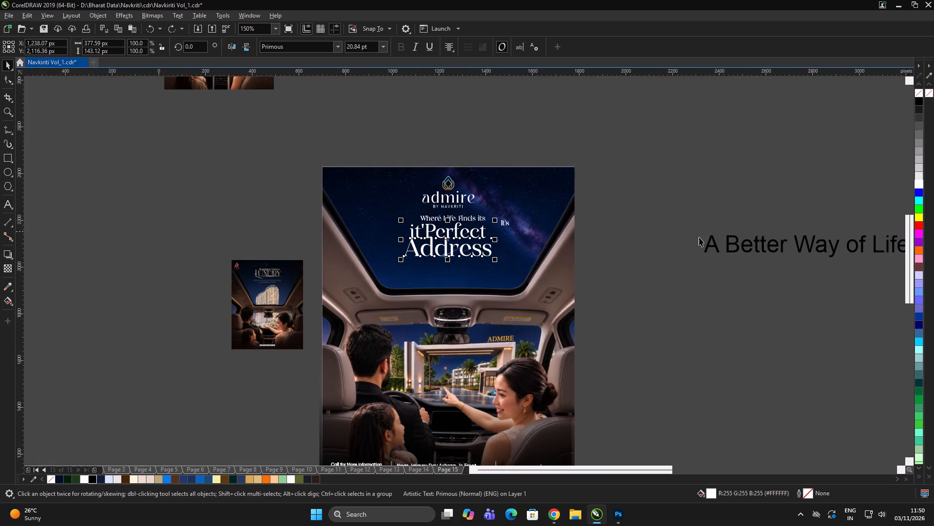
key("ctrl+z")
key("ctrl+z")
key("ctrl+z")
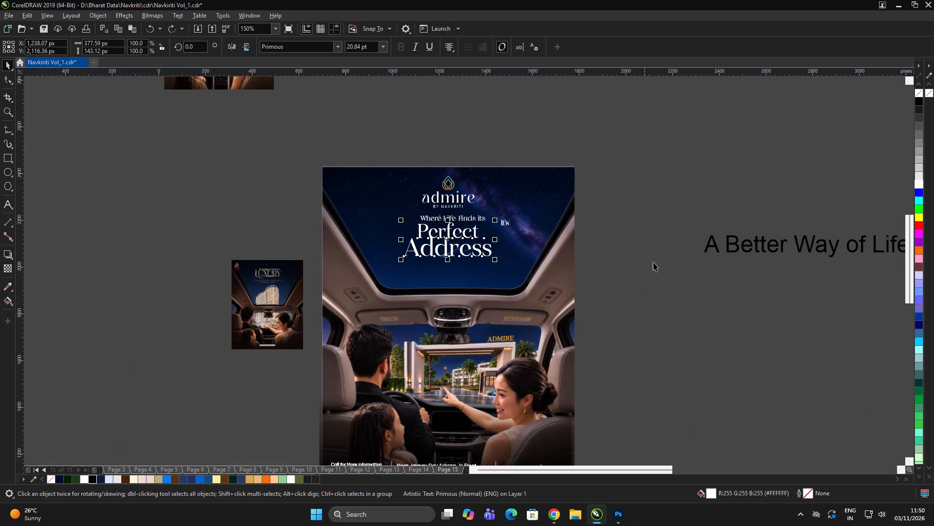
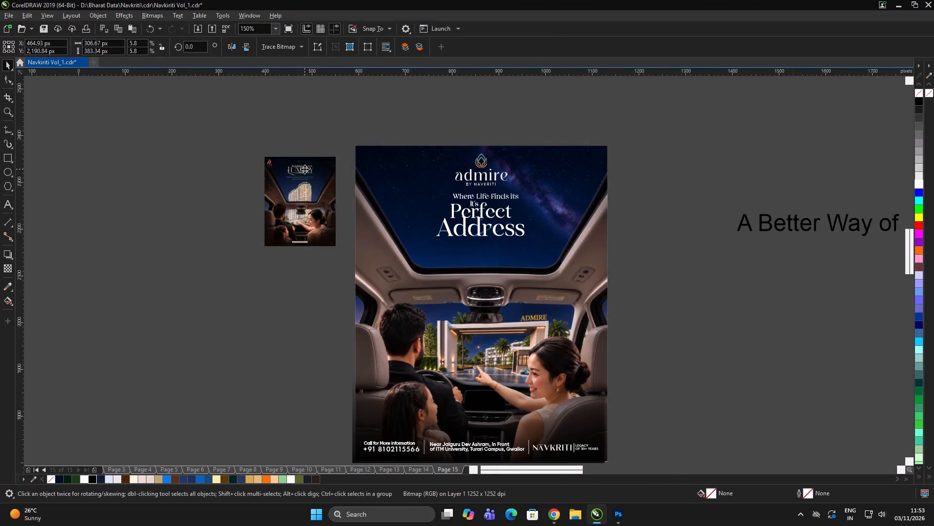
Slightly increase the line spacing between "Perfect" and "Address" in the large headline text.
left_click(305, 166)
scroll(291, 170, "up", 2)
scroll(313, 207, "down", 6)
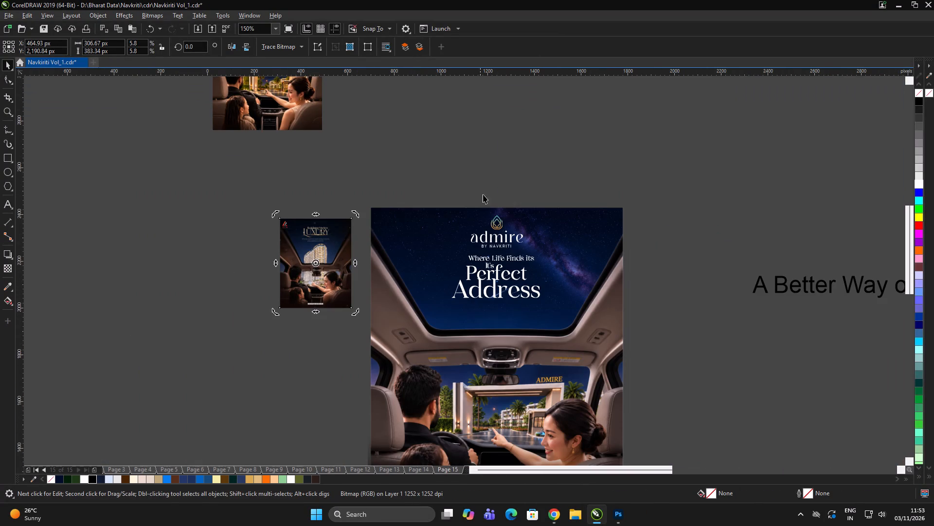
double_click(721, 268)
scroll(560, 286, "up", 2)
left_click(431, 258)
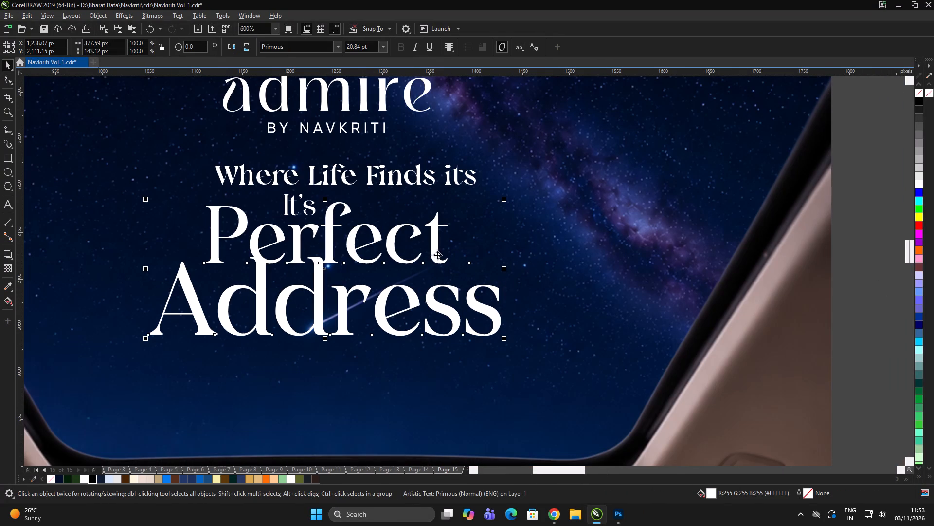
left_click(7, 83)
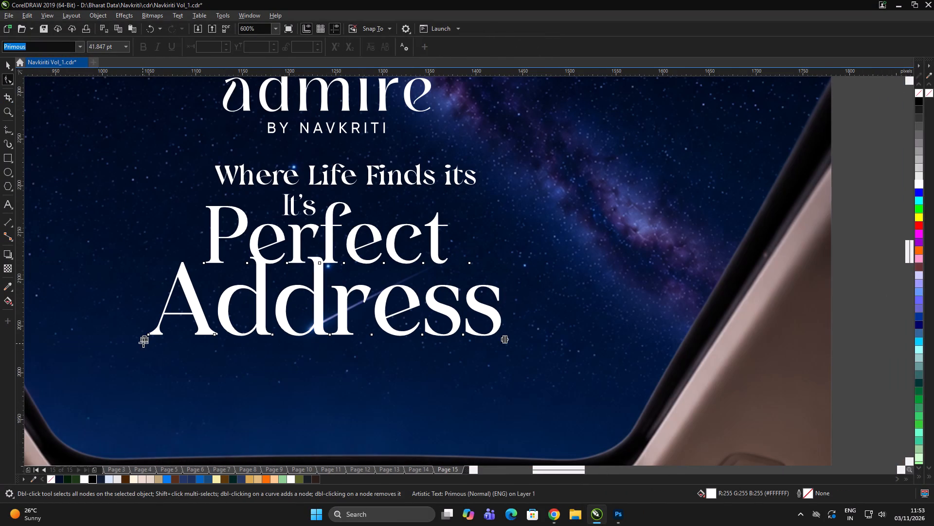
left_click_drag(144, 340, 145, 348)
key("space")
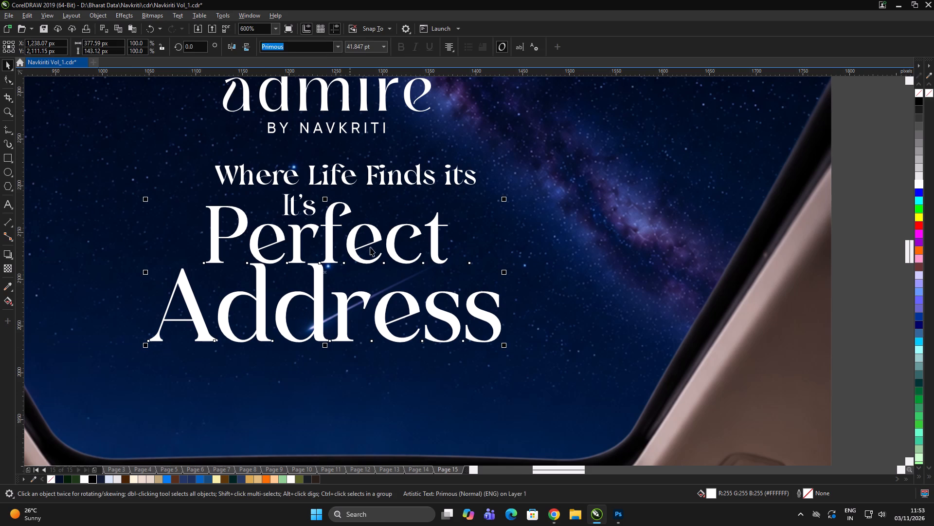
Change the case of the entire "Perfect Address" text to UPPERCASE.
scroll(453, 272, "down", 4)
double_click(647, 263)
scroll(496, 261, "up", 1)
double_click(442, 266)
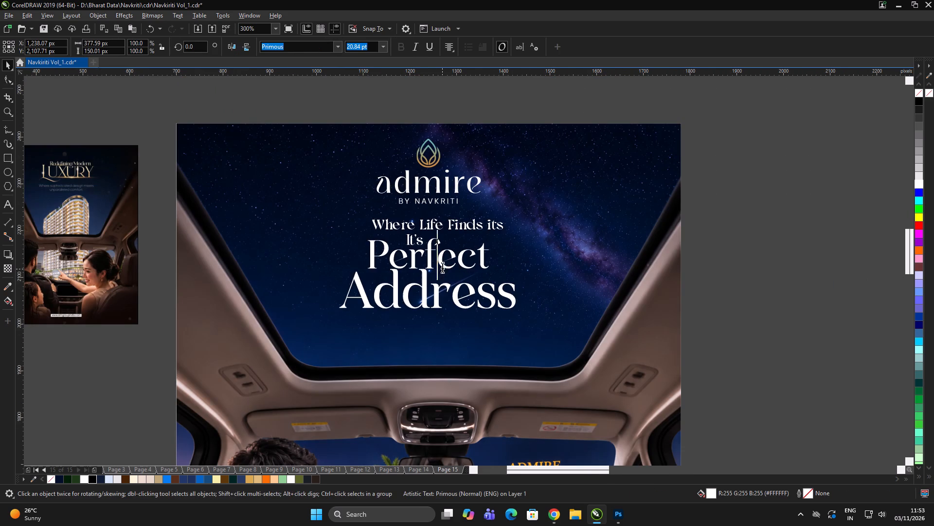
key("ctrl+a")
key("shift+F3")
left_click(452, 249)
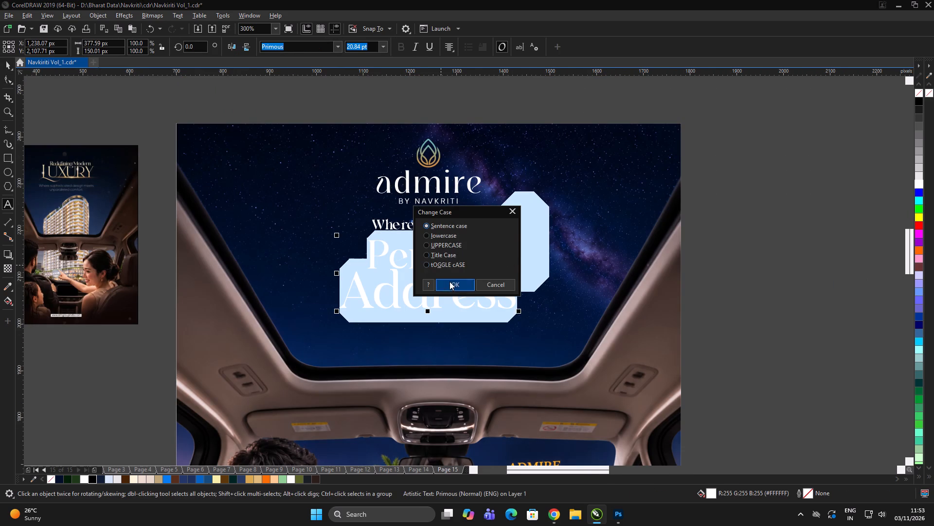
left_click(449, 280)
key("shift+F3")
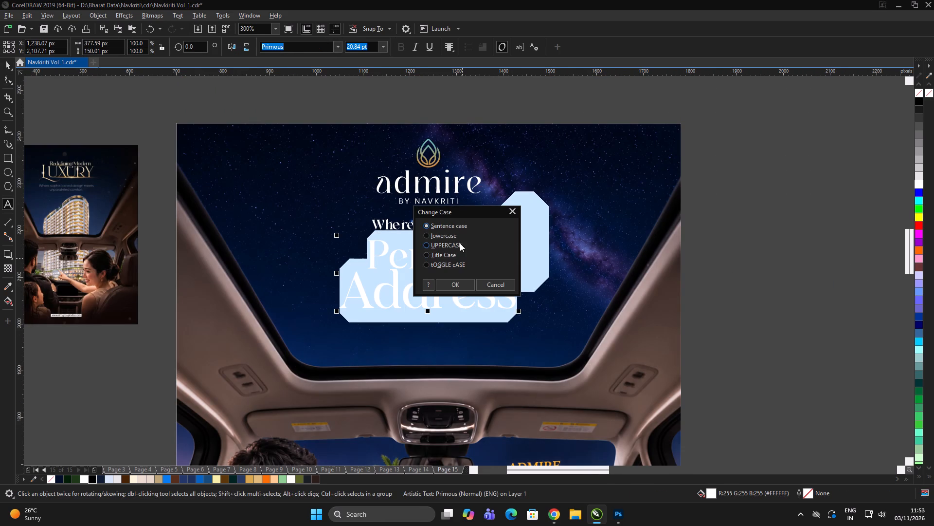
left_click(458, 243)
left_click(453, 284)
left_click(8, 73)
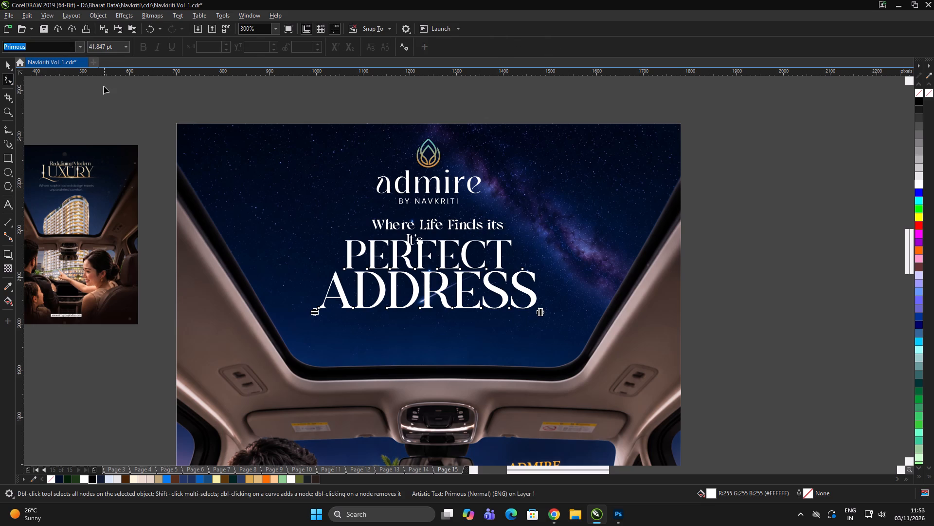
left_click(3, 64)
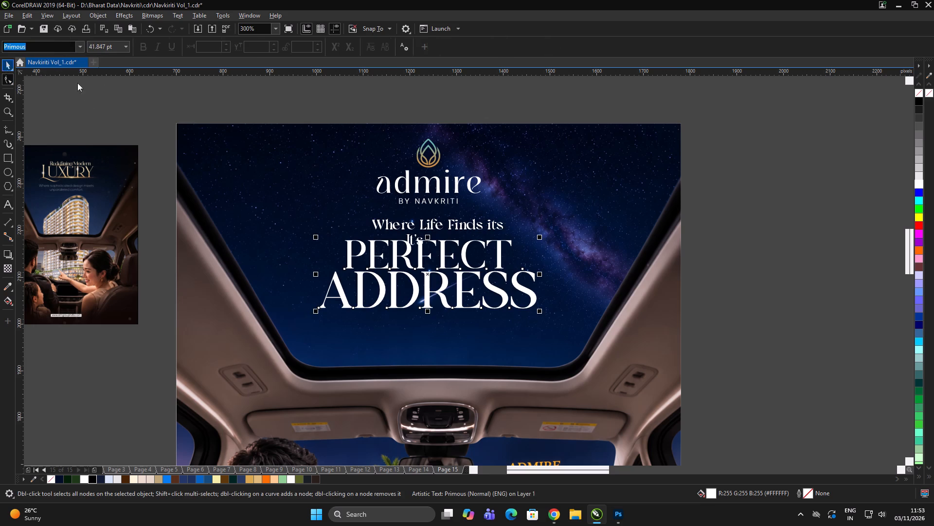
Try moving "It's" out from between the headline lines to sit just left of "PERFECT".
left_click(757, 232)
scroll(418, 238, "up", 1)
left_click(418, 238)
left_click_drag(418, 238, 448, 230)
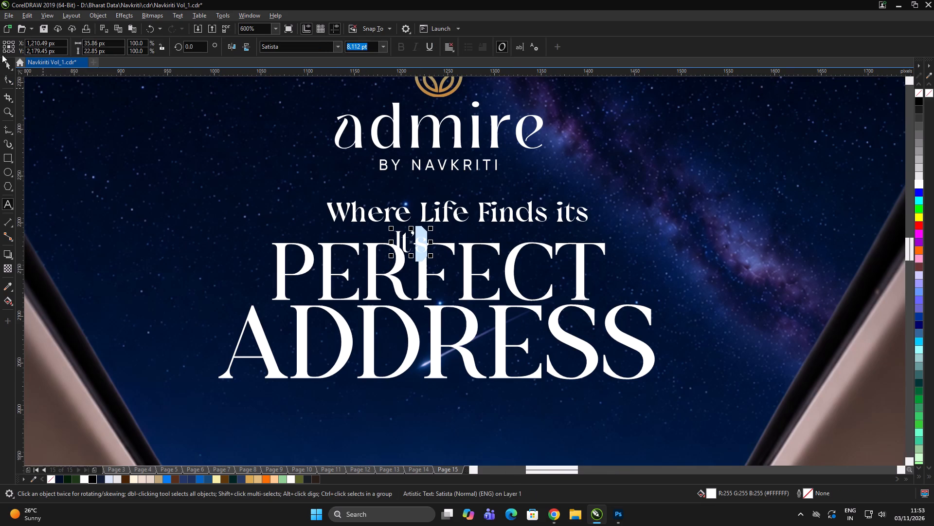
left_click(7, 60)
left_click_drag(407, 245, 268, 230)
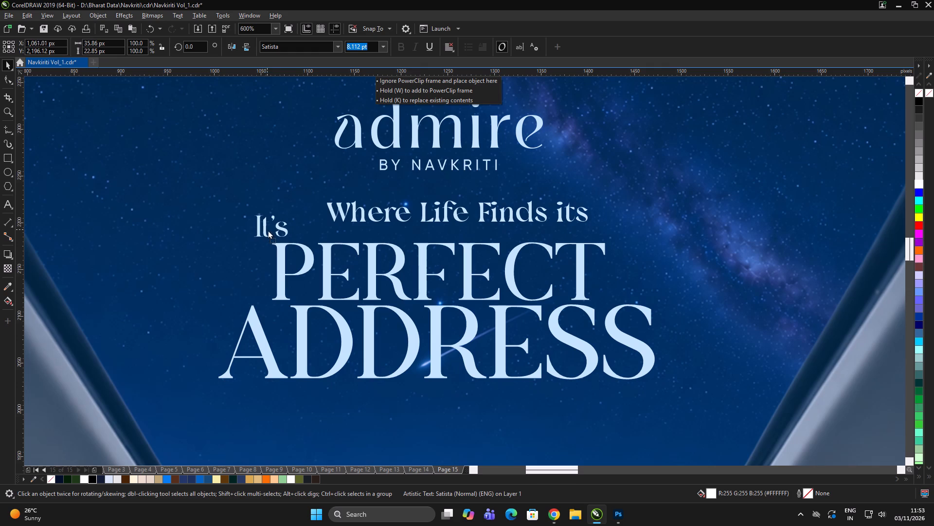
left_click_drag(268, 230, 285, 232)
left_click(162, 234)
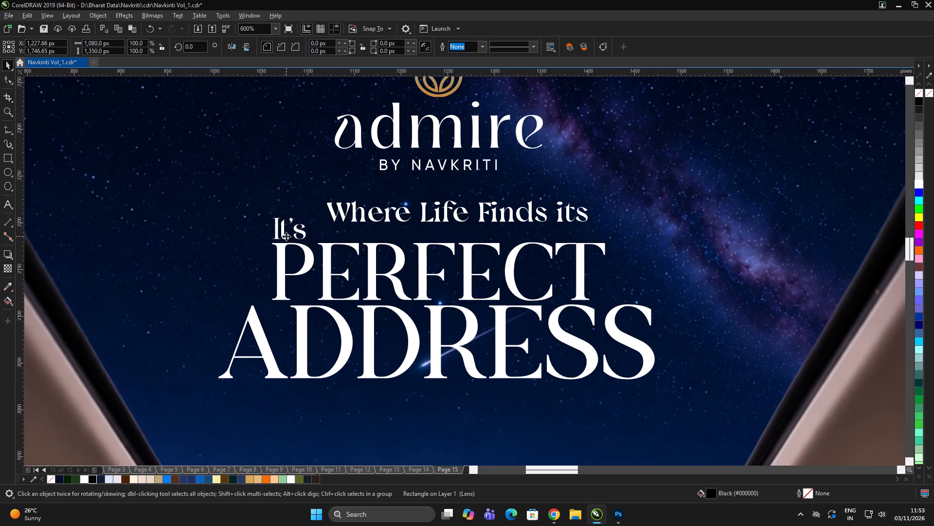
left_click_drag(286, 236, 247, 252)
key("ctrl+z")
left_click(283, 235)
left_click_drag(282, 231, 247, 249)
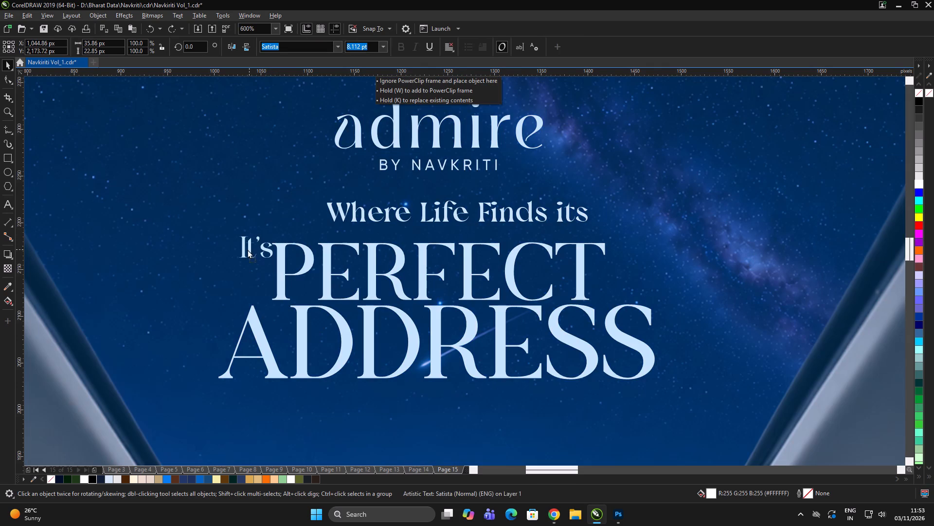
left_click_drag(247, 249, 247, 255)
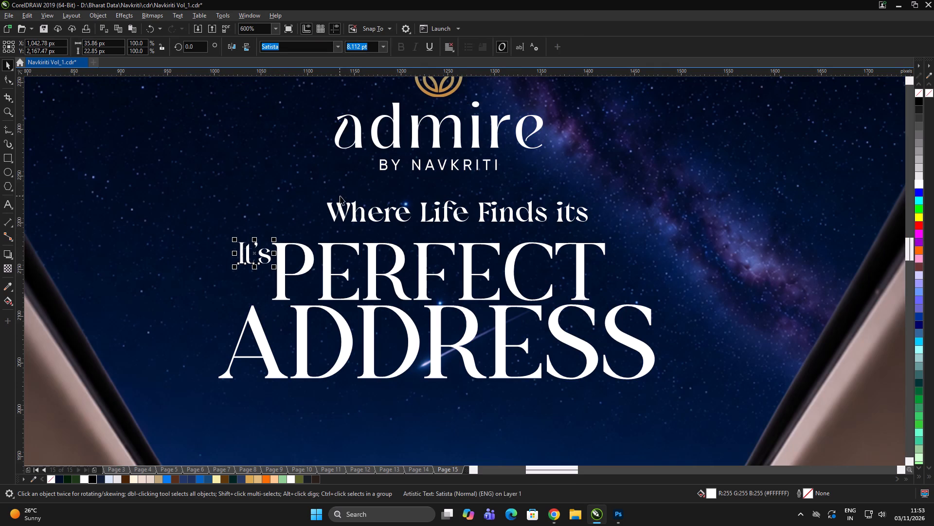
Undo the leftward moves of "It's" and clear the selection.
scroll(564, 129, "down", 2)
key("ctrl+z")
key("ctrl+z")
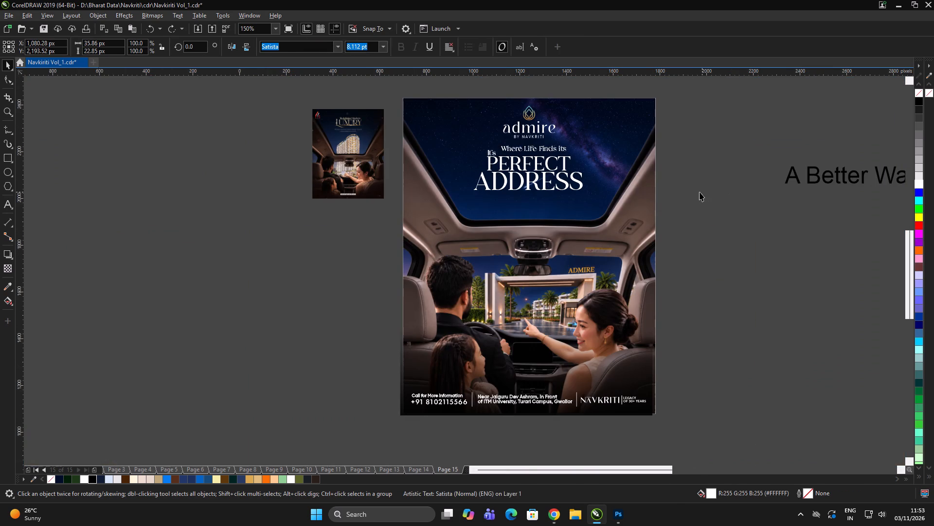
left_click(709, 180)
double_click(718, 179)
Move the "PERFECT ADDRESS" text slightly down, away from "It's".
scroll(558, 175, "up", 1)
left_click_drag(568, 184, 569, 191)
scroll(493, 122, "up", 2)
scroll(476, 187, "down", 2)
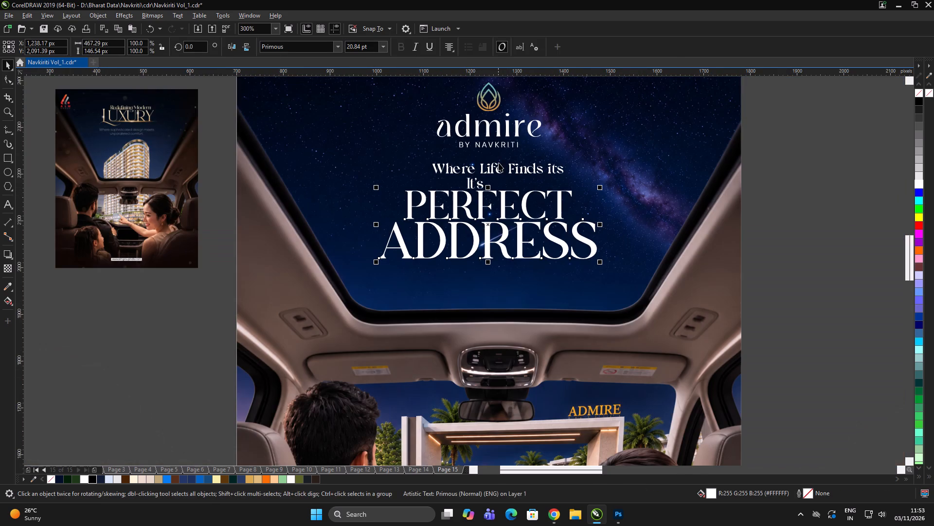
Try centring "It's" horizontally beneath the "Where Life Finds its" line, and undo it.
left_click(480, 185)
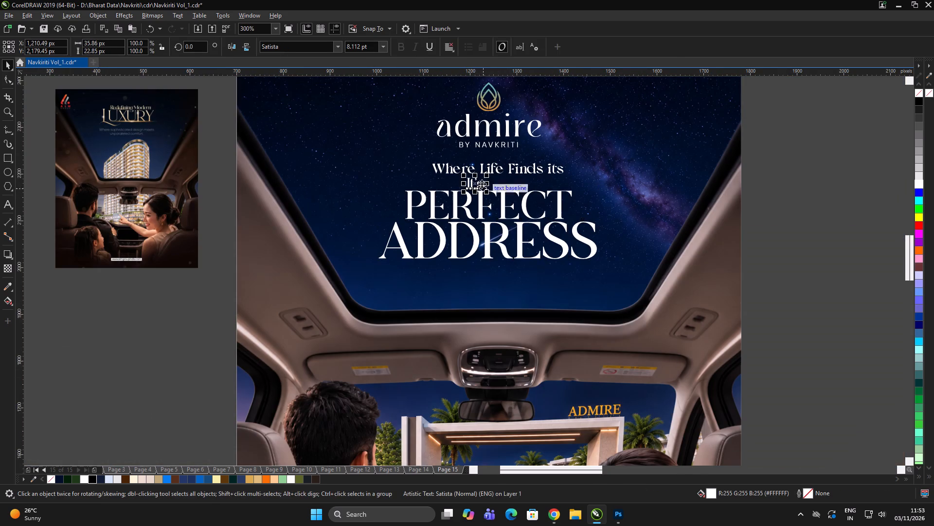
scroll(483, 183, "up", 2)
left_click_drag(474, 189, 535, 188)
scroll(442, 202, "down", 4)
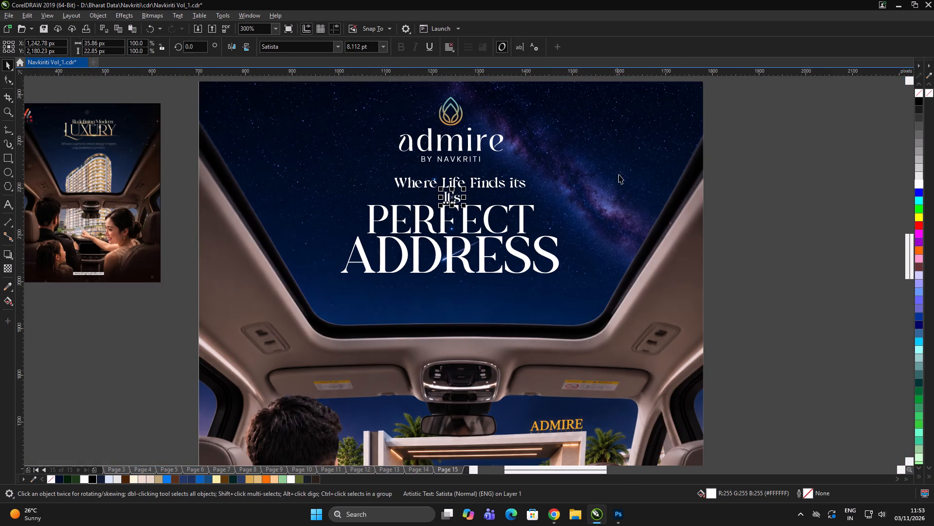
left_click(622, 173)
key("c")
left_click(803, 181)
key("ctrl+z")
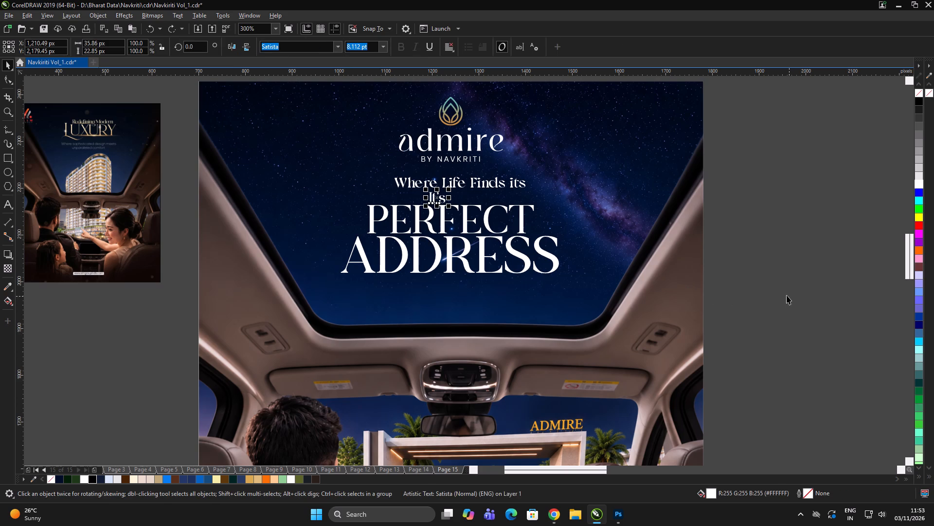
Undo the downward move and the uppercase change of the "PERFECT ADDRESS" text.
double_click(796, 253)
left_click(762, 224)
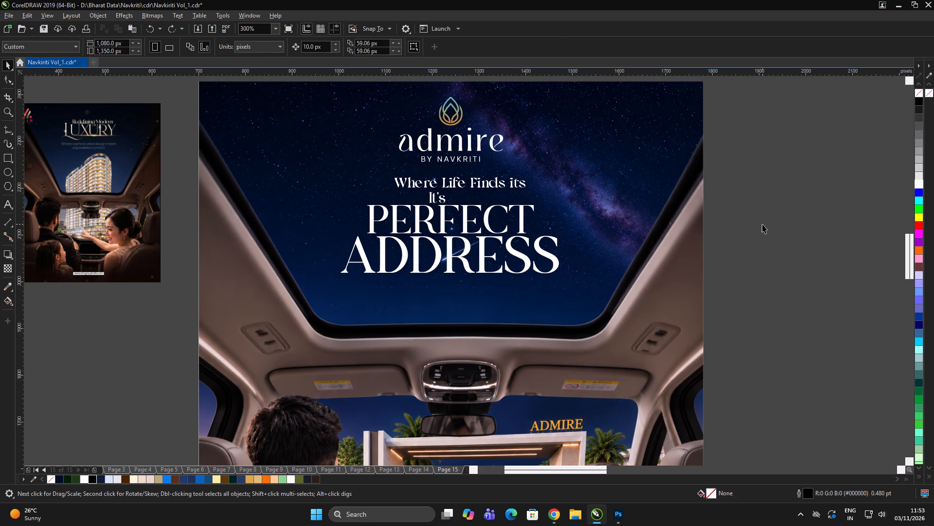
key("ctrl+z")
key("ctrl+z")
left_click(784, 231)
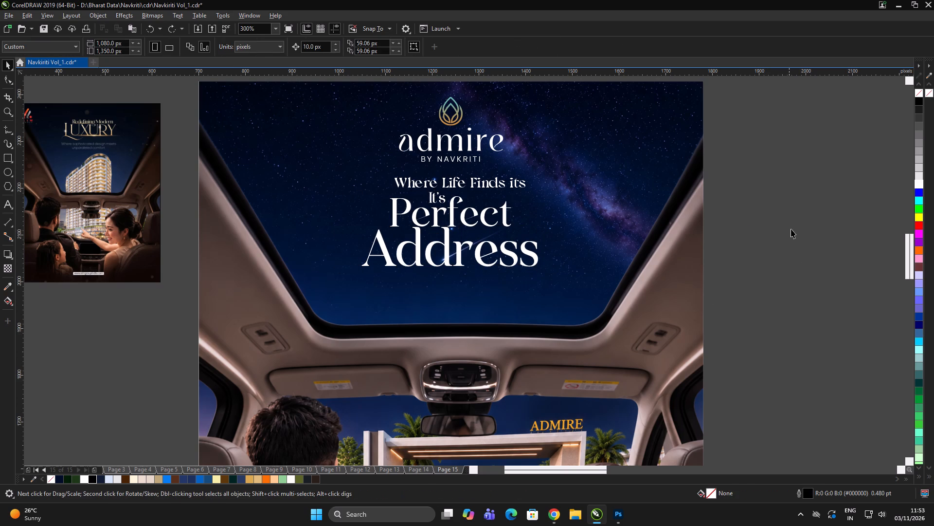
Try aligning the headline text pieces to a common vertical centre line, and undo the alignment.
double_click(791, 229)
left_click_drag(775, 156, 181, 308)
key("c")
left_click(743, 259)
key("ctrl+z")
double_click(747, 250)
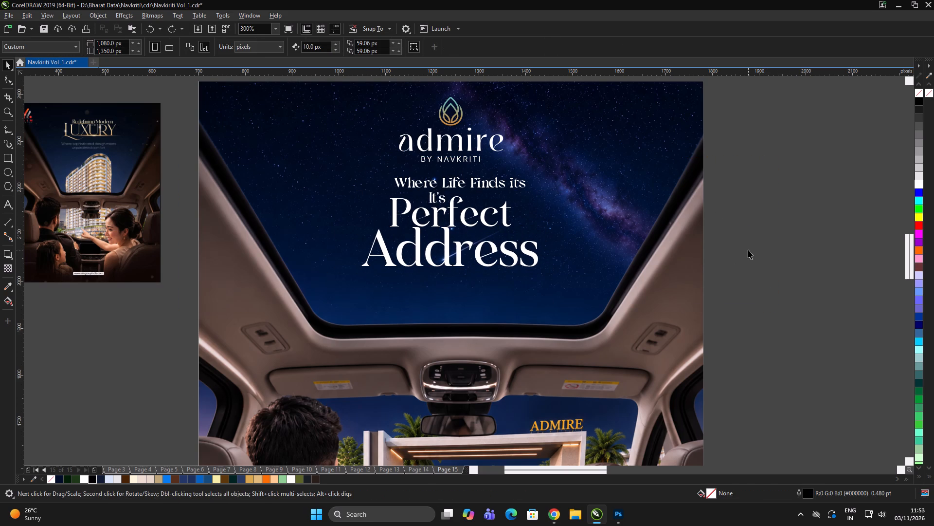
Move "It's" out from between the headline lines to the open sky just left of "Perfect".
left_click(751, 248)
scroll(410, 144, "up", 2)
scroll(373, 259, "down", 2)
left_click_drag(409, 282, 343, 291)
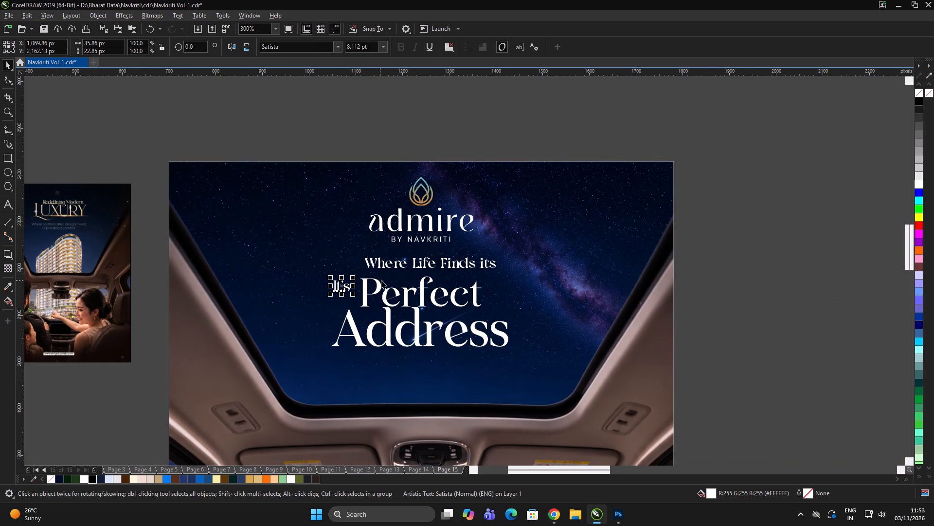
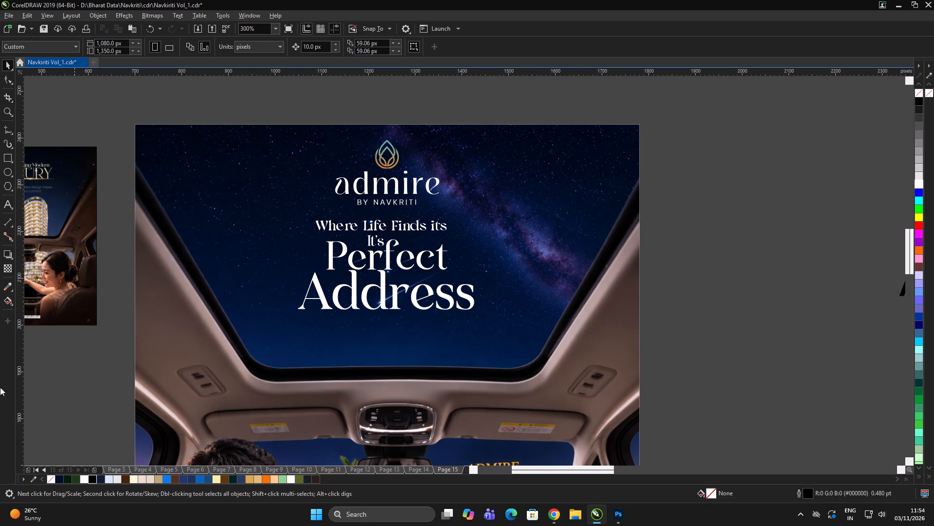
Group the "It's Perfect" and "Address" headline lettering and scale it down slightly around its centre.
left_click(703, 345)
left_click_drag(698, 377, 228, 285)
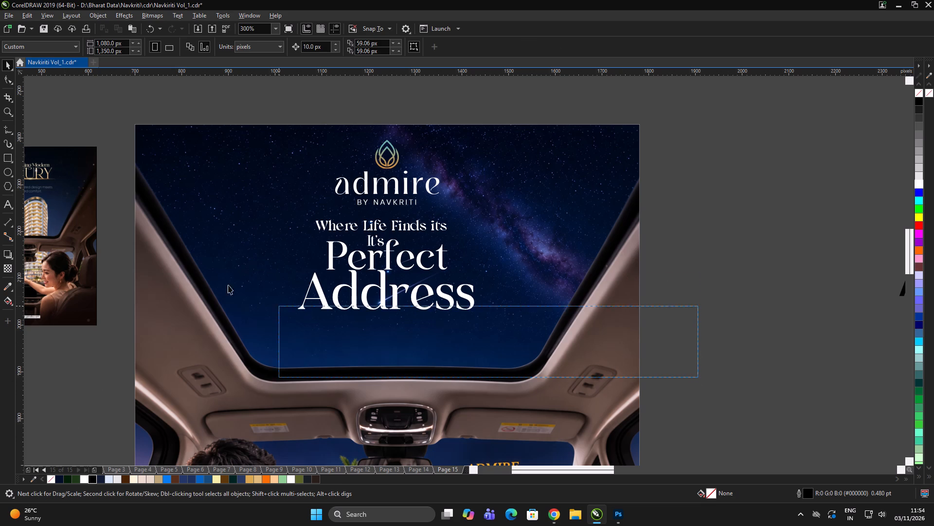
left_click_drag(228, 285, 236, 232)
key("ctrl+g")
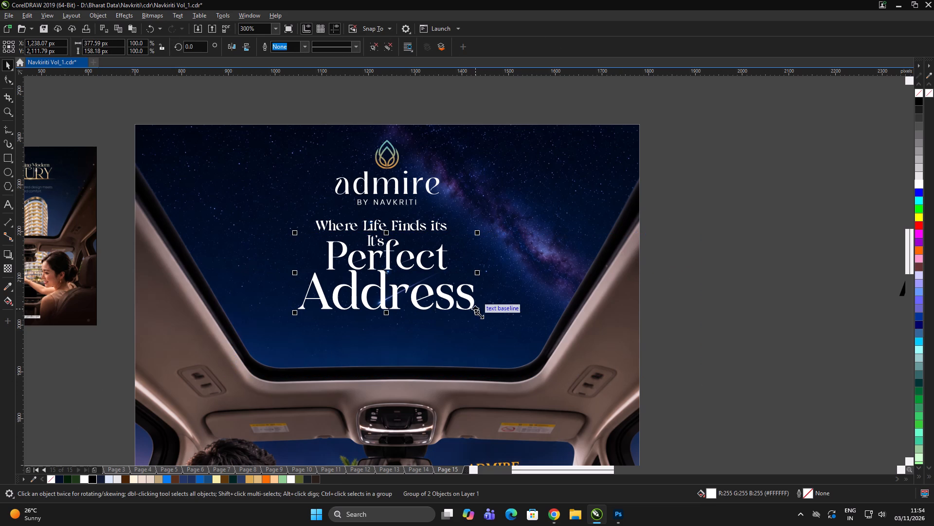
left_click_drag(479, 314, 474, 314)
Centre the "Where Life Finds its" line horizontally against the background artwork.
scroll(419, 239, "up", 1)
left_click(412, 222)
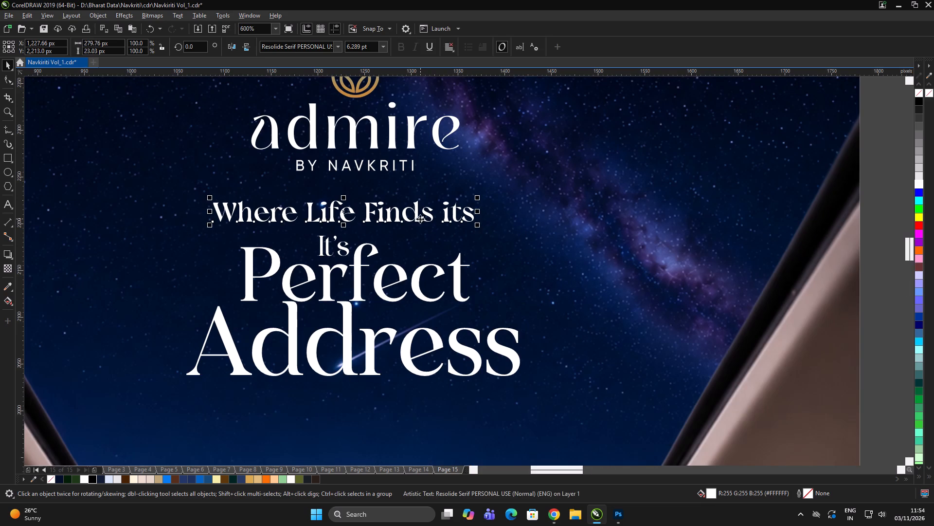
left_click(418, 219)
scroll(355, 228, "down", 2)
left_click(450, 196, "shift")
key("c")
triple_click(633, 126)
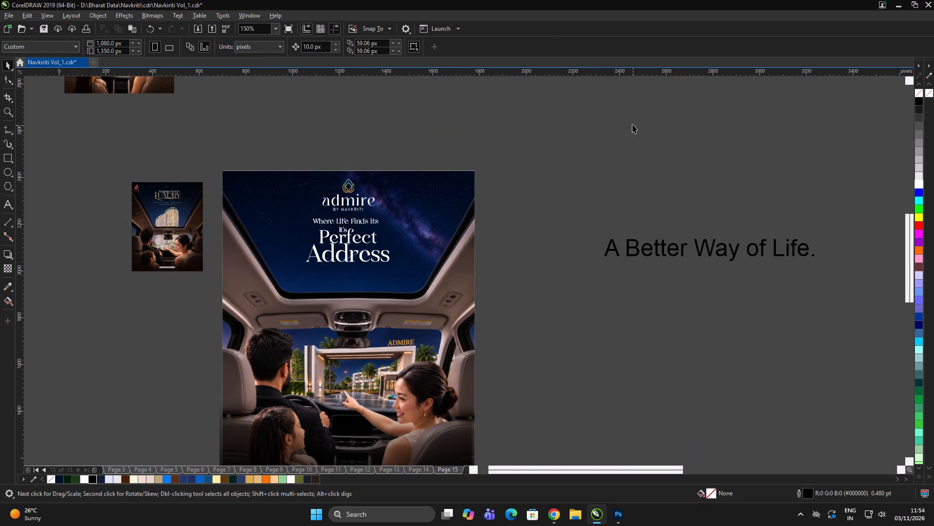
left_click_drag(630, 124, 613, 128)
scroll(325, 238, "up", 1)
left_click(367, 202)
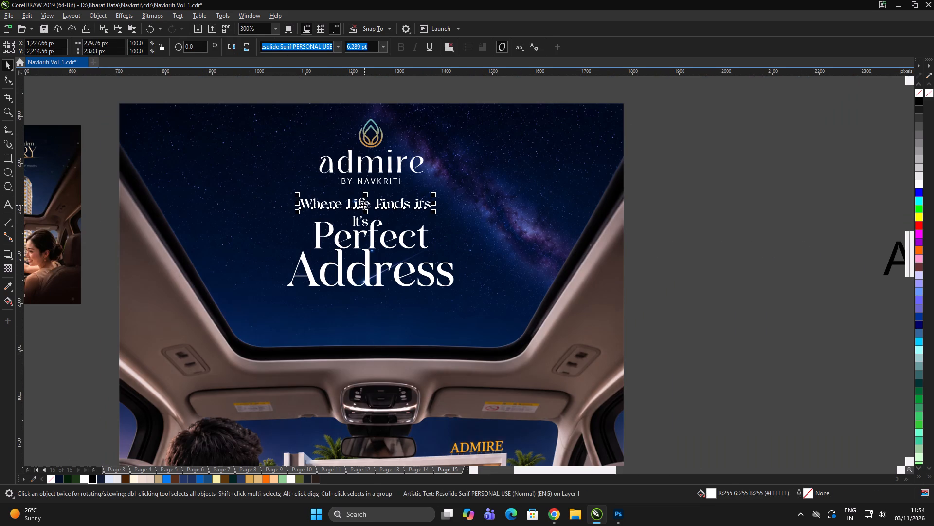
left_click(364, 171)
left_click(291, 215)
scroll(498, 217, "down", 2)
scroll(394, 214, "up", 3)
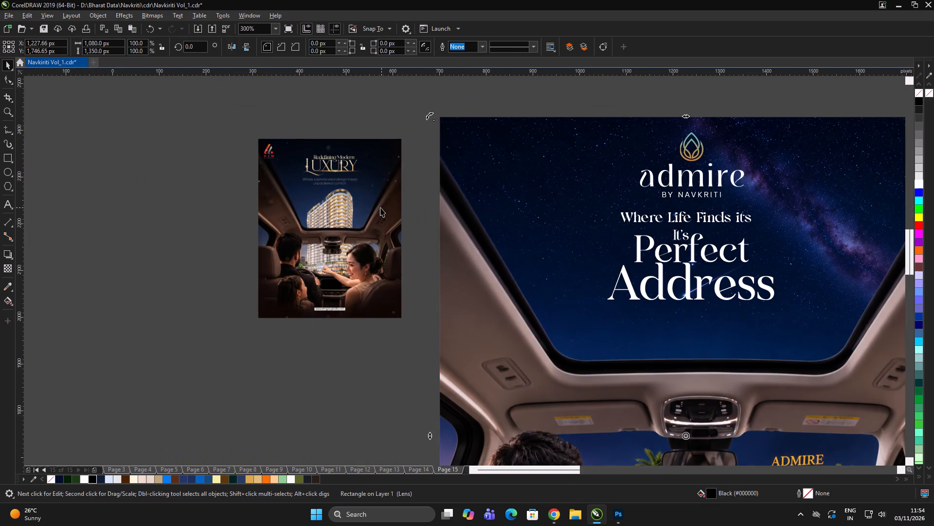
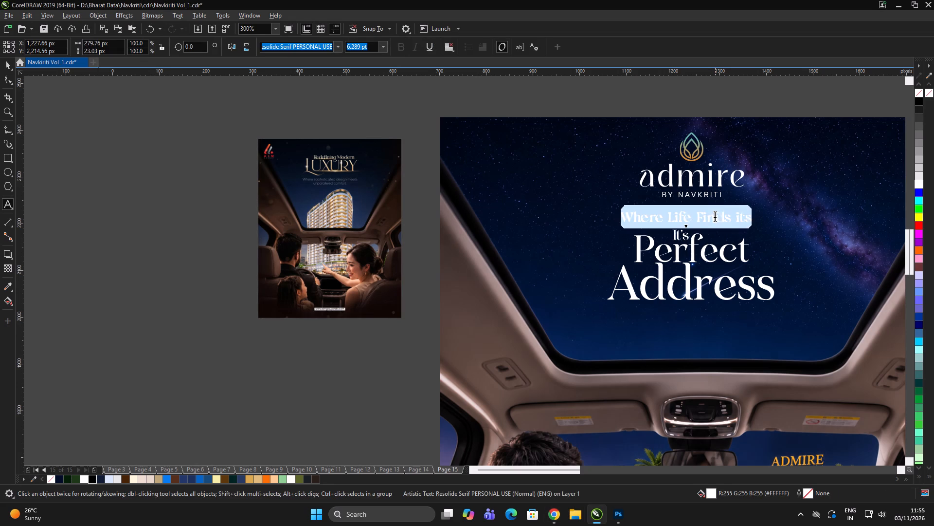
key("ctrl+v")
left_click(1, 59)
Centre the "An Address That Defines" line horizontally against the background artwork.
scroll(286, 197, "down", 2)
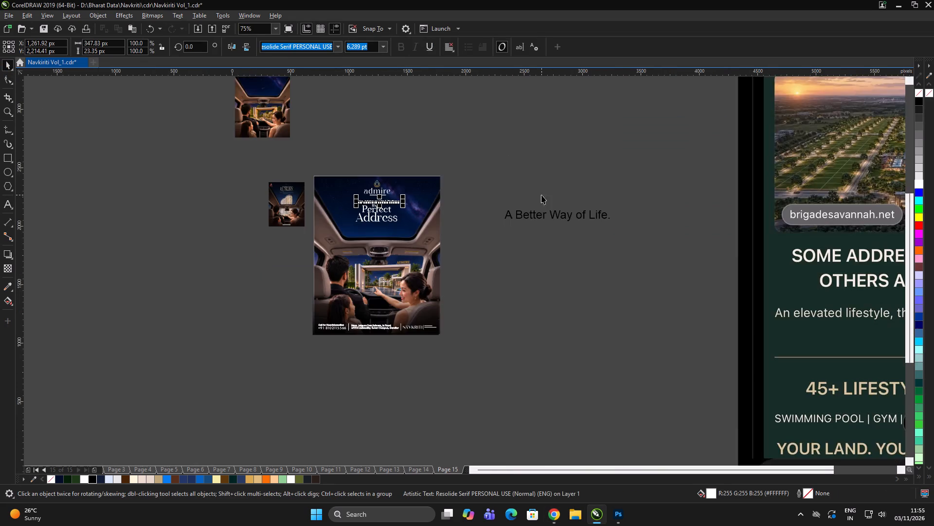
scroll(495, 188, "up", 1)
left_click(350, 178, "shift")
key("c")
left_click(544, 152)
left_click(547, 152)
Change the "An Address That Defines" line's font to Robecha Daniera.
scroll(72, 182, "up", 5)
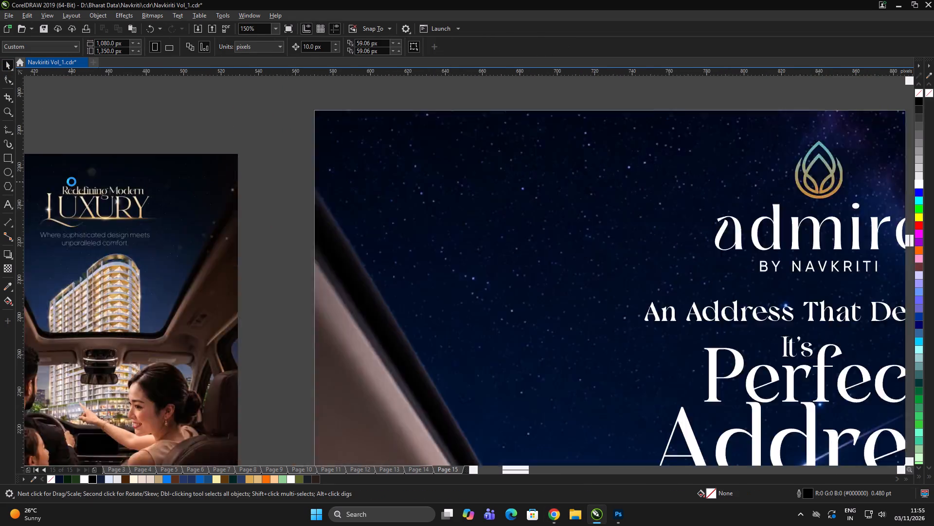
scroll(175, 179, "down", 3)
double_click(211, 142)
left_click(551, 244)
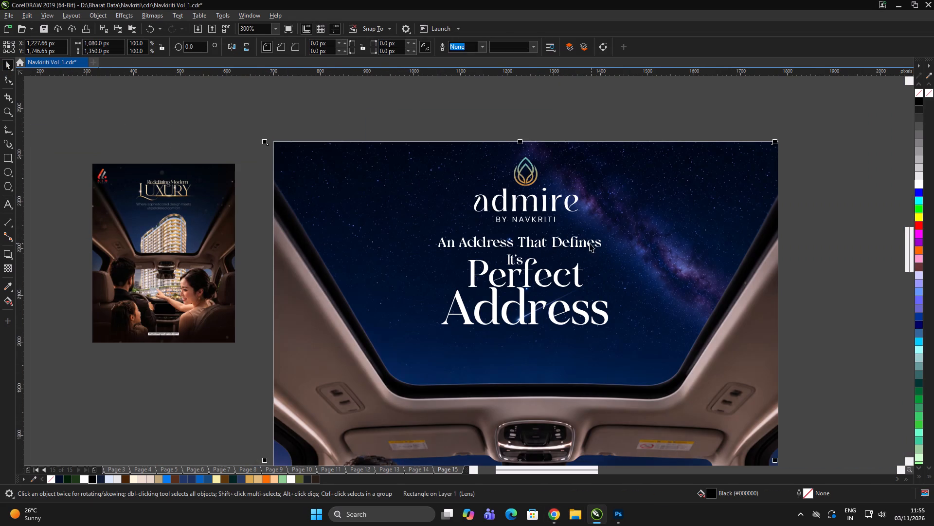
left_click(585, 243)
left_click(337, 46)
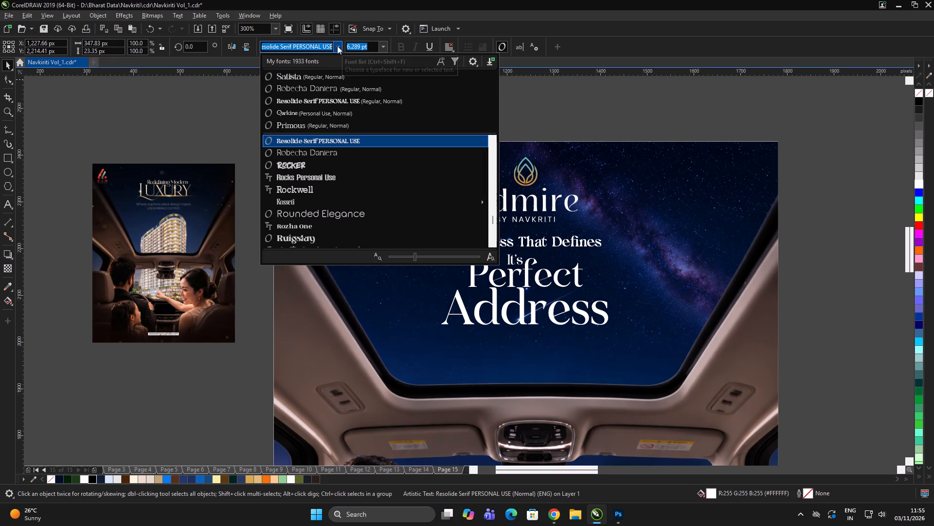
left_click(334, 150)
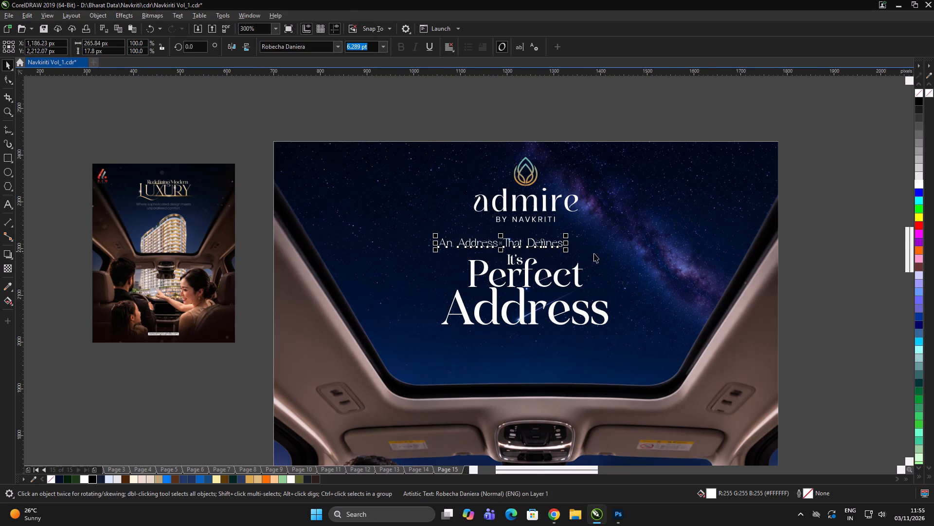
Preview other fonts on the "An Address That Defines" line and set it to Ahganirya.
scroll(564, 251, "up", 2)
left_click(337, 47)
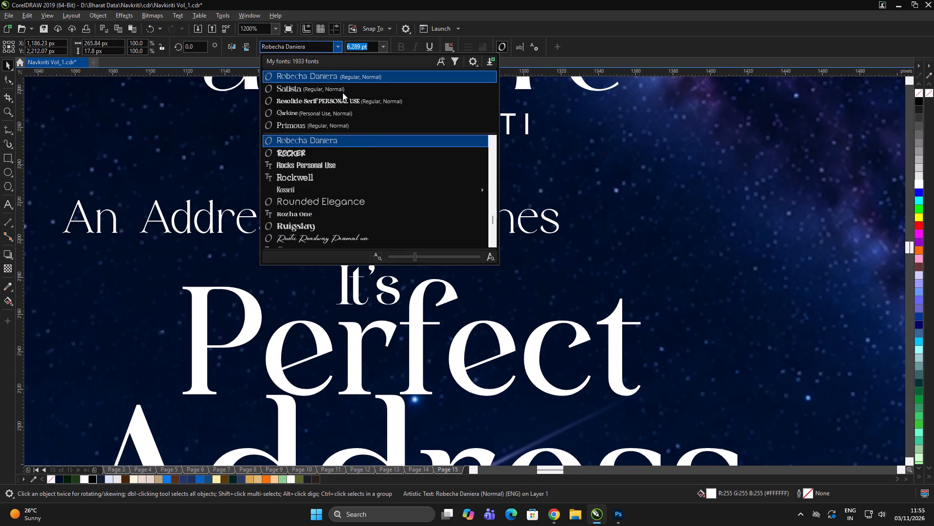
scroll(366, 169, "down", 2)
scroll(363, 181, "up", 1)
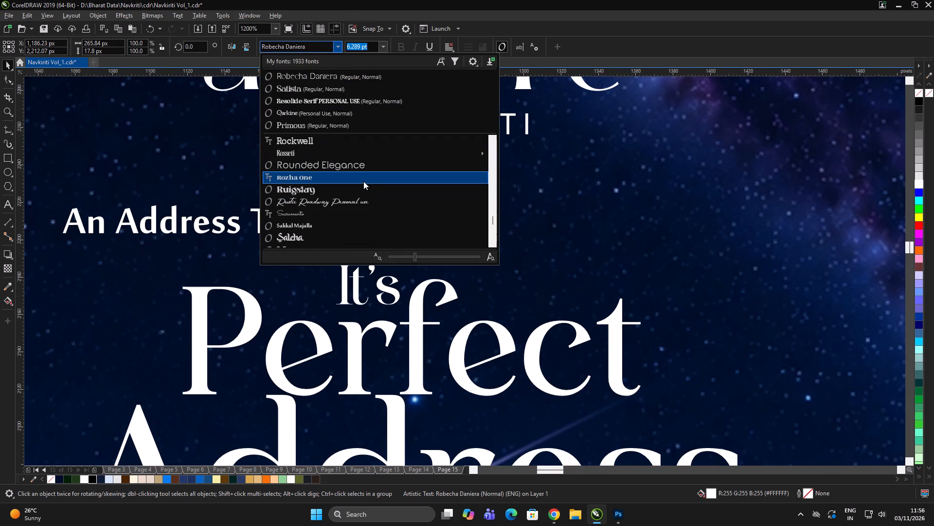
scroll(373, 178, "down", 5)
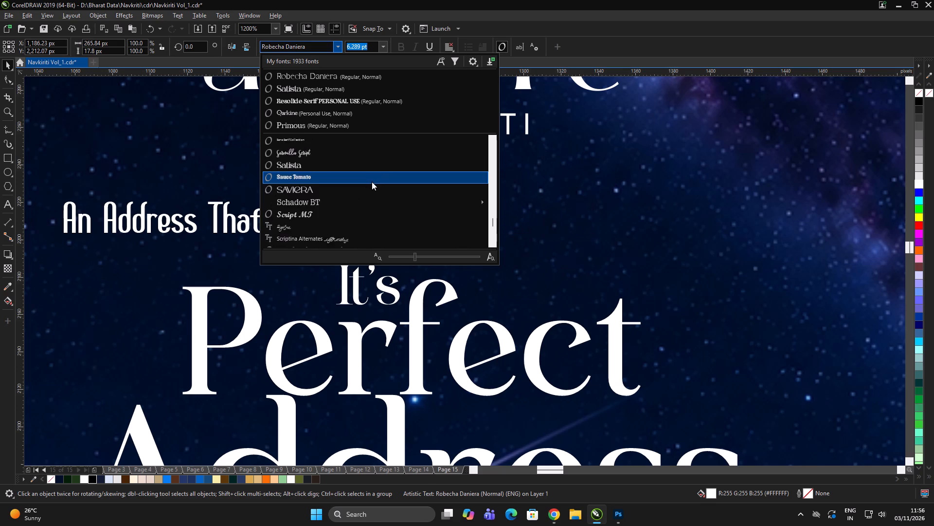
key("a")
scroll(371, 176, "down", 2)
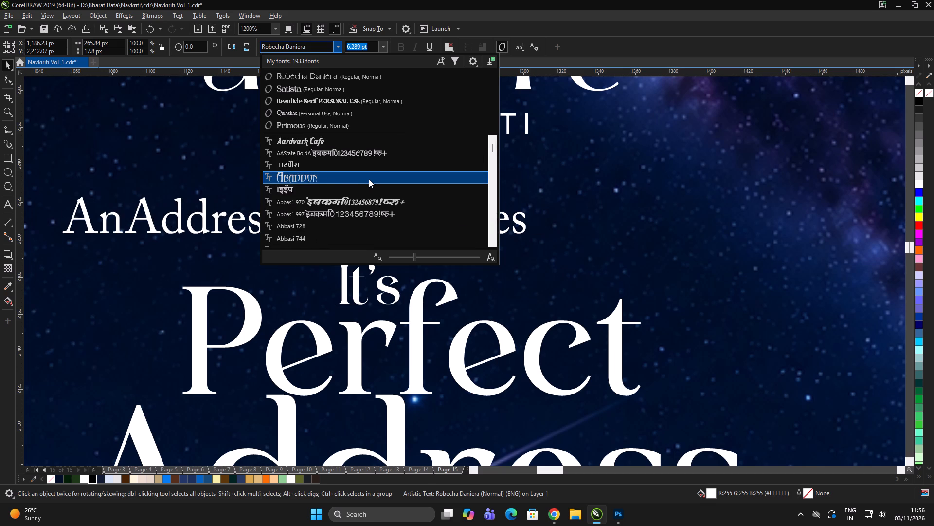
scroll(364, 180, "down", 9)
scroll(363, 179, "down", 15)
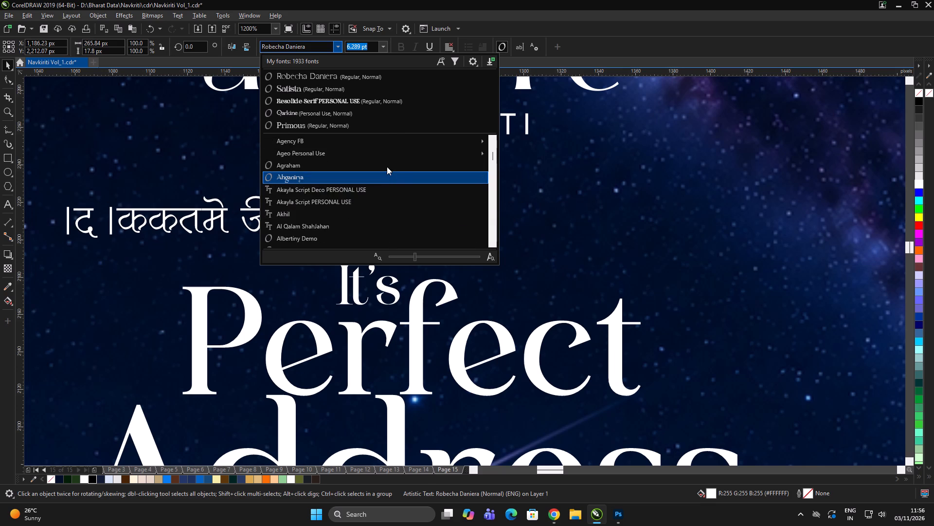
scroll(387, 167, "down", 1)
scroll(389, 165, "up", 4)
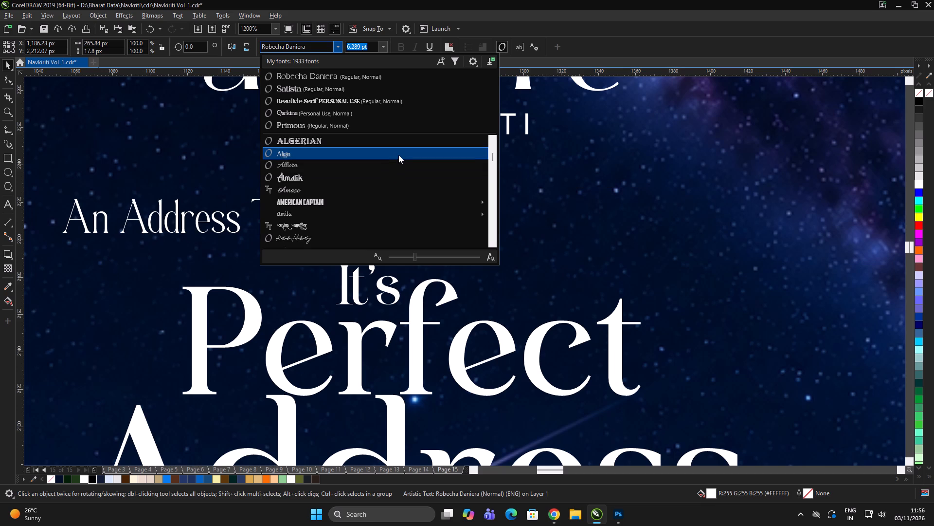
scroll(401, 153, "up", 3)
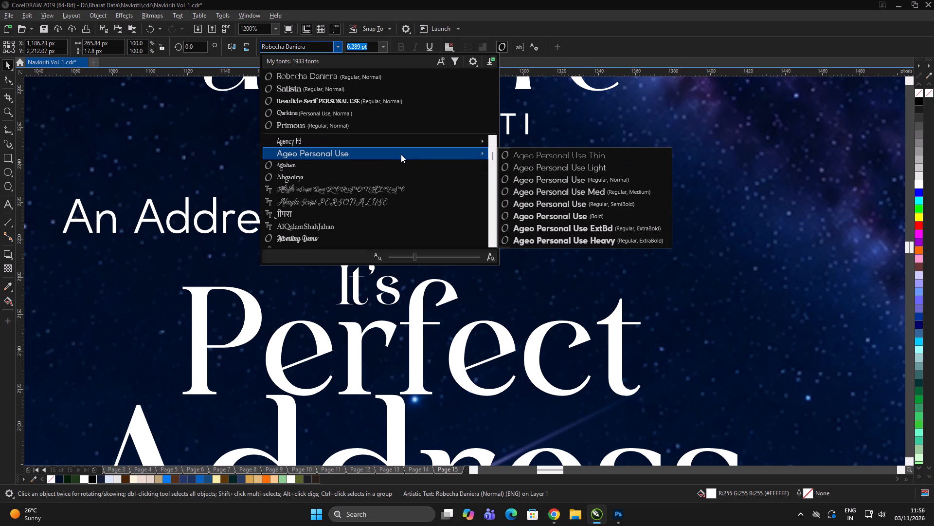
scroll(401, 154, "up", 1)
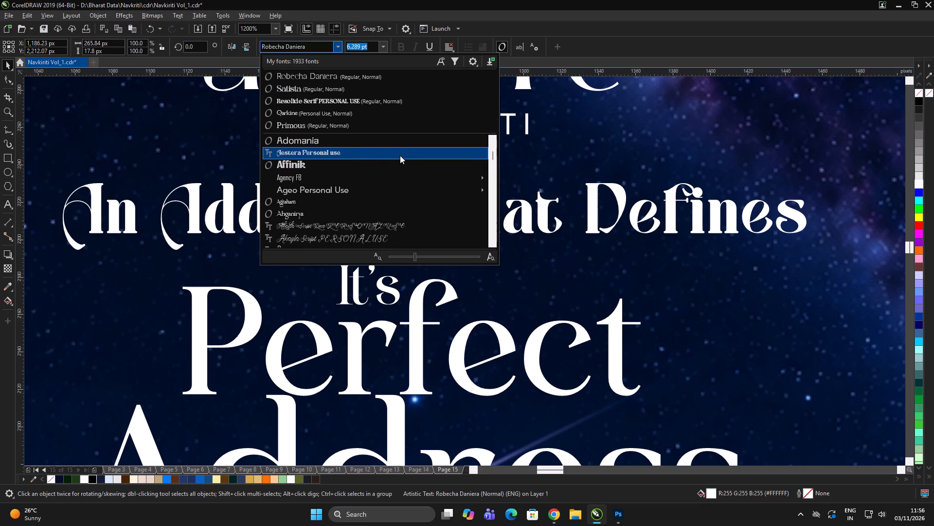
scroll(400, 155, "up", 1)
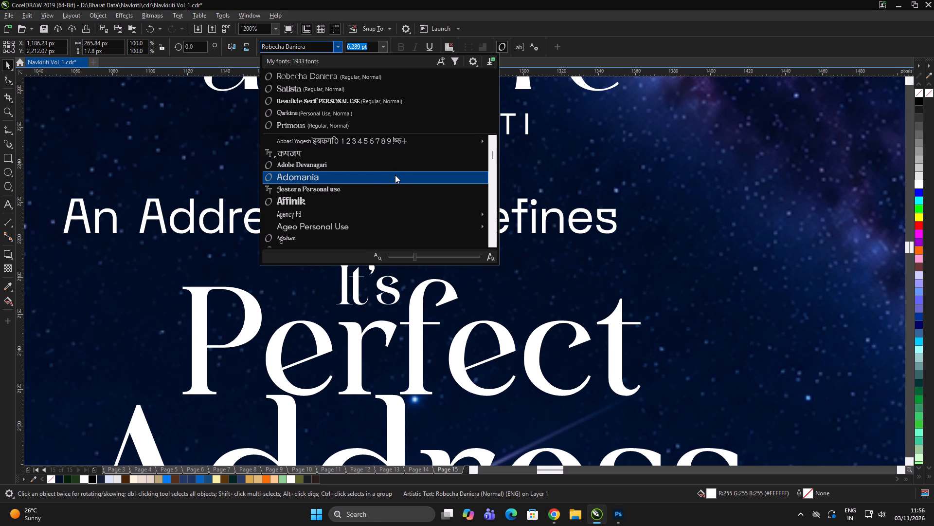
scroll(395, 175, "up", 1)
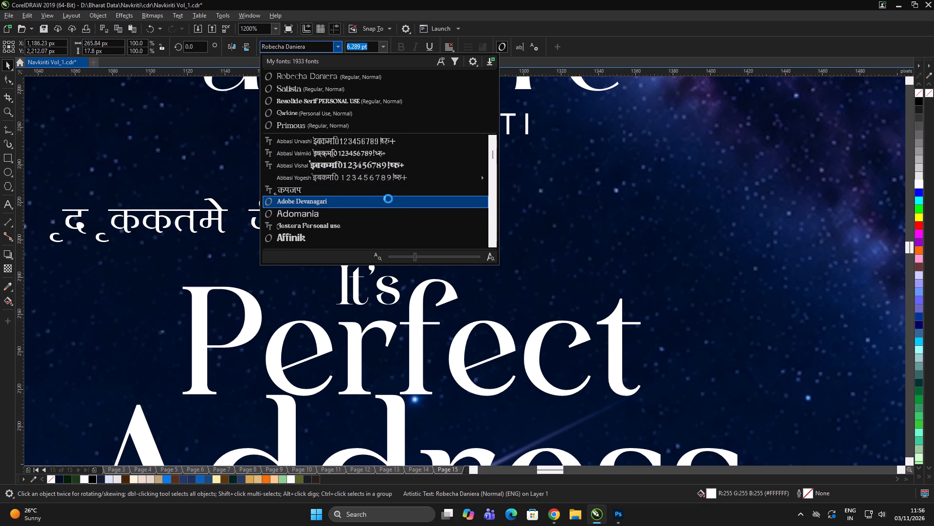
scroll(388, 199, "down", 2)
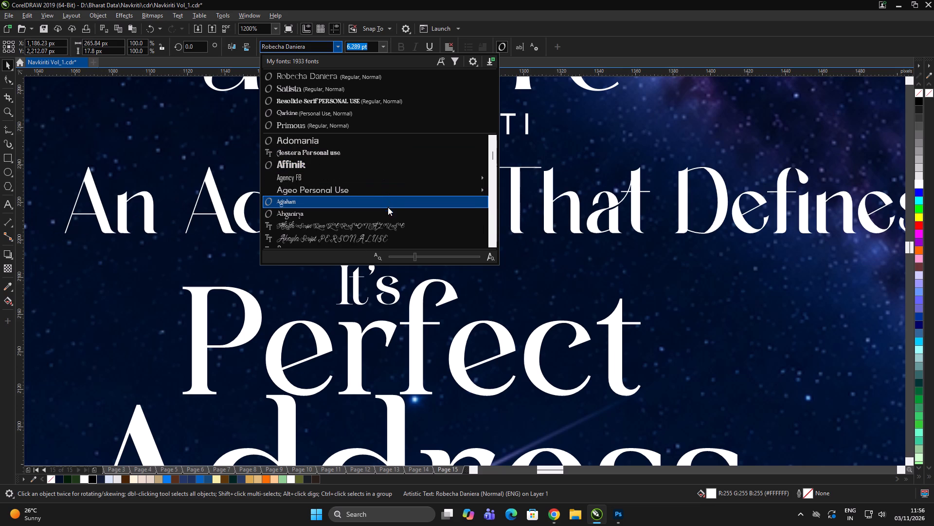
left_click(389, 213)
Scale the "An Address That Defines" line down to about 3.75 pt.
scroll(372, 175, "down", 3)
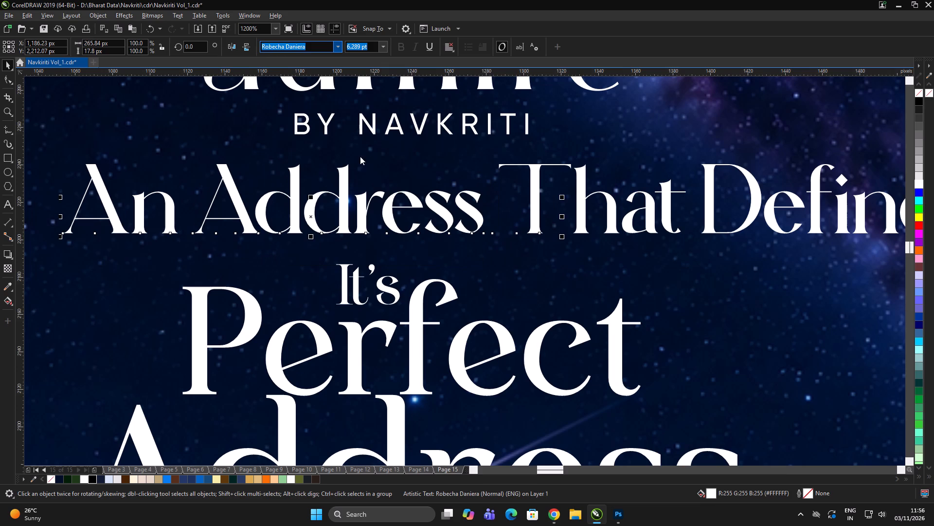
left_click_drag(675, 198, 583, 207)
Change the "An Address That Defines" line's font to Angida.
left_click(339, 48)
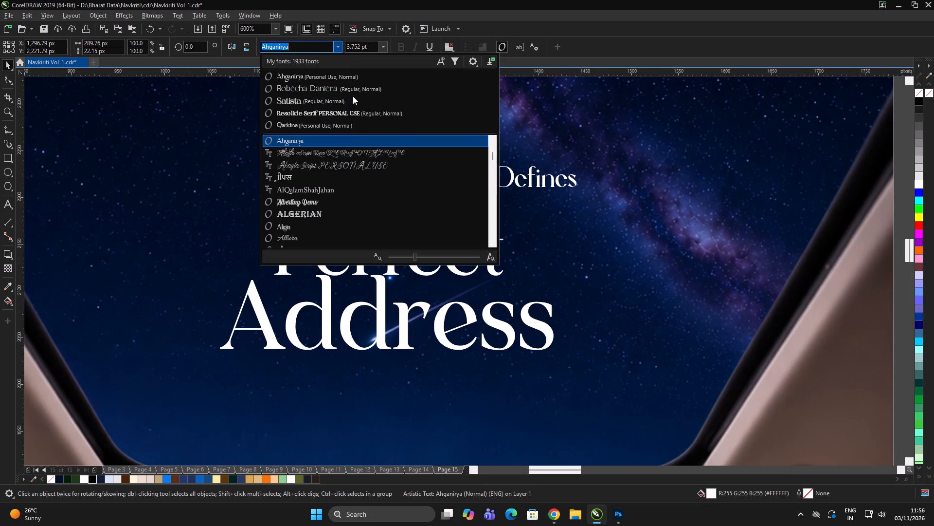
scroll(342, 178, "down", 2)
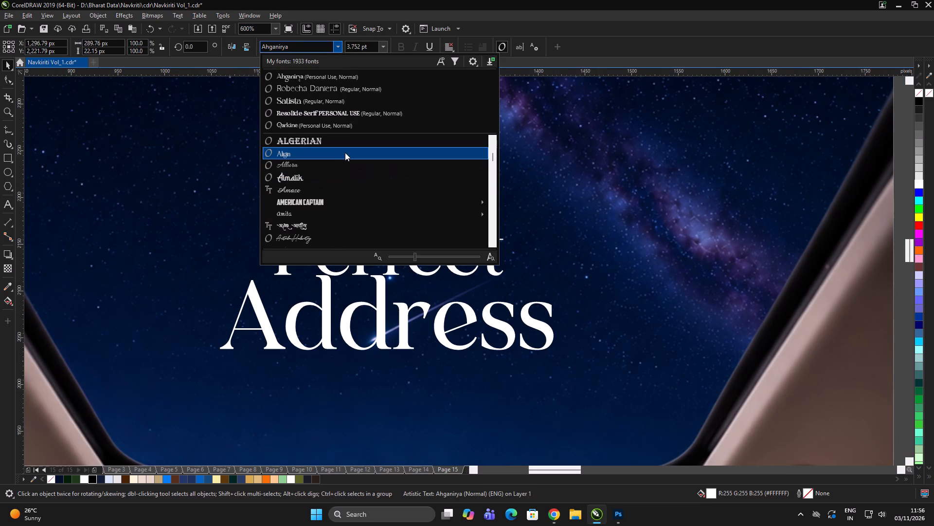
scroll(344, 155, "down", 4)
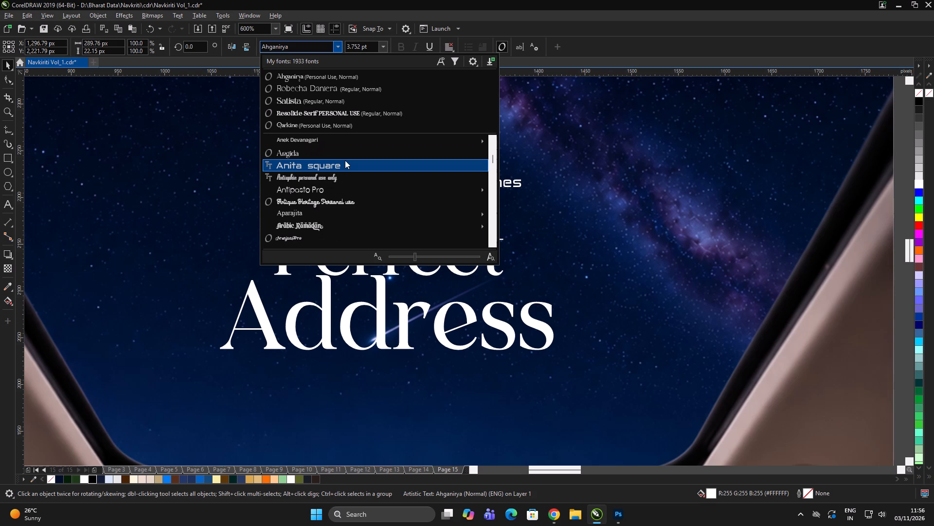
left_click(345, 152)
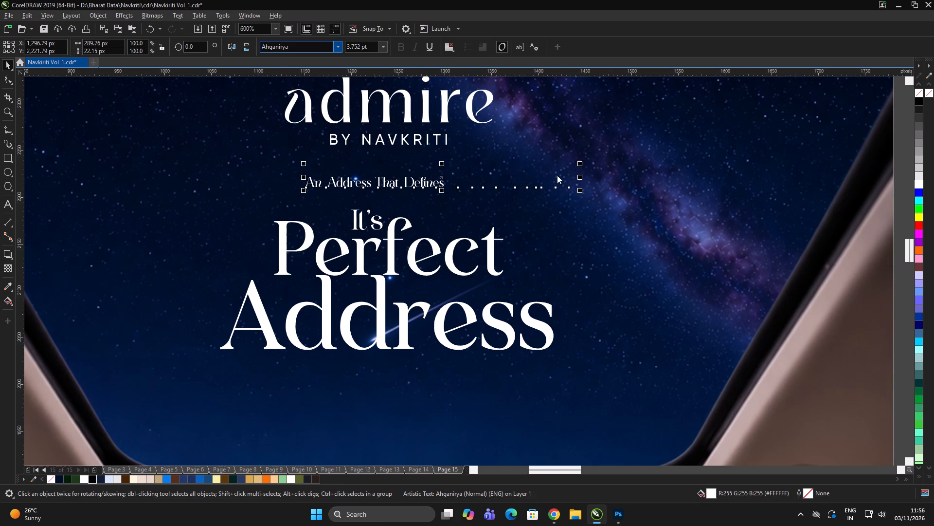
Browse further fonts for the "An Address That Defines" line and set it to Bauziet Norm Regular.
scroll(427, 191, "up", 1)
left_click(337, 49)
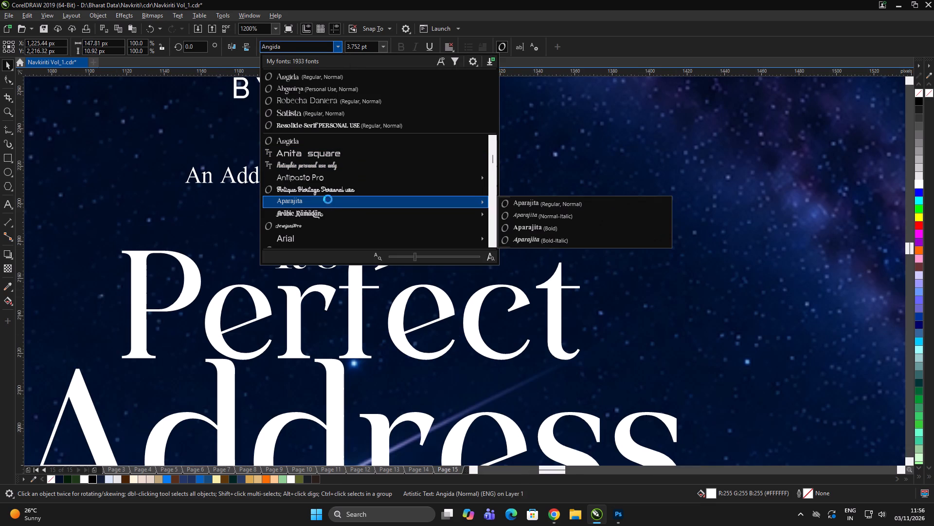
scroll(328, 201, "down", 5)
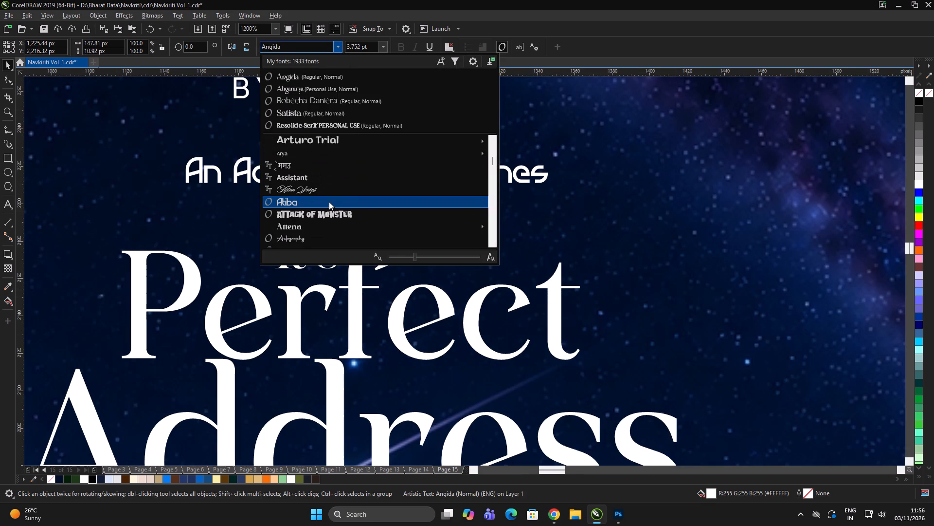
scroll(329, 202, "down", 3)
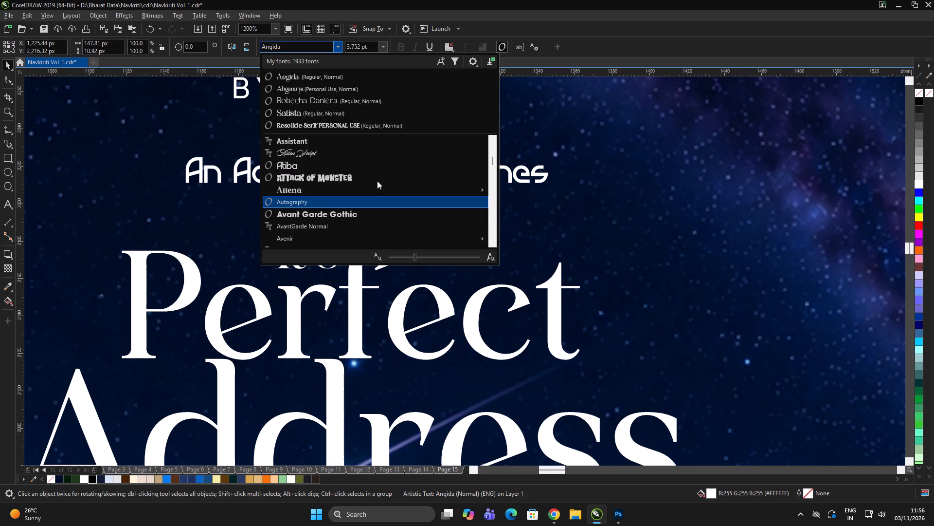
scroll(366, 166, "up", 2)
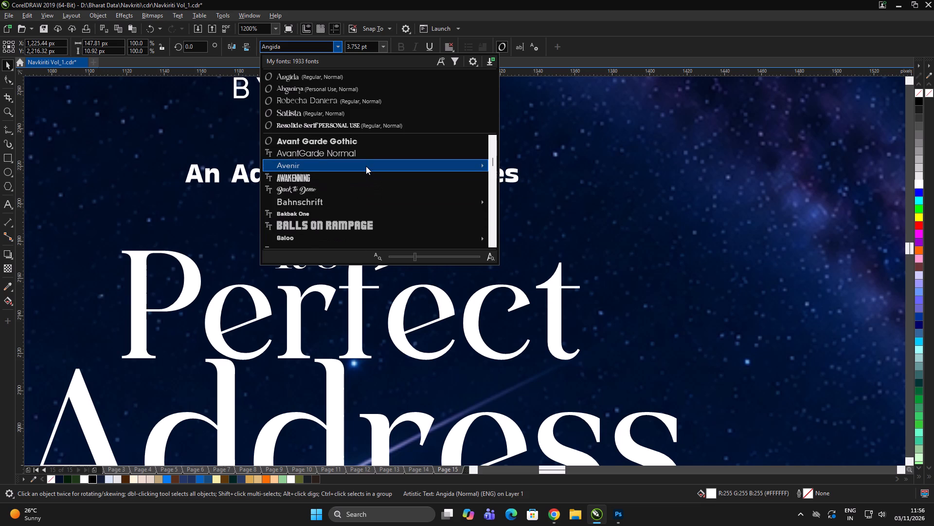
scroll(366, 167, "down", 4)
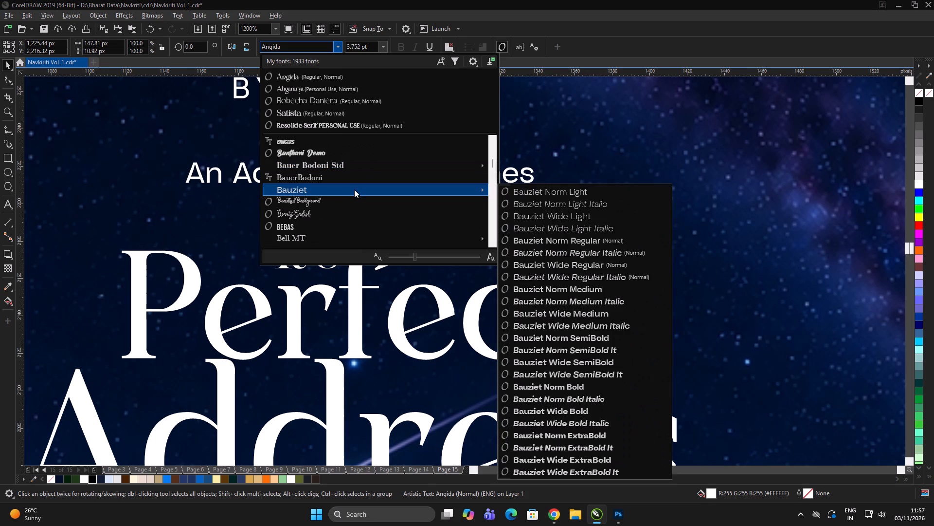
left_click(558, 238)
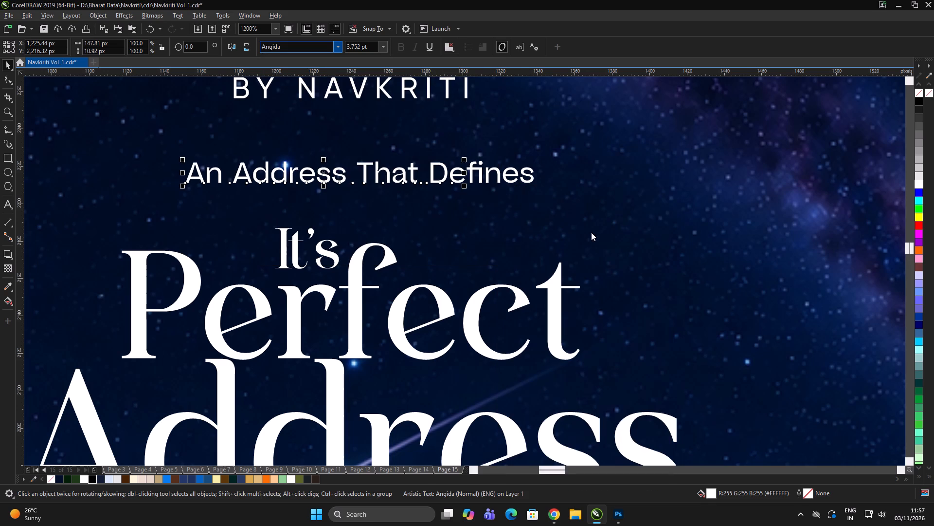
Centre the "An Address That Defines" line horizontally on the background image.
scroll(297, 157, "down", 2)
left_click(472, 140, "shift")
key("c")
left_click(673, 146)
scroll(337, 181, "down", 2)
double_click(723, 194)
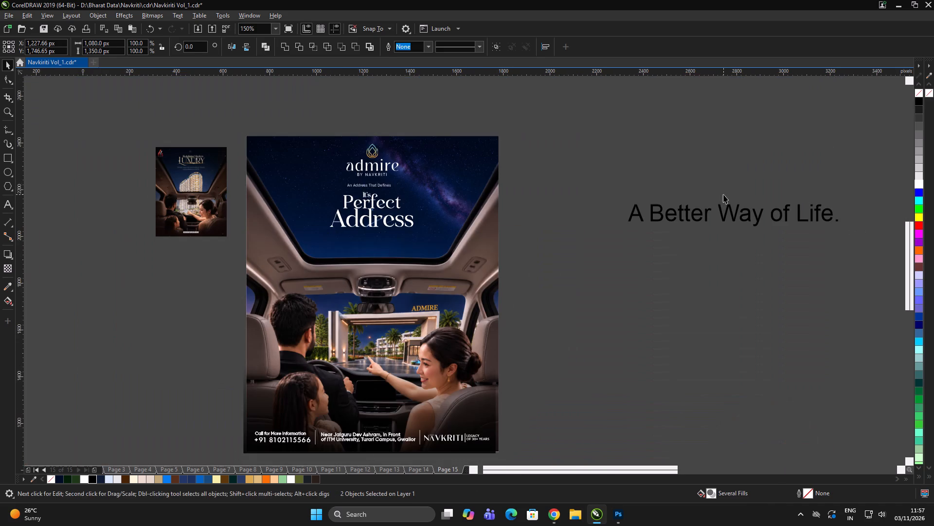
scroll(354, 187, "up", 2)
Copy the phrase "Your Lifestyle." from the second address tagline in ChatGPT and return to CorelDRAW.
key("alt+Tab")
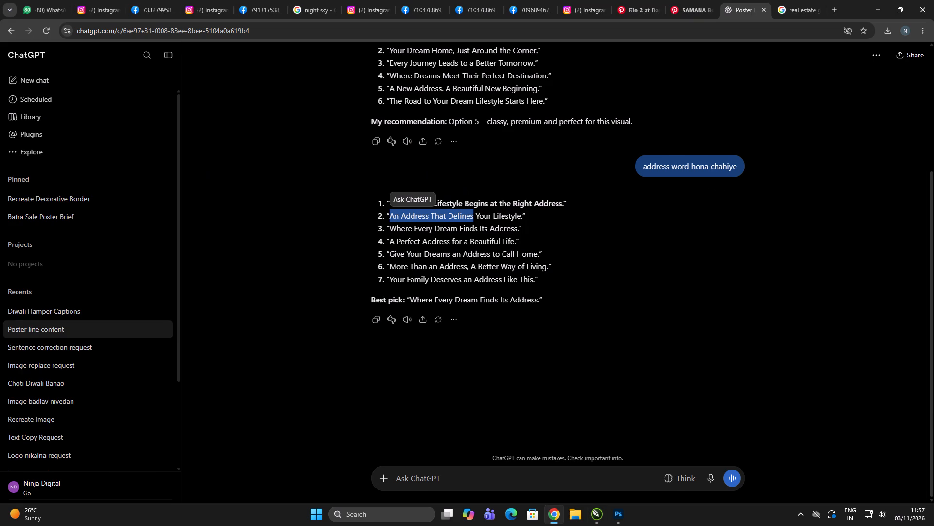
left_click(485, 216)
left_click_drag(477, 217, 526, 217)
key("ctrl+c")
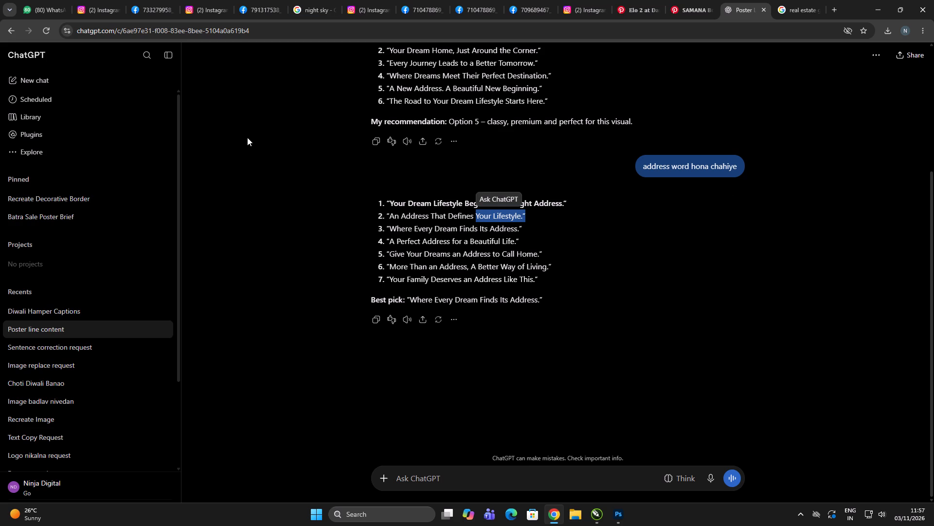
key("ctrl+c")
key("alt+Tab")
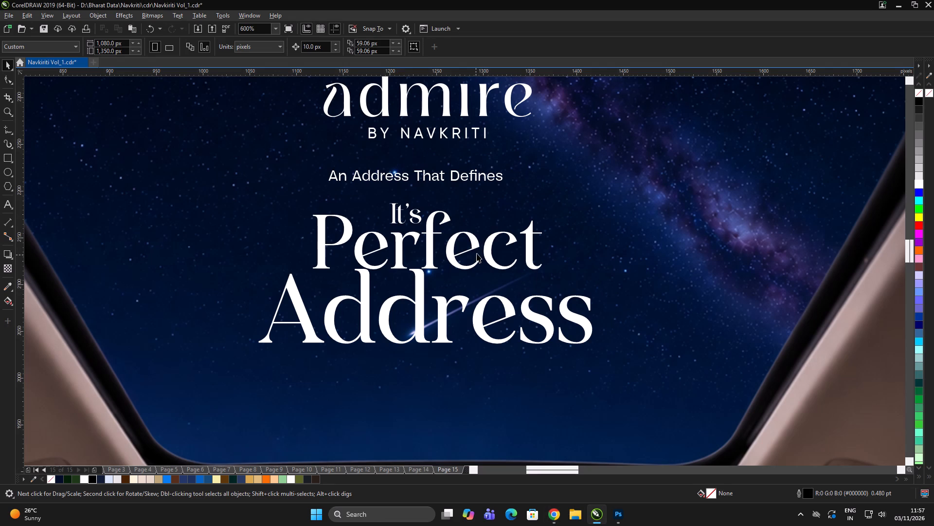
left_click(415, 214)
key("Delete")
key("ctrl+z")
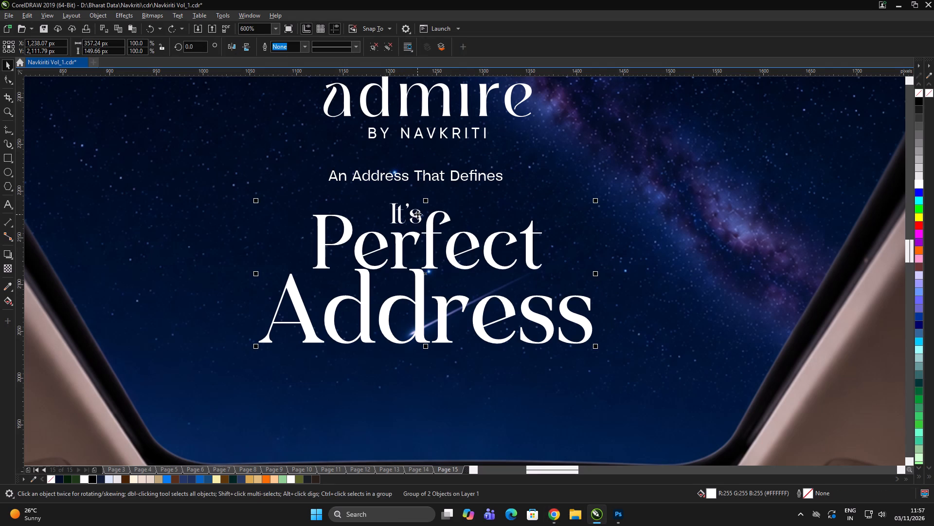
Ungroup the "It's Perfect Address" headline and delete its "It's" text.
double_click(417, 214)
scroll(423, 224, "up", 1)
scroll(423, 225, "down", 3)
key("ctrl+u")
scroll(386, 218, "down", 2)
left_click(803, 241)
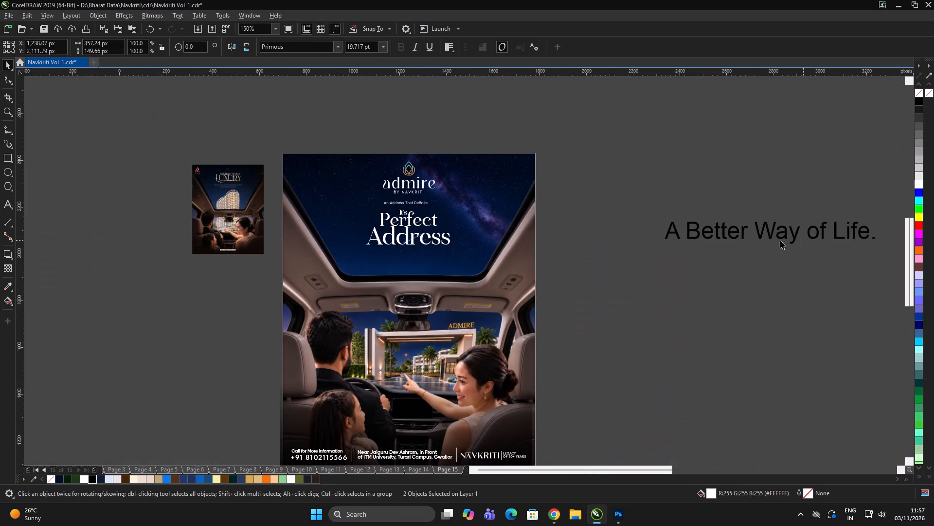
scroll(471, 214, "up", 3)
scroll(517, 206, "down", 2)
left_click_drag(732, 234, 734, 239)
left_click_drag(738, 252, 333, 207)
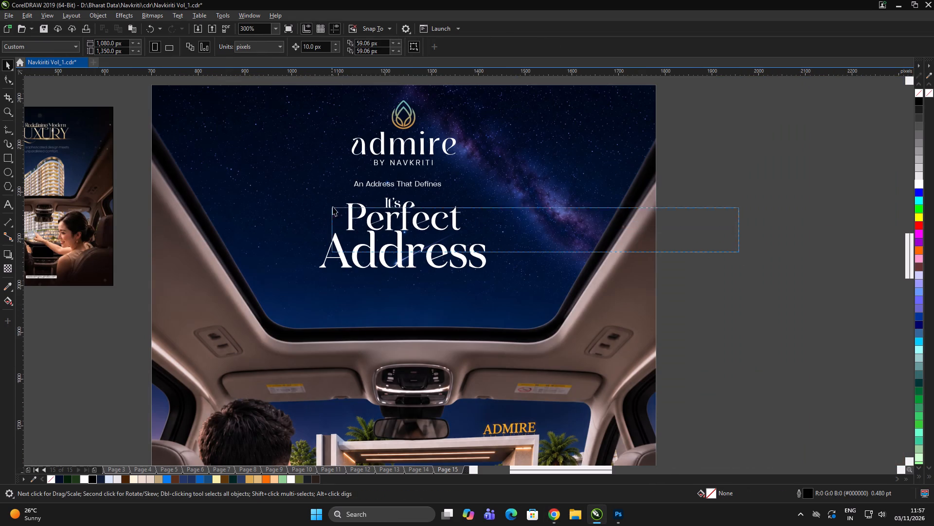
left_click_drag(333, 207, 341, 191)
key("Delete")
double_click(748, 185)
Recopy the ChatGPT phrase and replace the "Perfect Address" text with "Your Lifestyle", omitting the full stop and closing quotation mark.
key("alt+Tab")
key("ctrl+c")
key("alt+Tab")
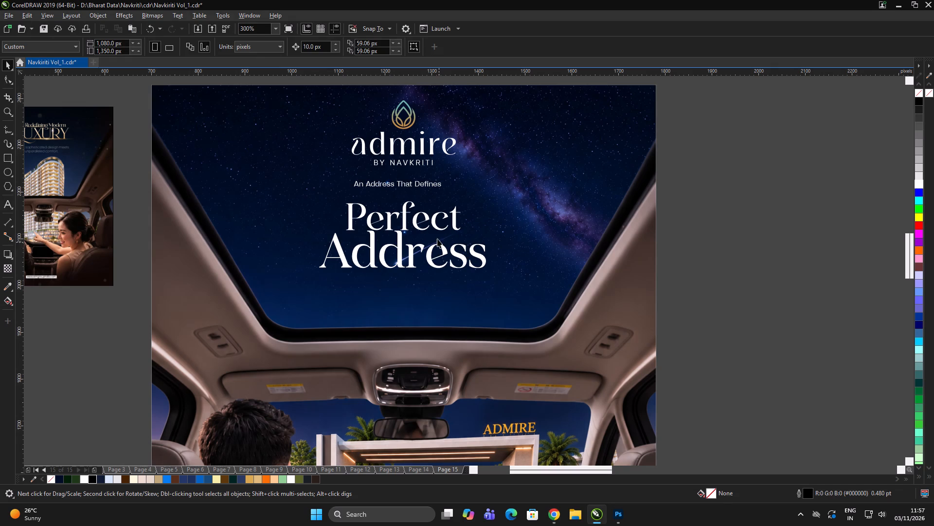
double_click(441, 230)
key("ctrl+a")
key("ctrl+v")
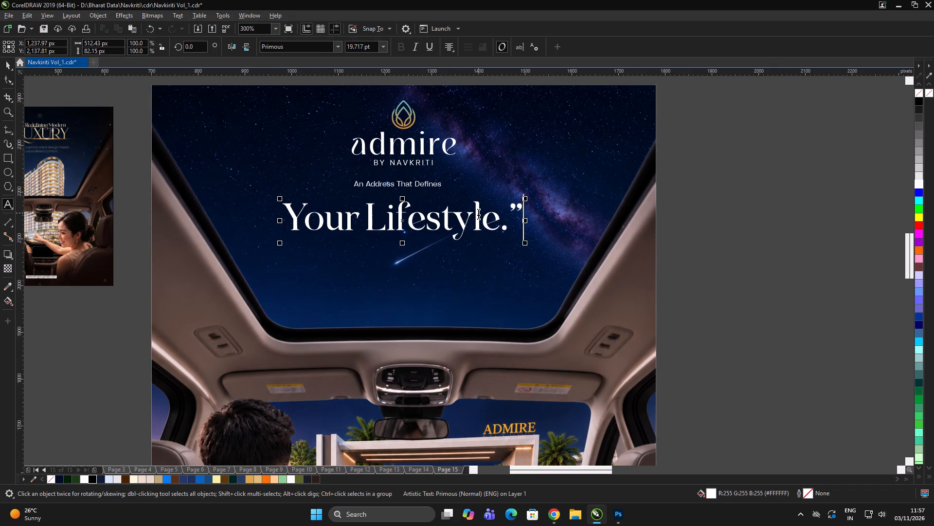
key("BackSpace")
key("BackSpace")
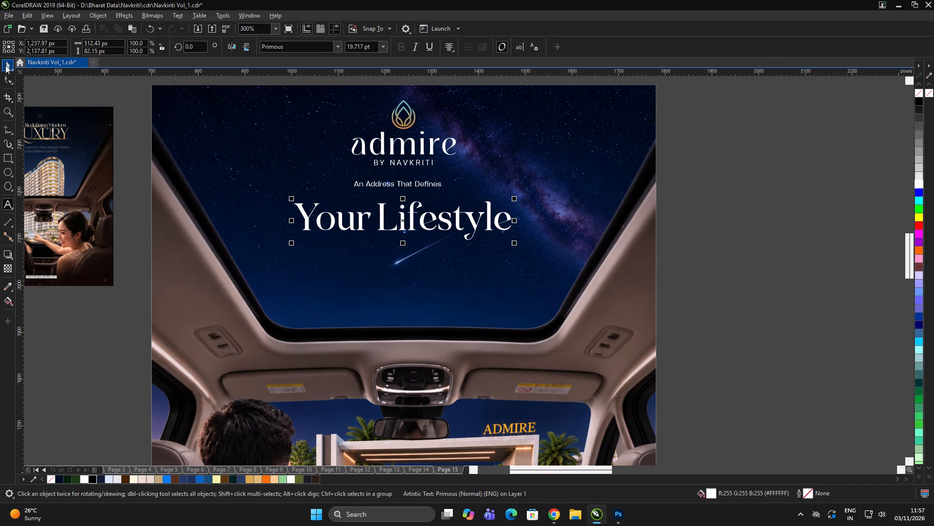
left_click(5, 65)
Enlarge the "An Address That Defines" line to about 7.7 pt and move it down close above "Your Lifestyle".
left_click(427, 186)
left_click_drag(444, 191, 489, 204)
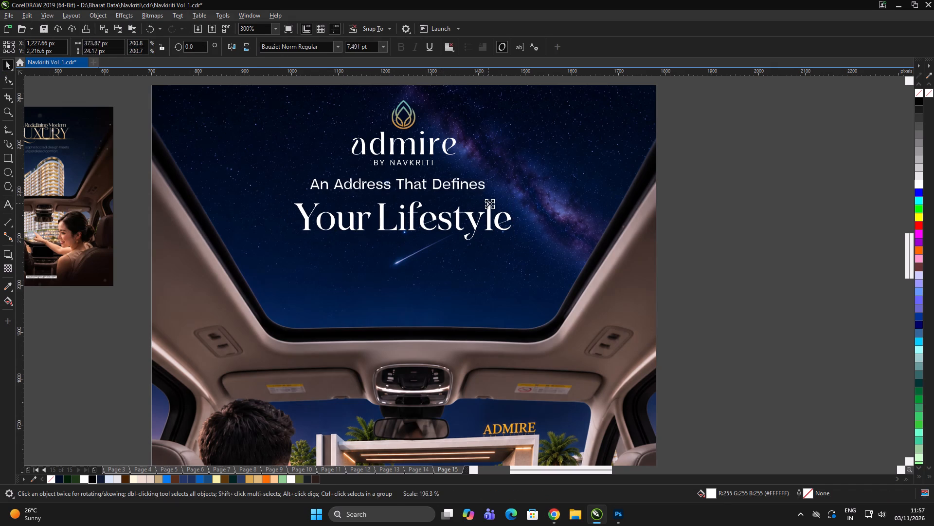
left_click_drag(489, 204, 490, 204)
scroll(474, 189, "up", 1)
left_click_drag(474, 188, 478, 207)
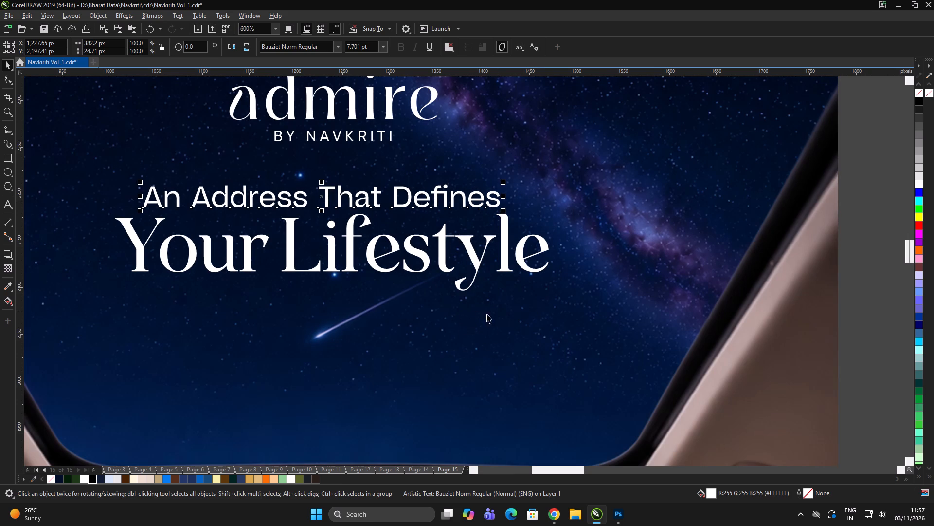
Align "An Address That Defines" and "Your Lifestyle" on a common vertical centre line.
left_click(480, 266, "shift")
key("c")
scroll(406, 267, "down", 1)
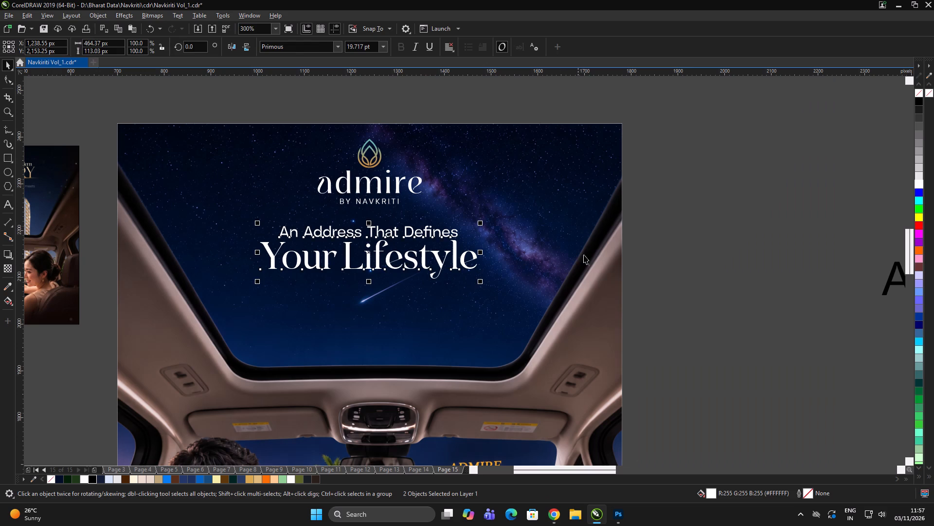
triple_click(691, 231)
left_click(693, 230)
Scale both headline lines up together to about 512 px wide.
left_click_drag(760, 205, 162, 316)
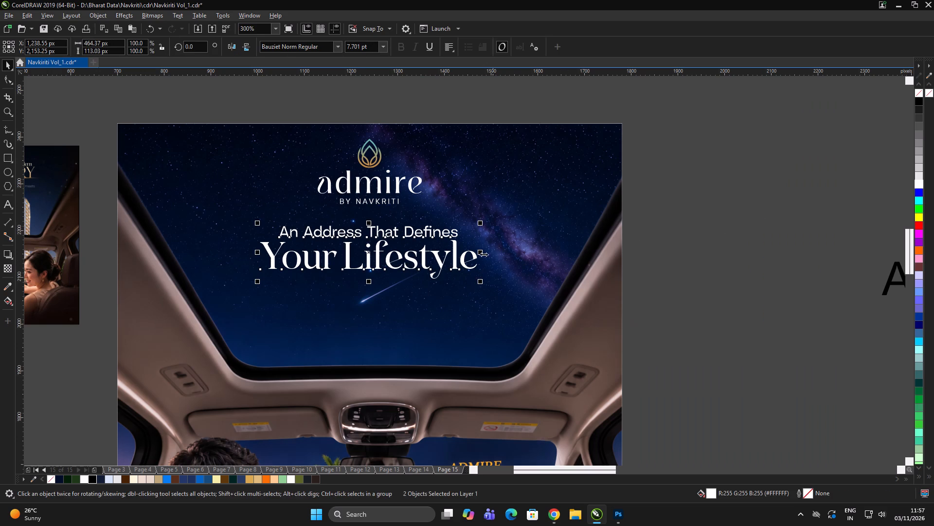
left_click_drag(482, 283, 493, 292)
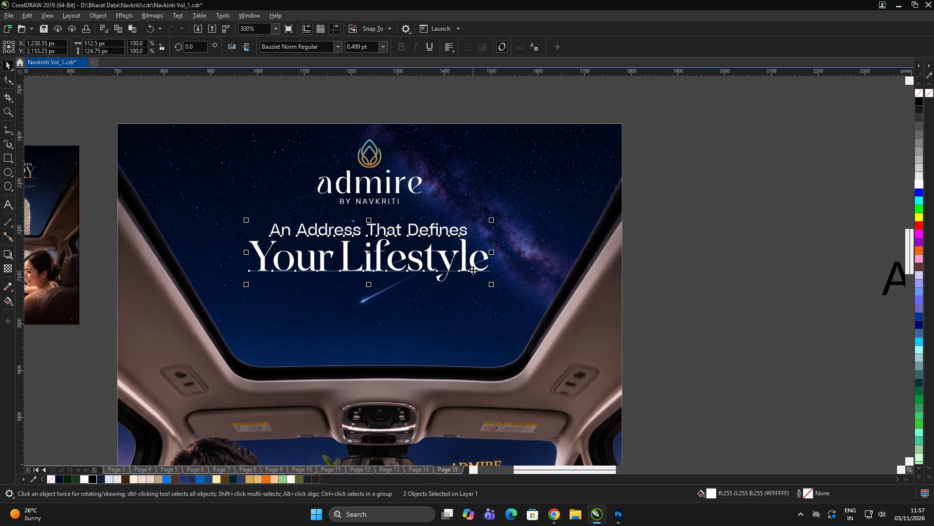
left_click(473, 269)
key("ctrl+z")
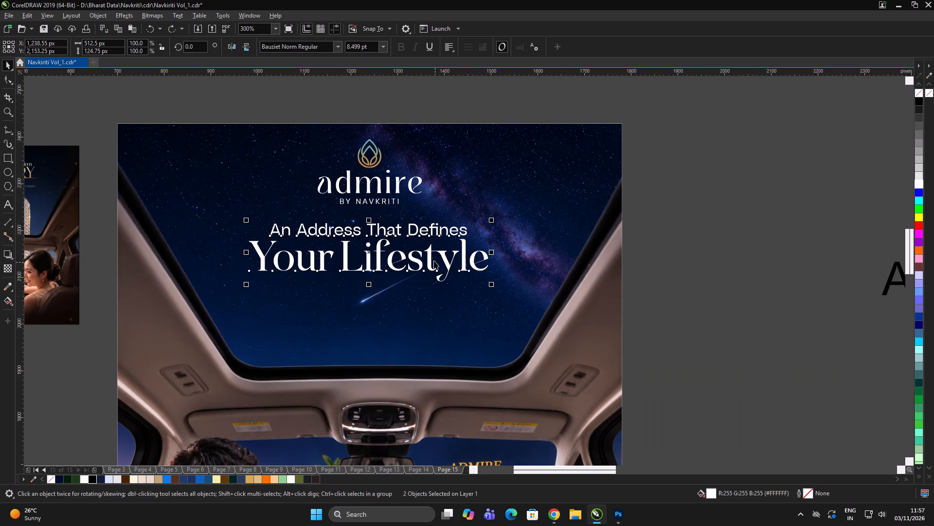
left_click(430, 258)
double_click(724, 253)
left_click_drag(725, 251, 720, 253)
Inspect the spacing between "An Address That Defines" and "Your Lifestyle" up close and within the whole poster.
scroll(467, 265, "up", 2)
left_click(394, 268)
left_click(389, 257)
scroll(442, 228, "up", 1)
scroll(445, 228, "down", 3)
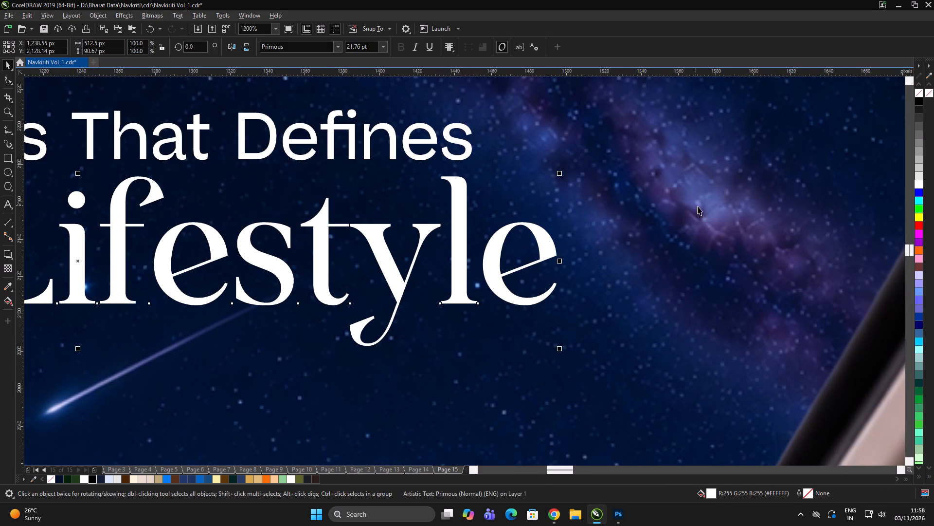
scroll(467, 196, "down", 5)
triple_click(734, 211)
scroll(496, 232, "down", 3)
left_click(675, 240)
scroll(558, 230, "up", 2)
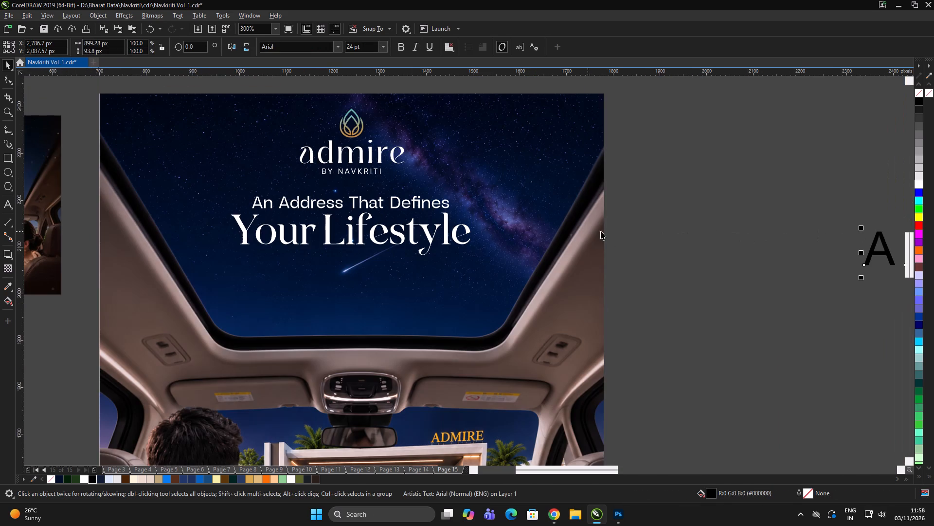
Scale both headline lines up together to about 533 px wide.
left_click_drag(675, 183, 89, 256)
left_click_drag(473, 259, 477, 263)
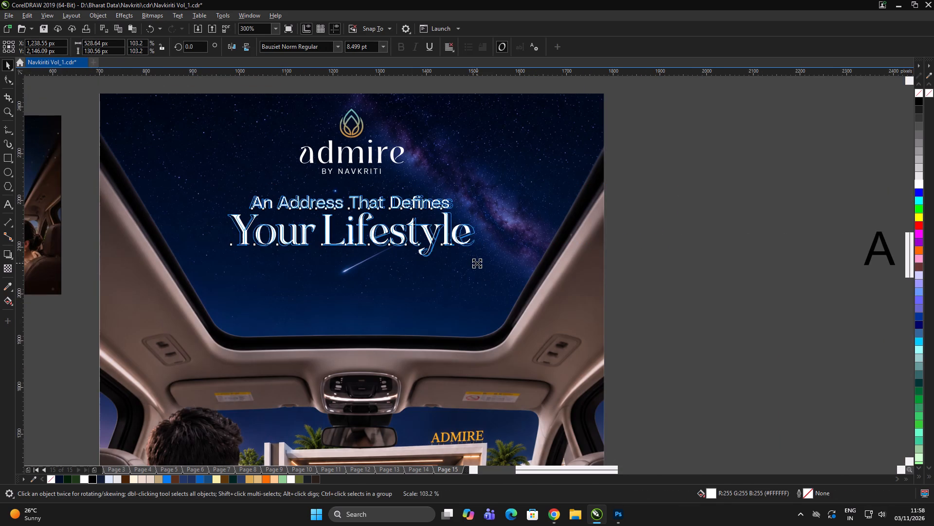
left_click_drag(477, 263, 478, 263)
double_click(673, 225)
scroll(491, 219, "down", 3)
double_click(601, 219)
scroll(460, 230, "up", 1)
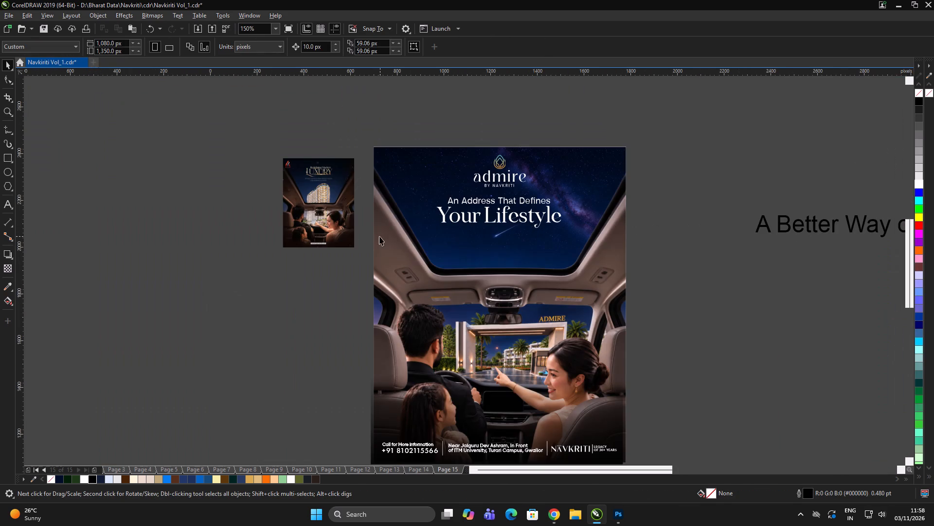
Examine the headline styling on the "Redefining Modern Luxury" reference poster against the new headline.
left_click(208, 314)
left_click_drag(212, 314, 222, 313)
scroll(305, 188, "up", 3)
scroll(212, 157, "down", 1)
scroll(293, 75, "up", 3)
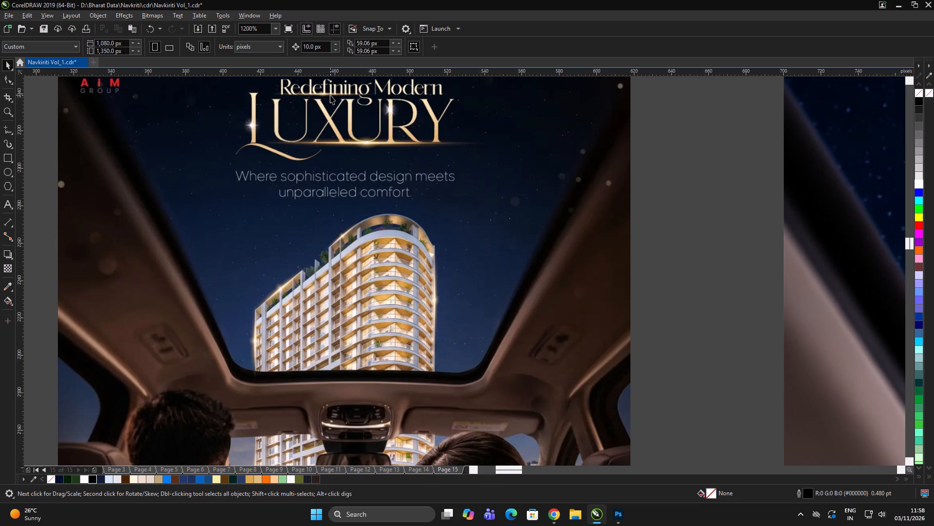
scroll(315, 184, "down", 3)
scroll(624, 254, "up", 2)
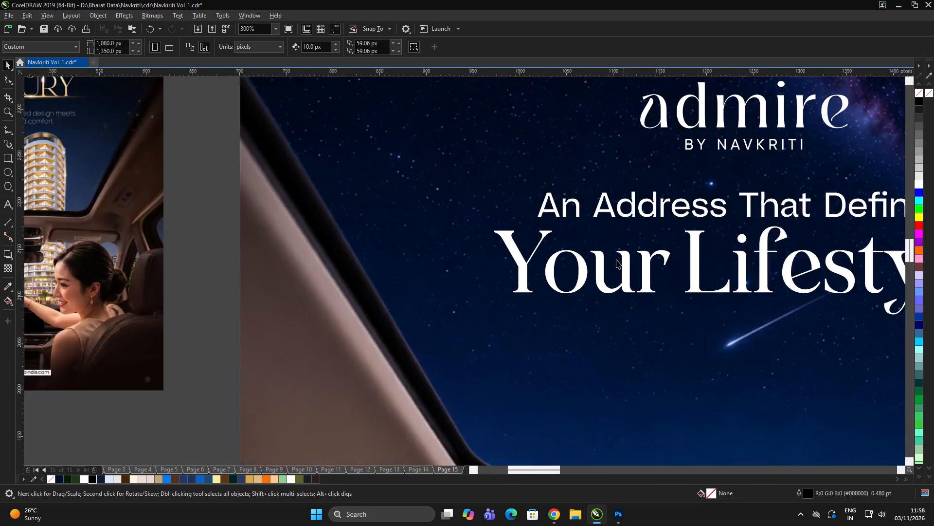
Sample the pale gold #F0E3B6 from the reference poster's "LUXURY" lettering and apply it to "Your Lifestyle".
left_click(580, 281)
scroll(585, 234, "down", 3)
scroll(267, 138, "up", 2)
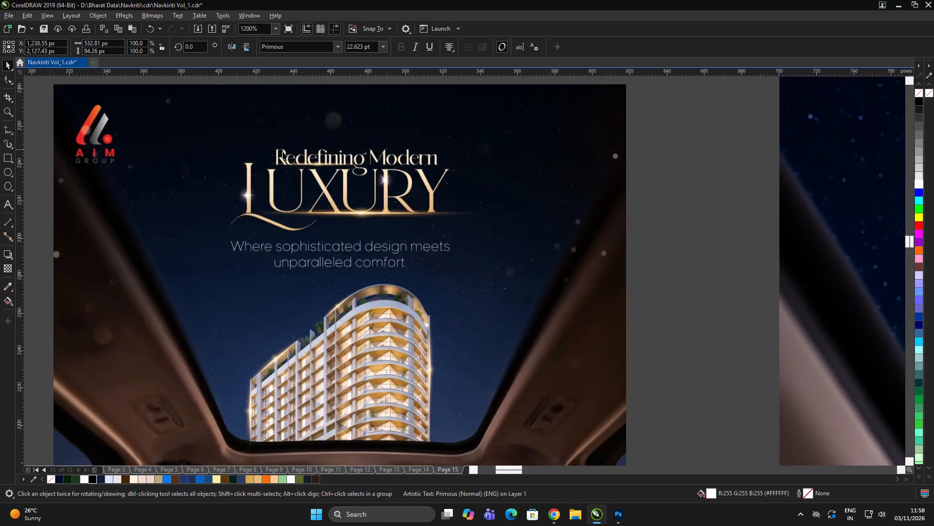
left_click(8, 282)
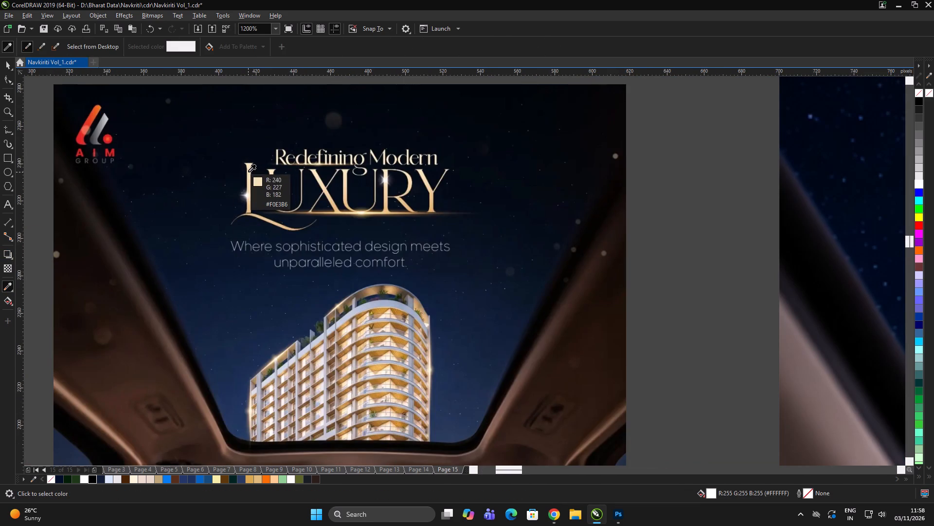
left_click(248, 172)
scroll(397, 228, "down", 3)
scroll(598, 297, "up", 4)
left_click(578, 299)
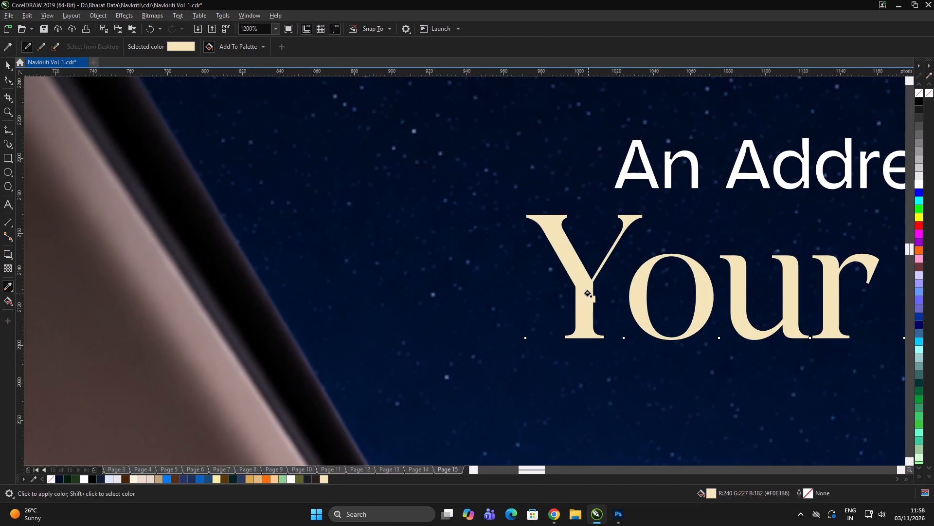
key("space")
Sample a deeper peach-gold from the reference poster's "LUXURY" headline and apply it to "Your Lifestyle".
scroll(584, 288, "down", 4)
left_click(584, 291)
left_click(7, 287)
scroll(311, 212, "up", 6)
left_click(327, 132)
scroll(309, 132, "up", 1)
scroll(285, 132, "down", 2)
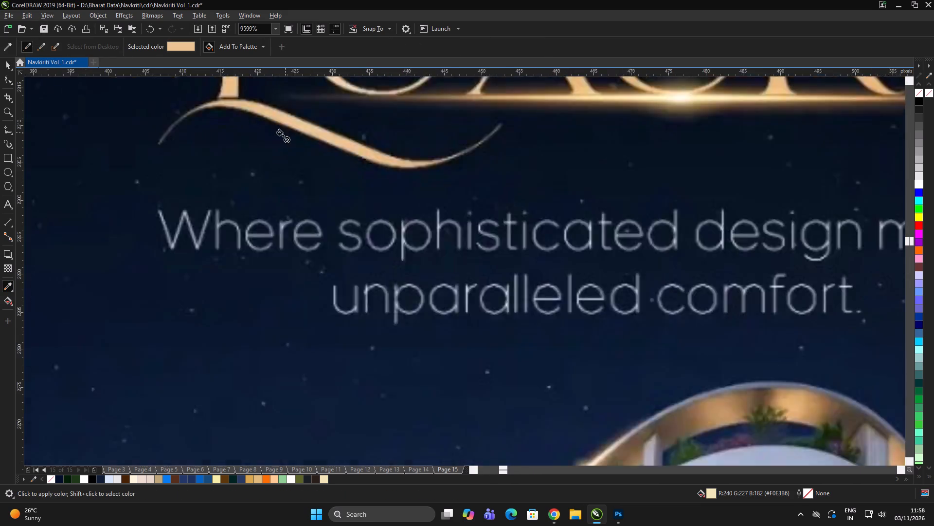
scroll(280, 133, "down", 1)
scroll(321, 206, "down", 3)
scroll(577, 273, "up", 6)
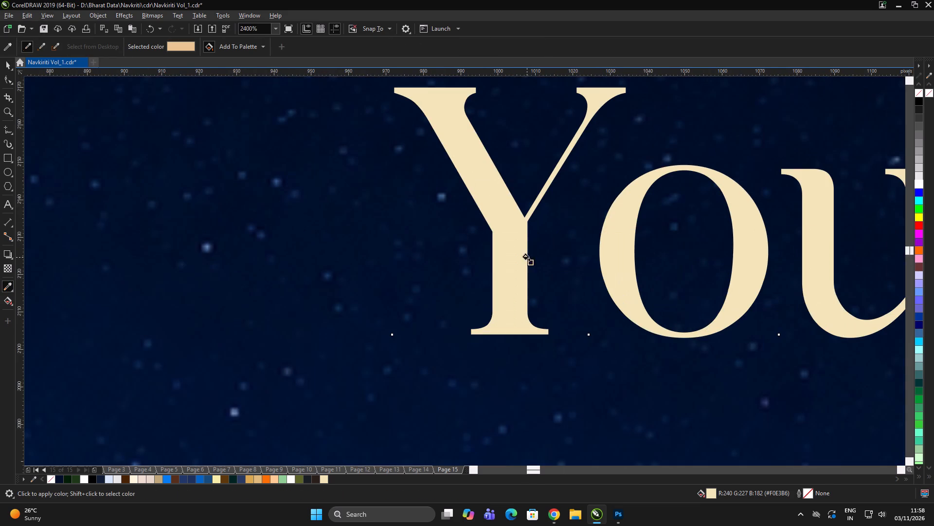
left_click(516, 257)
key("space")
Give "Your Lifestyle" a vertical linear fountain fill running from gold at the letters' base to white at their tops.
left_click(502, 257)
key("g")
left_click_drag(521, 315, 527, 152)
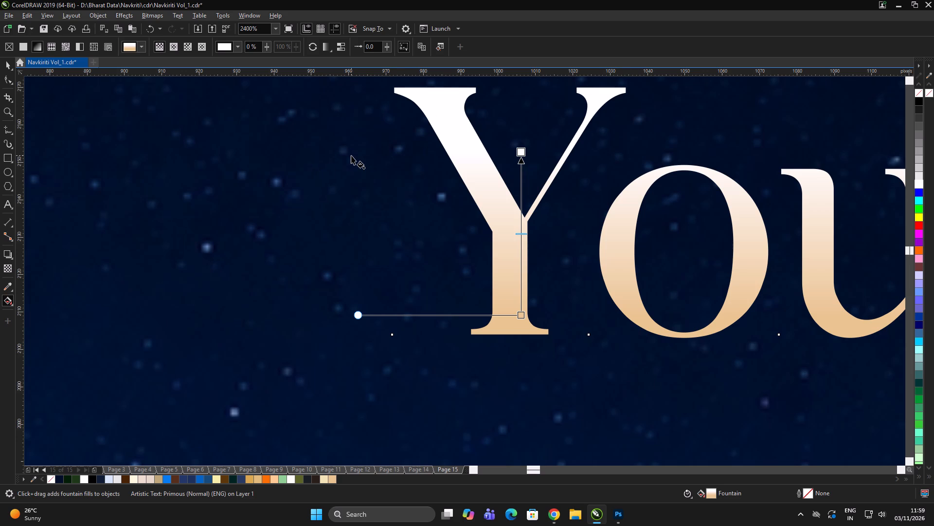
key("space")
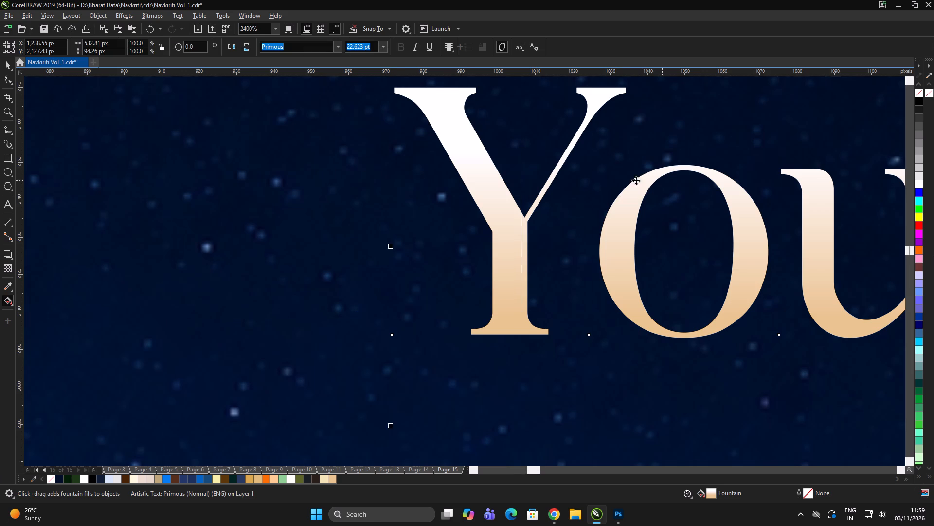
Enlarge the "An Address That Defines" line about its centre to about 453 px wide, at 9.133 pt.
scroll(335, 223, "down", 6)
scroll(394, 251, "down", 3)
left_click(679, 282)
left_click_drag(678, 278, 672, 276)
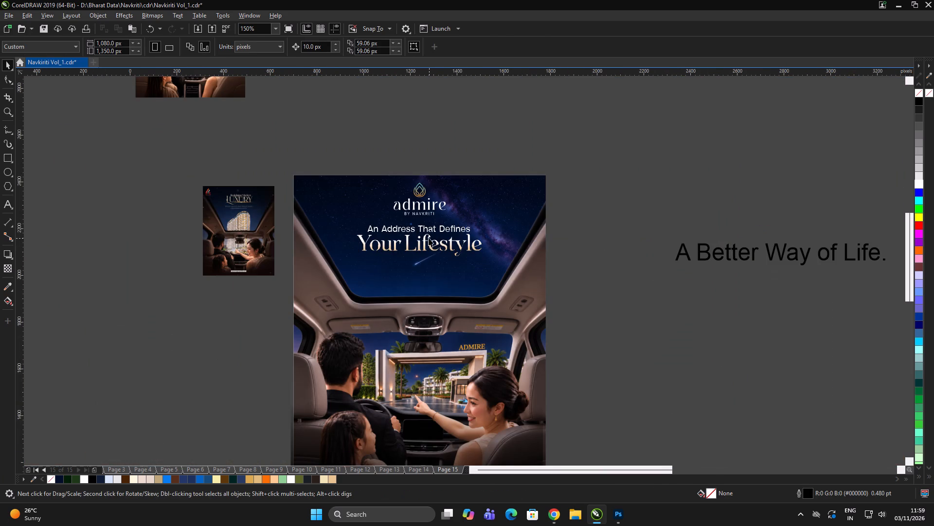
scroll(429, 238, "up", 2)
left_click(439, 226)
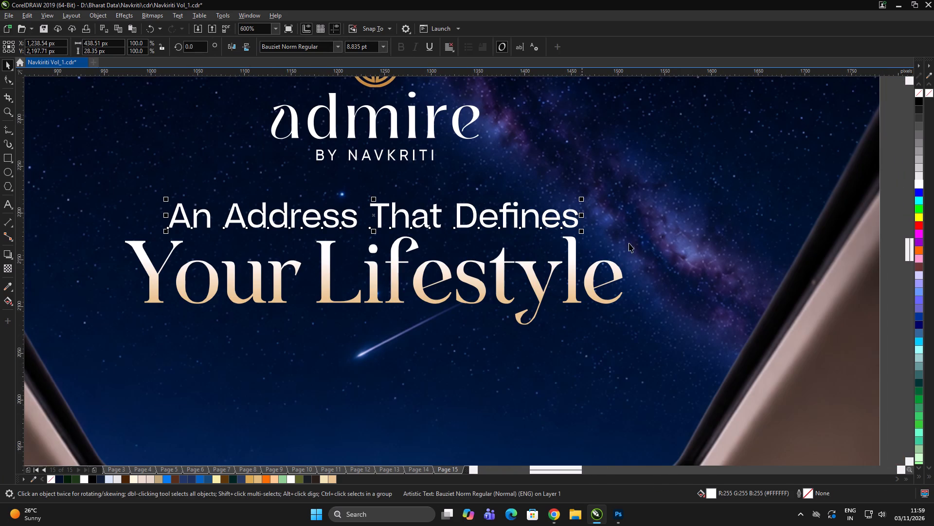
left_click_drag(581, 231, 588, 236)
scroll(510, 248, "down", 2)
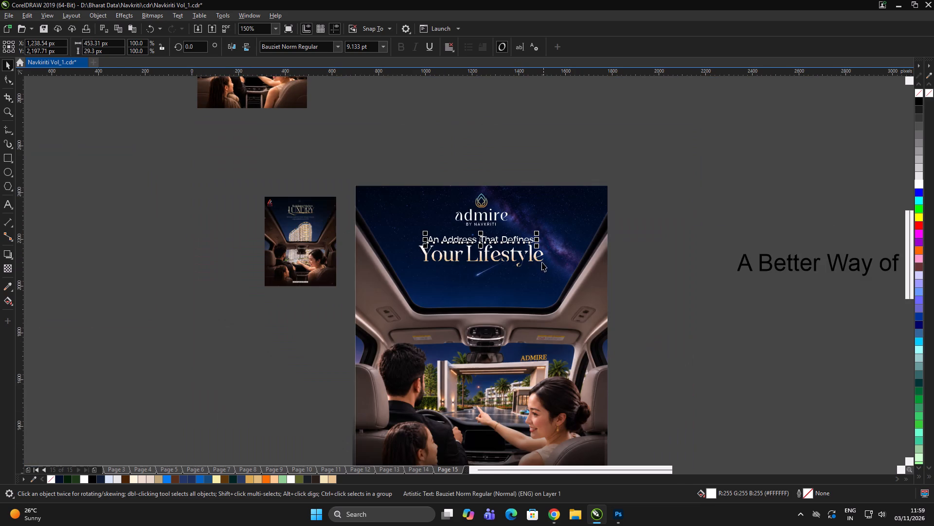
Centre the two headline lines horizontally and move them together about 9 px lower beneath the logo.
left_click(532, 258, "shift")
key("c")
double_click(627, 244)
left_click(641, 278)
left_click_drag(658, 294, 354, 227)
scroll(510, 253, "up", 1)
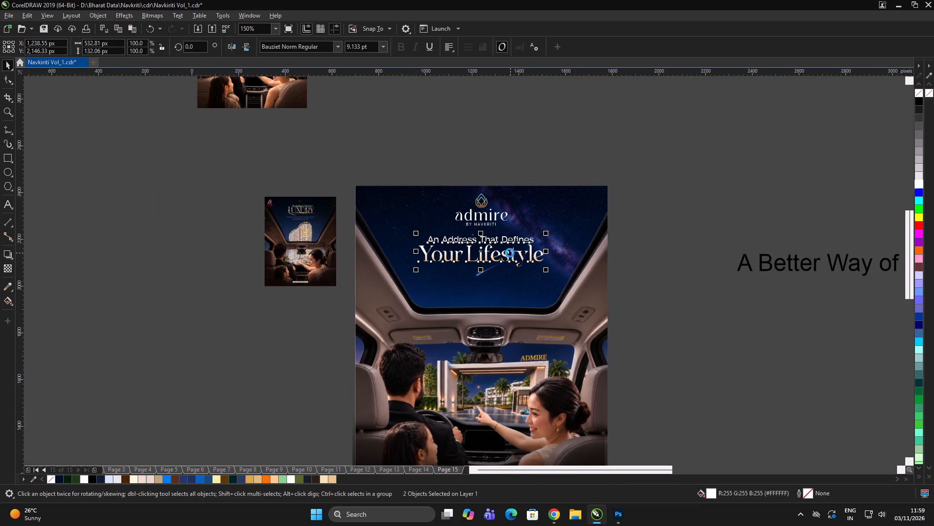
left_click(560, 266)
left_click(694, 269)
scroll(418, 259, "down", 3)
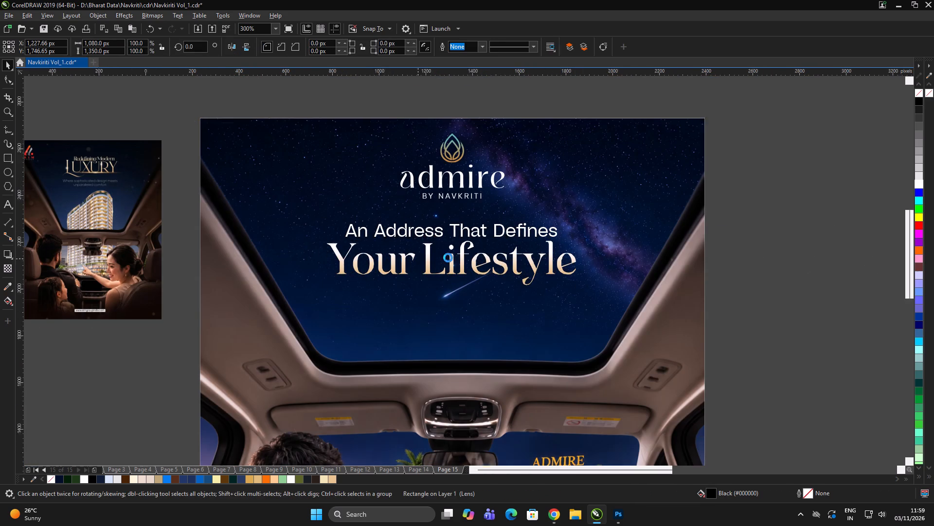
left_click(639, 266)
left_click(636, 265)
scroll(445, 265, "up", 2)
Draw a closed straight-sided freehand shape over the sunroof sky, extending past the poster's top corners, about 1,167 by 549 px.
key("F5")
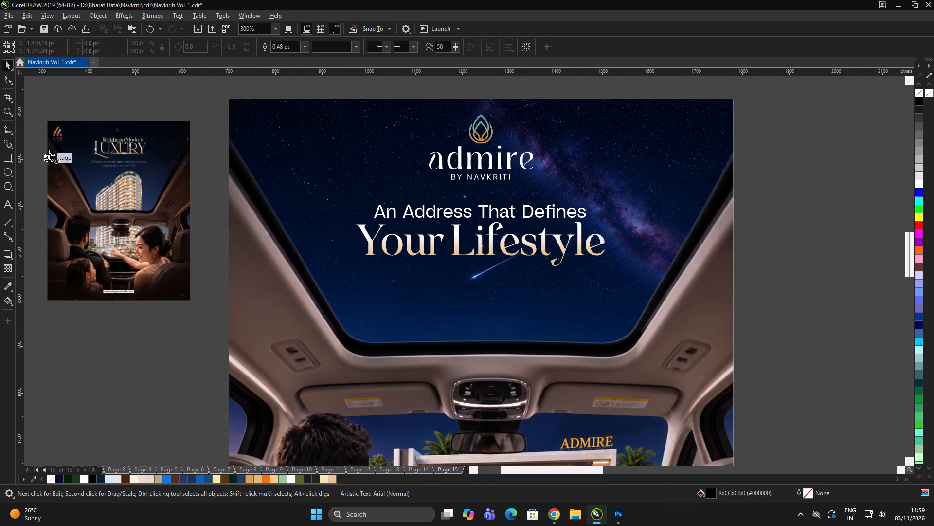
left_click(205, 118)
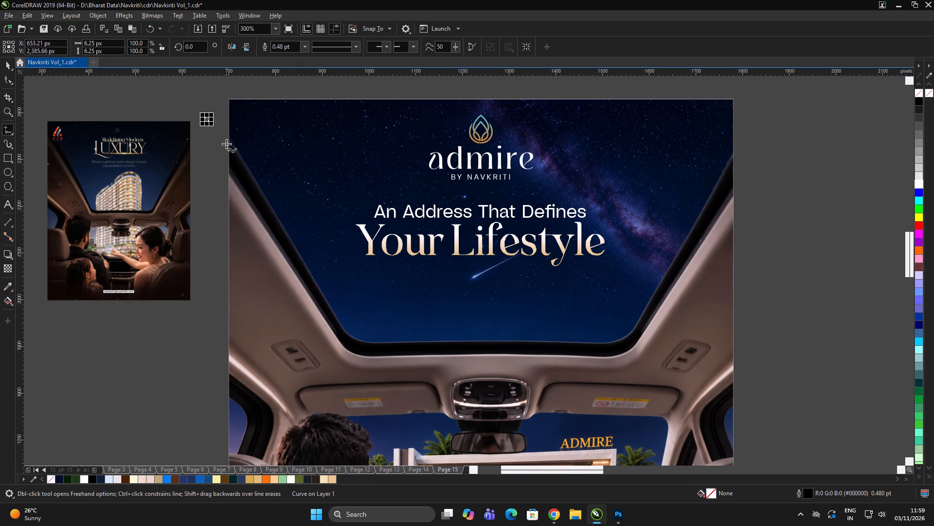
key("Delete")
left_click(207, 130)
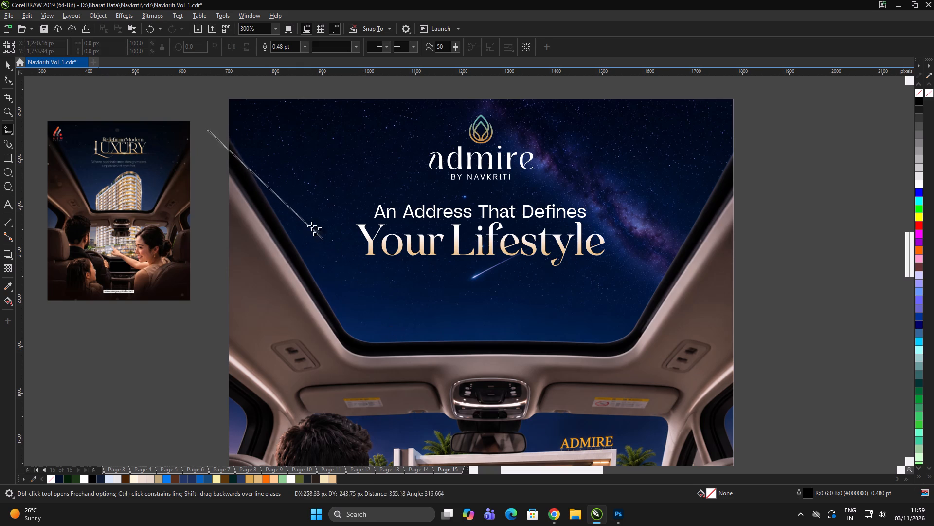
double_click(248, 149)
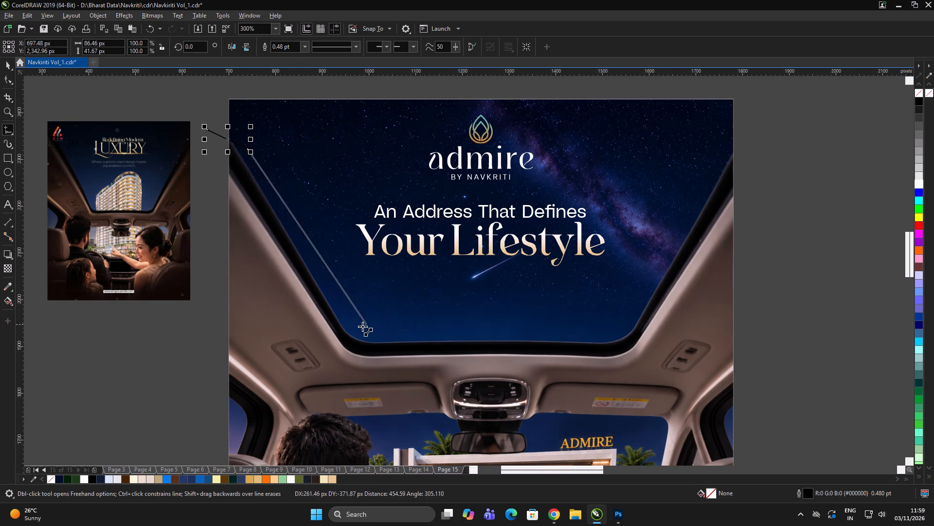
double_click(352, 330)
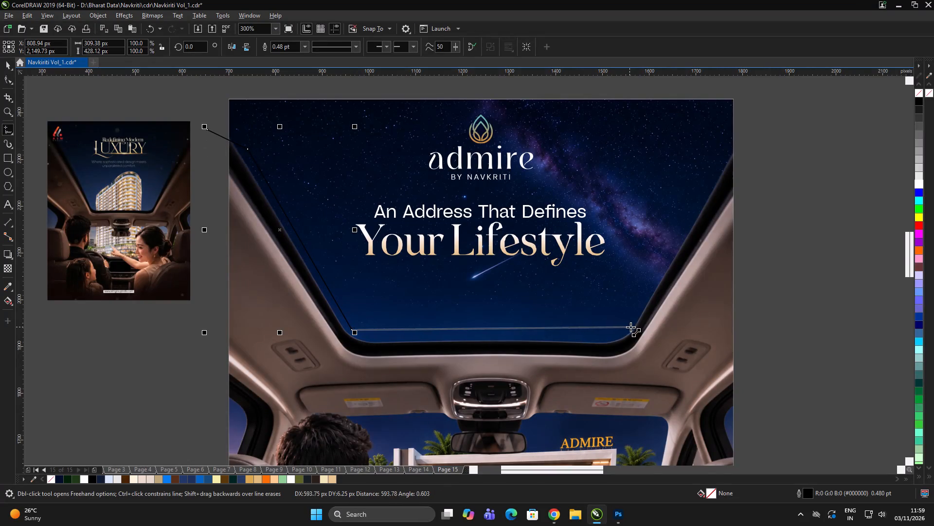
double_click(635, 327)
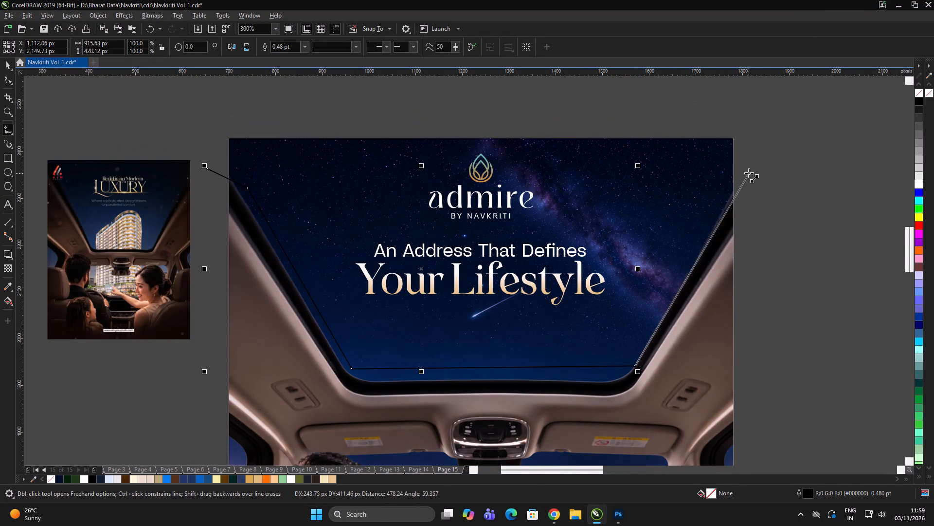
left_click(746, 170)
left_click(747, 169)
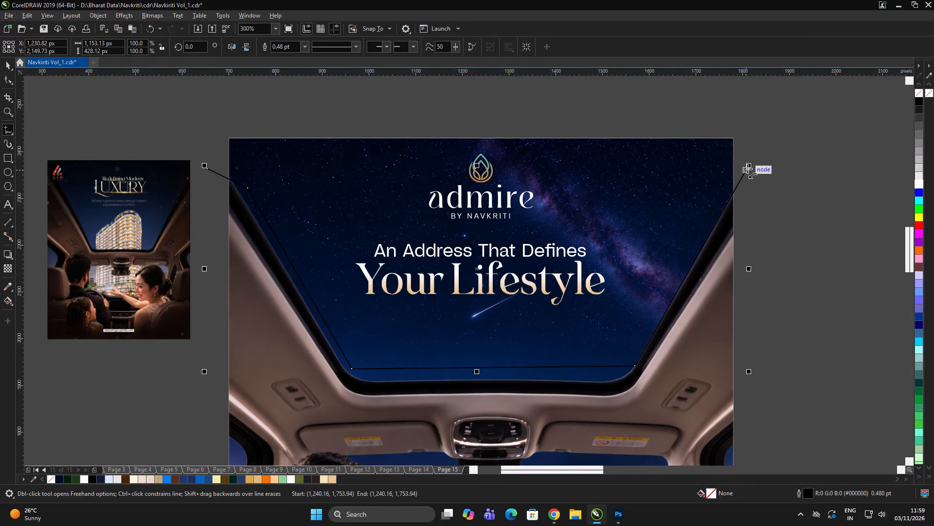
double_click(740, 112)
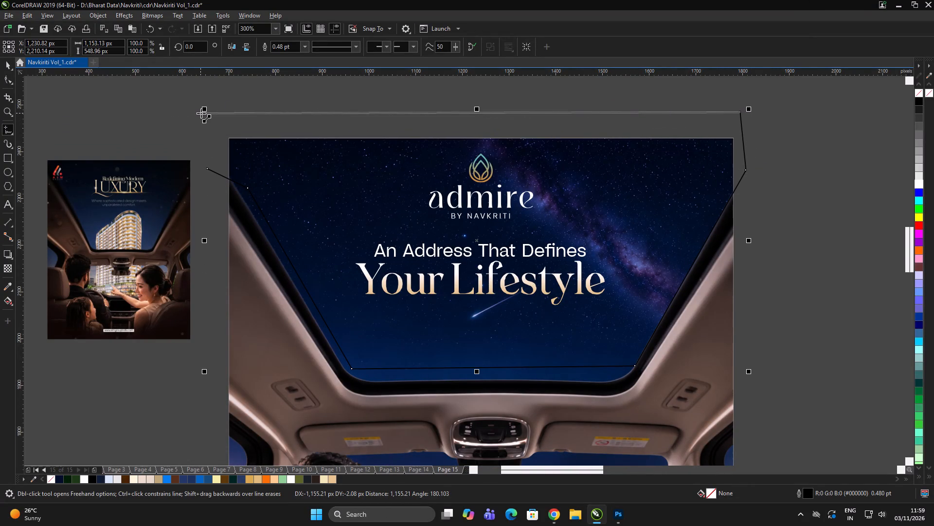
double_click(201, 113)
left_click(206, 168)
scroll(210, 164, "up", 1)
key("space")
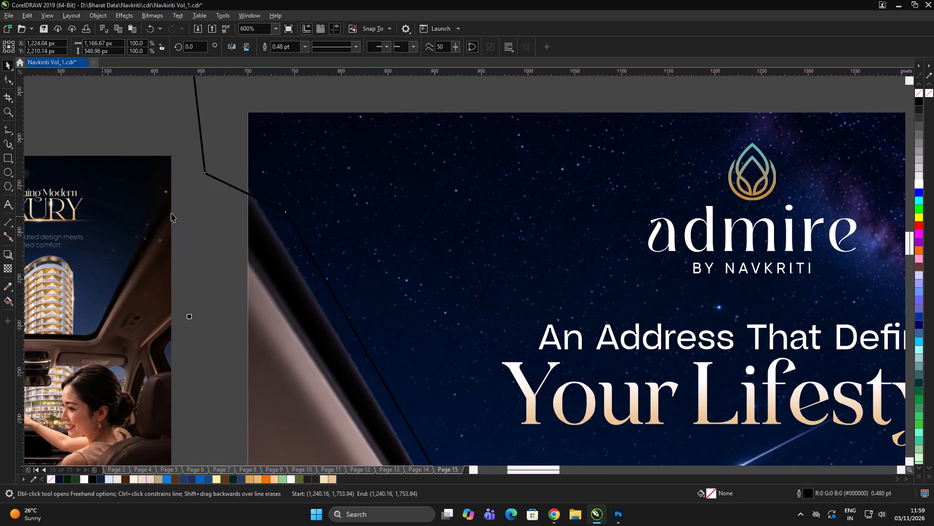
Fill the sunroof shape with dark navy #010918 sampled from the night sky and remove its outline.
left_click(8, 289)
left_click(424, 159)
left_click(368, 174)
key("space")
scroll(370, 174, "up", 1)
scroll(370, 174, "down", 3)
left_click(377, 174)
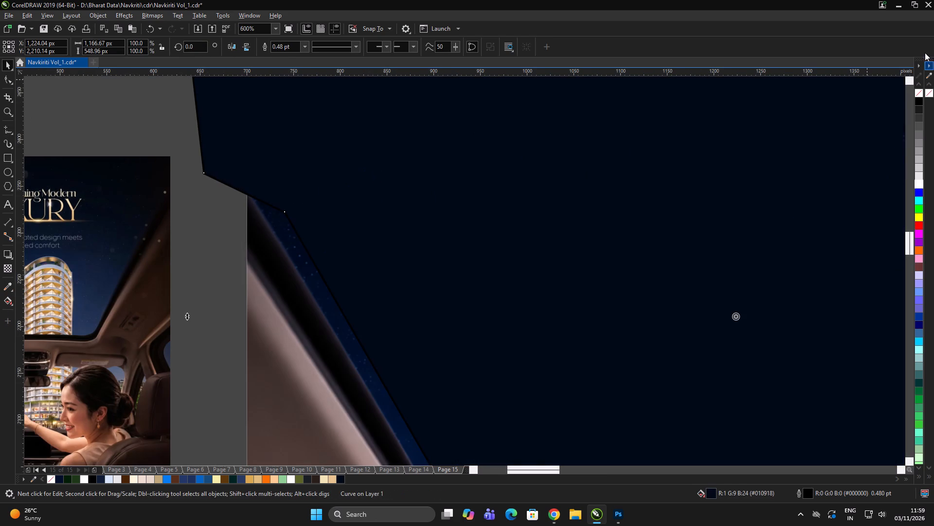
right_click(919, 89)
scroll(352, 229, "down", 4)
left_click(754, 270)
left_click_drag(754, 270, 749, 270)
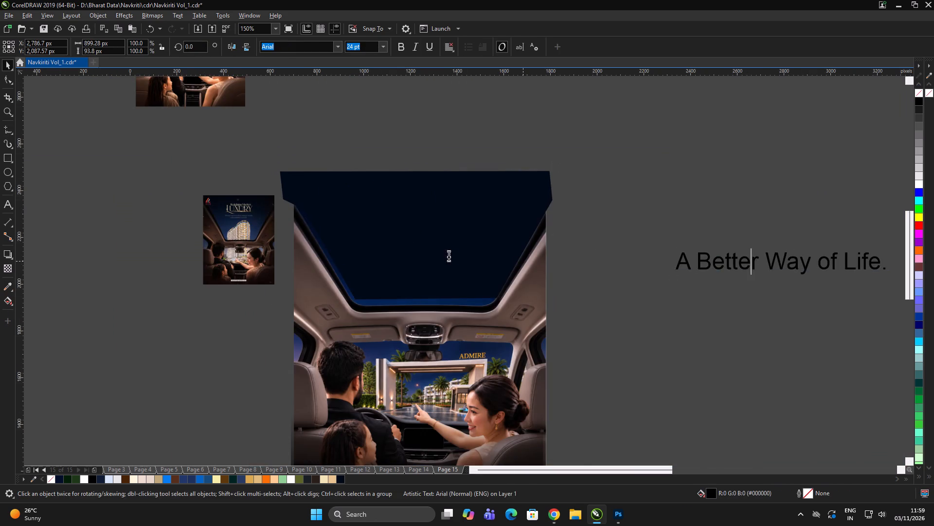
scroll(449, 255, "up", 1)
left_click(450, 252)
left_click(2, 63)
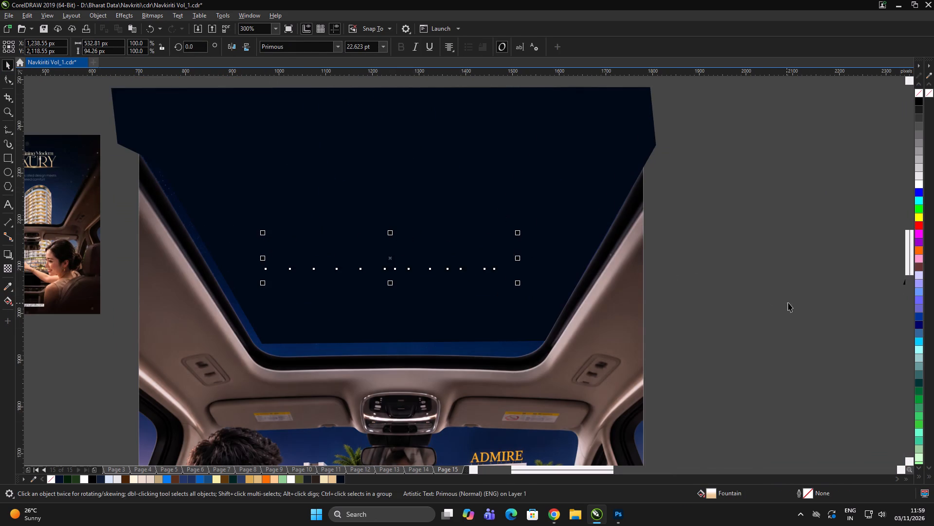
left_click(790, 301)
Apply a vertical linear fountain transparency to the navy shape, opaque at the top and clear near the sunroof's lower edge.
left_click(577, 207)
left_click(780, 231)
left_click(560, 220)
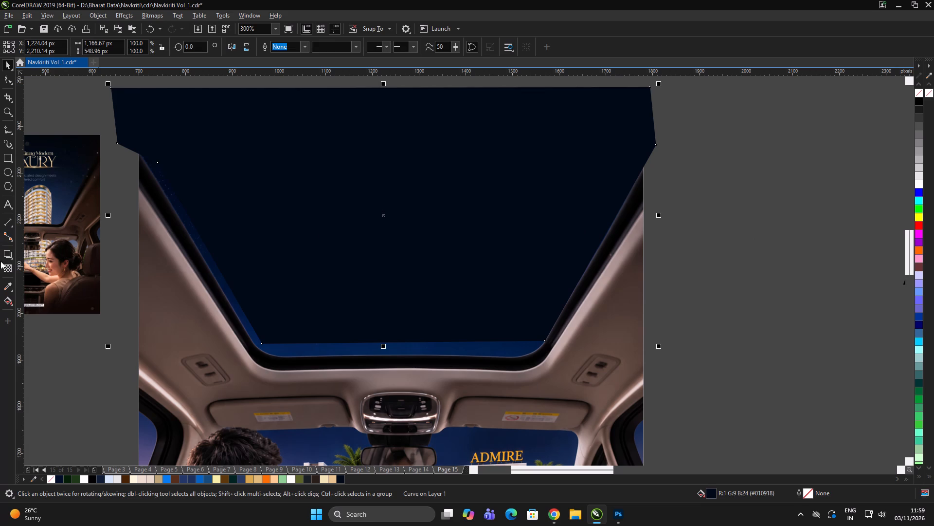
left_click(6, 270)
left_click_drag(392, 202, 400, 326)
key("space")
left_click(781, 248)
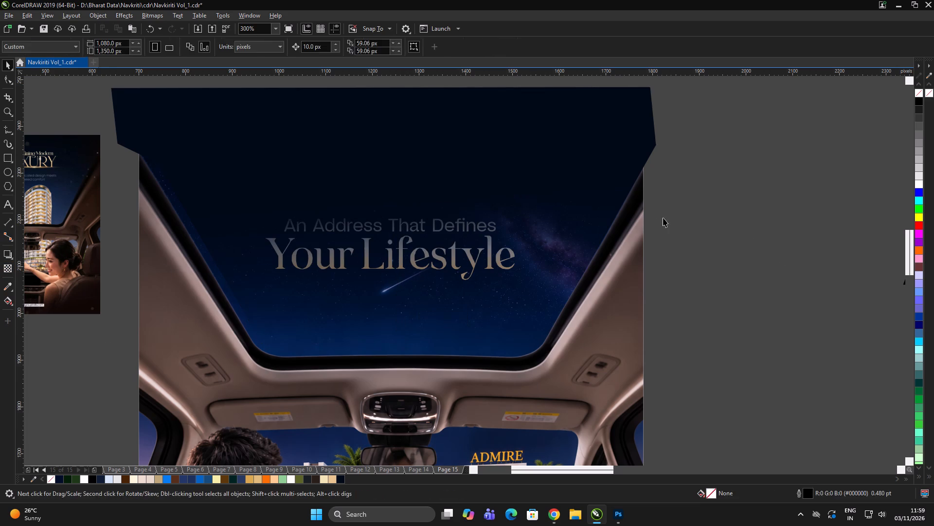
left_click(543, 159)
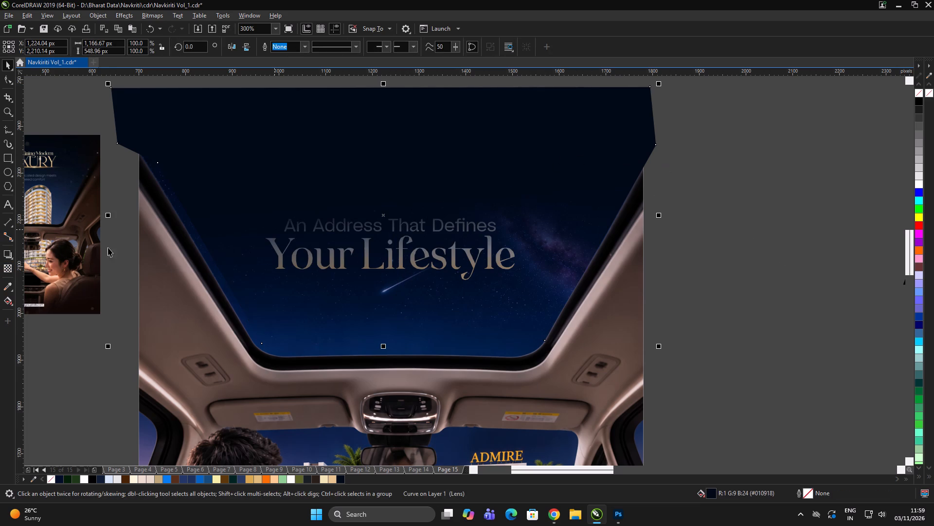
left_click(10, 268)
left_click_drag(400, 327, 400, 329)
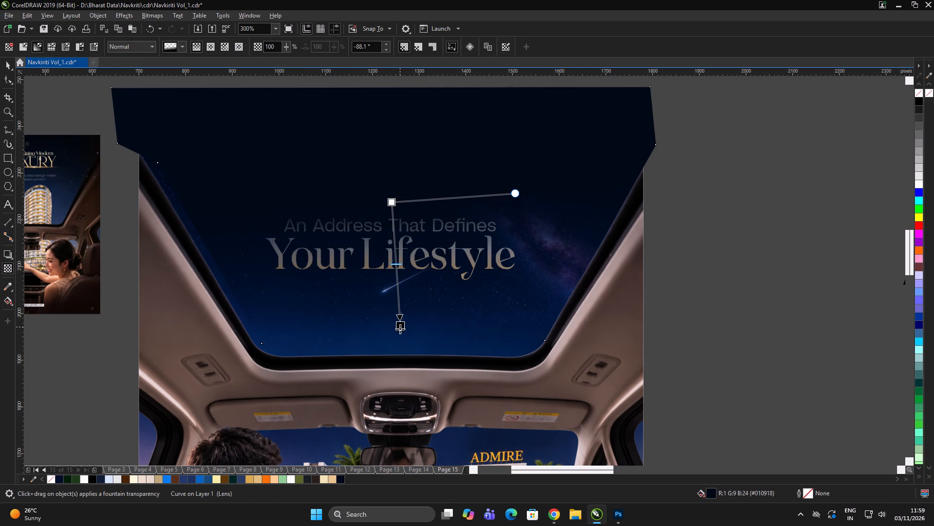
left_click_drag(400, 329, 396, 351)
key("space")
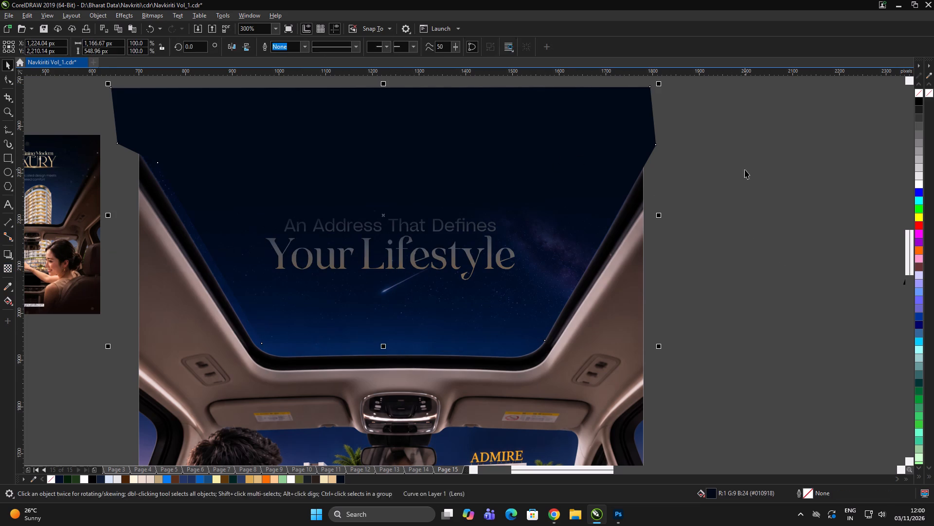
PowerClip the navy gradient shape inside the poster-sized rectangle behind the logo and headline.
left_click(745, 169)
left_click(527, 165)
right_click(531, 136)
left_click(566, 237)
left_click(566, 244)
left_click(573, 407)
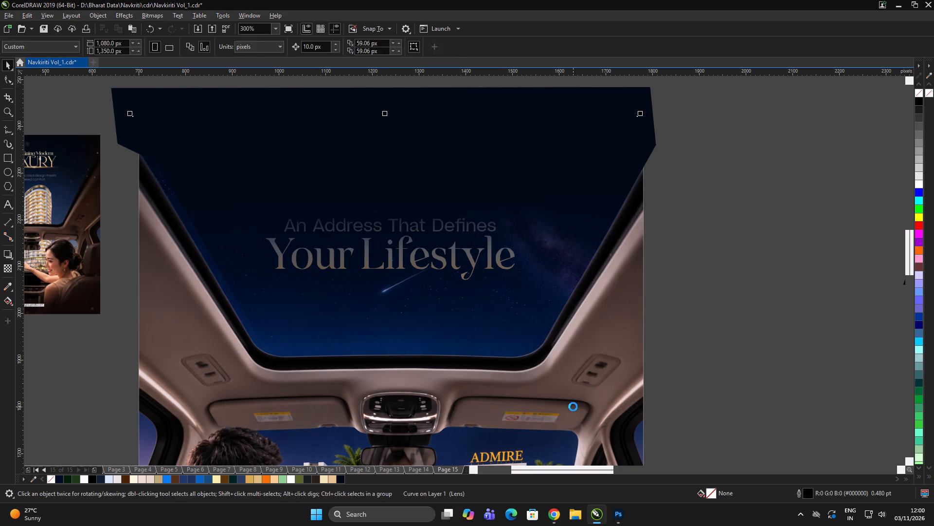
left_click(699, 298)
left_click(686, 263)
left_click(695, 263)
scroll(440, 210, "down", 2)
double_click(683, 201)
Open the PowerClip contents and straighten the navy shape's left side by deleting its inner corner node and adjusting the outer one.
scroll(608, 213, "up", 1)
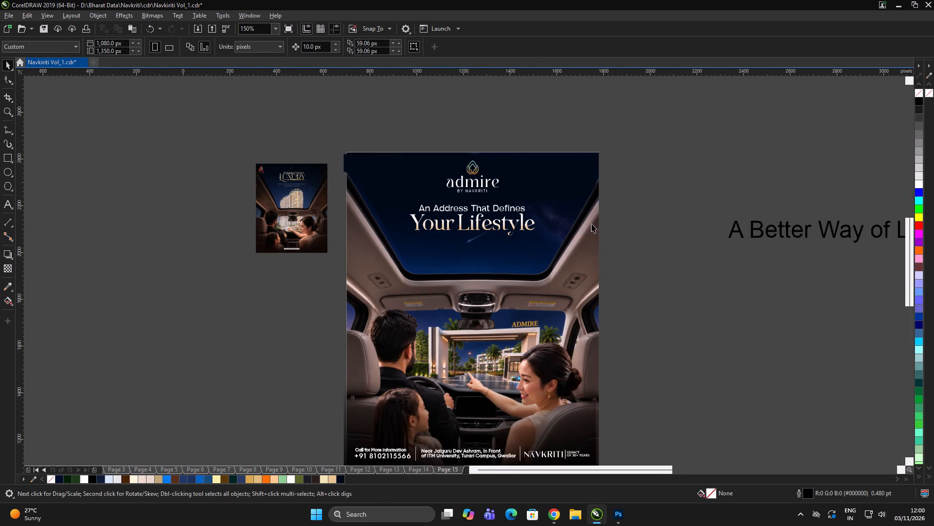
scroll(574, 215, "up", 1)
left_click(532, 176, "alt")
scroll(485, 208, "down", 2)
left_click(601, 196)
double_click(491, 196)
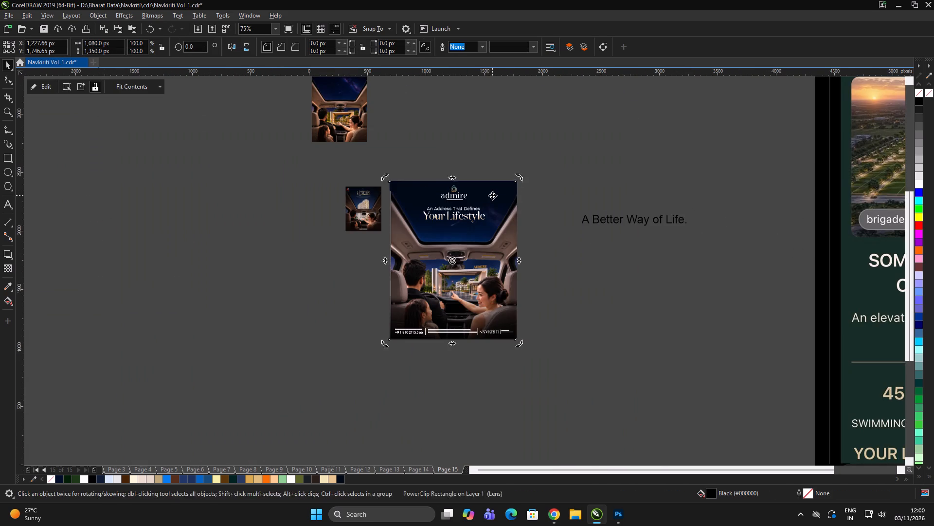
scroll(492, 195, "up", 2)
double_click(496, 193)
key("ctrl+u")
triple_click(485, 199)
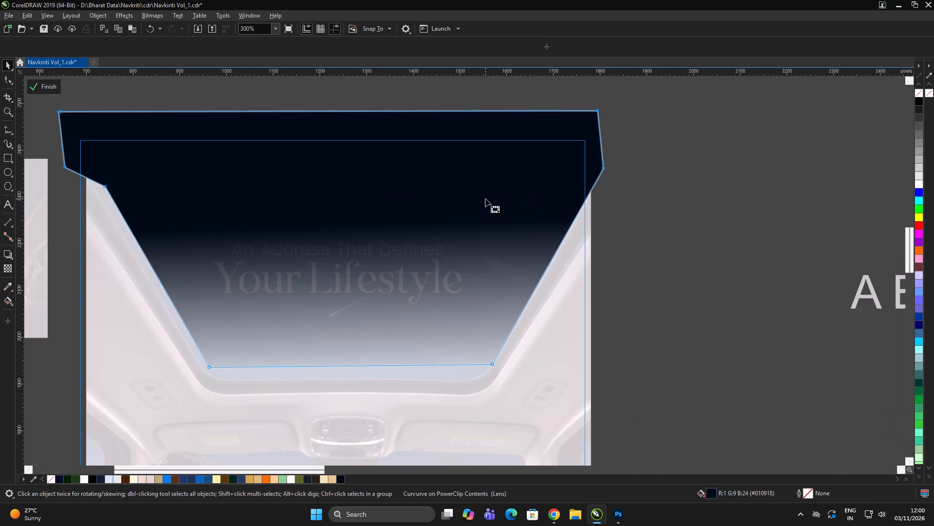
double_click(105, 185)
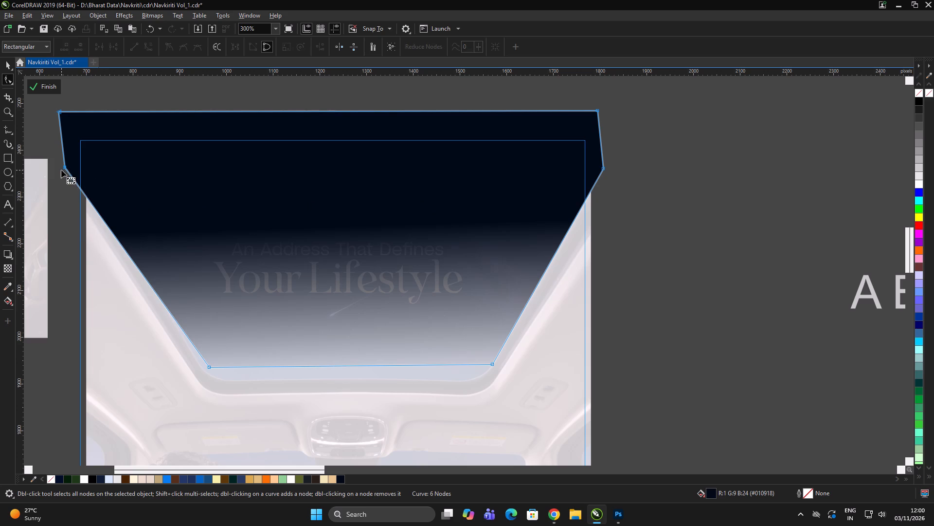
left_click_drag(66, 166, 72, 160)
key("space")
left_click(702, 167)
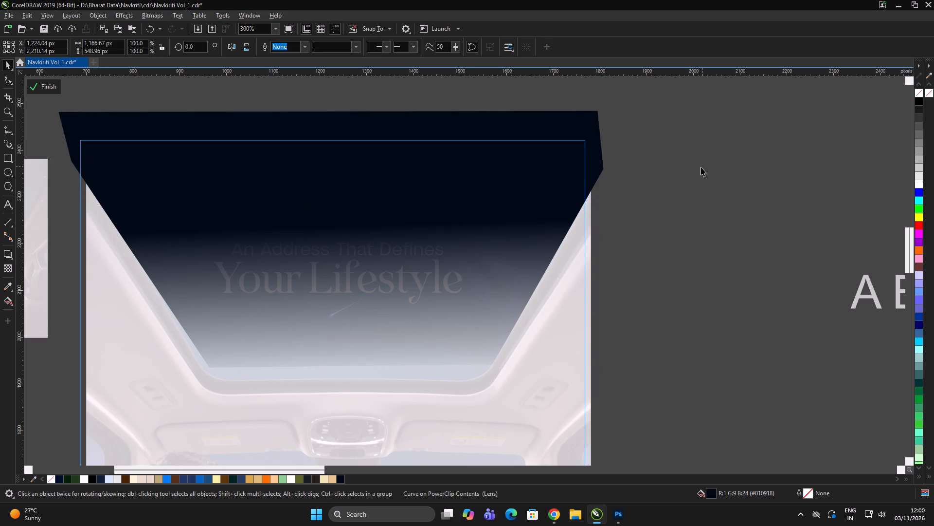
Set the navy shape's upper transparency node to 19% and finish editing the PowerClip.
left_click(440, 173)
left_click(5, 268)
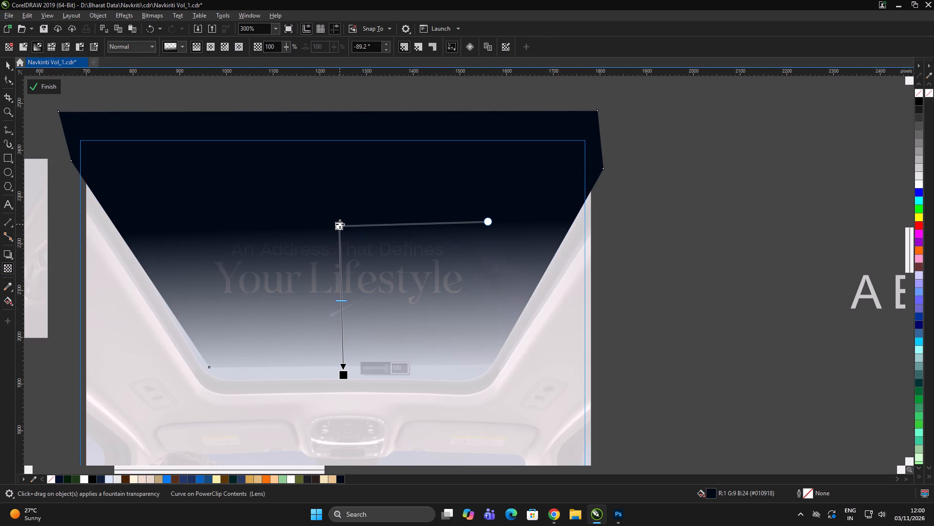
left_click(339, 227)
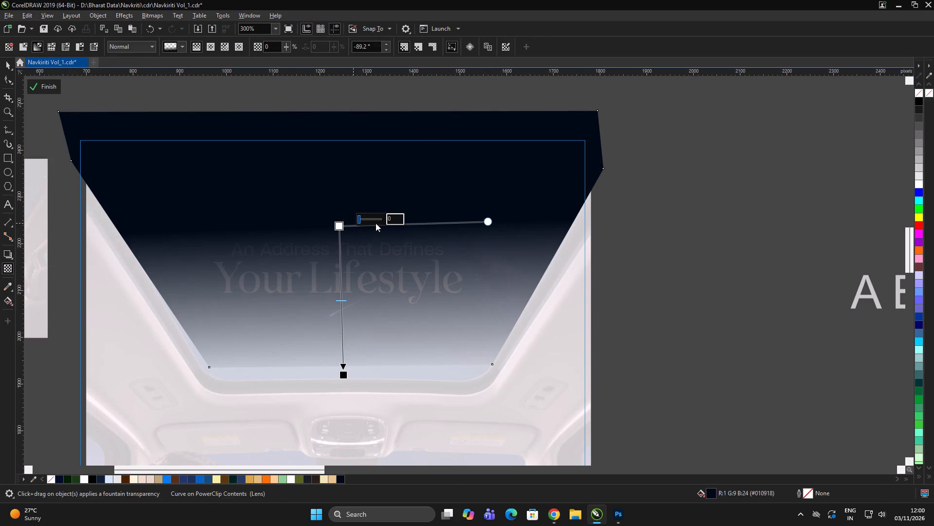
left_click(363, 216)
left_click(36, 88)
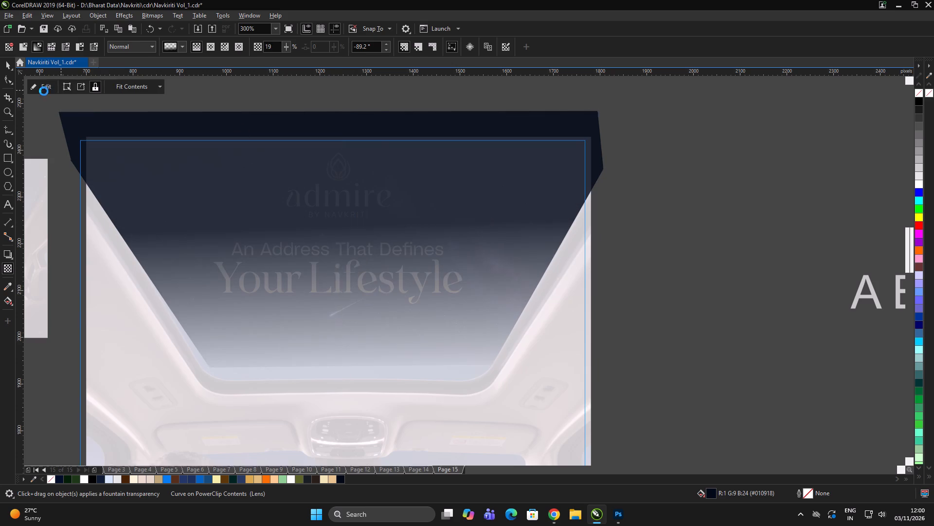
scroll(377, 203, "down", 2)
double_click(541, 190)
scroll(391, 227, "up", 1)
left_click(575, 186)
scroll(351, 196, "up", 1)
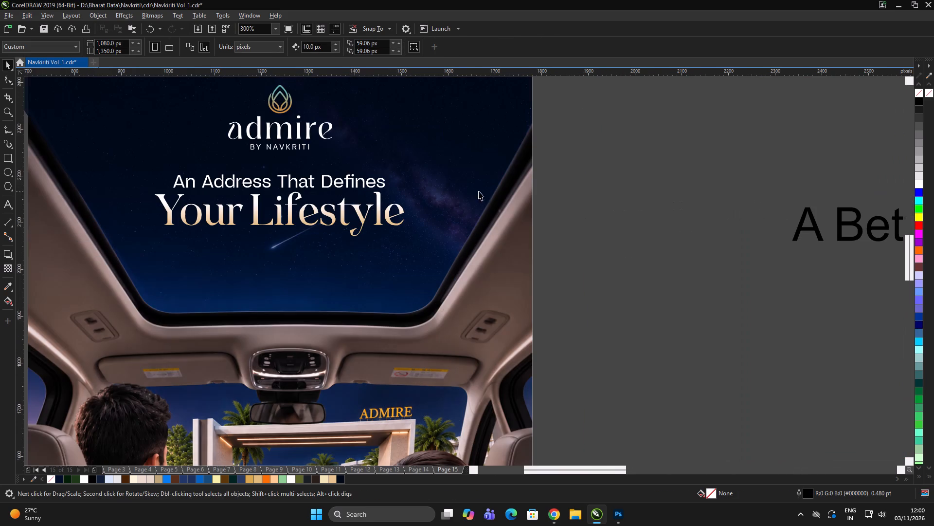
Scale both headline lines together to 102.9% about their centre, about 548 px wide.
left_click_drag(655, 163, 86, 249)
left_click(407, 241)
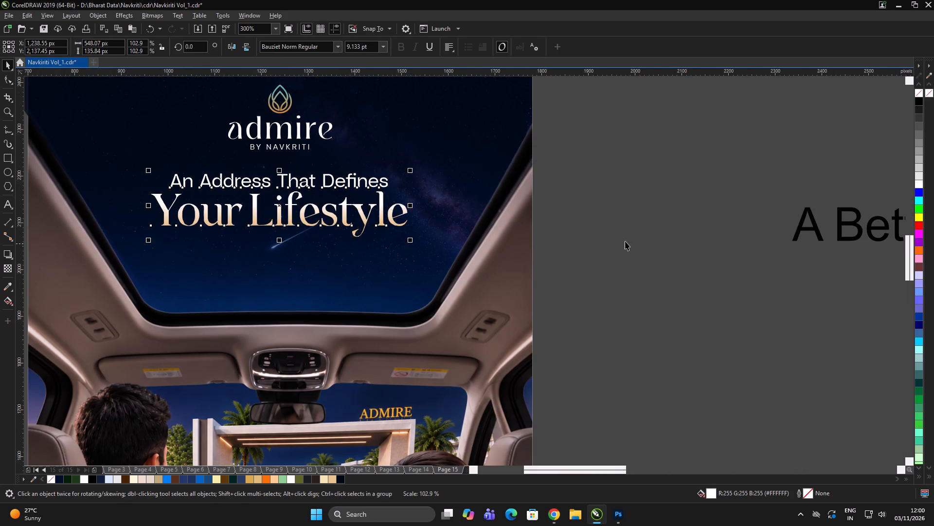
left_click(689, 233)
scroll(447, 235, "down", 2)
double_click(590, 271)
scroll(560, 262, "up", 1)
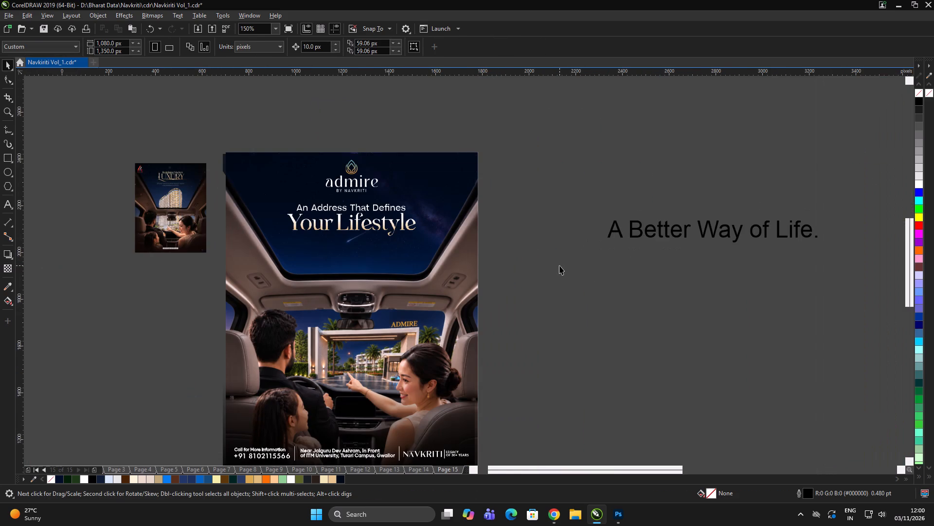
left_click(589, 270)
Copy the gold RERA label, phone banner and address strip from Page 1's poster and place them below the poster on Page 15.
left_click(36, 469)
left_click(622, 349)
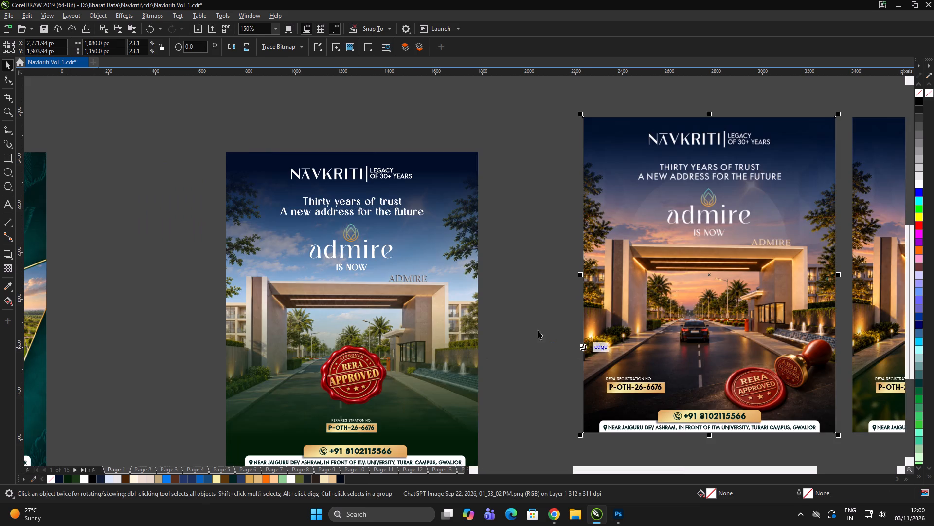
scroll(382, 218, "down", 1)
scroll(396, 341, "up", 1)
left_click(460, 359)
left_click_drag(539, 384, 190, 275)
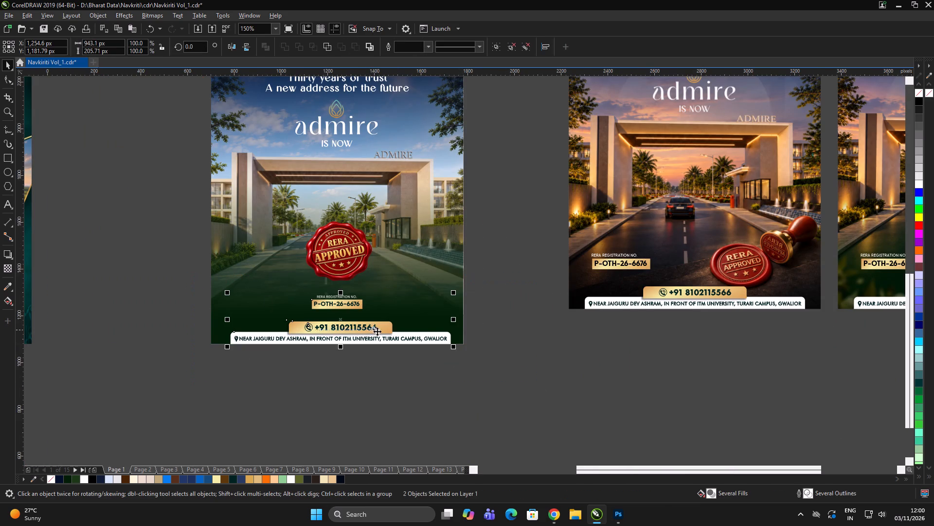
key("ctrl+c")
left_click(507, 409)
double_click(511, 409)
left_click(82, 469)
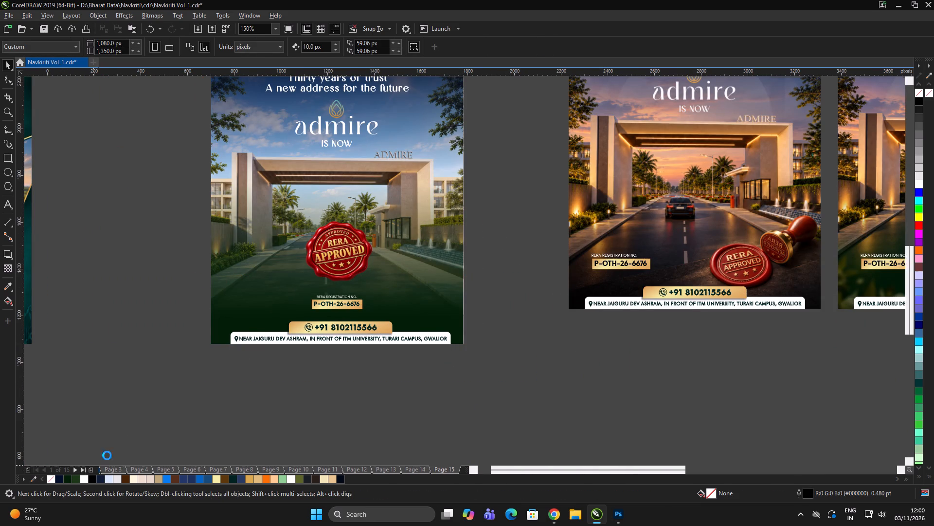
double_click(166, 430)
left_click(562, 384)
key("ctrl+v")
left_click_drag(342, 330, 341, 406)
left_click(566, 395)
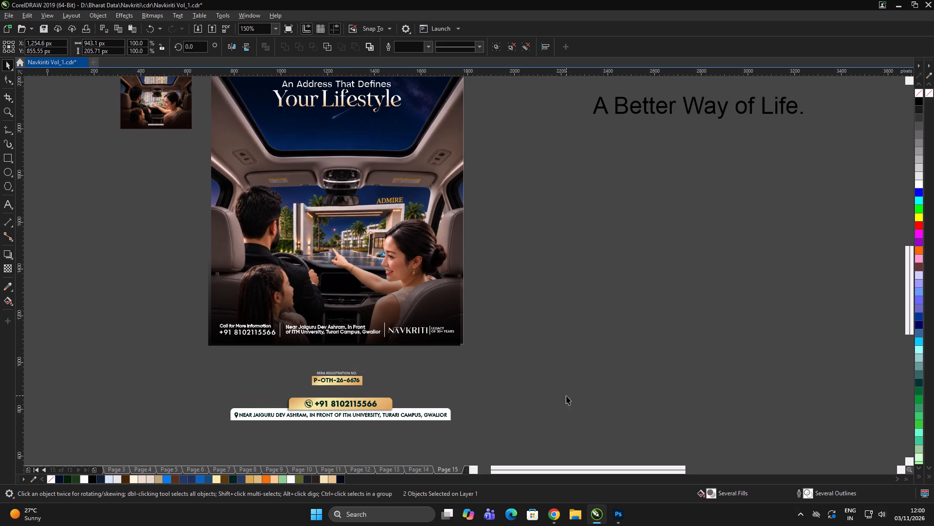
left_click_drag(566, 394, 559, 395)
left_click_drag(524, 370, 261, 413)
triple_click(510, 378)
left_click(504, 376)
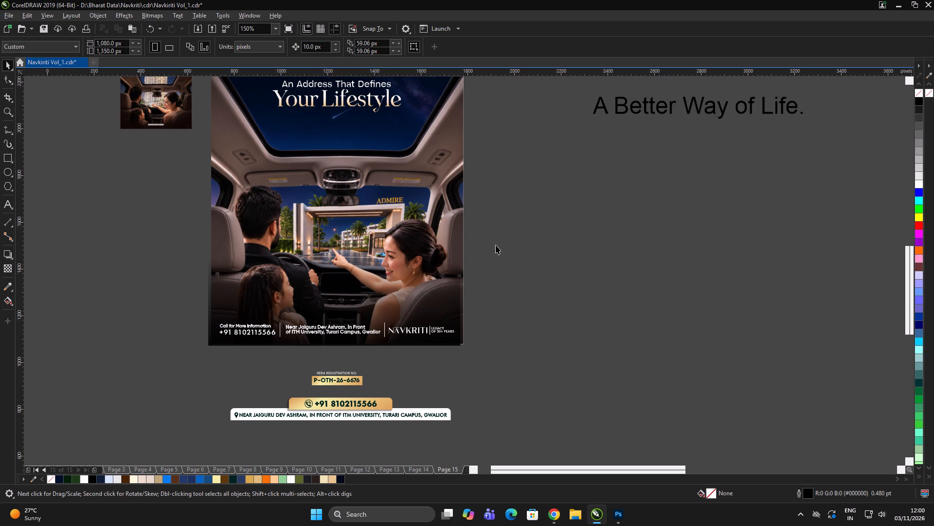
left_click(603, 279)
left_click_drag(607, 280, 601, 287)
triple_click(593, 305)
Check the poster footers on Page 10 and the pages after it as references for this creative.
left_click(294, 468)
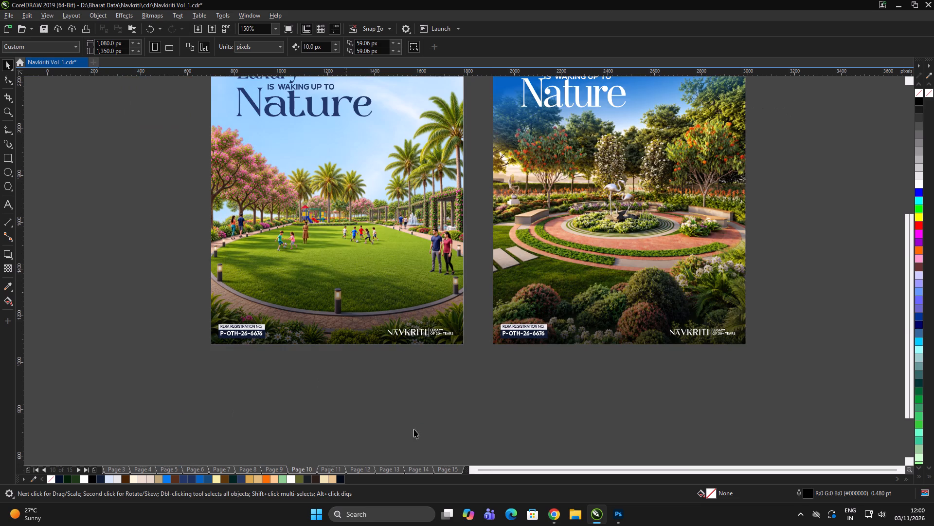
left_click(529, 387)
key("Page_Down")
key("Page_Down")
key("Page_Down")
key("Page_Down")
key("Page_Down")
key("Page_Down")
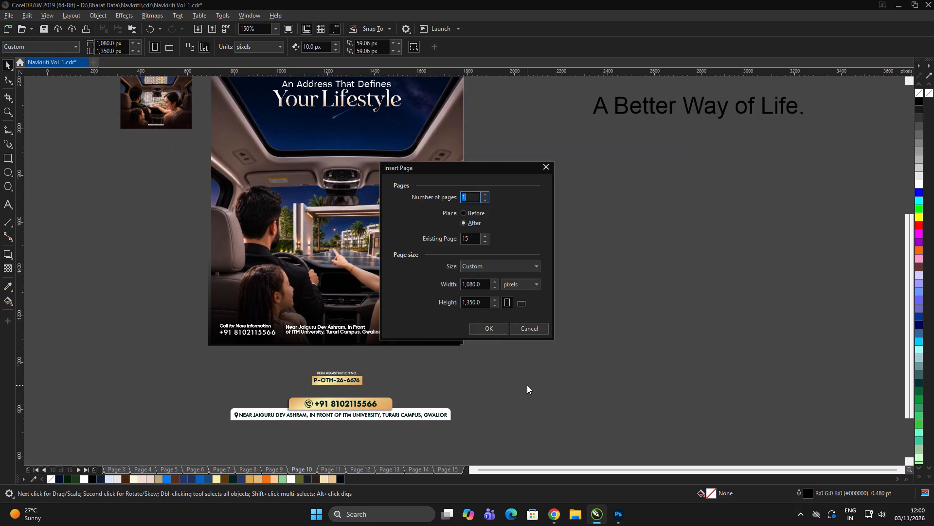
key("Page_Up")
key("Page_Up")
left_click(521, 326)
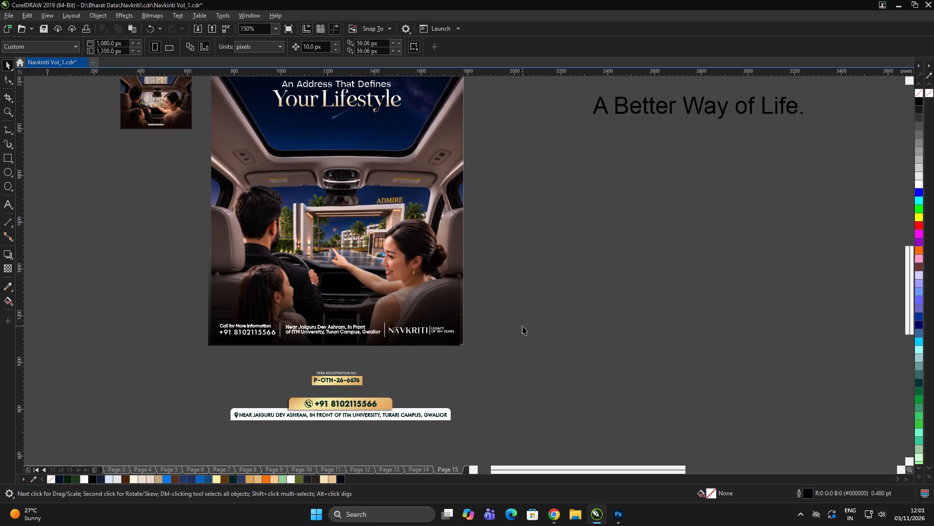
Cut the spare RERA and white contact footer group overlapping the Shailaputri poster on Page 14.
key("Page_Up")
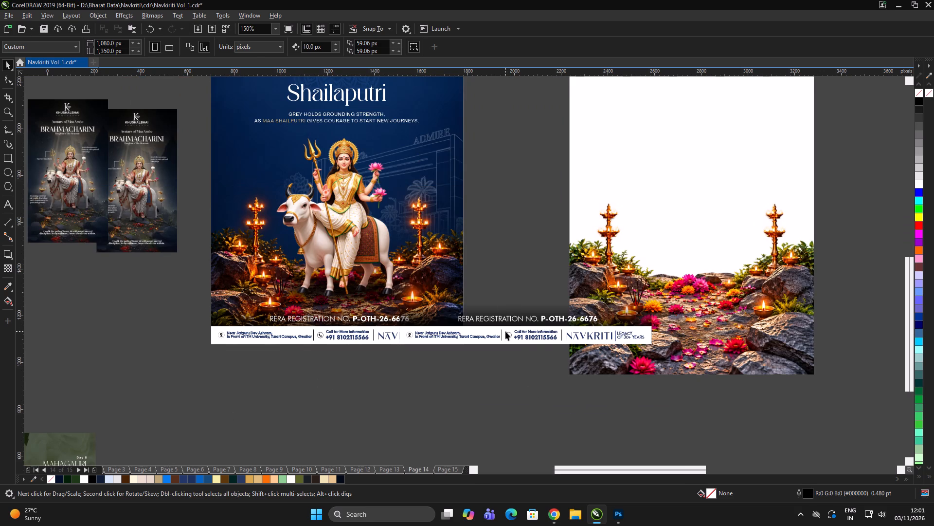
left_click(505, 331)
left_click_drag(519, 337, 409, 398)
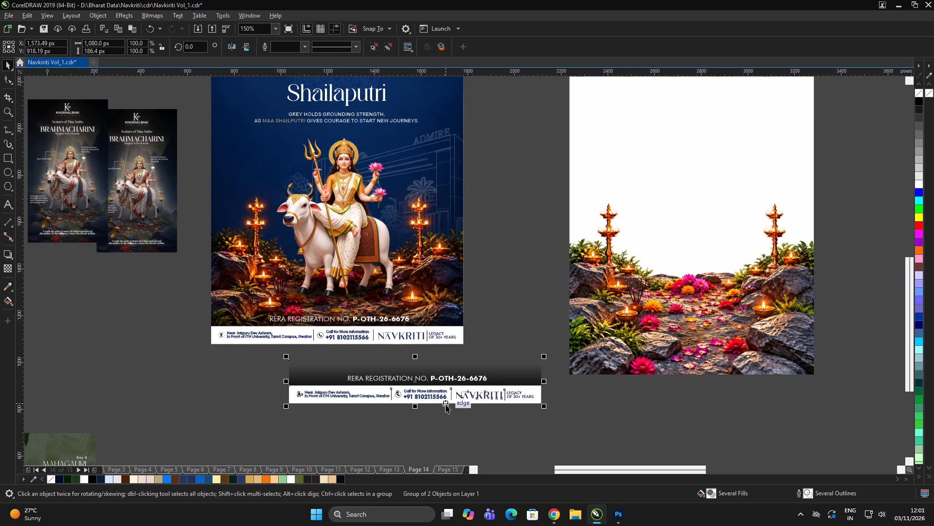
key("ctrl+x")
double_click(229, 404)
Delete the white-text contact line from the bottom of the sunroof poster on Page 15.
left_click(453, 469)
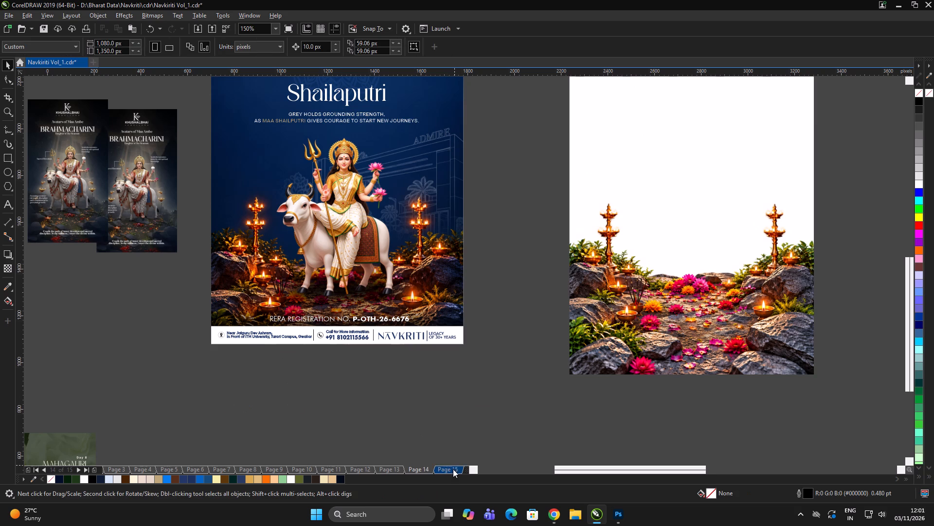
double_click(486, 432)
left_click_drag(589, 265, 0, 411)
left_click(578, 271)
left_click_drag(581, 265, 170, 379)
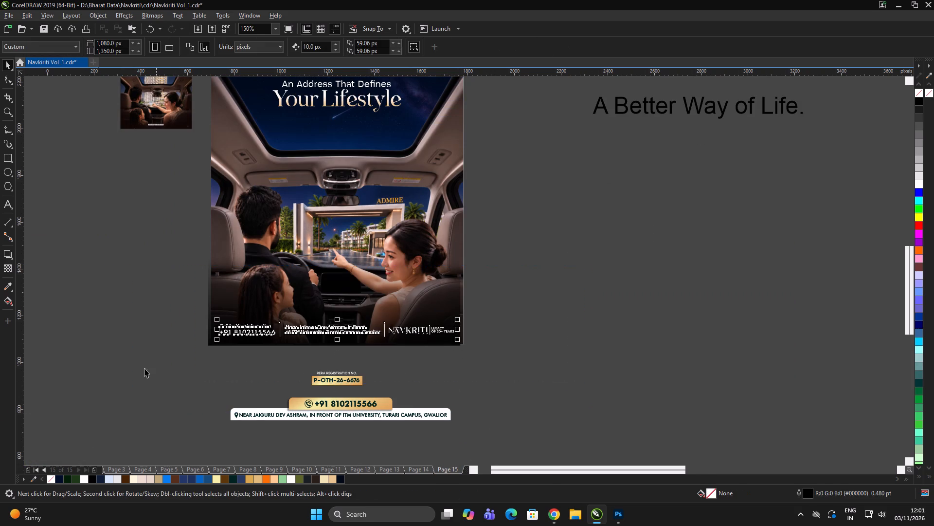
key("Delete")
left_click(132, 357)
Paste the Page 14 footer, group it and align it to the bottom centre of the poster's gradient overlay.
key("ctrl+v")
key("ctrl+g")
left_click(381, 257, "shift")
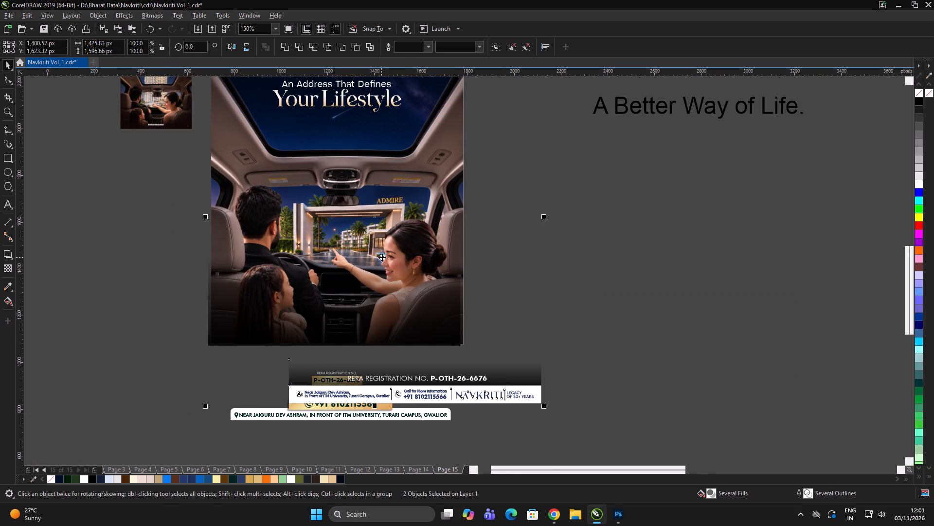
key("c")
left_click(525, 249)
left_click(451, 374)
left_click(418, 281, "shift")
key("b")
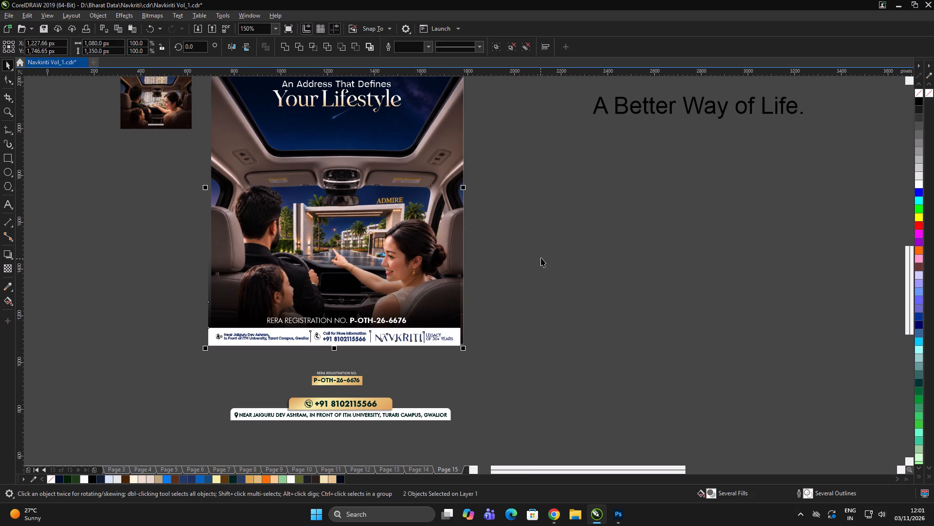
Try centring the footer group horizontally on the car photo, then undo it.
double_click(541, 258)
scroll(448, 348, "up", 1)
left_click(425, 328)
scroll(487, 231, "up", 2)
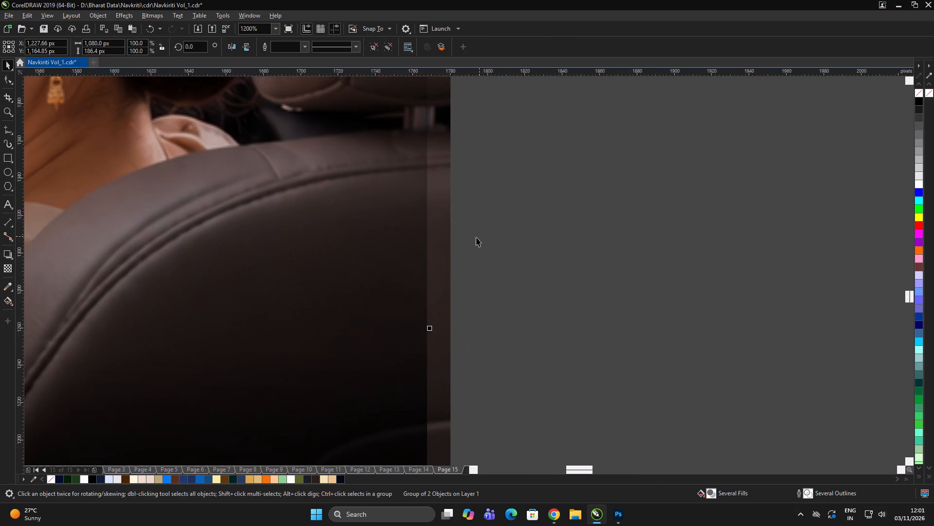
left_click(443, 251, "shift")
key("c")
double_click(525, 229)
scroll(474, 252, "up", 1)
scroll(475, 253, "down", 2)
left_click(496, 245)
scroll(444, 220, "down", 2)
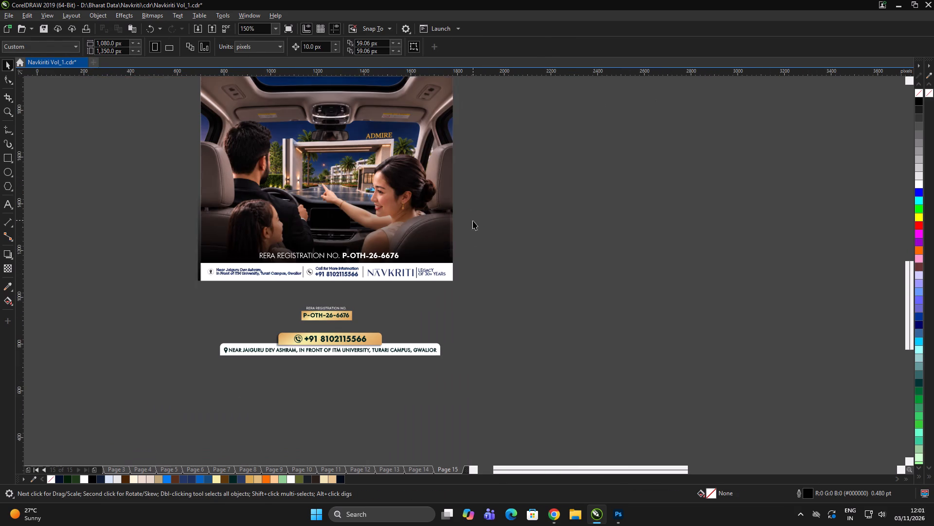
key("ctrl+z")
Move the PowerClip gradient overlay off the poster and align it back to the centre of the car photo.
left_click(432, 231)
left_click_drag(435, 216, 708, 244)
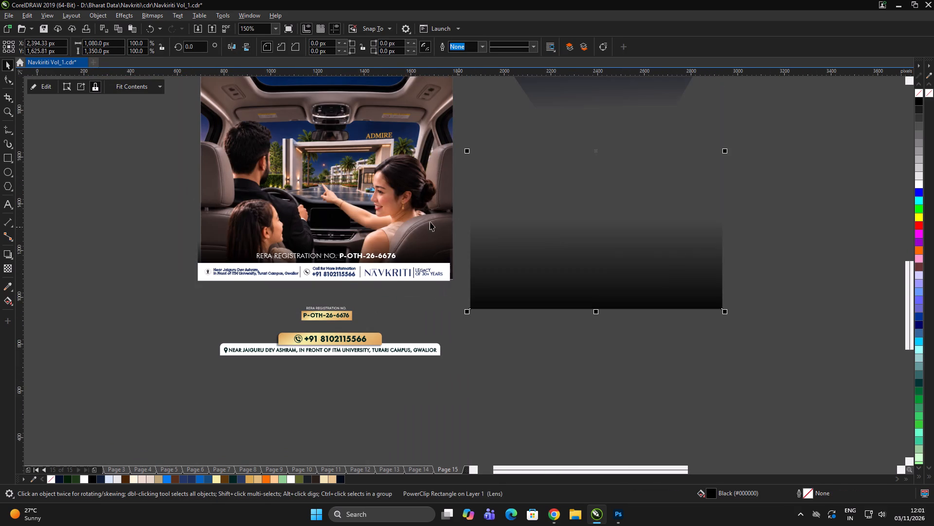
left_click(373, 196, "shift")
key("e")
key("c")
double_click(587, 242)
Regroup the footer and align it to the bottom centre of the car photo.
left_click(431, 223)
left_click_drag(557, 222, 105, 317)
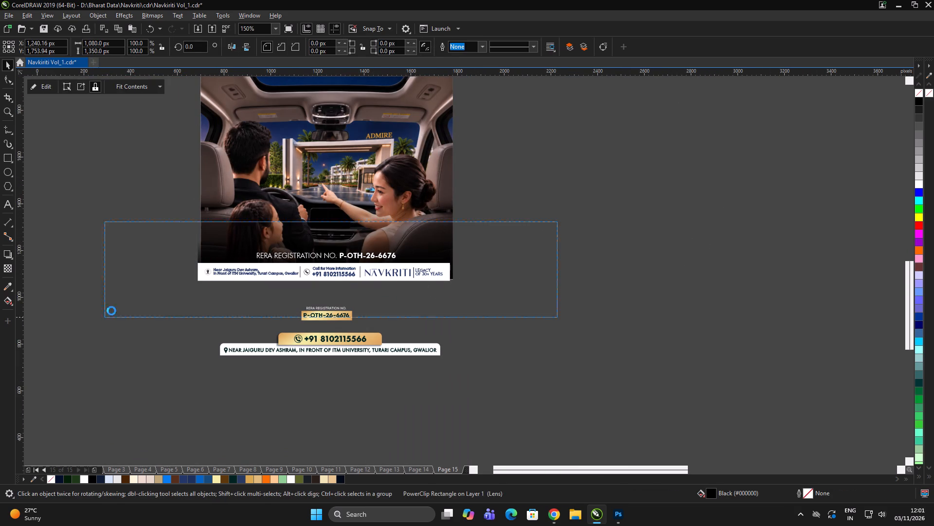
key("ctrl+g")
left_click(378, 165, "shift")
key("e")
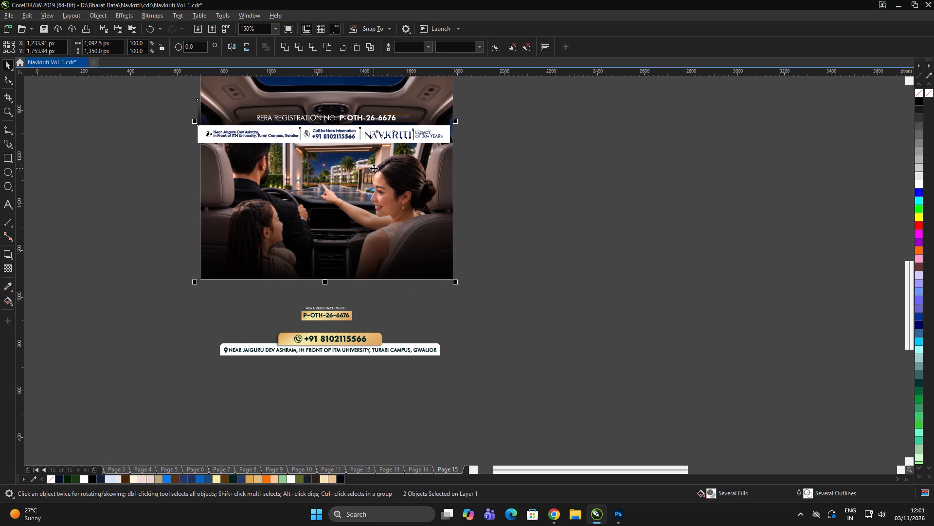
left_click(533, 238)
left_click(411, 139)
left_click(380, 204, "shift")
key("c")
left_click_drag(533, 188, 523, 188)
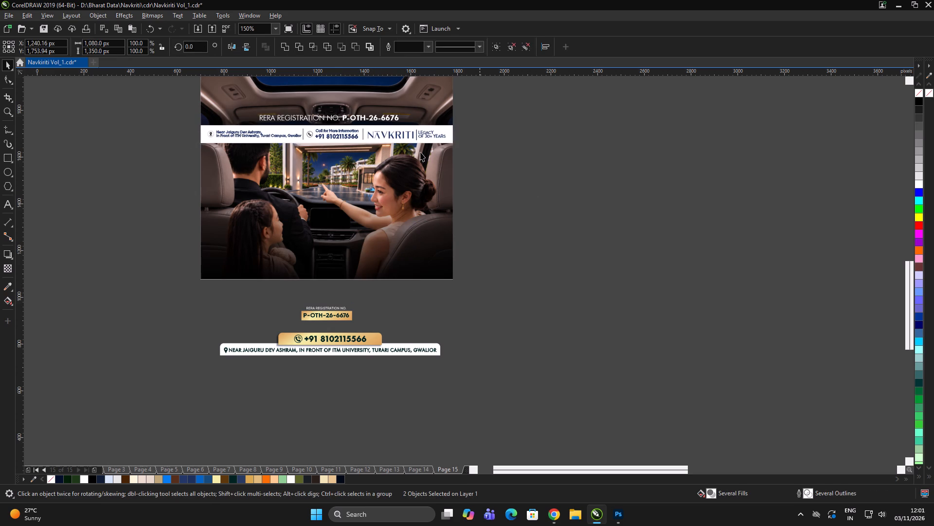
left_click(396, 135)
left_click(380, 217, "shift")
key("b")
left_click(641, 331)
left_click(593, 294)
Examine the poster with its white RERA and contact footer, both close up and as a whole.
scroll(426, 298, "down", 2)
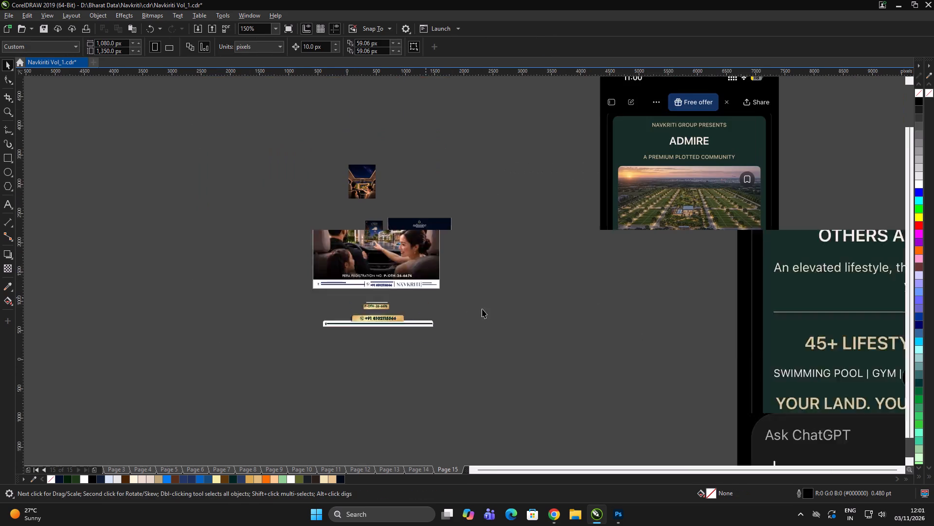
left_click(482, 309)
scroll(432, 237, "up", 2)
scroll(448, 237, "down", 1)
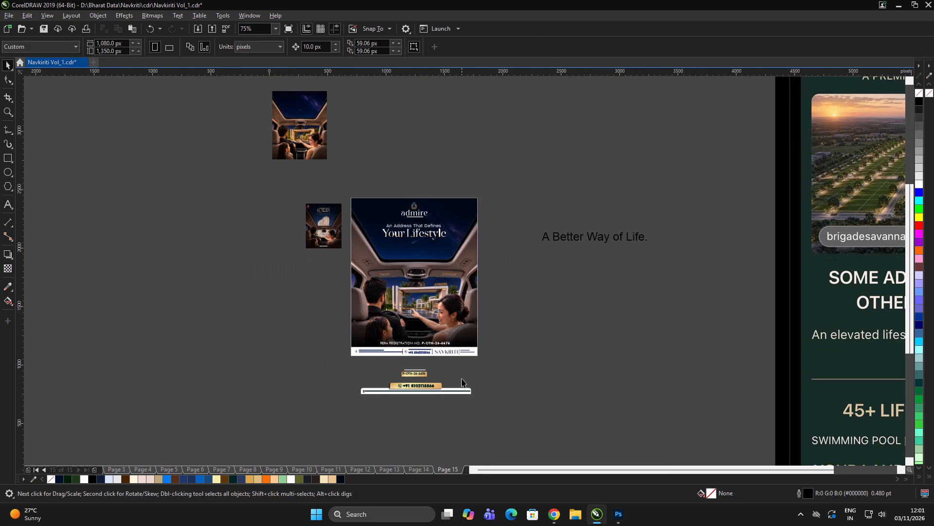
scroll(453, 353, "up", 1)
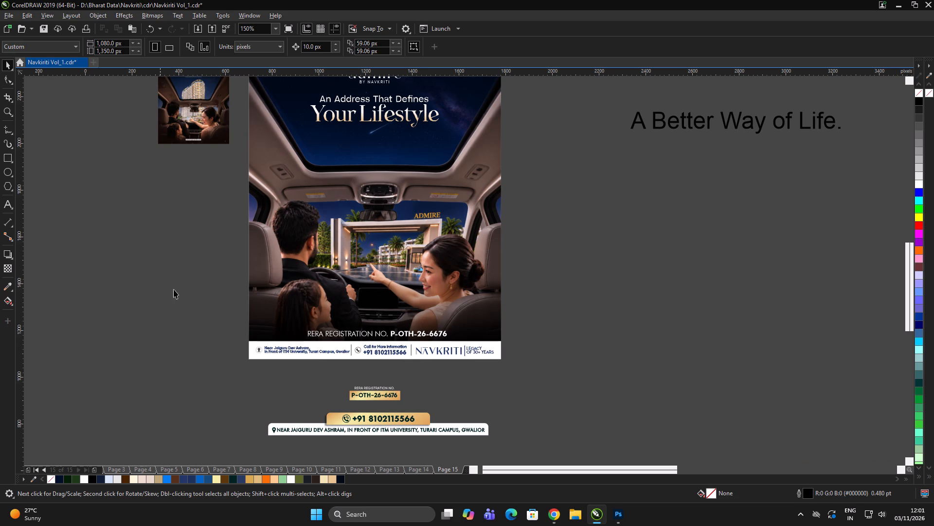
scroll(401, 364, "up", 3)
left_click(401, 335)
scroll(385, 319, "down", 2)
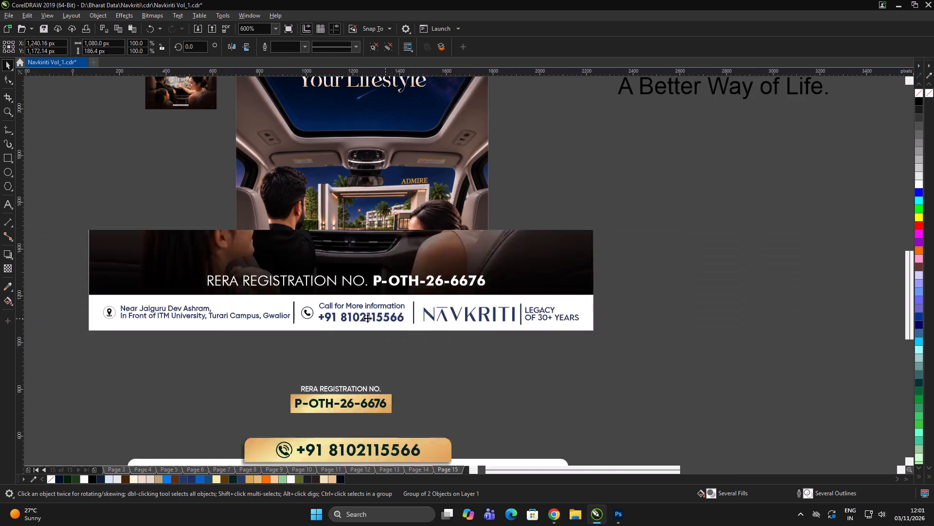
double_click(662, 236)
scroll(601, 261, "down", 2)
double_click(573, 269)
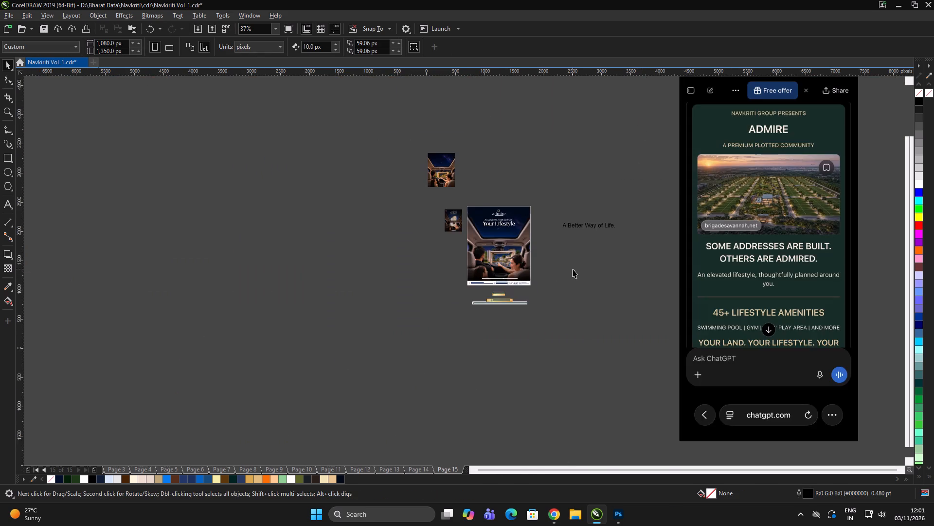
scroll(546, 244, "up", 1)
double_click(566, 234)
scroll(470, 203, "up", 1)
triple_click(614, 222)
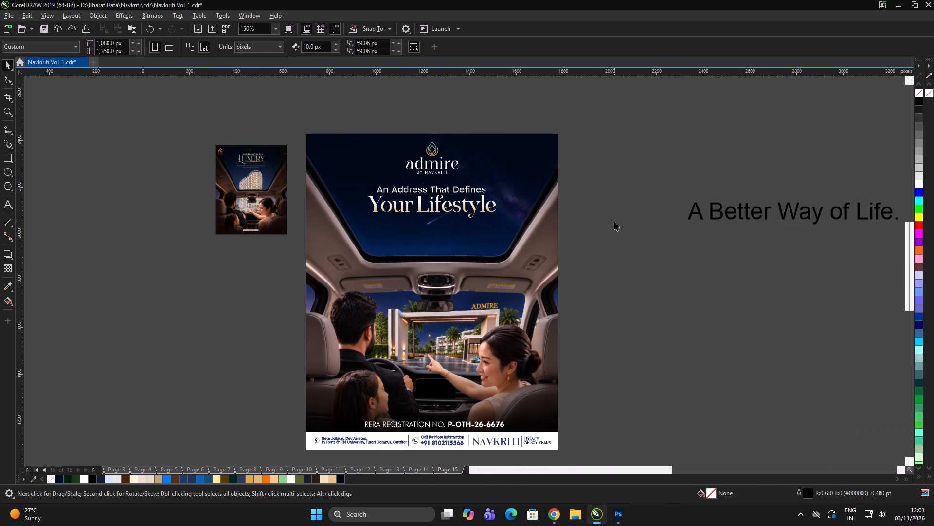
scroll(495, 239, "down", 2)
scroll(491, 294, "up", 1)
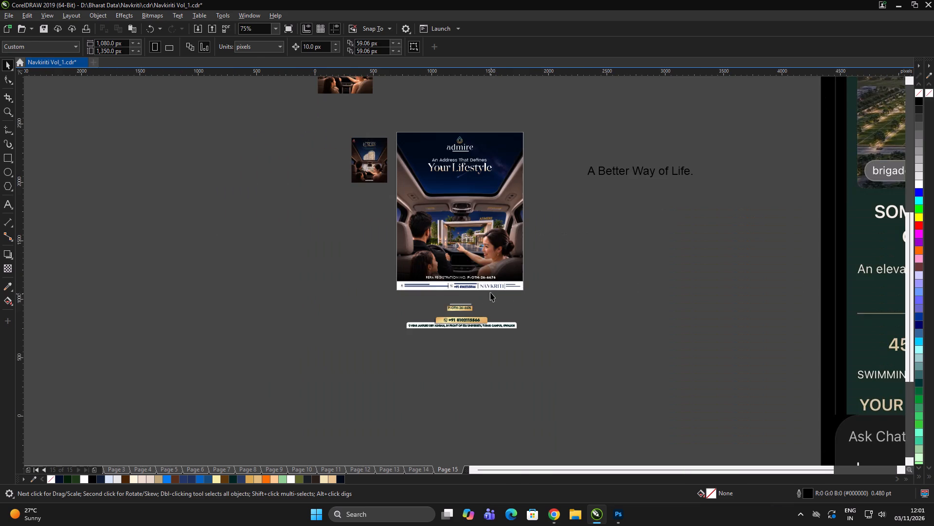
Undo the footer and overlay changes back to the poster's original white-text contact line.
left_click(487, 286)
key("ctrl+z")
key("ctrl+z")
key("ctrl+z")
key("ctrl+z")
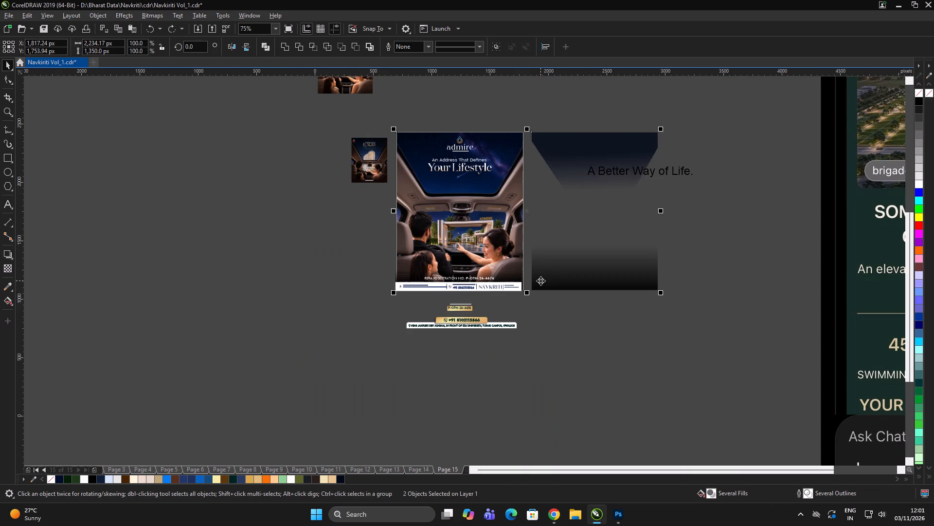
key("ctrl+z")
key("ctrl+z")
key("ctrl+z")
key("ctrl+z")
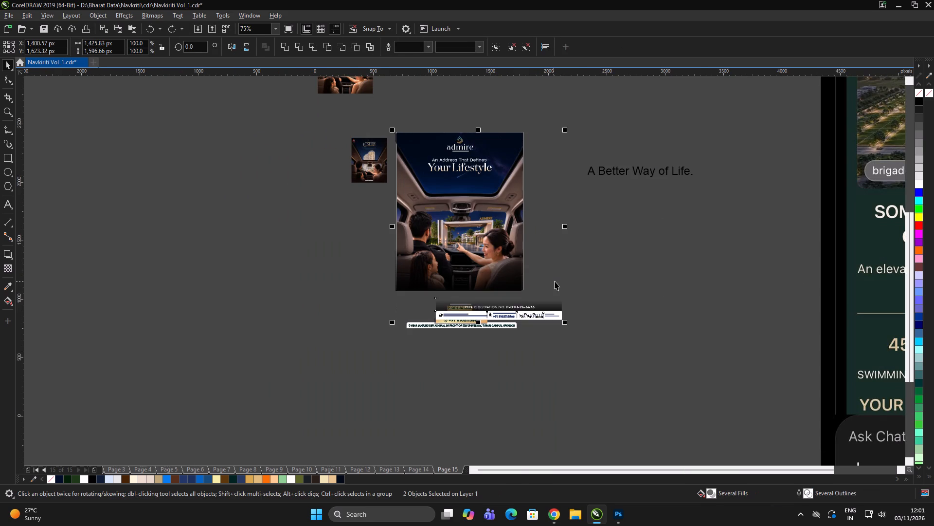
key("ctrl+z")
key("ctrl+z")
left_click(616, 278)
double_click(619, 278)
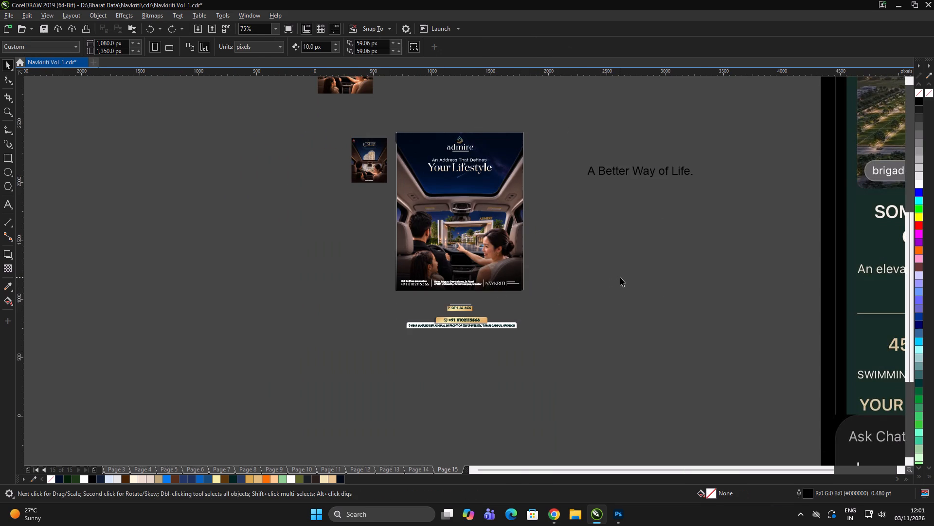
Paste the RERA and contact footer group again and park it outside the poster, to the left of its base.
key("ctrl+v")
key("ctrl+c")
left_click_drag(518, 314, 310, 291)
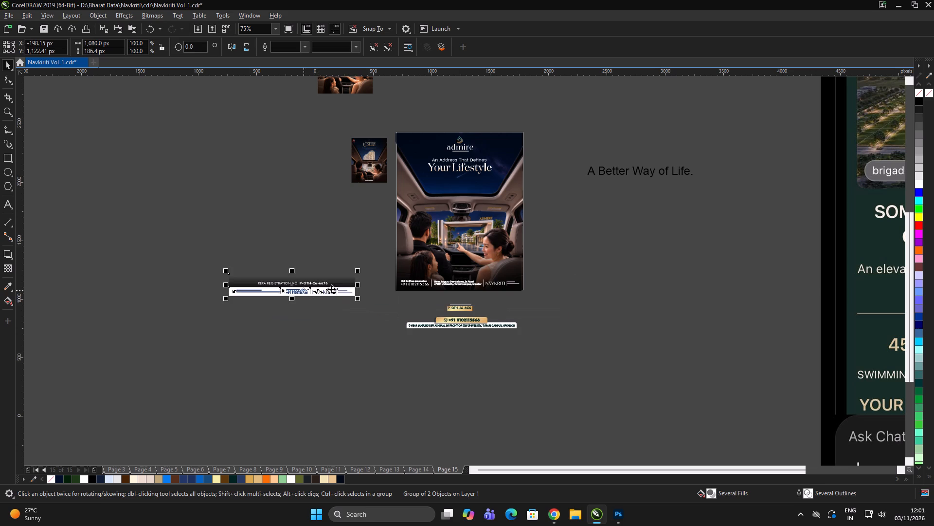
key("ctrl+g")
double_click(317, 352)
Examine the whole poster with its white-text contact line against the reference poster.
scroll(492, 194, "up", 2)
double_click(689, 303)
left_click(686, 301)
scroll(524, 259, "down", 2)
left_click(572, 260)
left_click(575, 260)
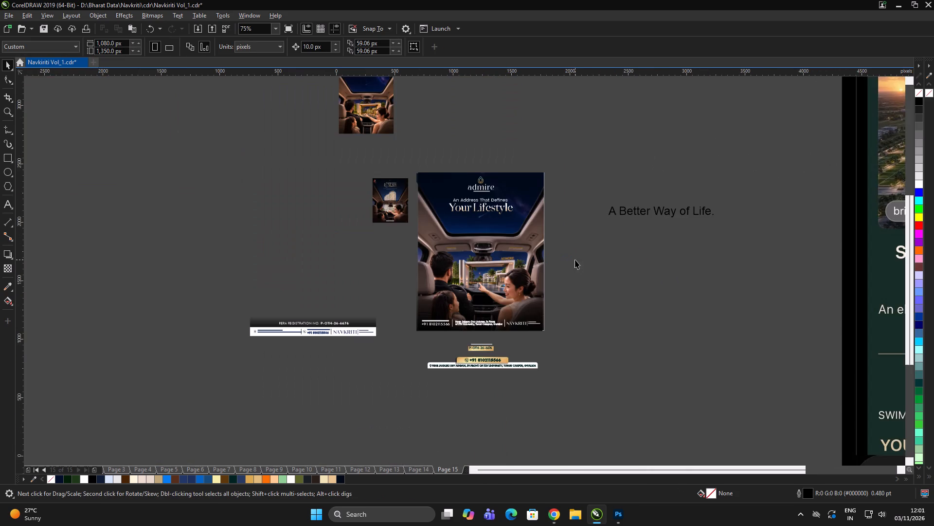
scroll(454, 193, "up", 1)
left_click(493, 224)
triple_click(723, 307)
left_click(725, 307)
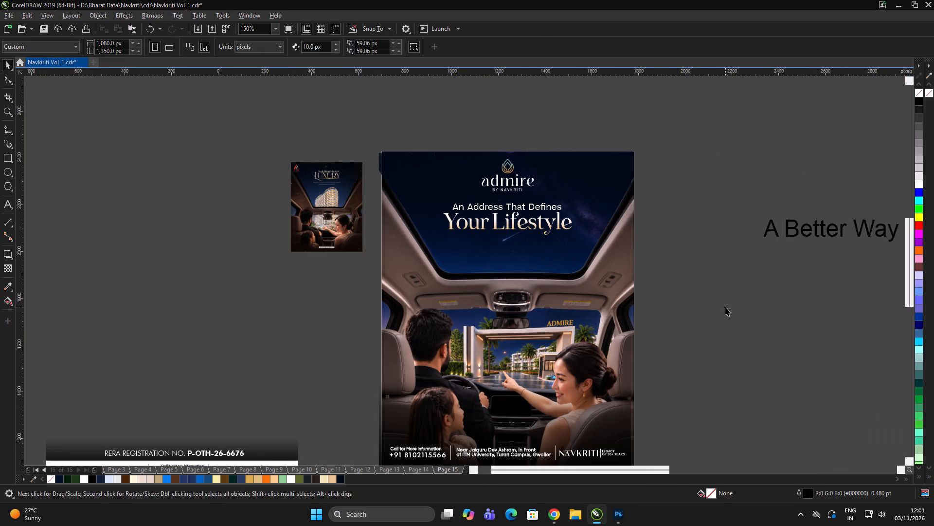
scroll(350, 252, "down", 1)
scroll(345, 241, "up", 1)
Move the small "Luxury" reference poster farther left, away from the main poster.
left_click(341, 235)
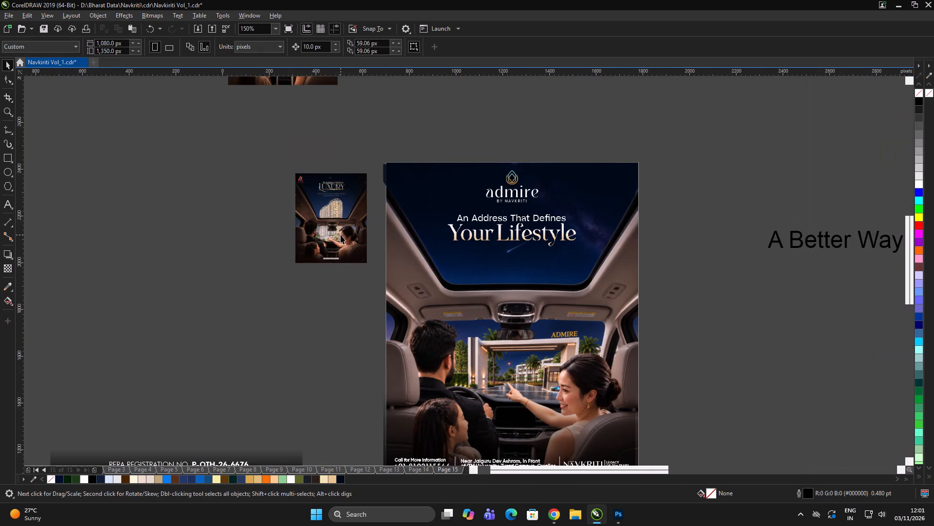
left_click_drag(348, 227, 297, 241)
left_click(310, 359)
left_click(316, 351)
left_click(316, 347)
triple_click(711, 298)
left_click(706, 293)
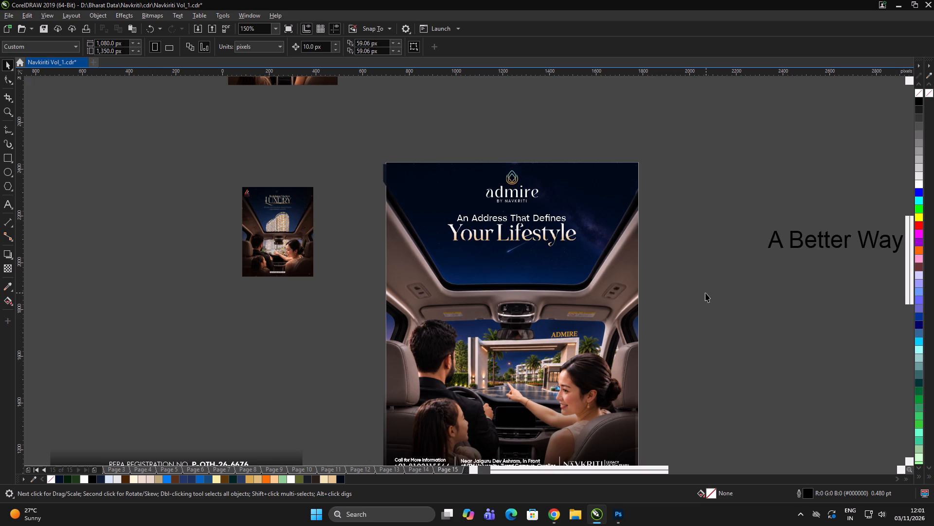
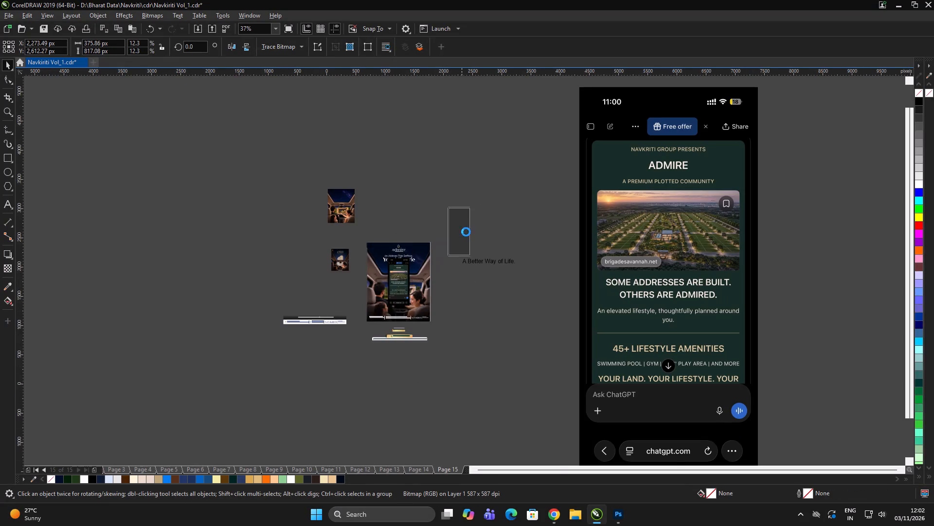
Delete the loose "A Better Way of Life" text below the small phone screenshot beside the sunroof poster.
scroll(479, 246, "up", 2)
left_click_drag(601, 244, 341, 322)
left_click(435, 315)
left_click(448, 301)
key("Delete")
scroll(441, 283, "down", 1)
double_click(462, 291)
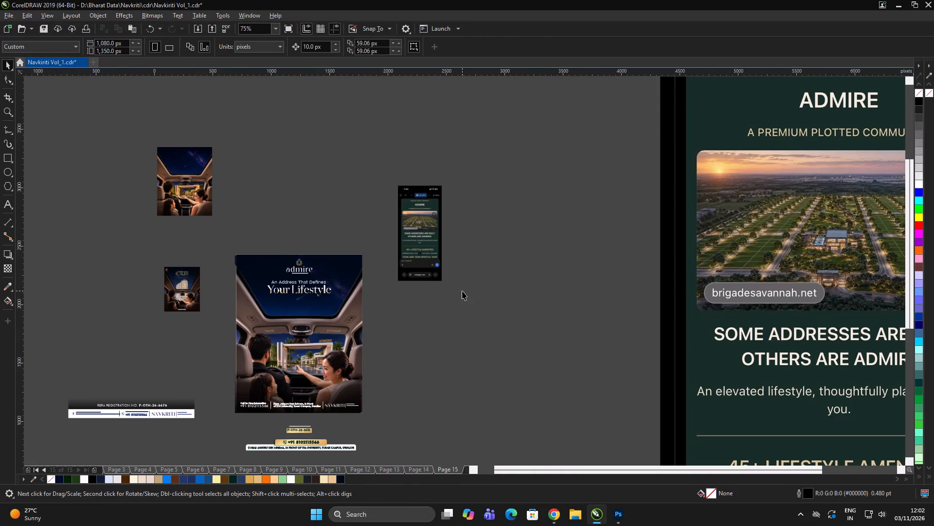
triple_click(465, 292)
Copy the white "45+ AMENITIES" heading from the Admire amenities poster on Page 11.
key("Page_Up")
key("Page_Up")
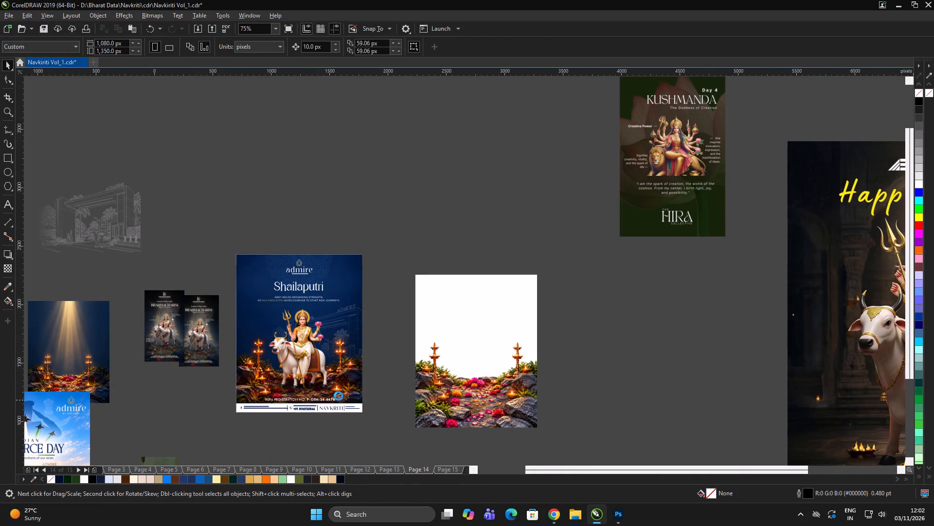
key("Page_Up")
key("Page_Up")
scroll(248, 313, "up", 1)
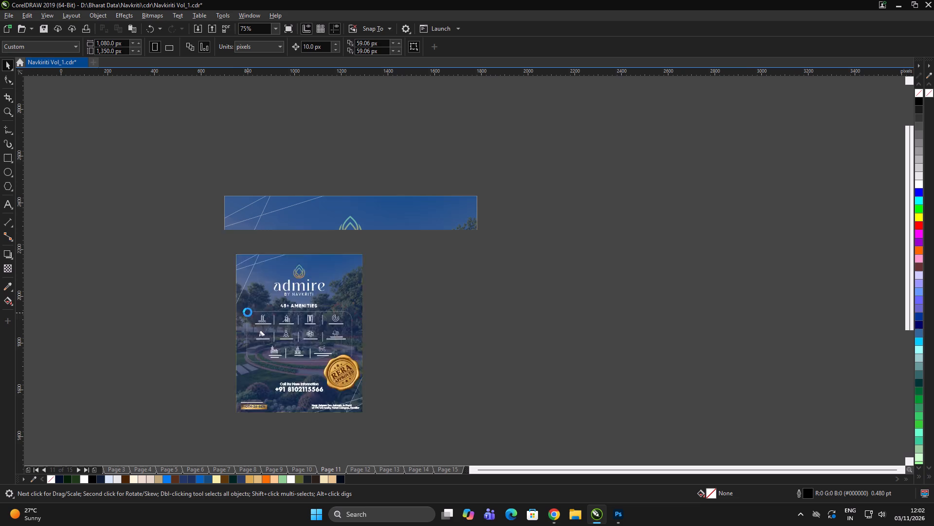
double_click(551, 281)
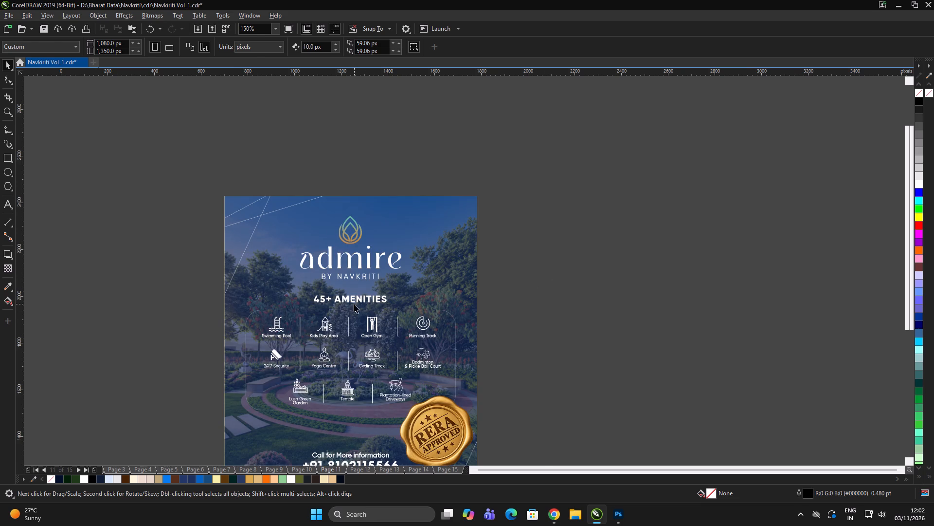
left_click(354, 304)
left_click(372, 301)
scroll(326, 263, "down", 2)
key("ctrl+c")
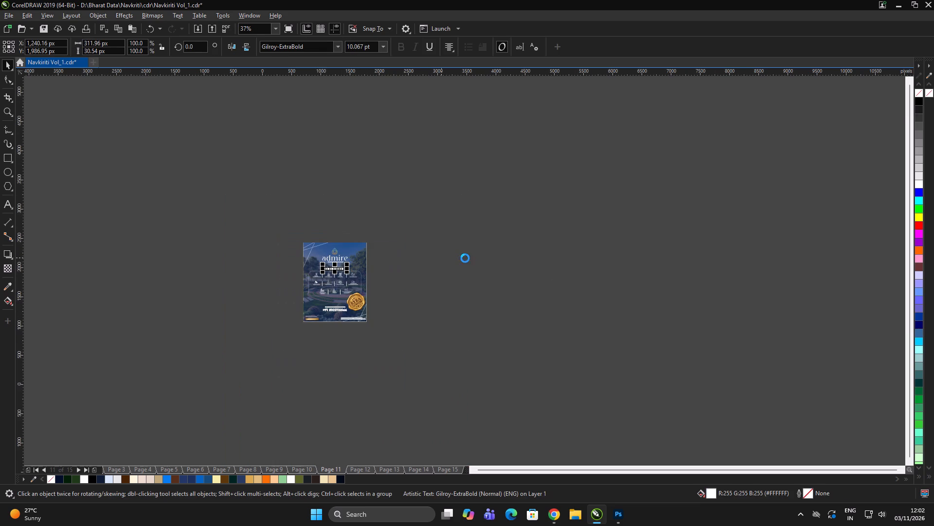
triple_click(468, 257)
Bring the copied "45+ AMENITIES" heading to the sunroof poster on Page 15.
left_click(453, 472)
double_click(465, 377)
scroll(376, 313, "up", 2, "ctrl")
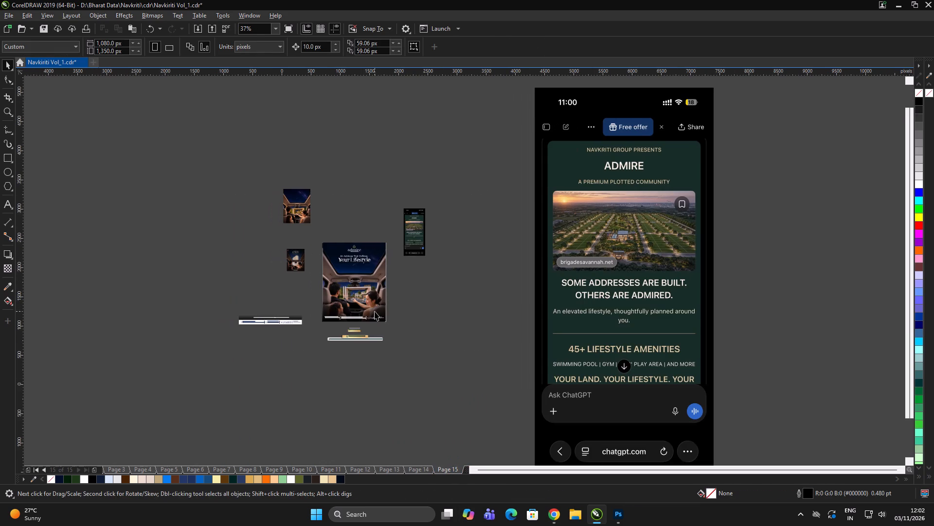
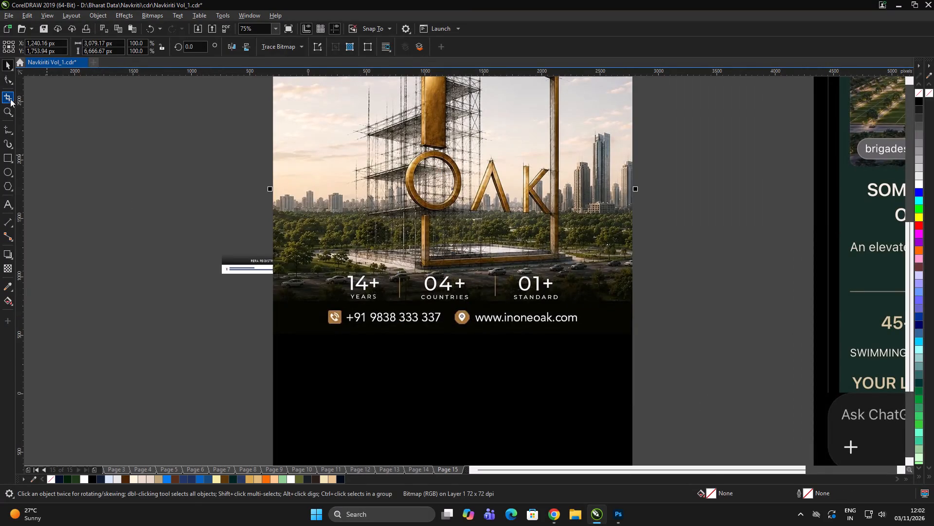
Crop the OAK reference poster to the strip showing 14+ Years, 04+ Countries and 01+ Standard.
left_click_drag(332, 261, 570, 305)
double_click(532, 291)
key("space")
left_click(632, 303)
Scale the cropped statistics strip to about 504 px wide and move it onto the middle of the sunroof poster.
left_click(528, 296)
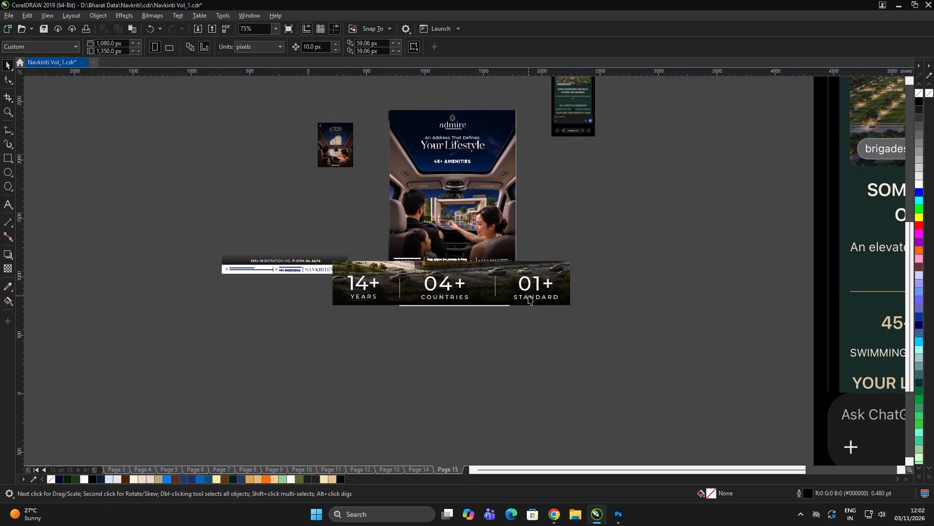
left_click_drag(572, 309, 482, 333, "shift")
left_click_drag(452, 282, 461, 175)
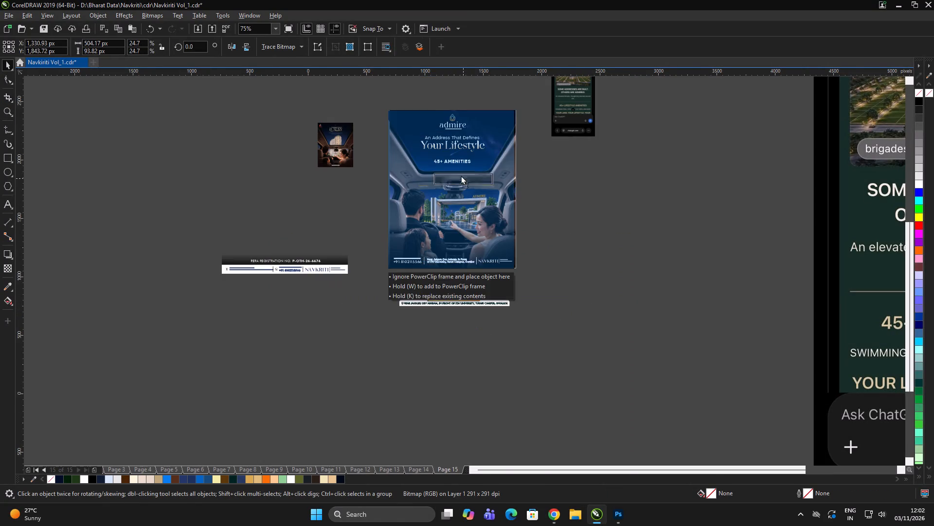
left_click_drag(461, 175, 457, 165)
scroll(465, 156, "up", 1)
left_click_drag(466, 165, 449, 246)
Move the "45+ AMENITIES" heading off the sunroof poster into the empty area on its right side.
left_click_drag(458, 168, 661, 193)
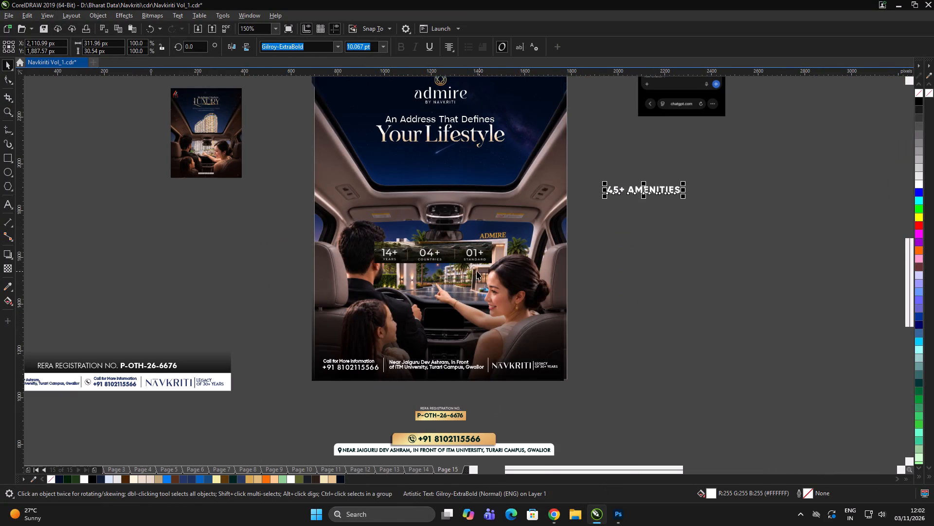
Place the statistics strip inside the sunroof area beneath "Your Lifestyle" and adjust its horizontal alignment with the poster.
left_click_drag(467, 257, 474, 170)
scroll(524, 156, "up", 1)
left_click(519, 266, "shift")
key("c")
triple_click(772, 359)
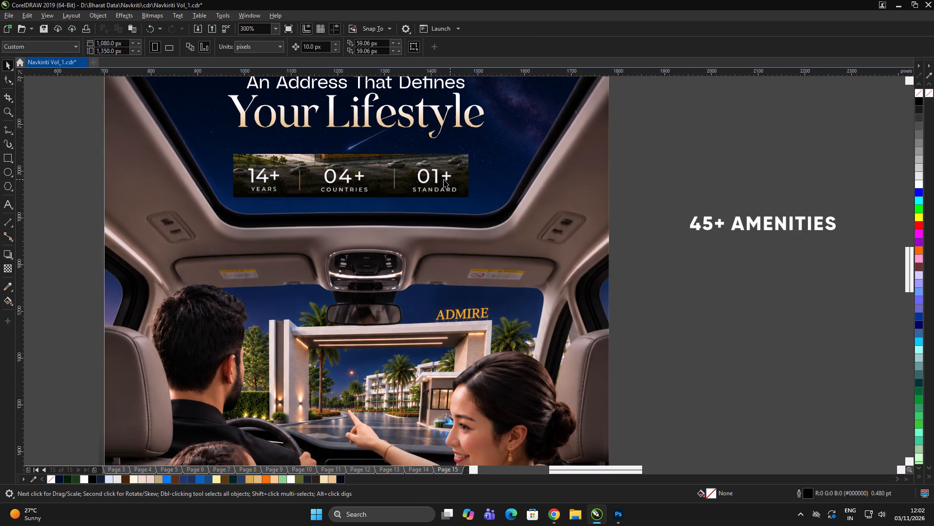
left_click(417, 177)
left_click(573, 314, "shift")
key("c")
left_click(725, 343)
left_click(395, 176)
scroll(393, 173, "up", 1)
left_click_drag(394, 174, 401, 174)
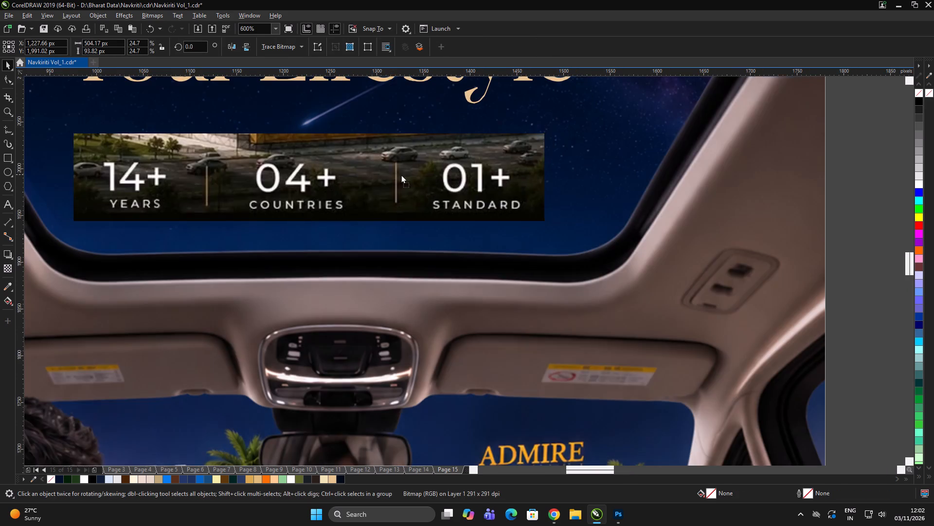
left_click_drag(401, 174, 416, 173)
scroll(406, 188, "down", 2)
double_click(725, 347)
left_click(400, 188)
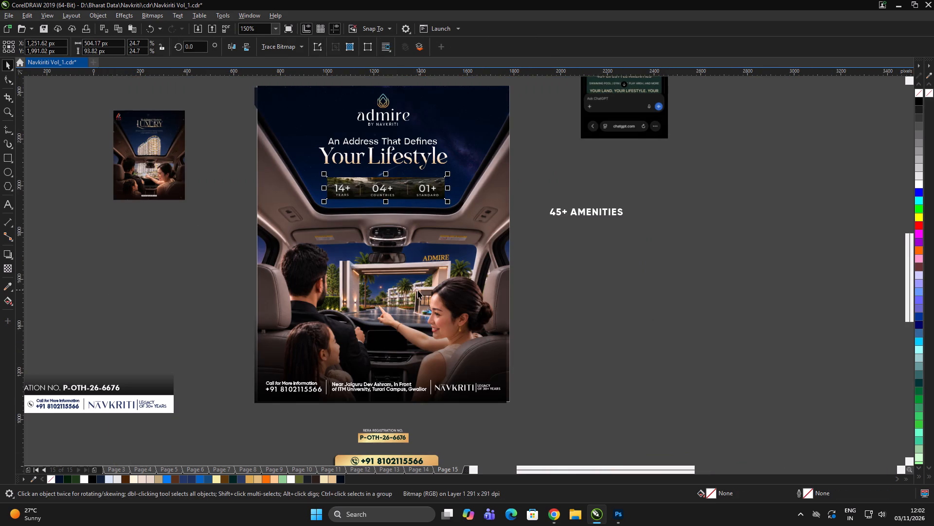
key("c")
left_click(680, 283)
Move the loose "45+ AMENITIES" heading slightly lower and closer to the sunroof poster's right edge.
left_click_drag(678, 282, 670, 276)
left_click_drag(586, 214, 563, 249)
triple_click(641, 301)
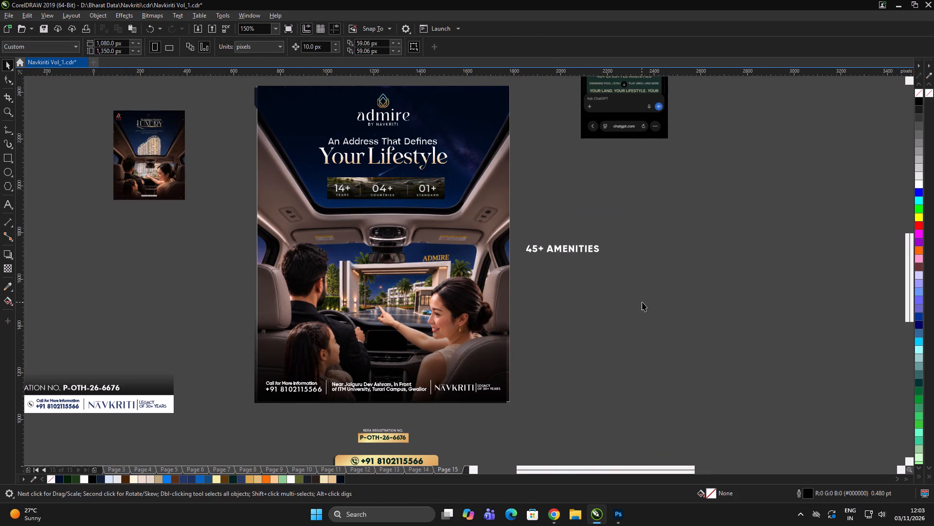
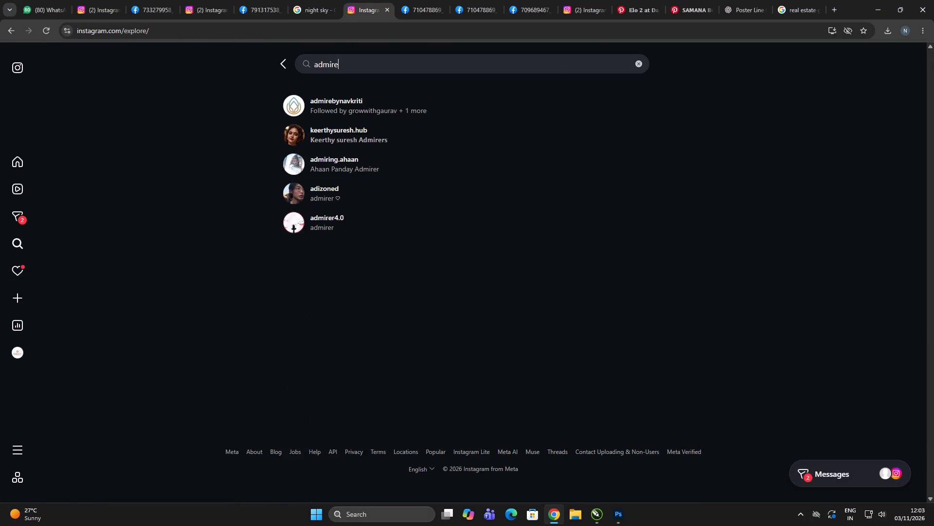
Open the admirebynavkriti Instagram profile and view its "Connected To Everything That Matters" location advantages post.
left_click(326, 105)
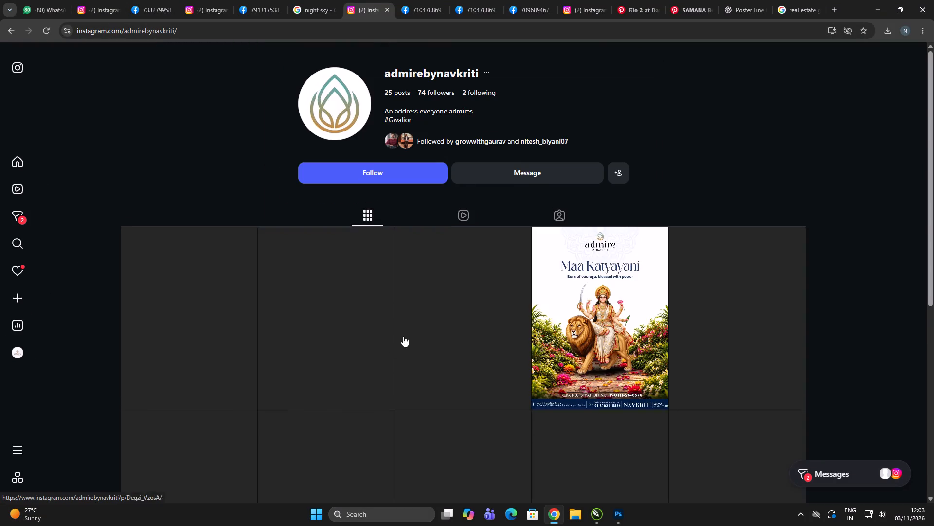
scroll(352, 311, "down", 7)
scroll(377, 307, "up", 2)
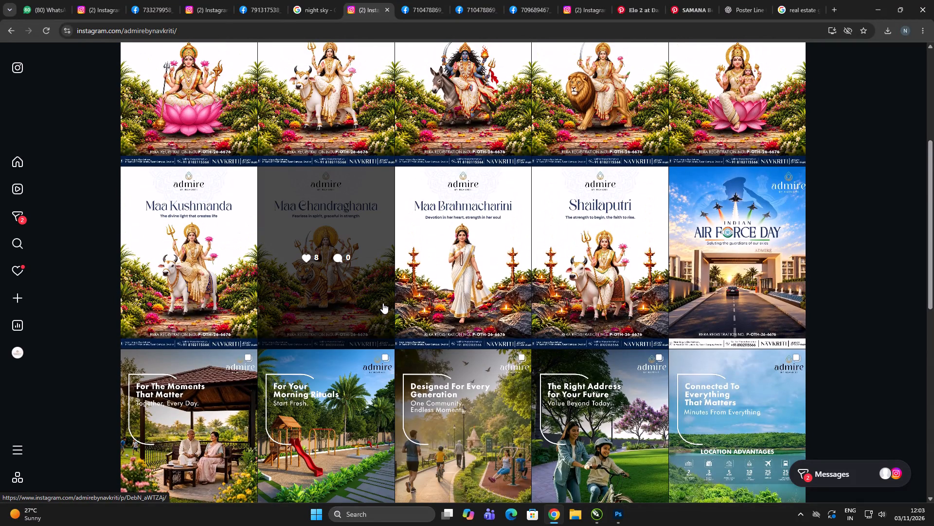
scroll(383, 302, "down", 6)
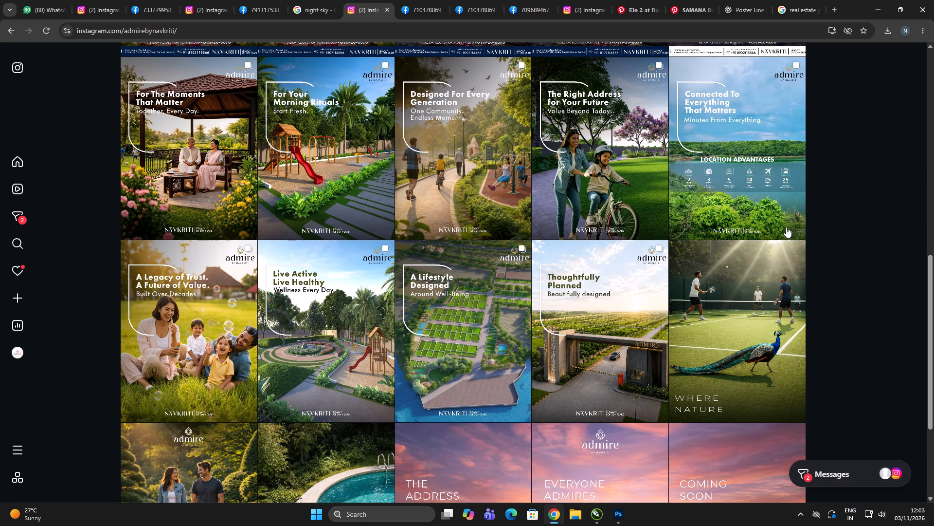
left_click(769, 213)
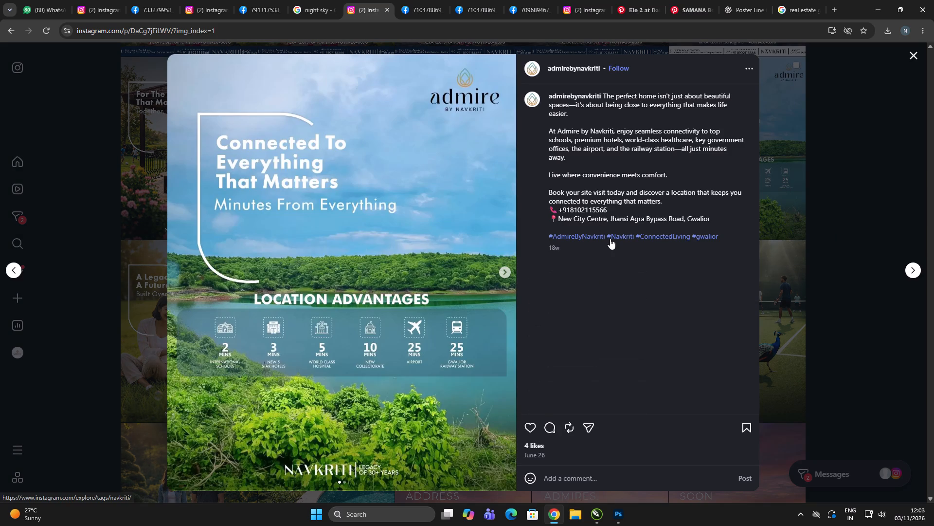
left_click(913, 59)
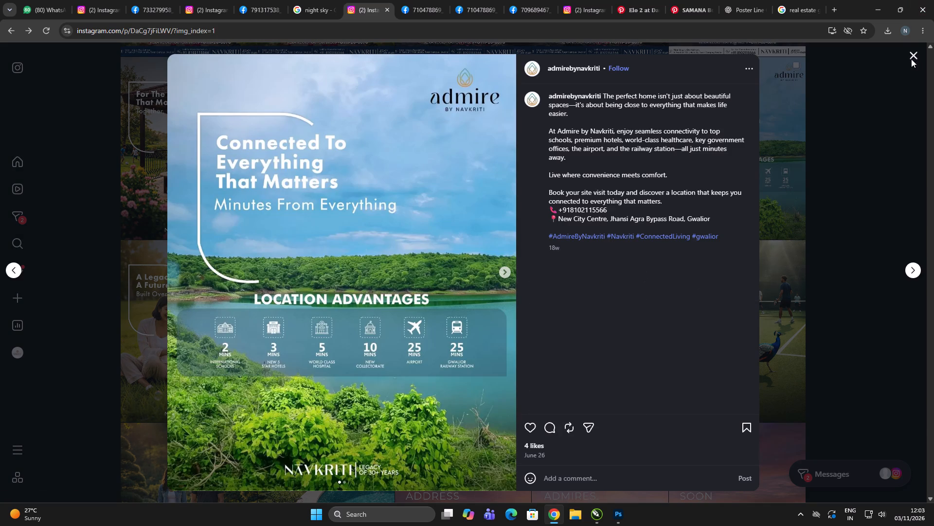
Look through the remaining posts in the admirebynavkriti profile grid for reference designs and project details.
scroll(438, 312, "down", 5)
scroll(611, 263, "down", 3)
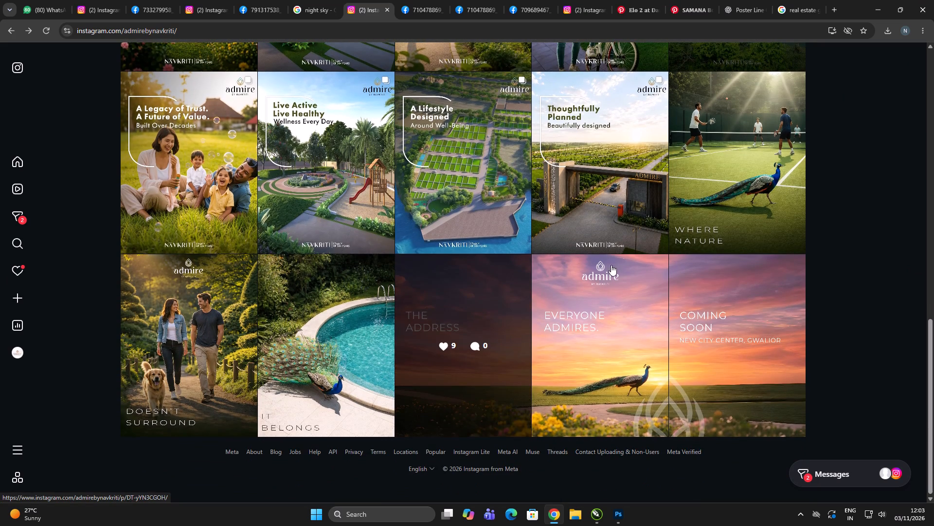
scroll(611, 265, "down", 3)
scroll(286, 341, "up", 7)
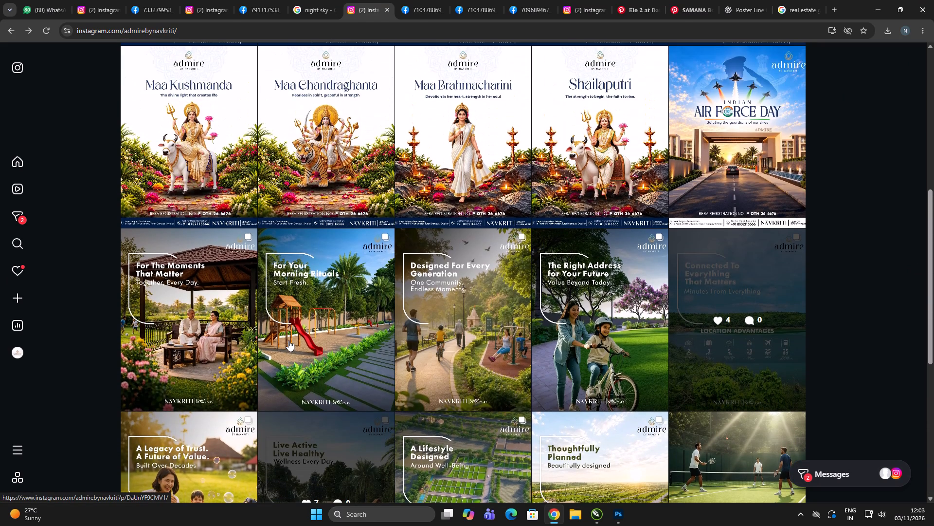
scroll(289, 340, "up", 6)
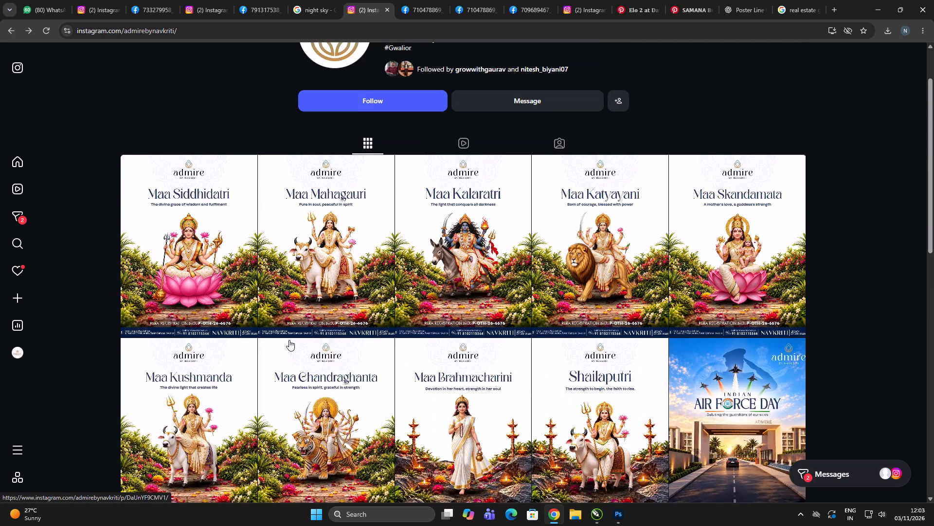
scroll(289, 340, "up", 14)
scroll(289, 340, "down", 6)
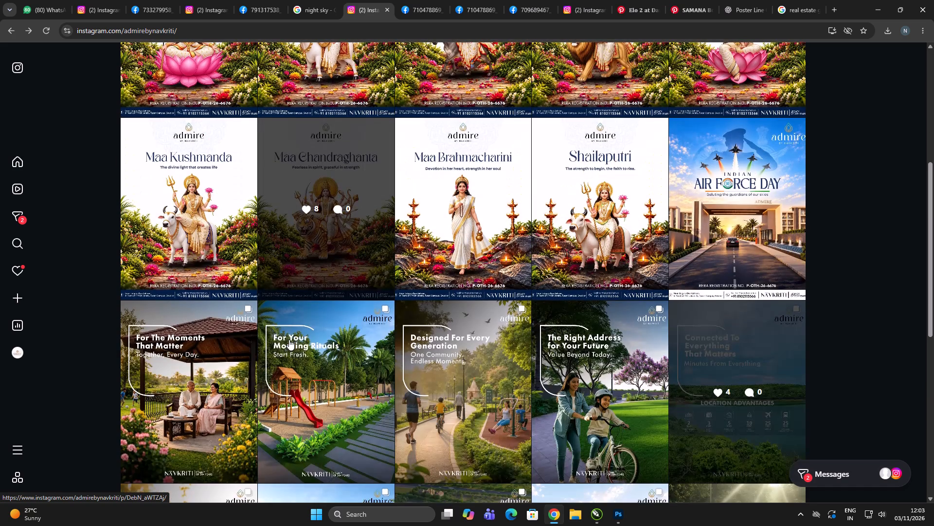
scroll(300, 343, "down", 5)
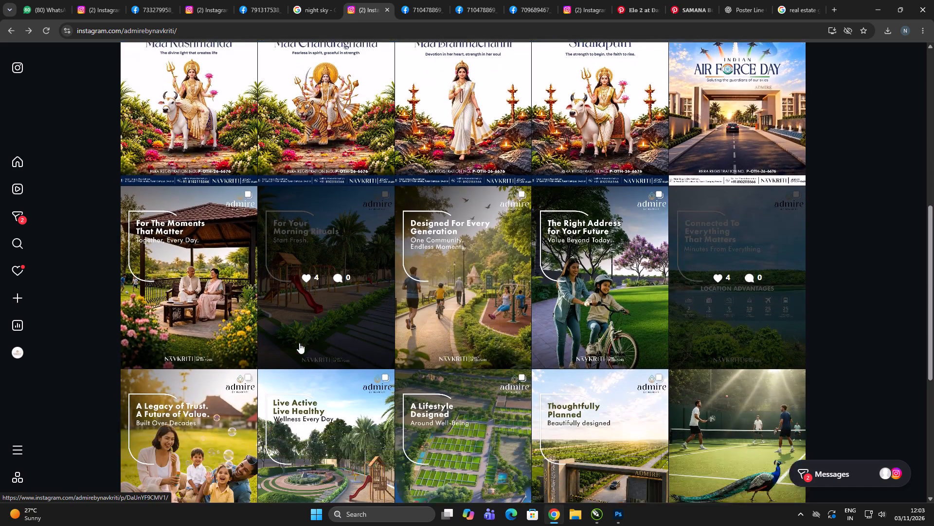
scroll(299, 343, "down", 3)
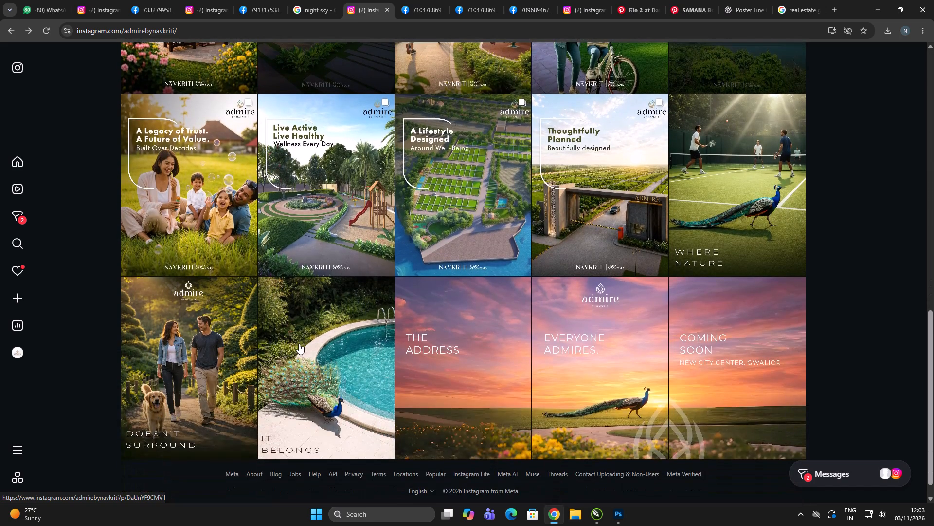
scroll(299, 343, "down", 3)
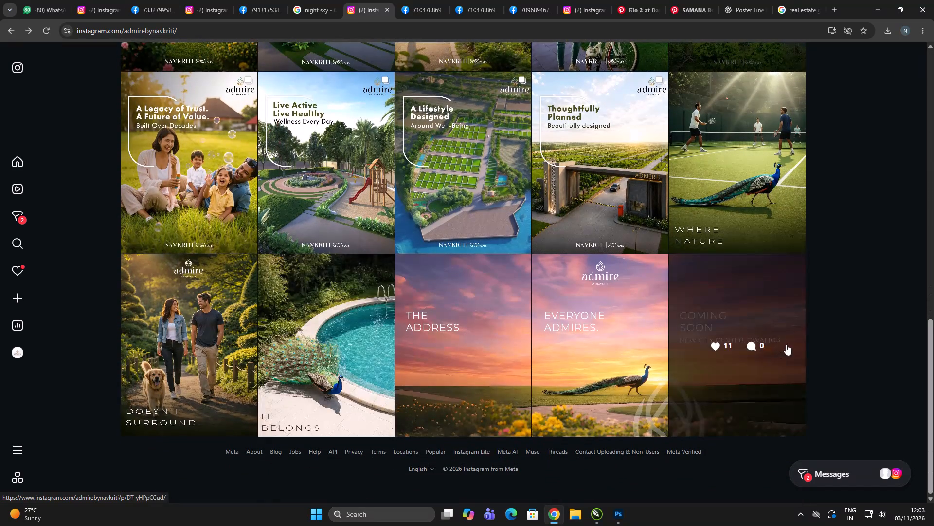
scroll(871, 340, "down", 2)
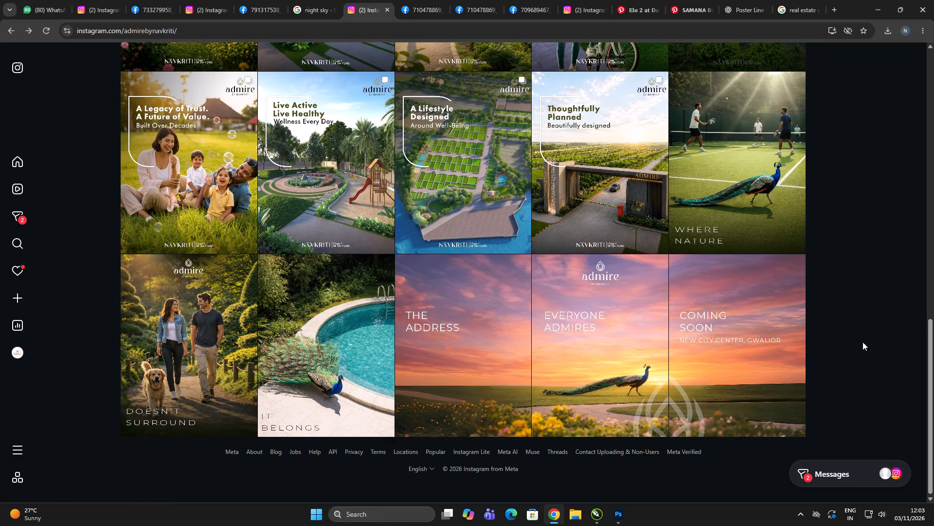
scroll(862, 342, "down", 2)
scroll(349, 308, "up", 15)
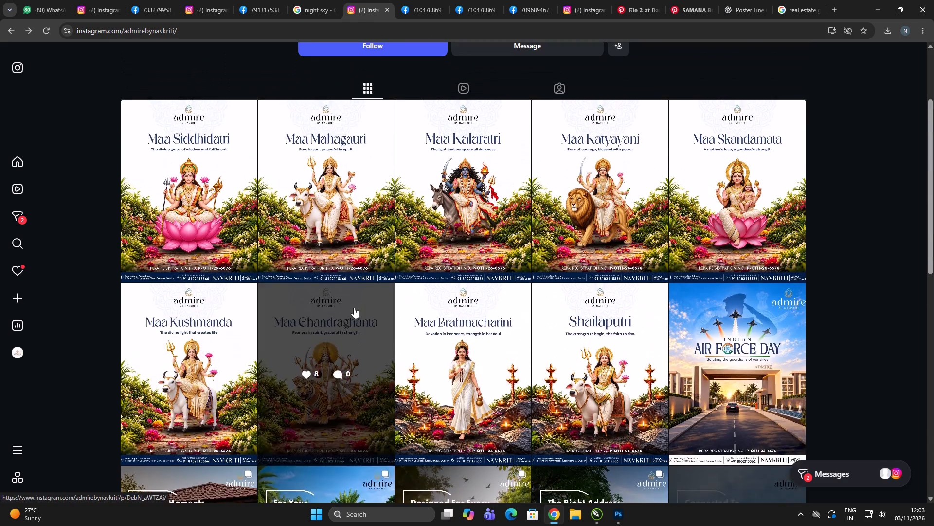
scroll(372, 307, "up", 4)
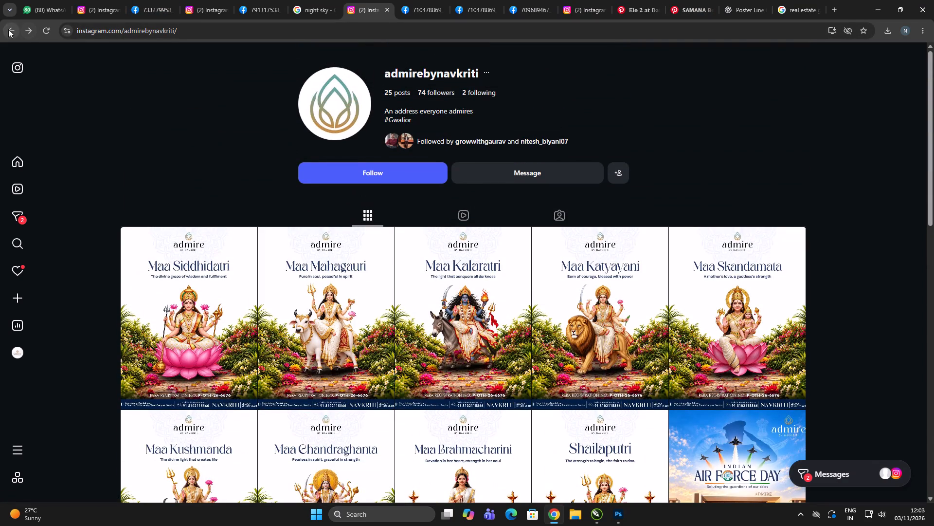
left_click(8, 29)
scroll(594, 259, "down", 5)
scroll(685, 265, "down", 8)
Switch to CorelDRAW and split the heading beside the sunroof poster into separate "45+" and "AMENITIES" text objects.
key("alt+Tab")
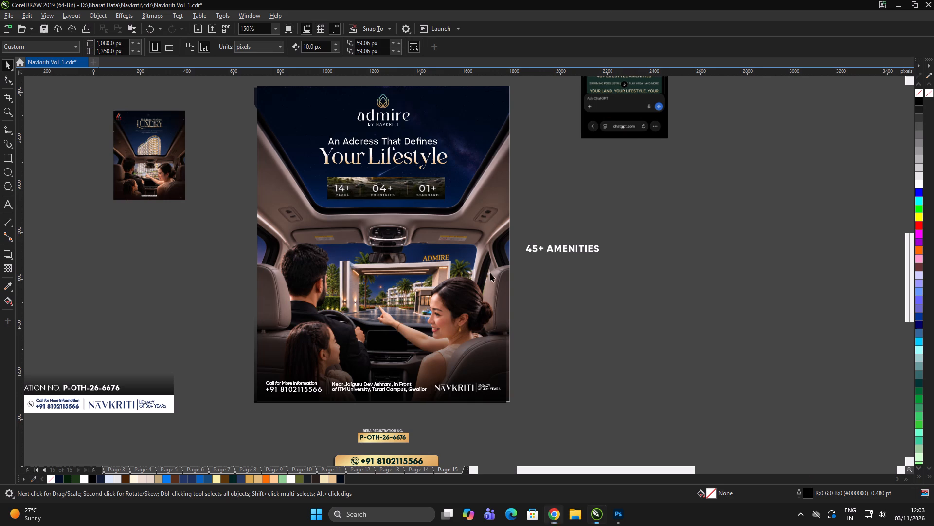
double_click(702, 304)
scroll(554, 256, "up", 1)
left_click(549, 246)
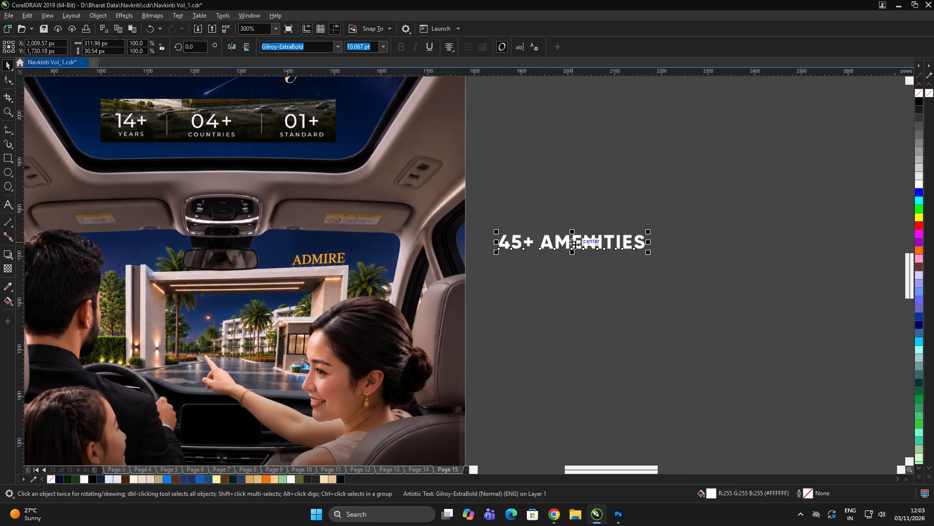
scroll(529, 245, "up", 1)
double_click(530, 244)
left_click_drag(547, 233, 420, 240)
key("ctrl+x")
left_click(510, 150, "ctrl")
key("ctrl+v")
Set the font of the separate "45+" text beside the sunroof poster to Century.
scroll(700, 207, "down", 2)
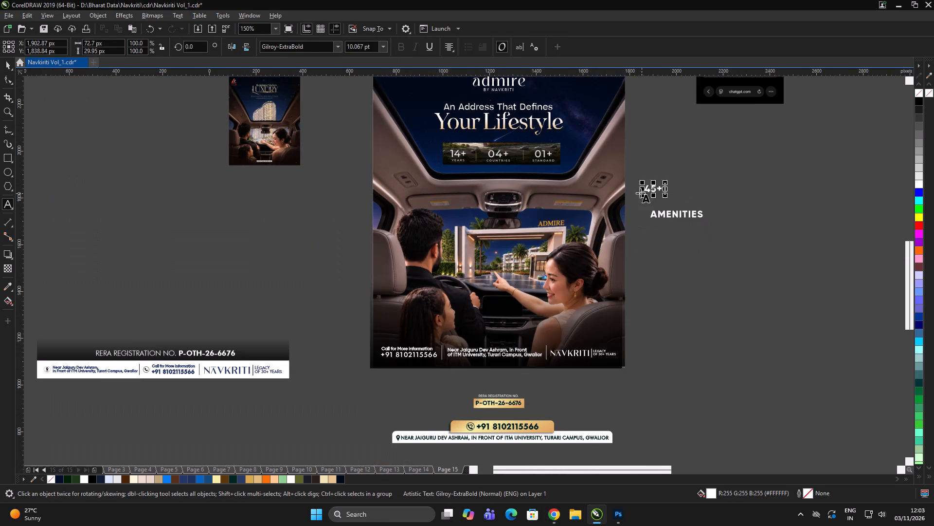
key("ctrl+a")
scroll(485, 156, "up", 1)
left_click(317, 43)
key("ctrl+a")
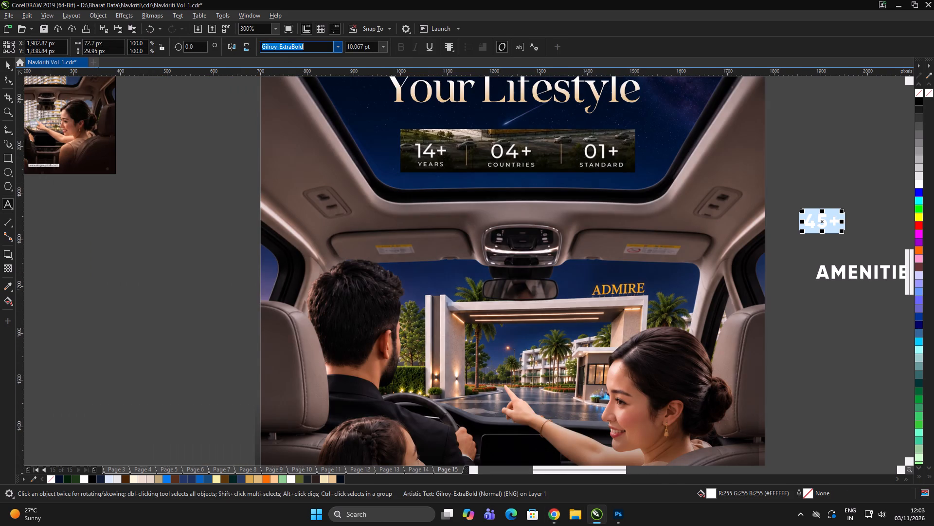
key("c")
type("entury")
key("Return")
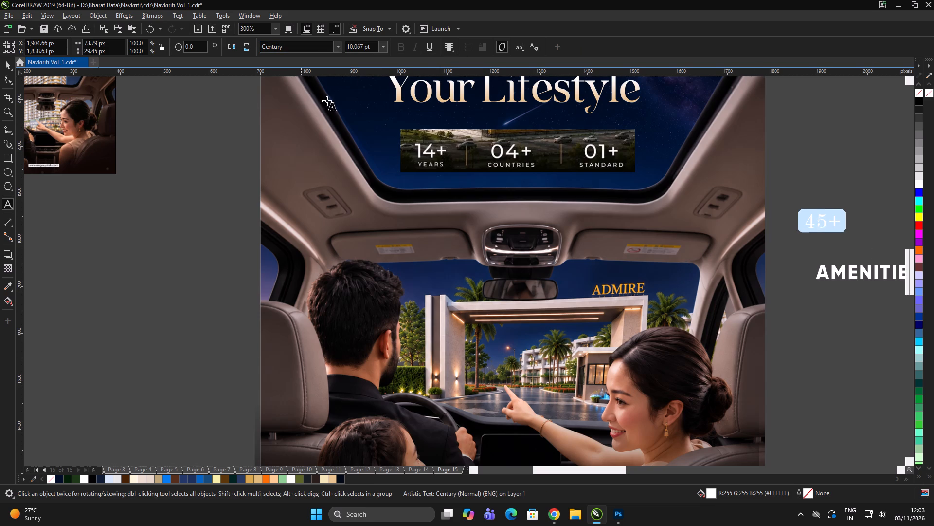
Place the "45+" text over the "14+" in the stats strip below "Your Lifestyle" and set its font to Century Gothic.
left_click(10, 66)
left_click_drag(826, 222, 431, 215)
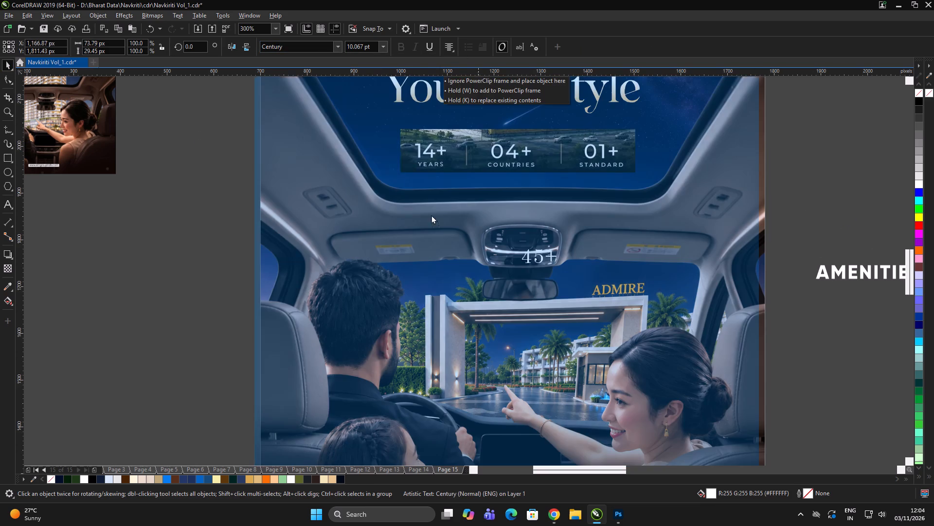
left_click_drag(431, 215, 432, 156)
scroll(435, 145, "up", 3)
left_click(297, 44)
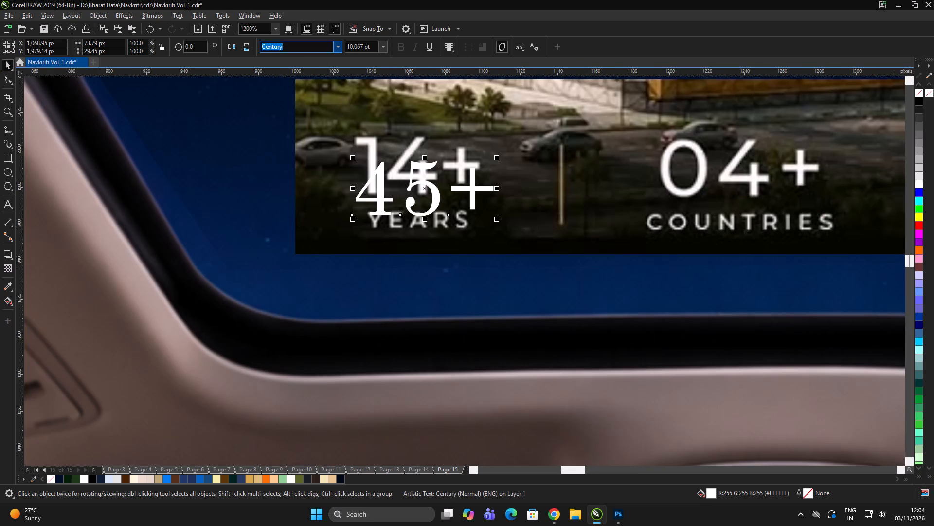
key("ctrl+a")
type("century go")
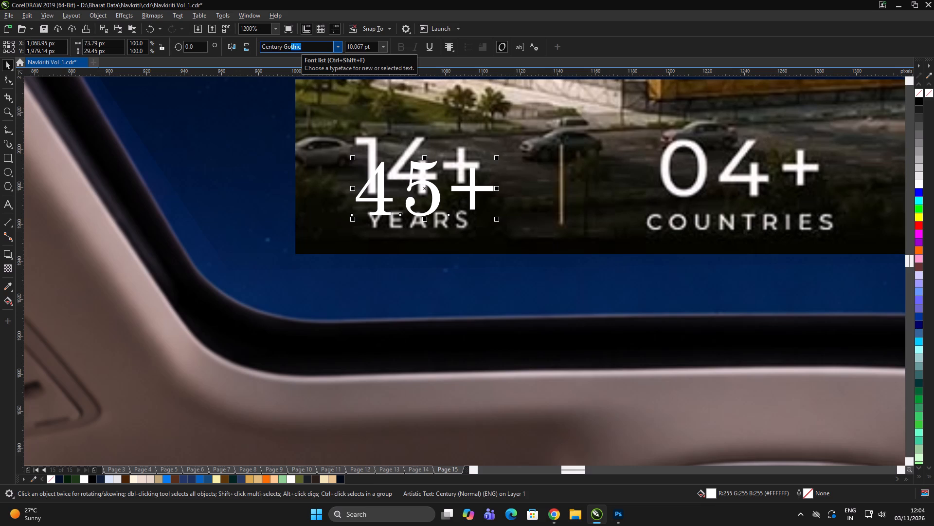
key("Return")
left_click_drag(435, 193, 427, 169)
scroll(425, 170, "down", 1)
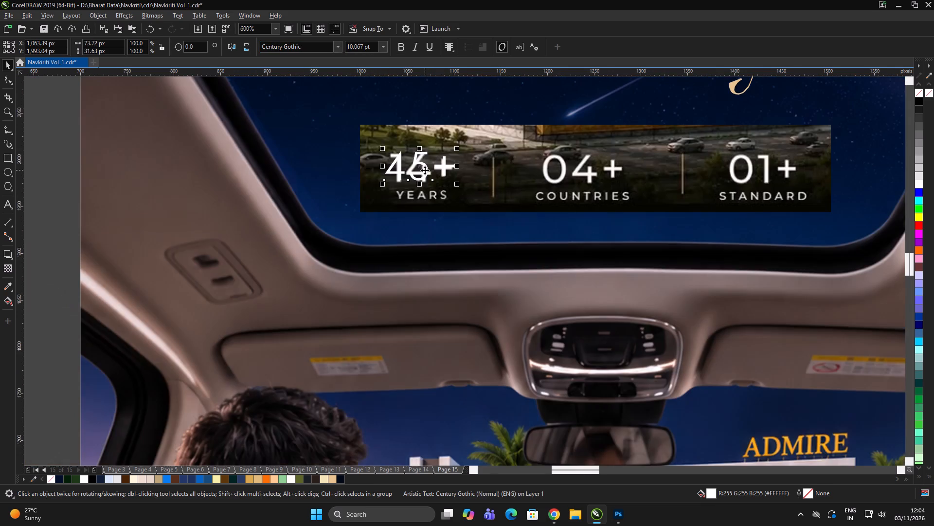
Duplicate the "45+" text and place the copy just below the "YEARS" column of the stats strip.
left_click_drag(425, 170, 592, 181)
right_click(592, 181)
scroll(505, 210, "down", 3)
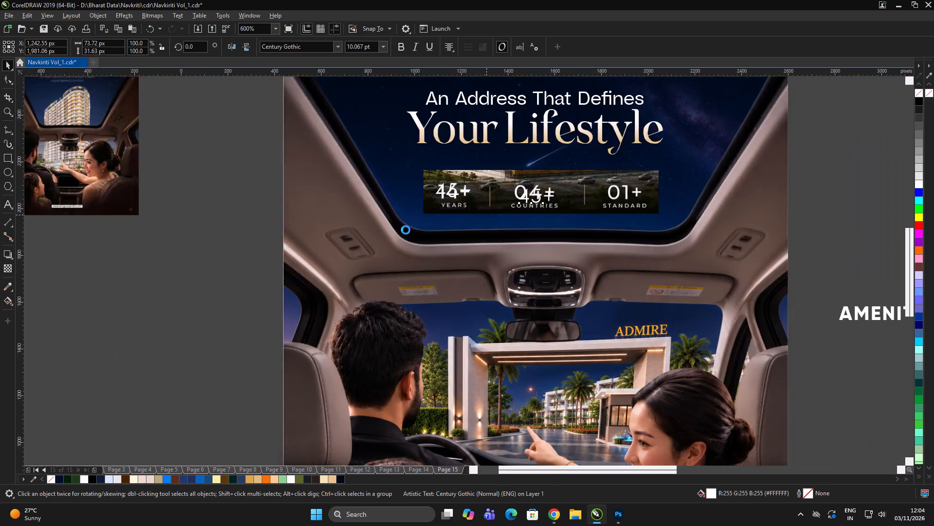
left_click(705, 245)
left_click_drag(705, 245, 699, 243)
scroll(443, 211, "up", 2)
left_click_drag(538, 225, 538, 225)
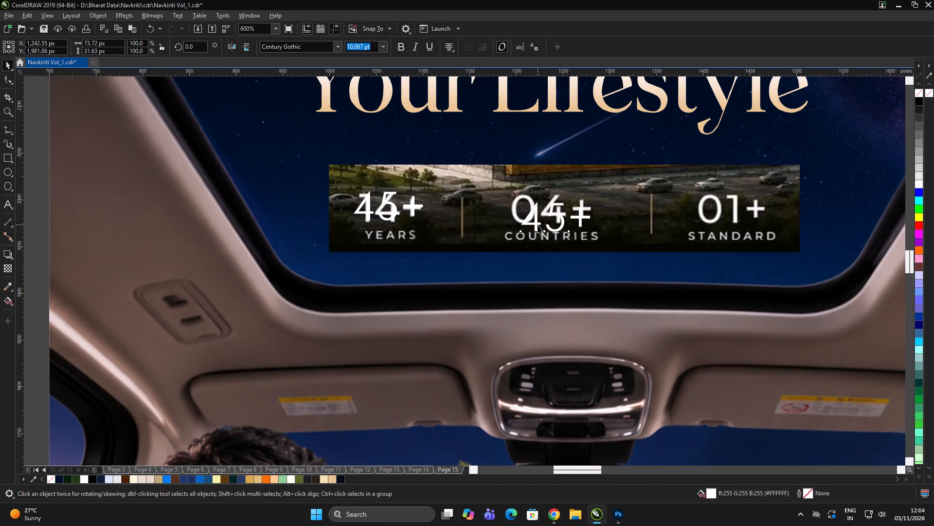
left_click_drag(538, 225, 385, 266)
scroll(366, 267, "down", 1)
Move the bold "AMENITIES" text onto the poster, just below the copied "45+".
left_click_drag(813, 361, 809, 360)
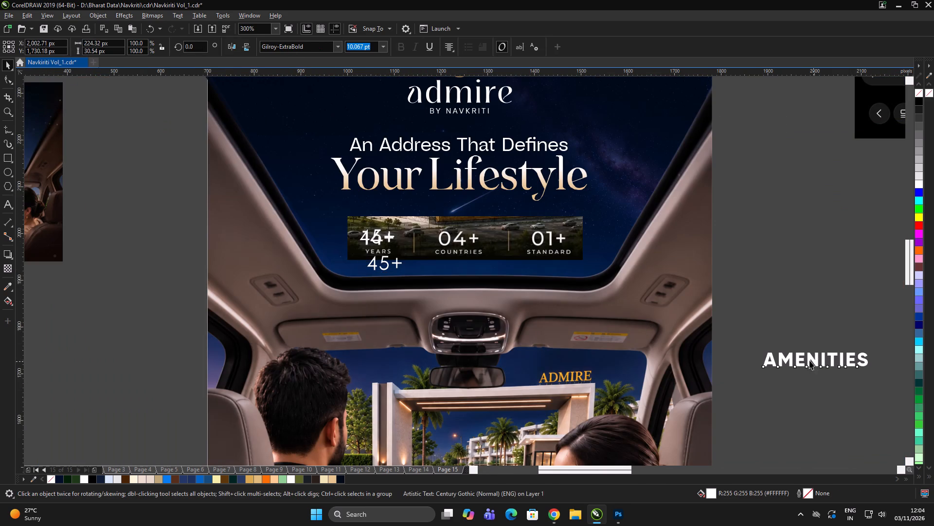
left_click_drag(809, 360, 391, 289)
Replace the lower "45+" copy with the word "AMINITIES" in uppercase.
scroll(384, 272, "up", 1)
double_click(393, 261)
key("ctrl+a")
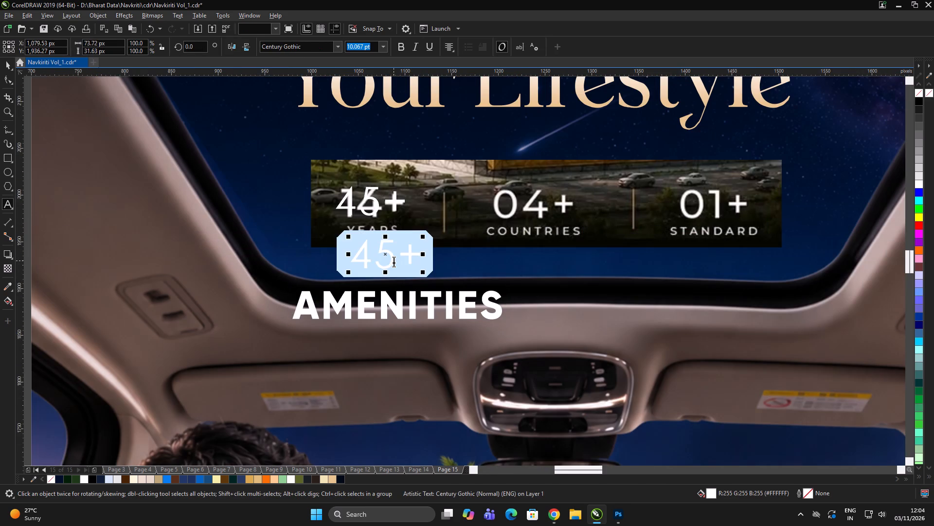
type("ami")
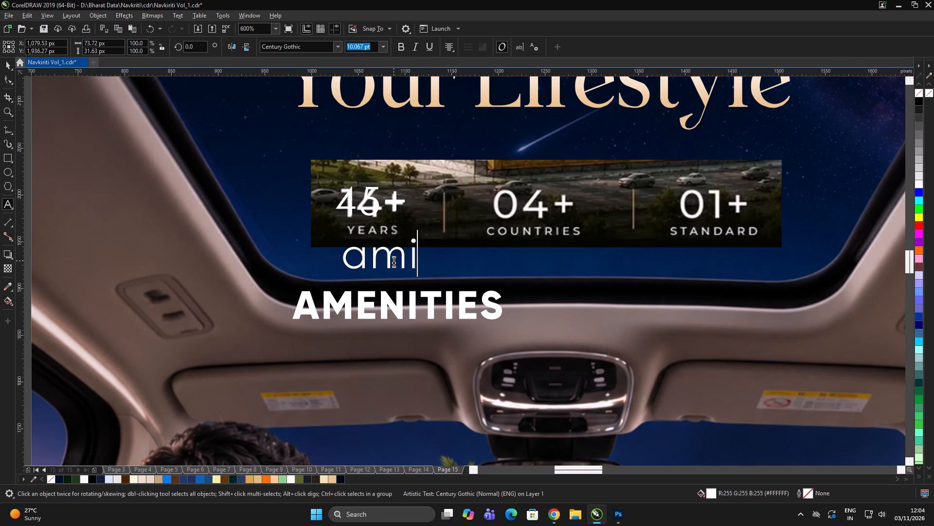
type("nities")
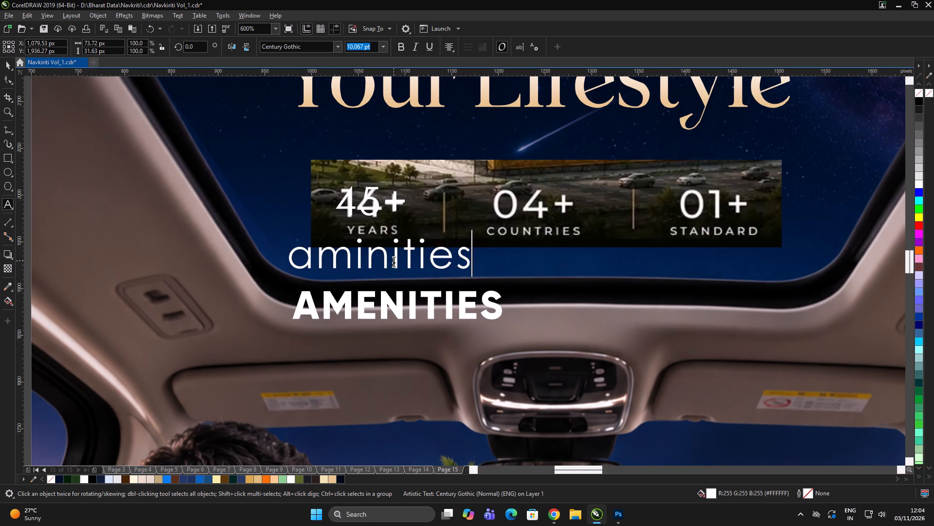
key("ctrl+a")
key("shift+F3")
key("Down")
key("Down")
key("Return")
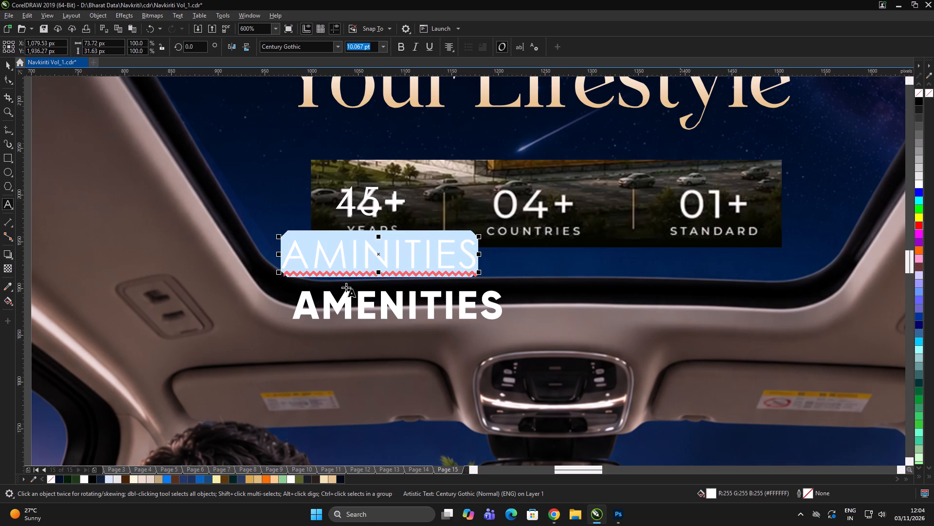
Shrink the thin "AMINITIES" label to about 4.7 pt and widen its letter spacing.
left_click(4, 60)
left_click_drag(478, 272, 436, 275)
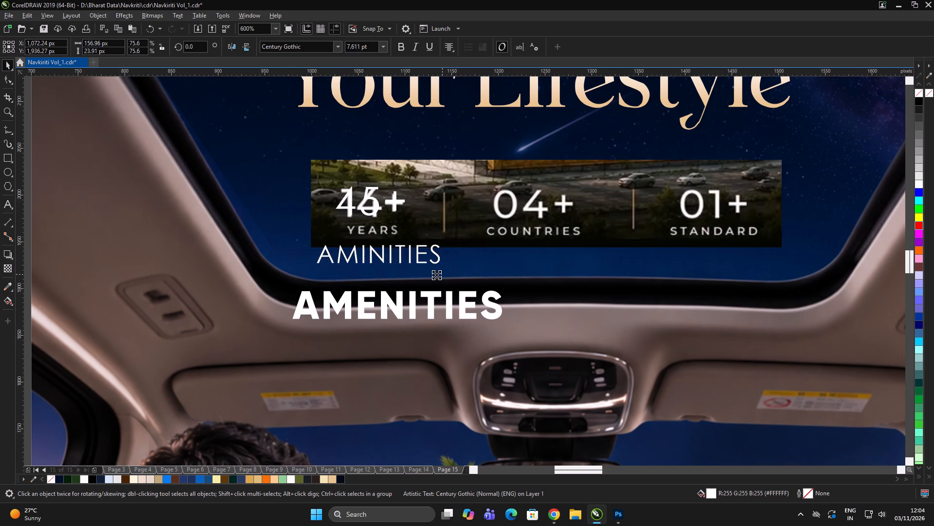
left_click_drag(436, 275, 430, 275)
scroll(433, 263, "up", 1)
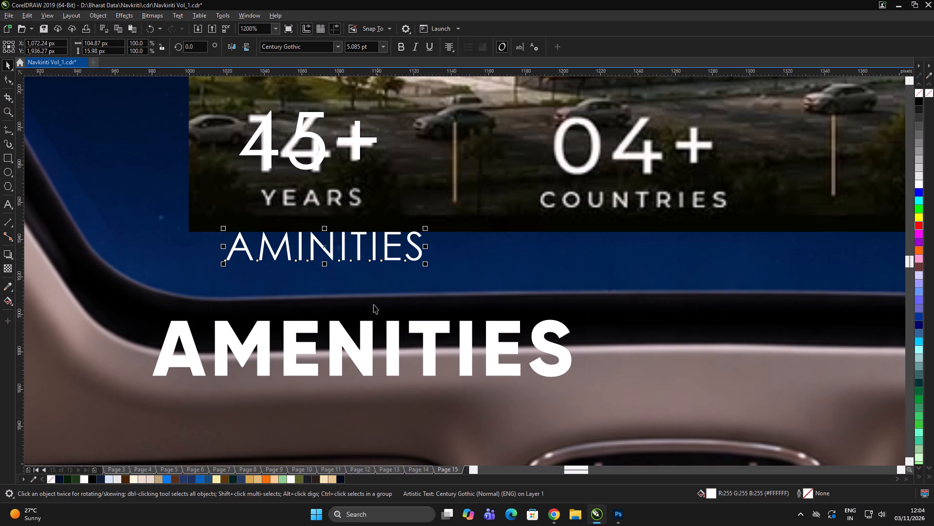
left_click(325, 268)
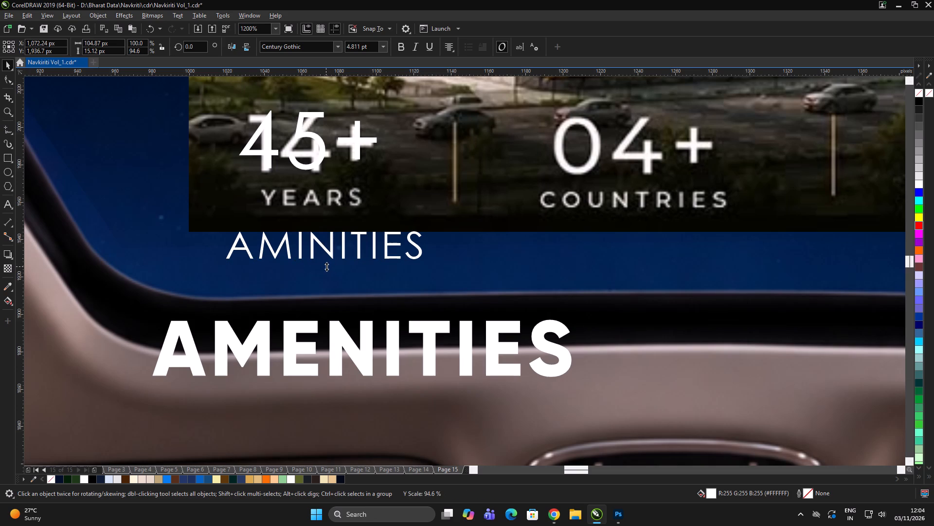
left_click(1, 82)
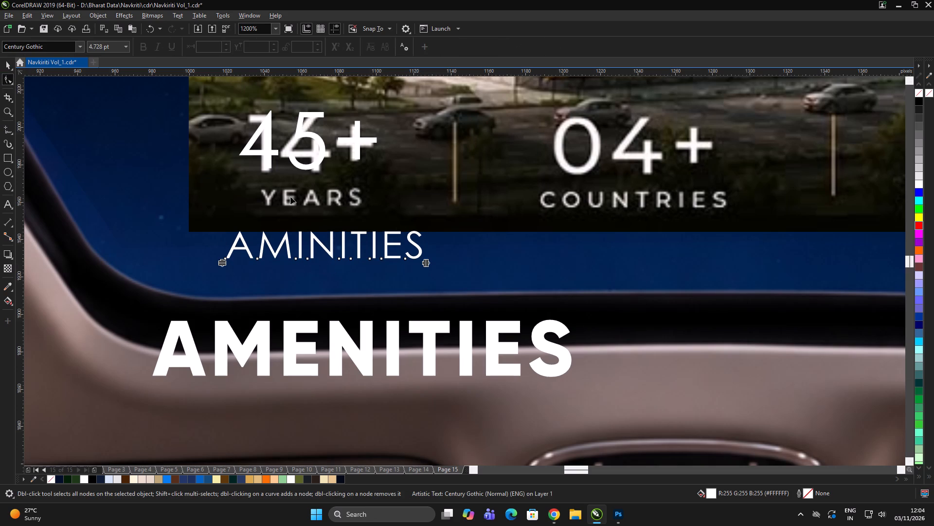
left_click_drag(426, 267, 440, 268)
key("space")
Place the "AMINITIES" label over "YEARS", centre it under the "45+", and reduce it to about 4.5 pt.
left_click_drag(427, 251, 422, 213)
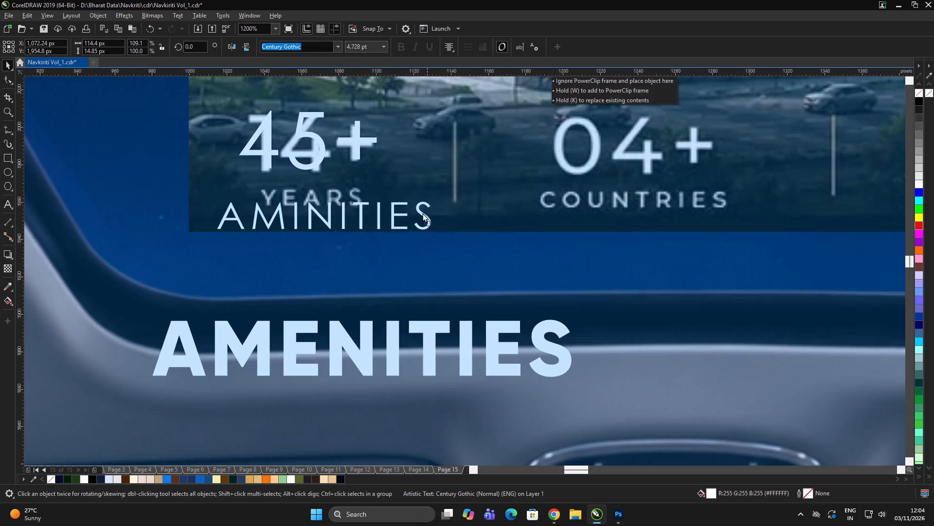
left_click_drag(422, 213, 422, 207)
left_click(354, 142, "shift")
key("c")
left_click(504, 304)
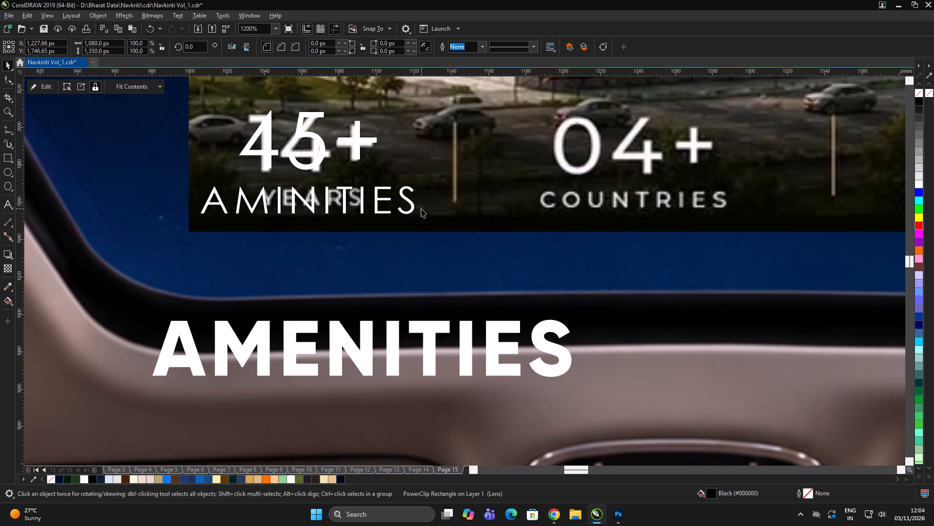
left_click(413, 213)
left_click_drag(419, 220, 414, 221)
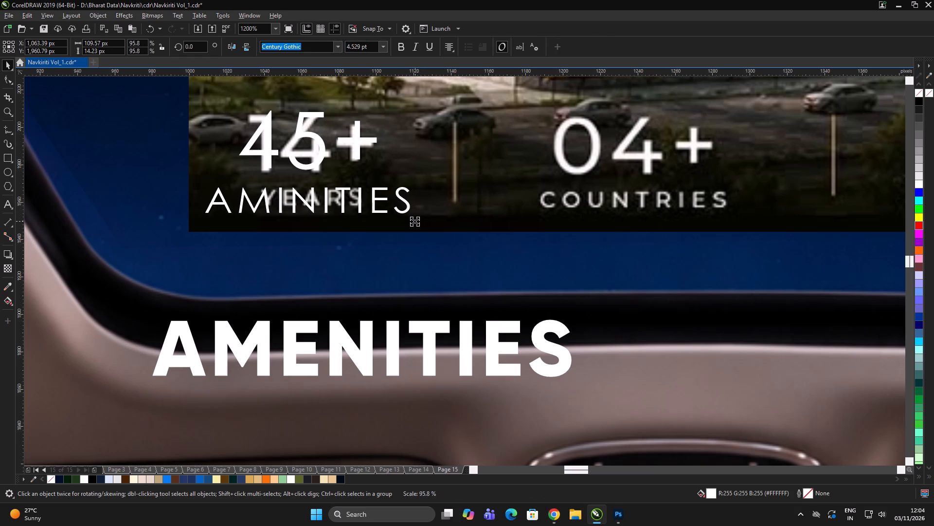
left_click_drag(414, 221, 414, 221)
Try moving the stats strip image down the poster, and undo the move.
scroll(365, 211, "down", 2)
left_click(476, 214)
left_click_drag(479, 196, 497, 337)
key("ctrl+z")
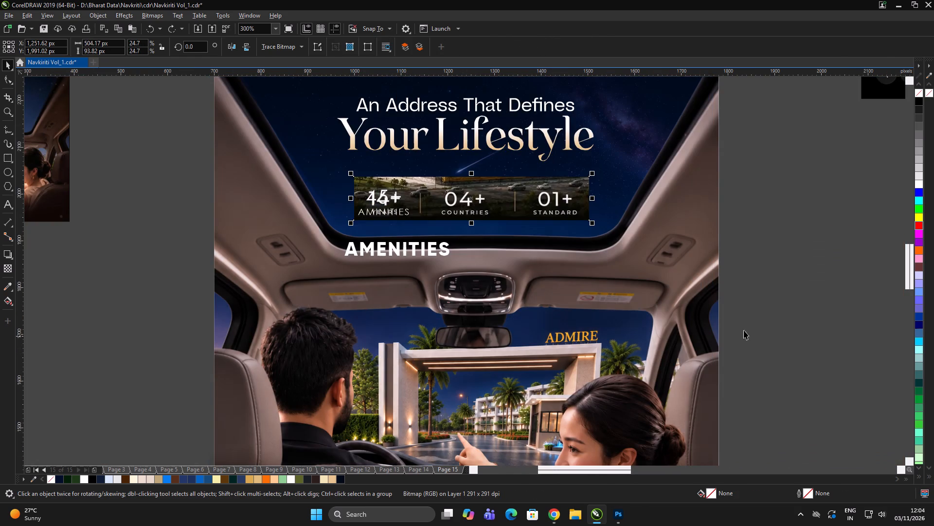
Draw a vertical line about 43 px long over the stats strip's first divider.
scroll(388, 201, "up", 1)
scroll(467, 213, "up", 2)
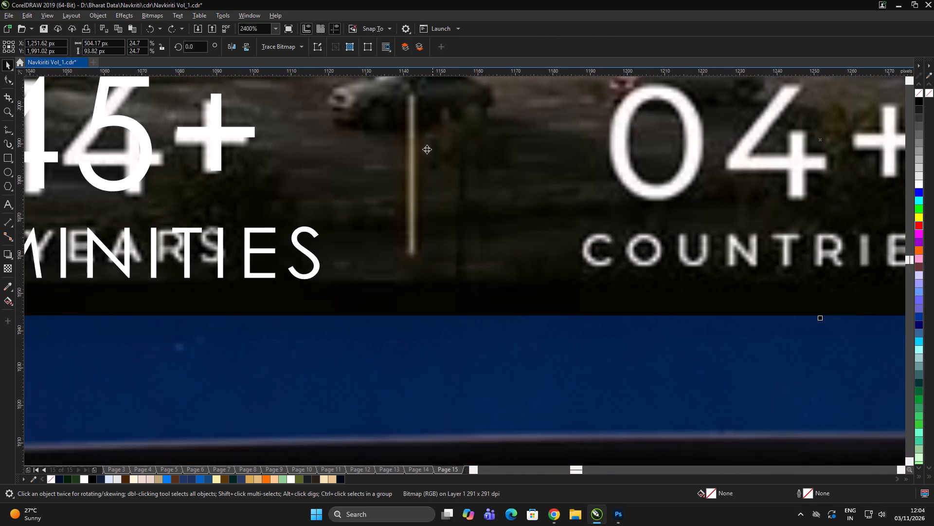
key("F5")
left_click(411, 96)
left_click(411, 257, "shift")
key("space")
Duplicate the "45+ AMINITIES" pair over the "04+ COUNTRIES" and "01+ STANDARD" columns of the stats strip.
scroll(375, 229, "down", 5)
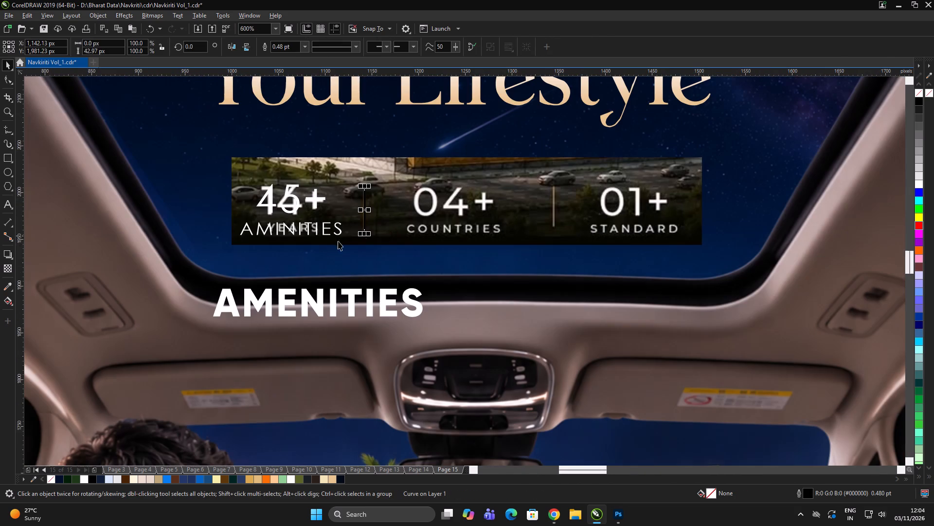
left_click(314, 201)
left_click(318, 231, "shift")
left_click_drag(315, 232, 491, 232)
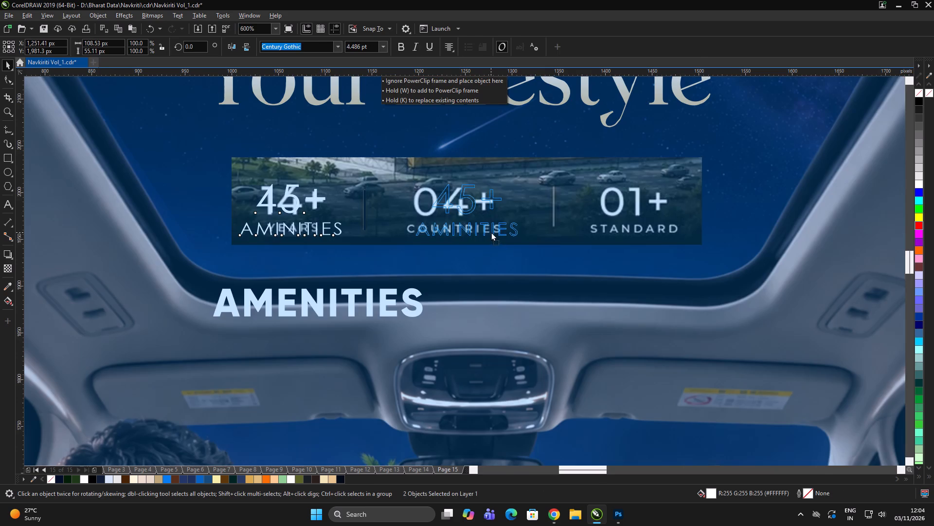
left_click_drag(491, 232, 480, 232)
right_click(480, 232, "shift")
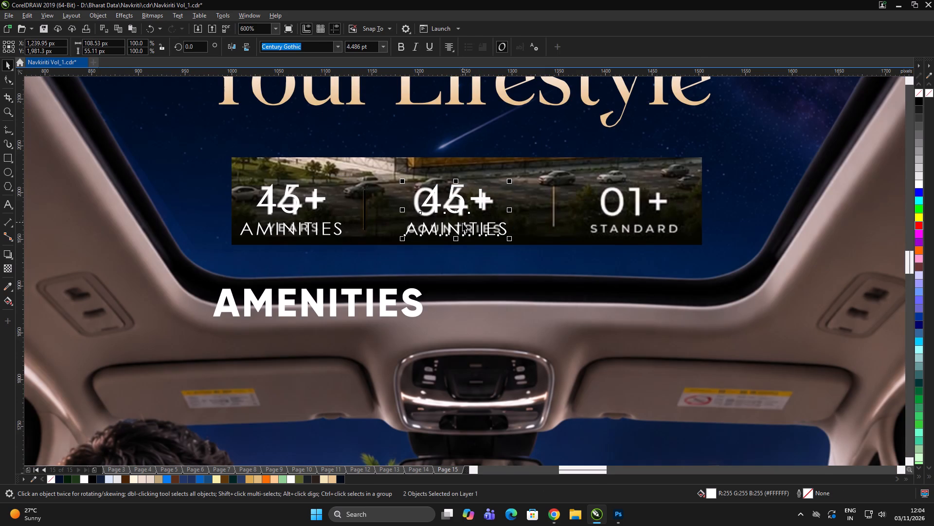
left_click_drag(465, 227, 640, 227)
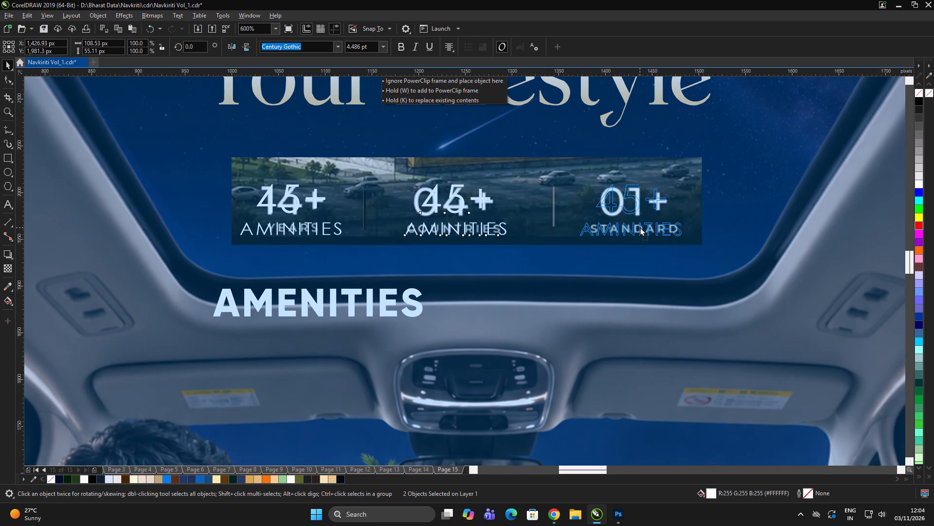
left_click_drag(640, 227, 640, 227)
right_click(640, 227, "shift")
Duplicate the vertical divider line onto the stats strip's second divider.
left_click(569, 171)
scroll(359, 254, "down", 2)
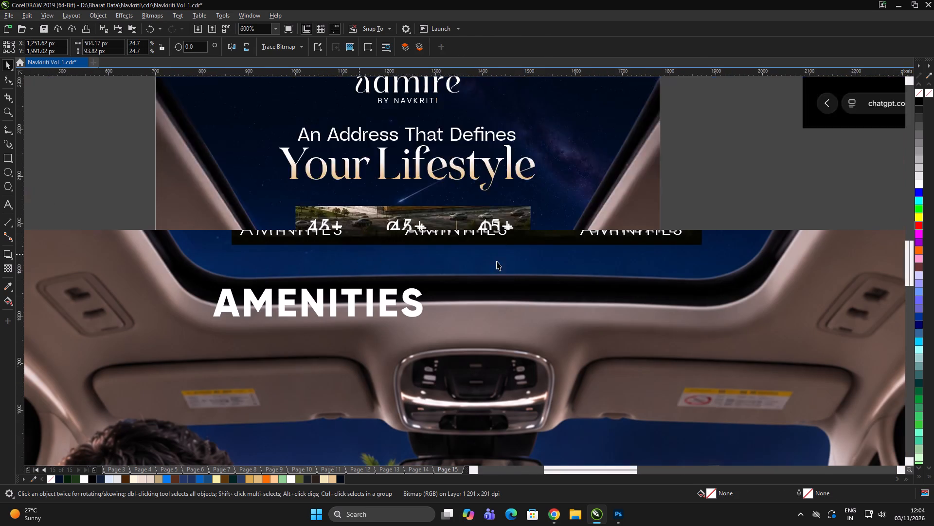
left_click(748, 290)
scroll(416, 238, "up", 2)
left_click(470, 274)
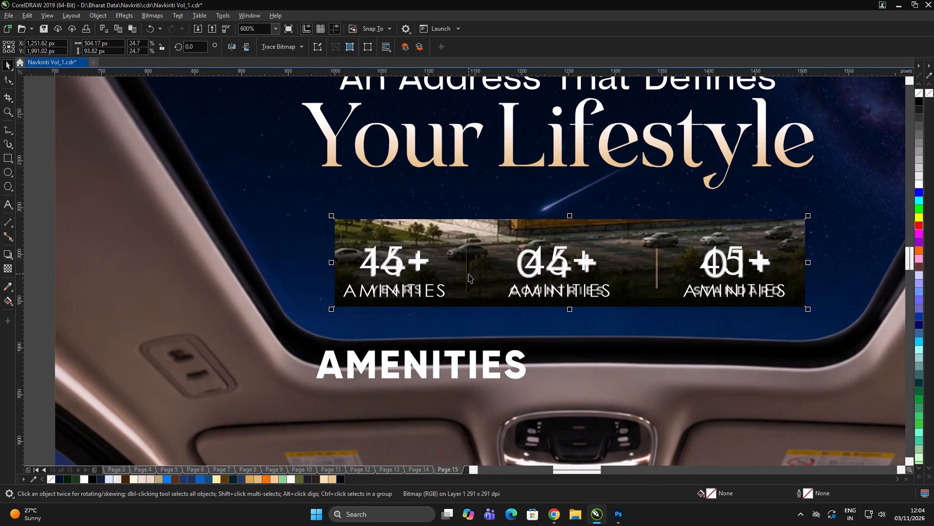
left_click(467, 274)
left_click_drag(469, 268, 661, 274)
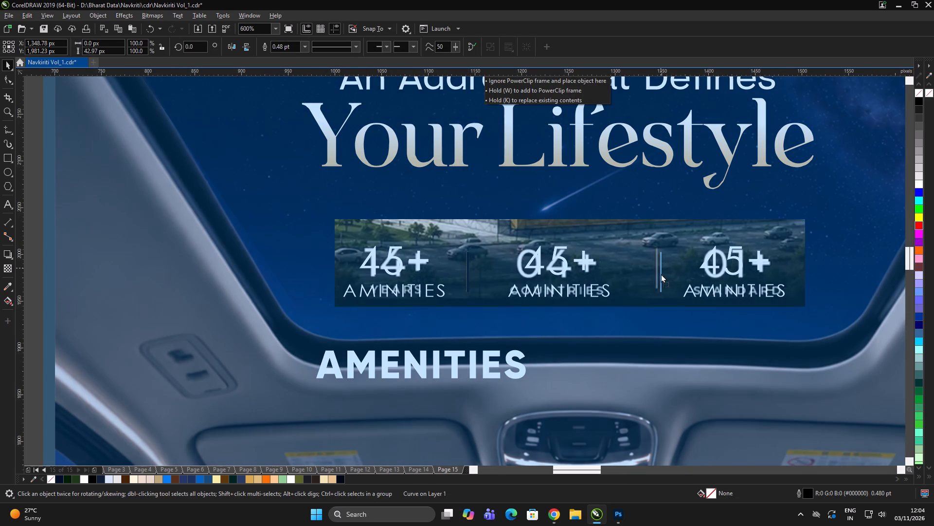
left_click_drag(661, 274, 657, 274)
right_click(657, 274, "shift")
Delete the reference stats strip image behind the three "45+ AMINITIES" columns.
left_click(674, 229)
scroll(427, 217, "down", 2)
key("Delete")
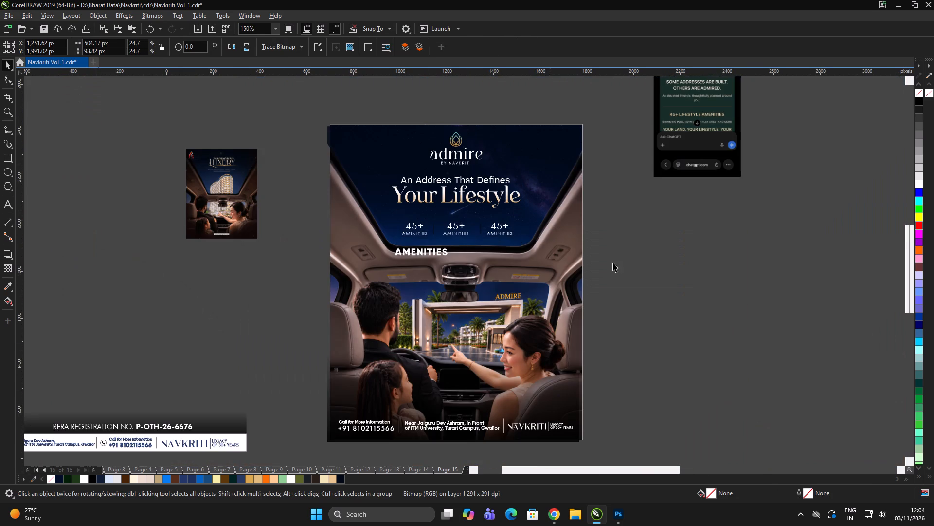
left_click(651, 261)
Sample the peach colour from the "Your Lifestyle" headline and apply it to both vertical divider lines.
scroll(455, 233, "up", 1)
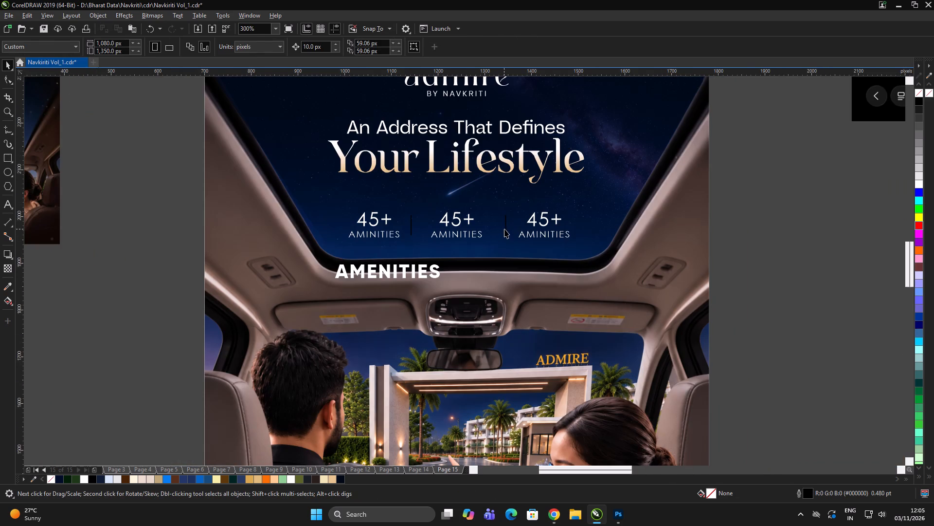
left_click(504, 229)
left_click(506, 228)
double_click(854, 244)
left_click(6, 285)
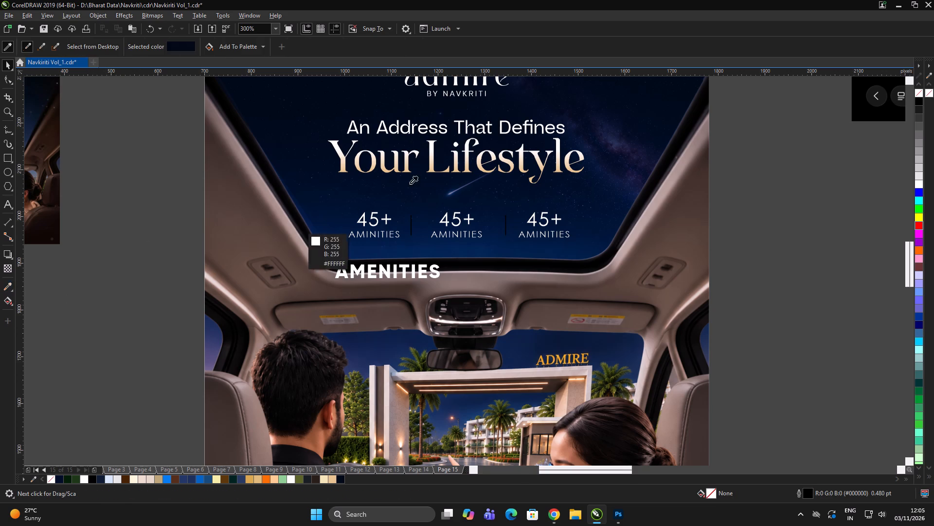
scroll(408, 159, "up", 2)
left_click(404, 168)
scroll(426, 413, "up", 3)
left_click(404, 389)
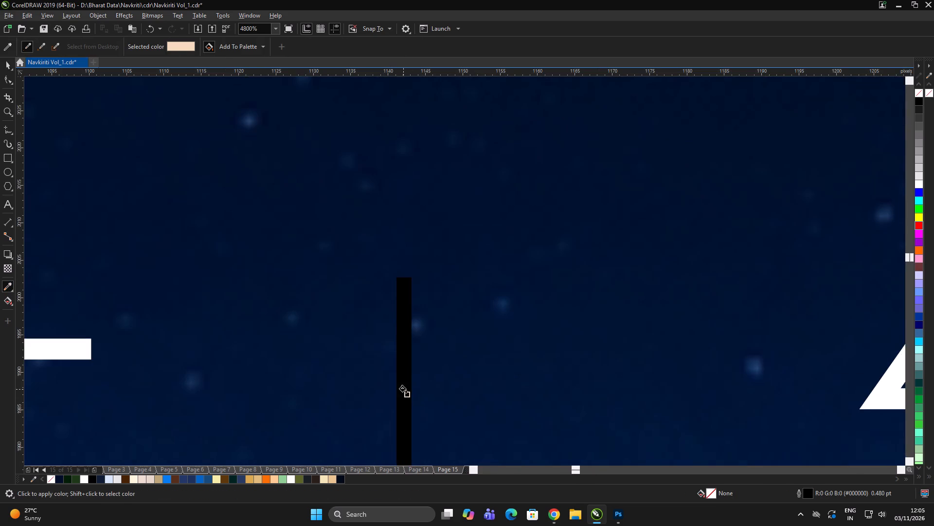
scroll(225, 222, "down", 5)
scroll(653, 252, "up", 2)
left_click(662, 243)
scroll(543, 191, "down", 4)
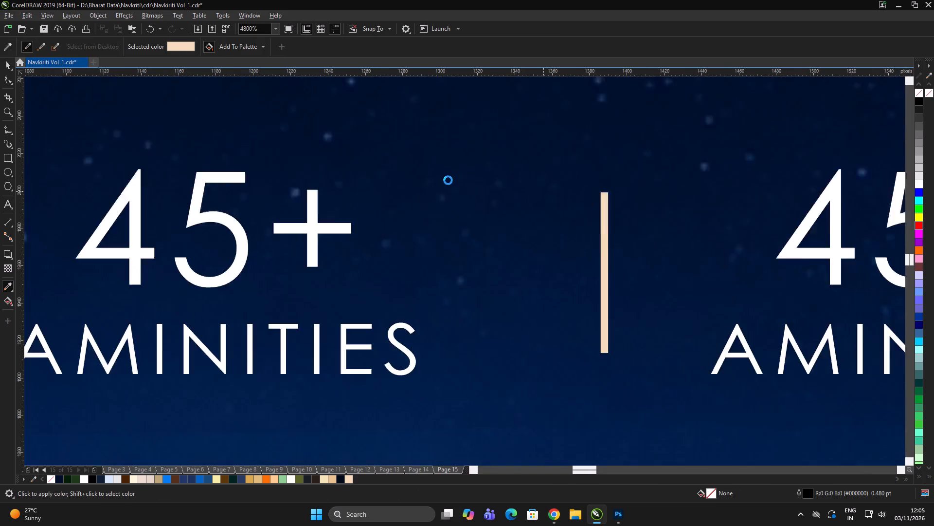
scroll(448, 180, "down", 8)
key("space")
Delete the bold "AMENITIES" text below the three stat columns.
scroll(438, 190, "up", 1)
left_click(388, 216)
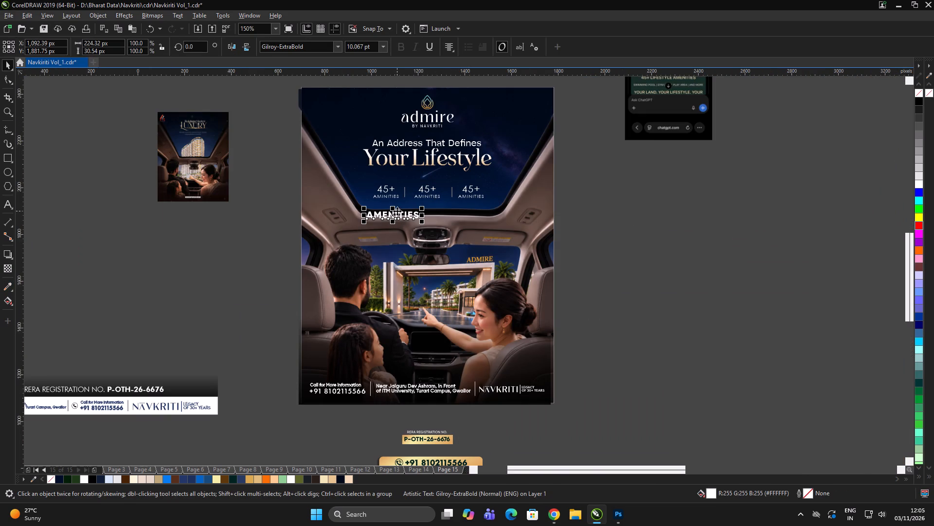
key("Delete")
double_click(684, 215)
double_click(685, 210)
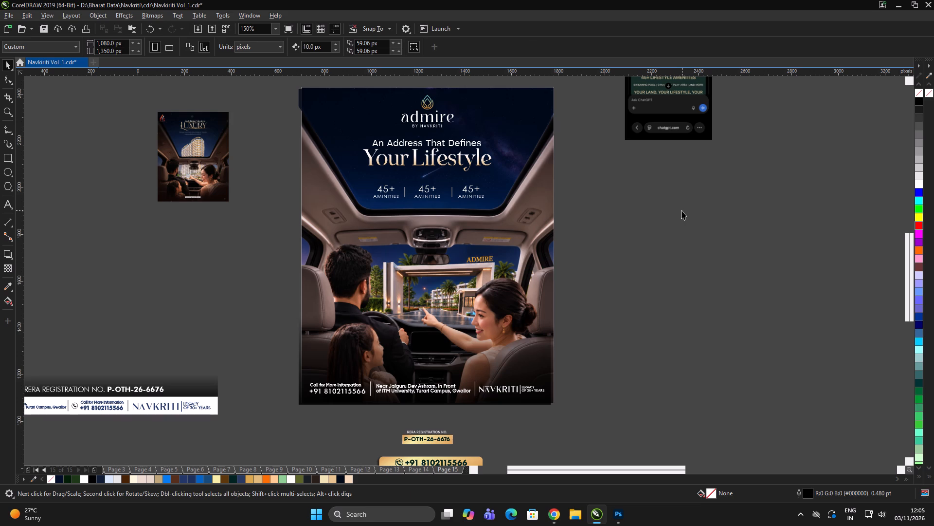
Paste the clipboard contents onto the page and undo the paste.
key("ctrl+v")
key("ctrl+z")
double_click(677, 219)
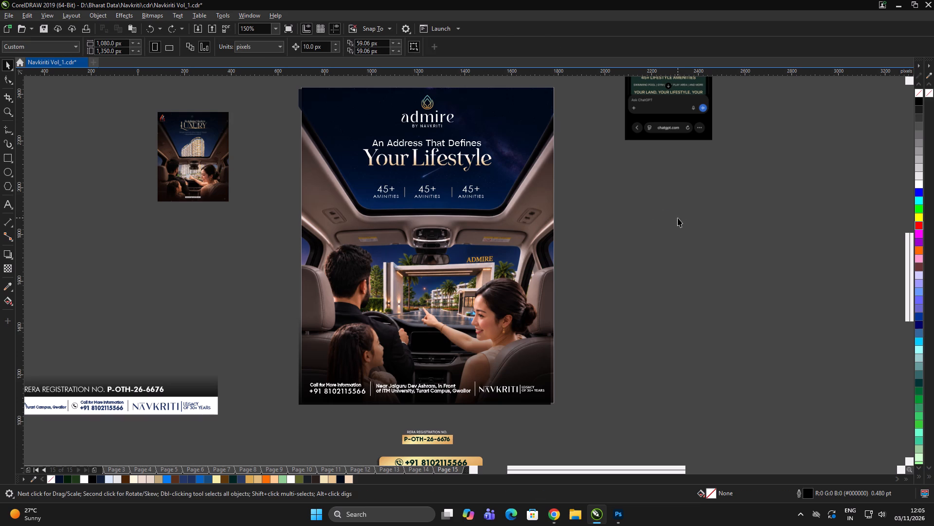
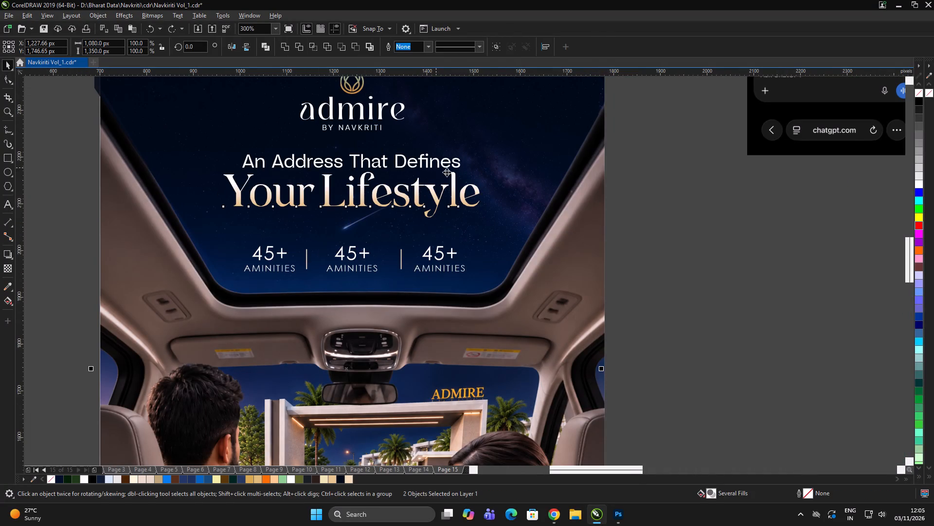
Nudge the "An Address That Defines" and "Your Lifestyle" headline lines together 10 px down.
left_click(462, 197)
left_click(621, 142)
left_click_drag(685, 124, 172, 233)
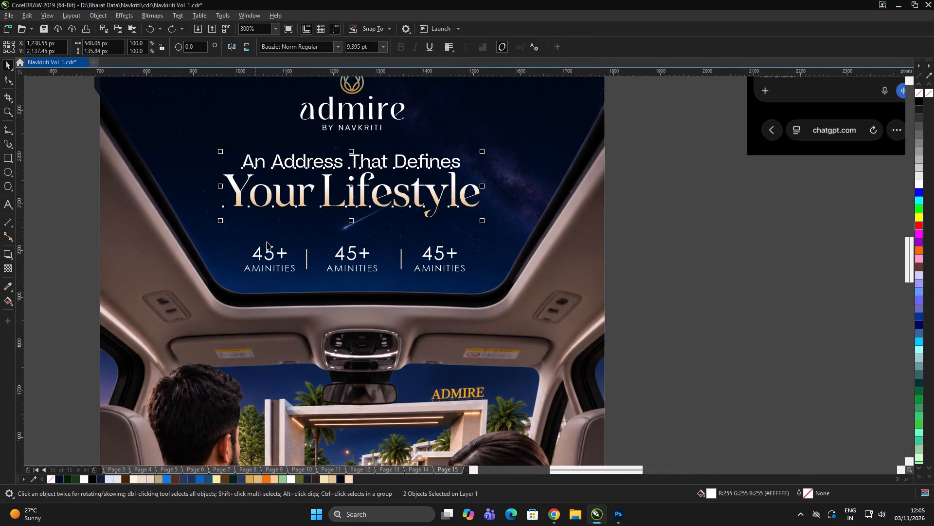
key("Down")
key("Down")
key("Up")
double_click(716, 269)
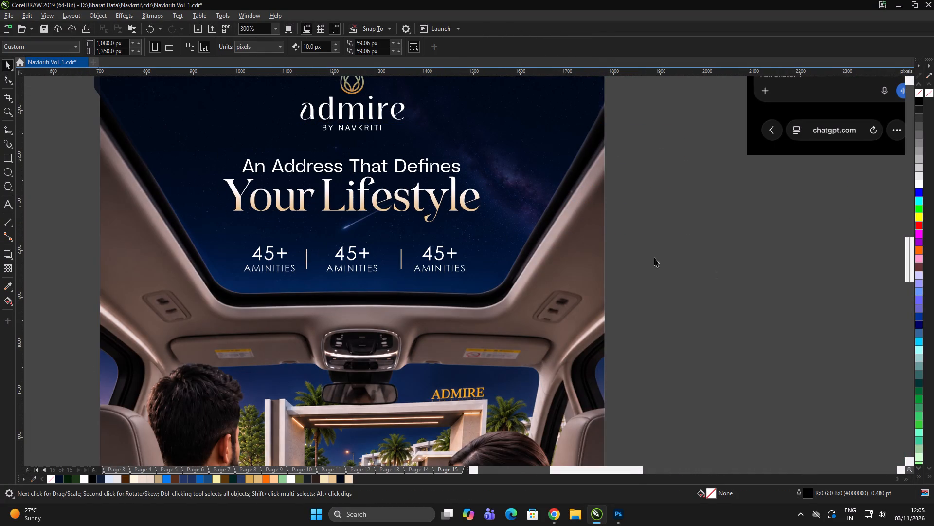
Centre the PowerClip frame holding the sunroof car scene on the page so it aligns with the page edges.
scroll(525, 241, "down", 3)
double_click(564, 262)
scroll(441, 224, "up", 1)
key("z")
scroll(319, 152, "up", 3)
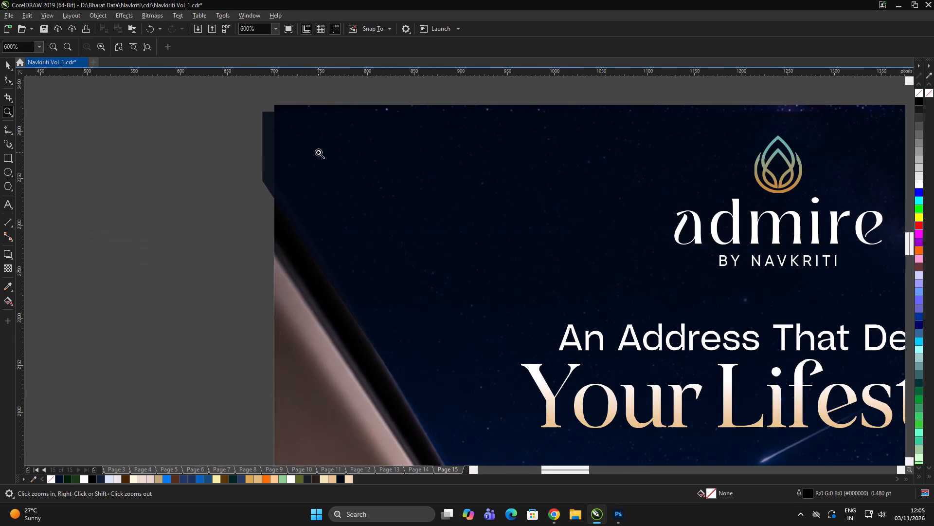
scroll(319, 154, "down", 2)
key("space")
double_click(325, 151)
scroll(314, 142, "up", 2)
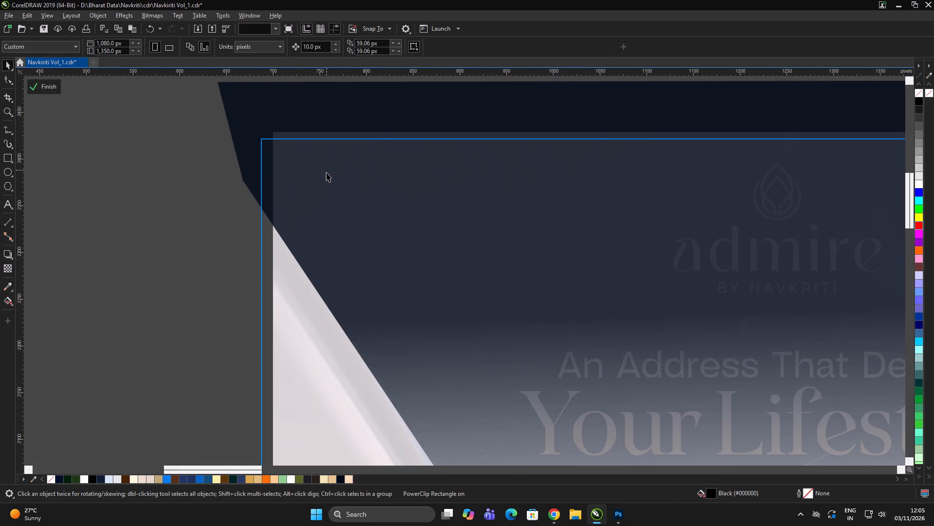
left_click(45, 83)
left_click(90, 132)
left_click(286, 181)
left_click_drag(302, 183, 314, 164)
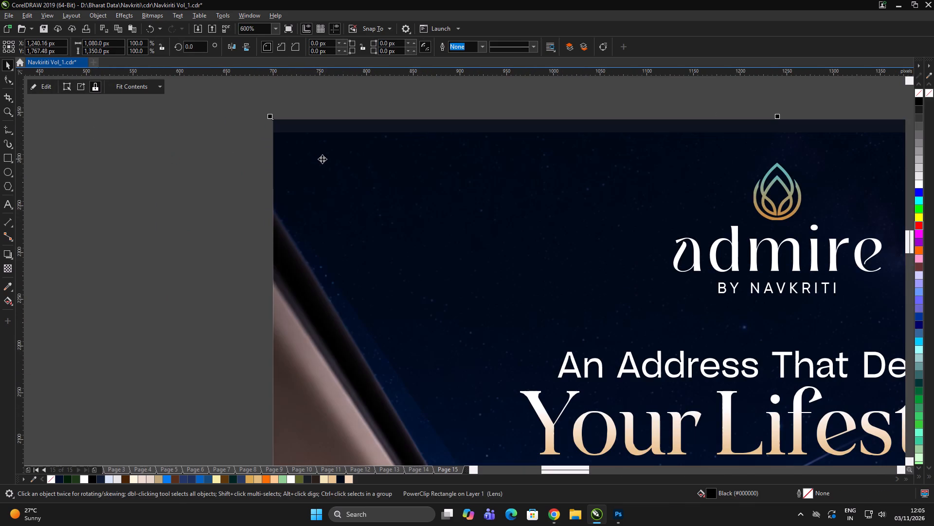
key("ctrl+z")
key("p")
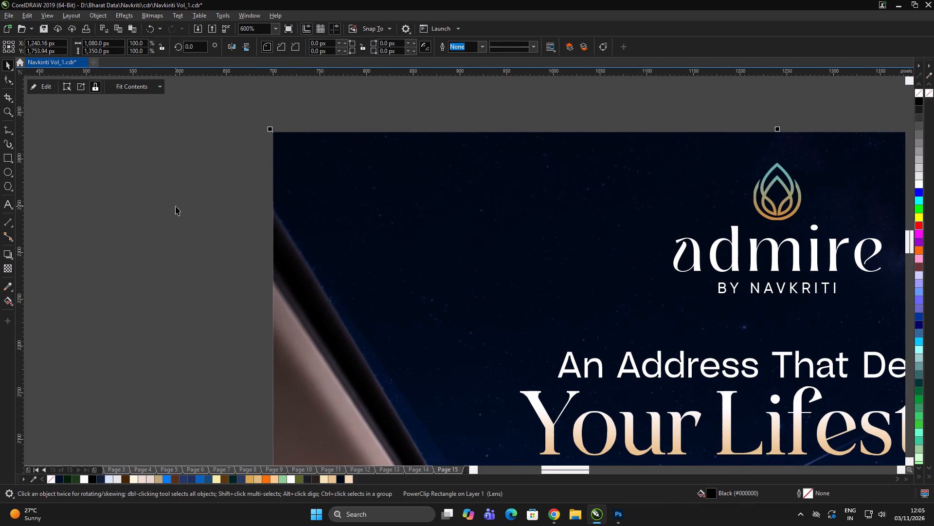
Inside the PowerClip, reshape the night-sky curve by moving its lower-left corner node outward to the sunroof glass edge.
double_click(176, 206)
scroll(255, 181, "down", 3)
left_click(188, 172)
scroll(290, 202, "up", 1)
double_click(290, 203)
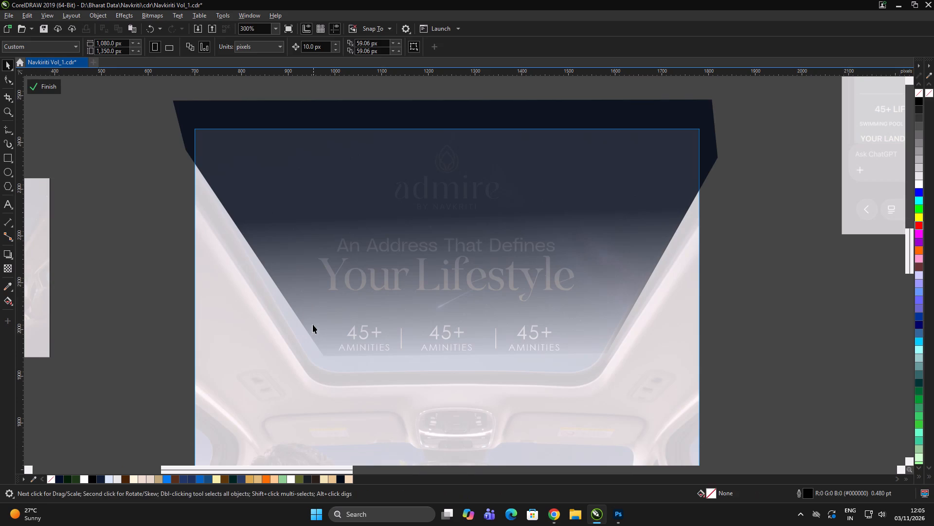
double_click(305, 306)
scroll(322, 354, "up", 2)
left_click_drag(328, 360, 285, 378)
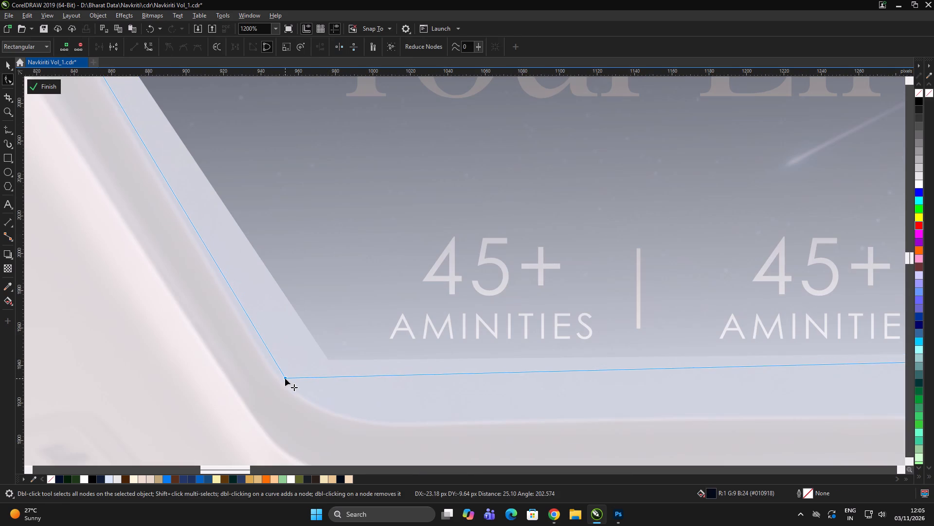
left_click_drag(285, 378, 282, 384)
scroll(259, 275, "down", 1)
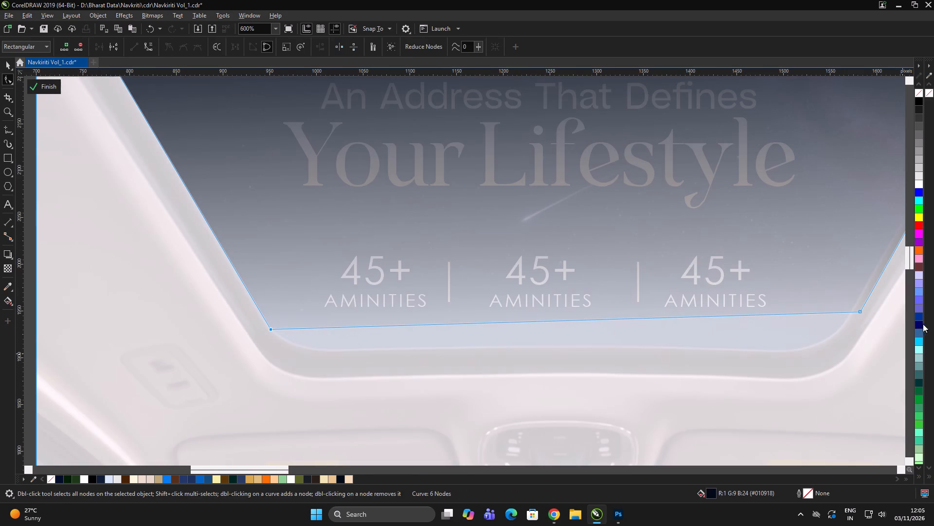
Move the sky curve's lower-right corner node about 10 px inward to follow the sunroof edge, and finish editing the PowerClip contents.
scroll(921, 322, "up", 3)
left_click_drag(858, 311, 849, 312)
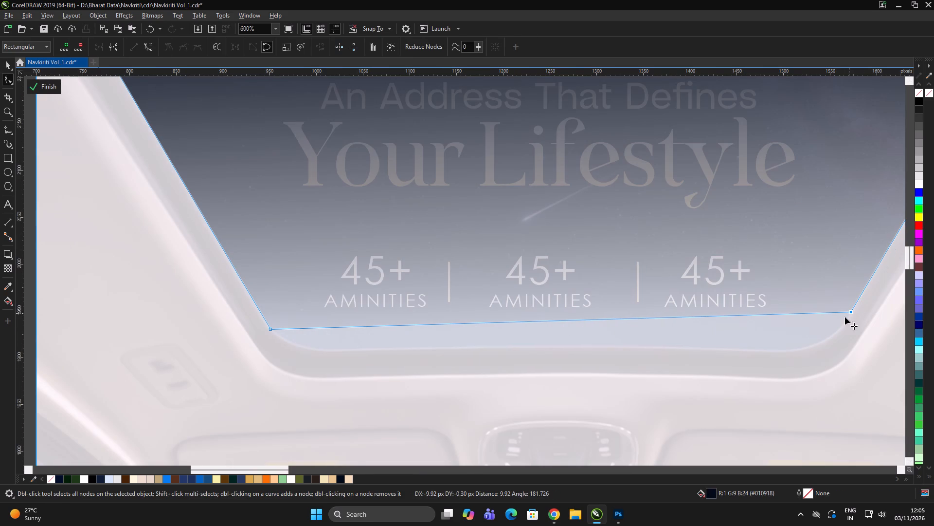
scroll(297, 328, "down", 3)
scroll(542, 239, "up", 2)
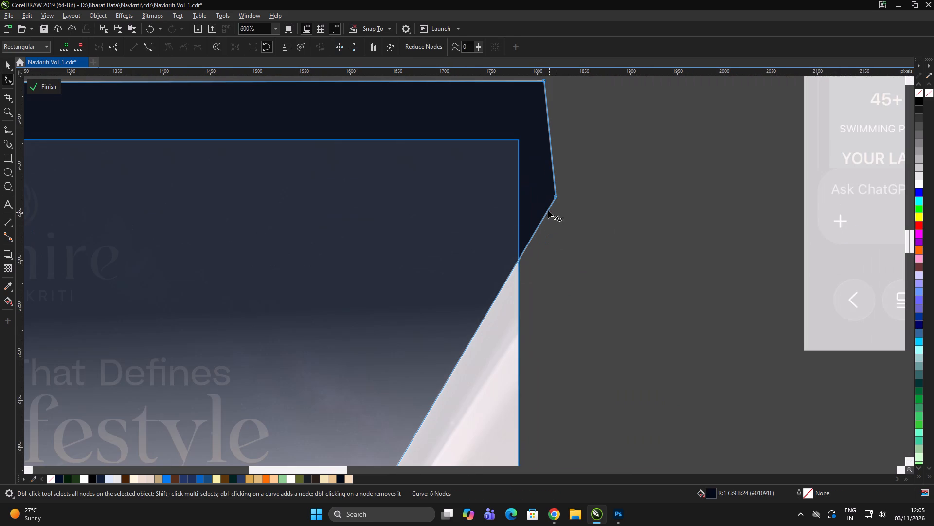
left_click(58, 93)
left_click(52, 87)
scroll(555, 232, "down", 3)
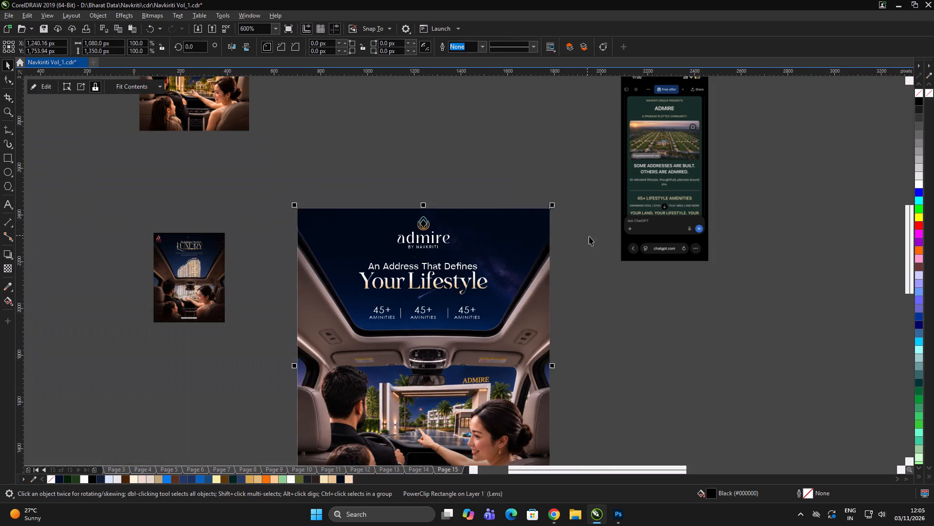
Reopen the PowerClip, shift the sky curve's node beyond the page's right edge slightly outward and down, and finish editing.
double_click(590, 236)
scroll(544, 240, "up", 1)
triple_click(523, 229)
left_click(529, 227)
scroll(578, 212, "up", 1)
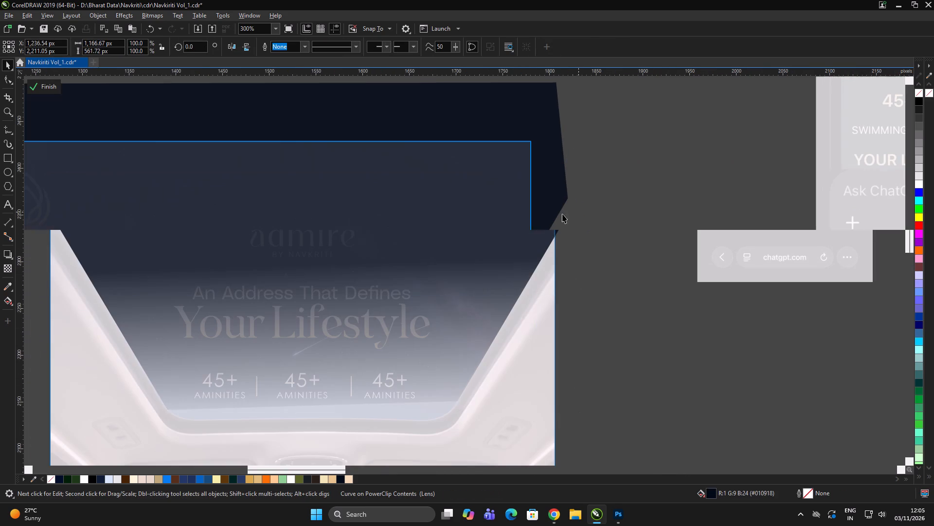
double_click(512, 208)
scroll(571, 205, "up", 3)
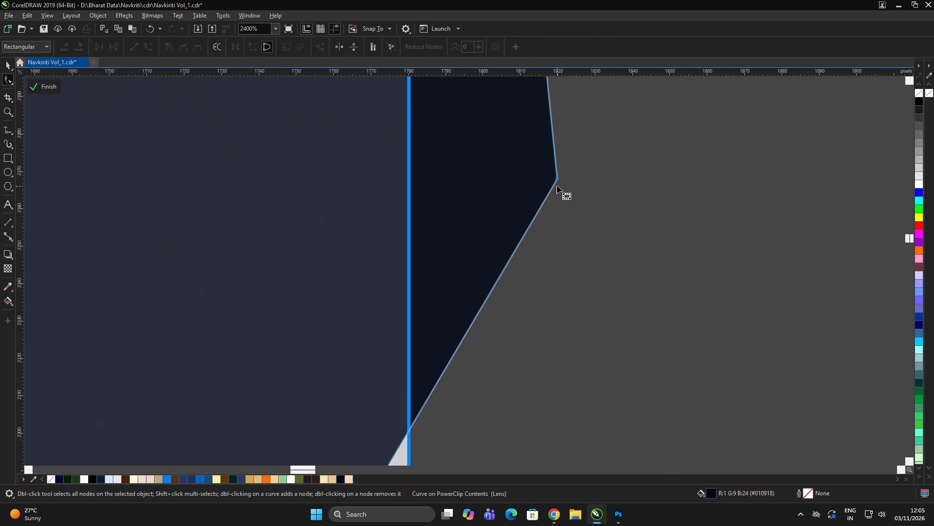
left_click_drag(555, 179, 564, 191)
scroll(496, 178, "down", 4)
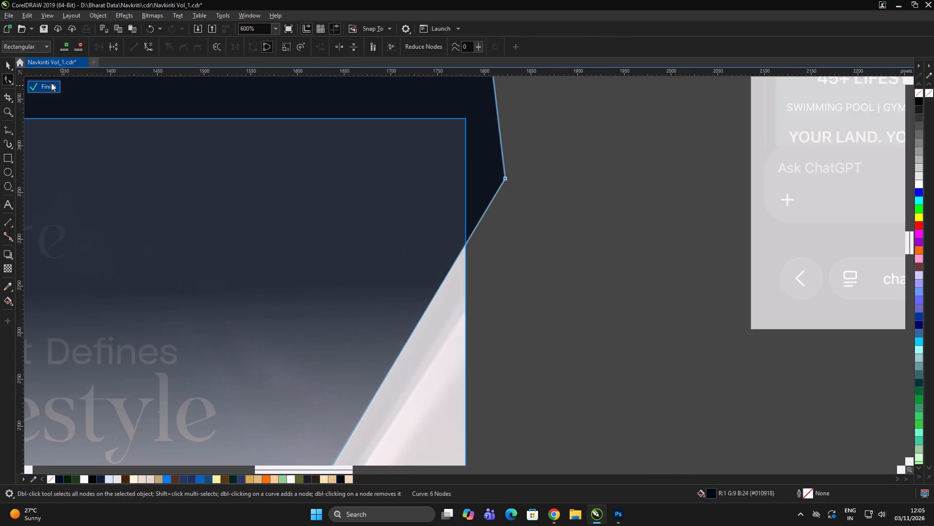
left_click(50, 83)
scroll(571, 263, "down", 3)
triple_click(599, 257)
scroll(399, 365, "up", 1)
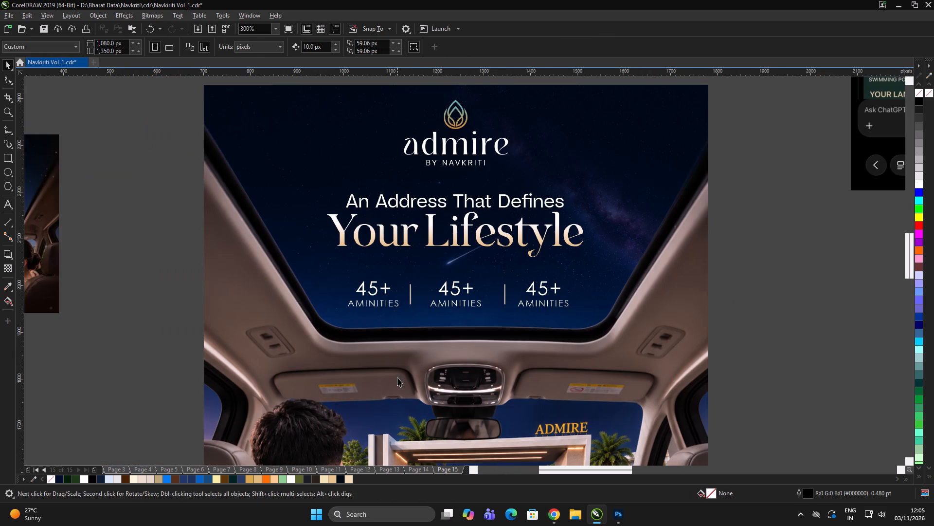
scroll(395, 200, "down", 2)
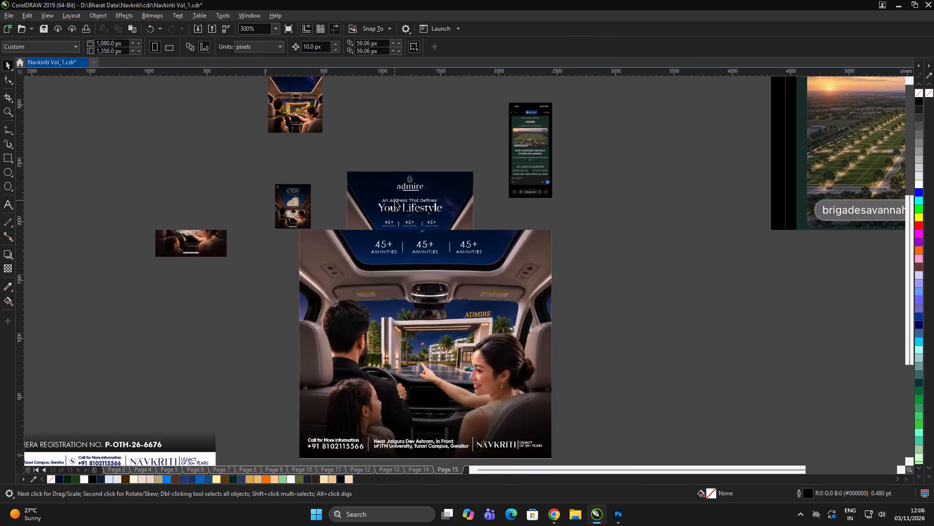
Examine the sunroof poster's headline and amenities row, and check them against the lifestyle amenities copy in the ChatGPT reference screenshot.
scroll(413, 202, "up", 1)
triple_click(627, 264)
triple_click(625, 263)
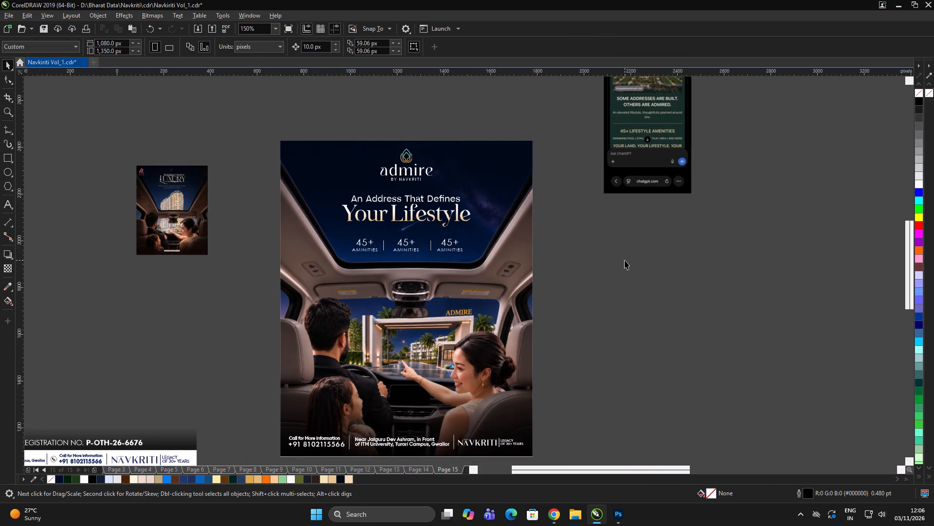
double_click(658, 301)
scroll(412, 250, "up", 1)
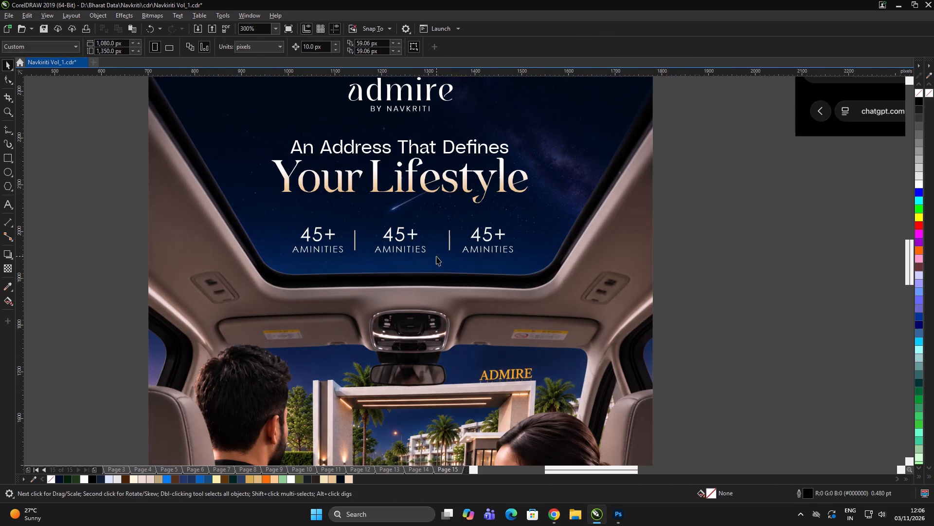
scroll(539, 277, "down", 3)
triple_click(660, 310)
scroll(648, 197, "up", 2)
scroll(595, 185, "up", 1)
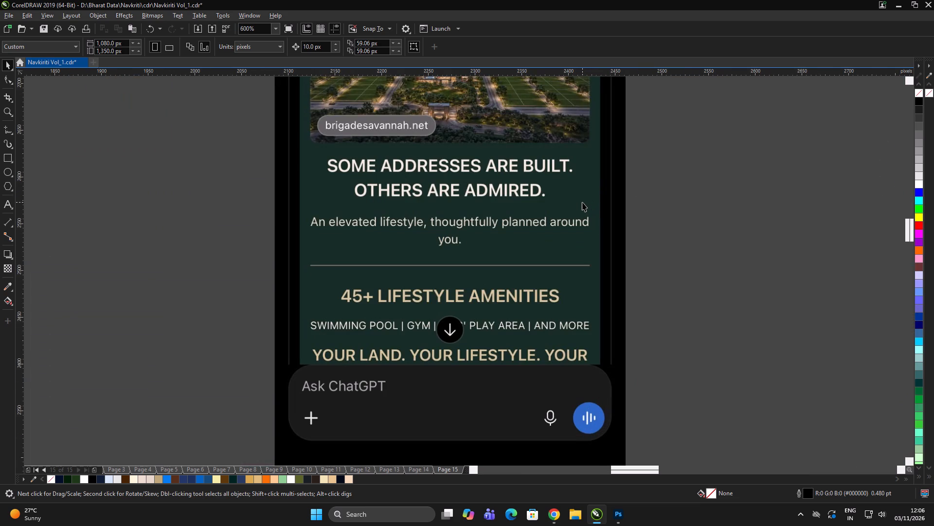
scroll(582, 202, "down", 3)
double_click(636, 236)
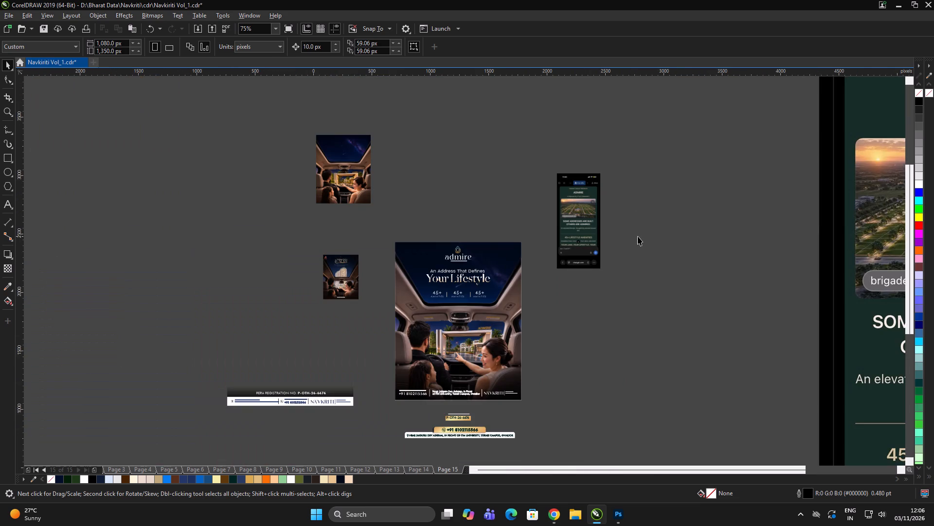
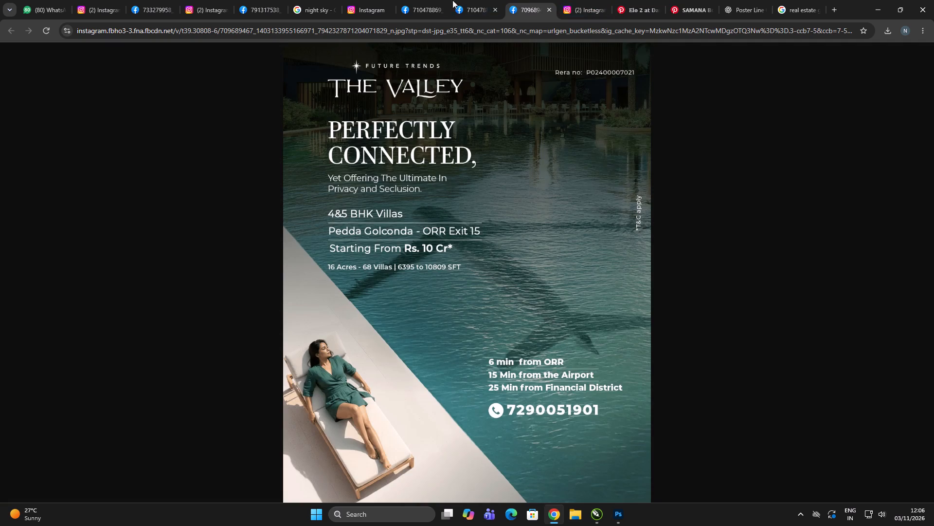
Switch to the open Pinterest page and search for "plot creative".
left_click(448, 0)
left_click(646, 0)
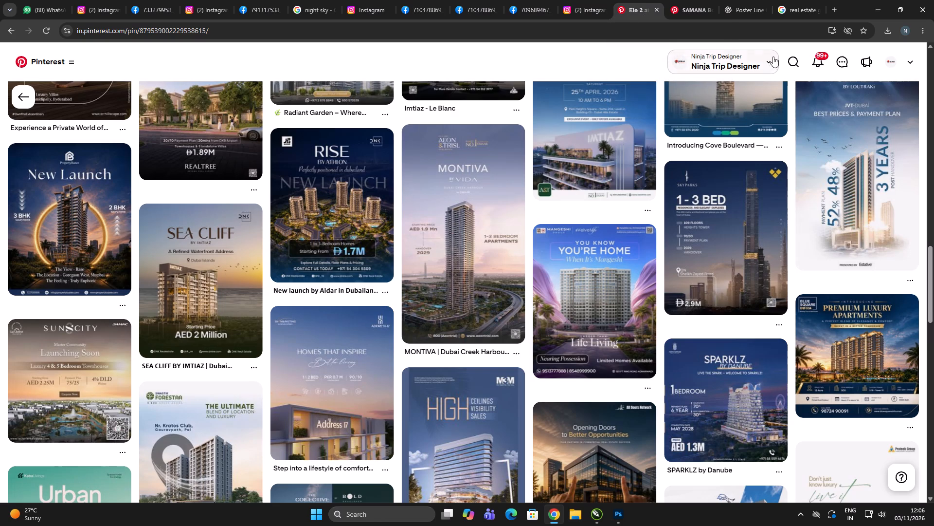
left_click(794, 62)
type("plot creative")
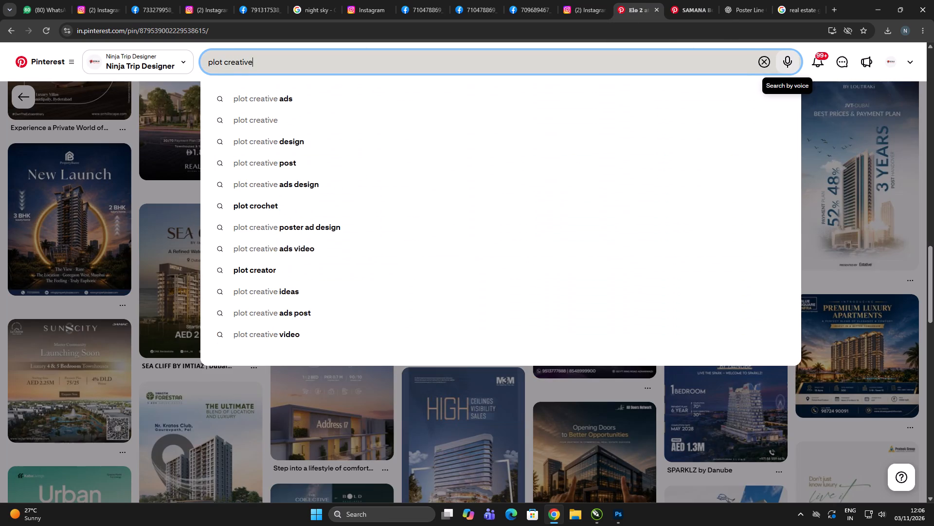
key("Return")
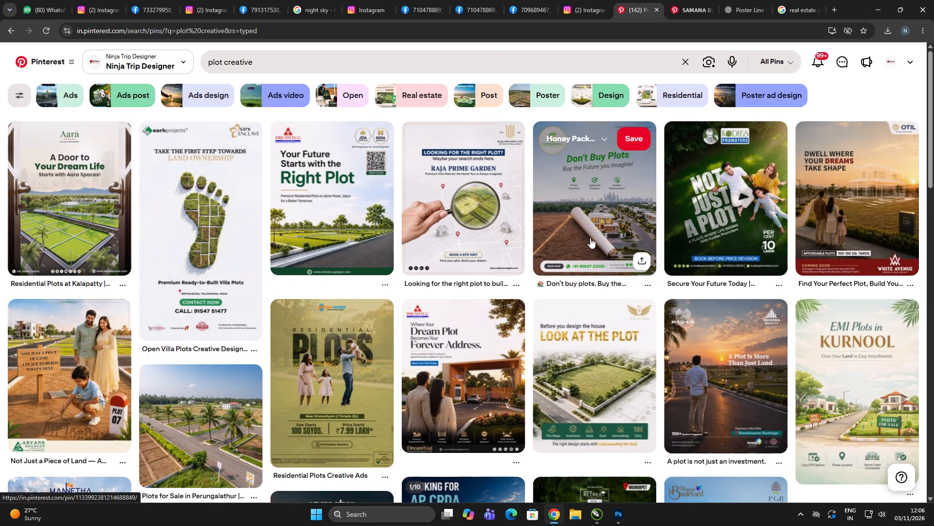
Open the "Don't Buy Plots" pin, copy its poster image, and switch to the CorelDRAW document's empty area beside the poster.
left_click(592, 231)
right_click(79, 165)
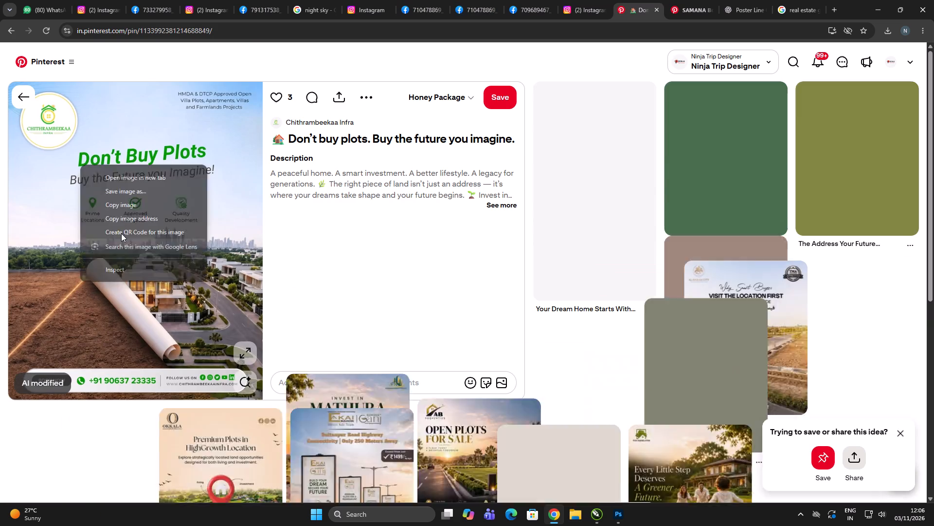
left_click(134, 207)
key("alt+Tab")
scroll(129, 237, "down", 2)
left_click(287, 323)
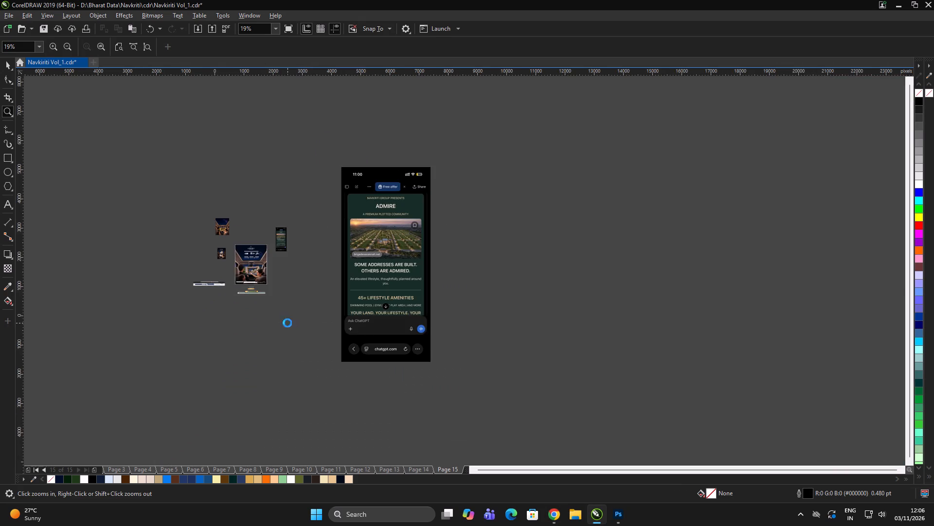
Paste the copied "Don't Buy Plots" poster, scale it to about 505 x 632 px, and place it over the page's right edge.
scroll(267, 285, "up", 1)
key("space")
scroll(356, 298, "down", 2)
left_click(355, 301)
left_click(358, 301)
scroll(427, 233, "up", 2)
double_click(449, 239)
key("ctrl+v")
left_click(485, 251)
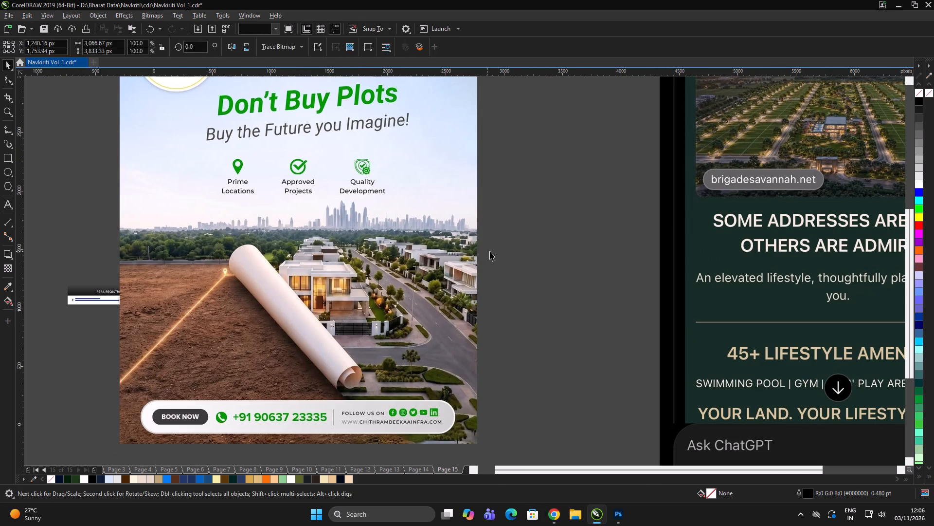
left_click(490, 251)
left_click(388, 249)
left_click_drag(479, 445, 332, 413, "shift")
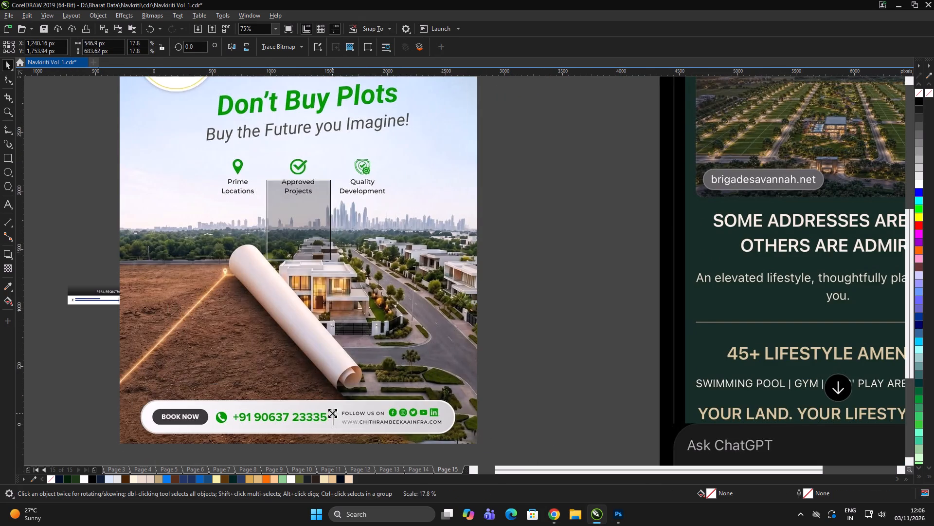
left_click_drag(332, 413, 330, 413, "shift")
left_click_drag(304, 243, 375, 222)
Replace the middle stats column's 45+ with PRIME in uppercase.
scroll(390, 222, "up", 1)
scroll(294, 142, "up", 2)
scroll(572, 212, "down", 2)
scroll(481, 222, "up", 1)
scroll(640, 217, "up", 1)
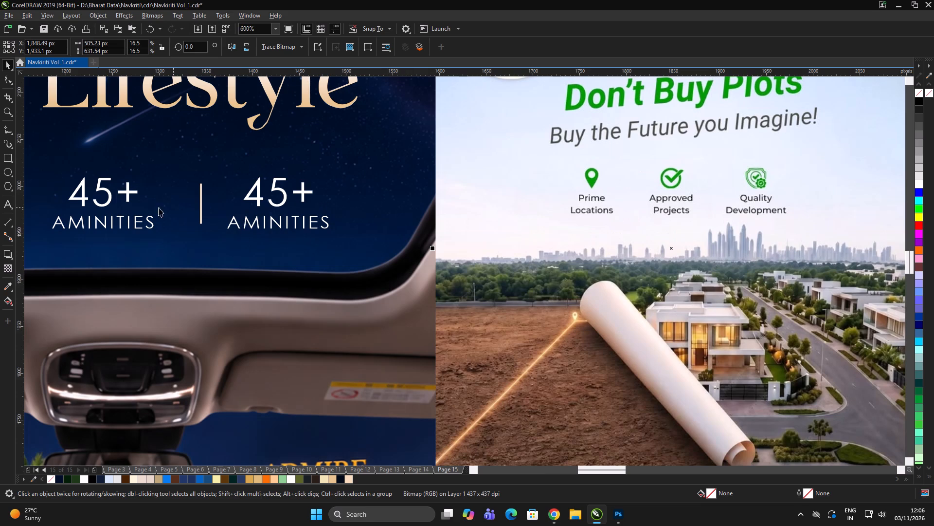
scroll(495, 224, "down", 1)
scroll(311, 208, "up", 1)
double_click(311, 208)
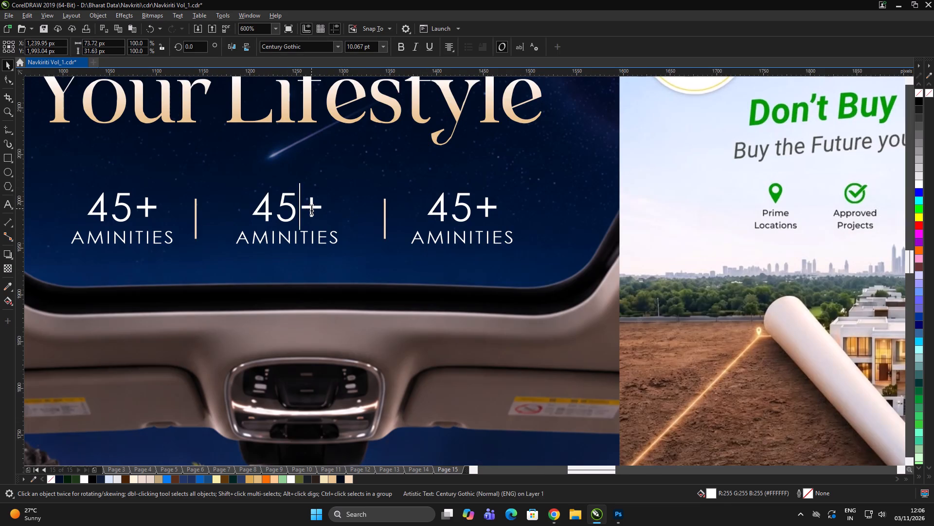
key("ctrl+a")
type("pri")
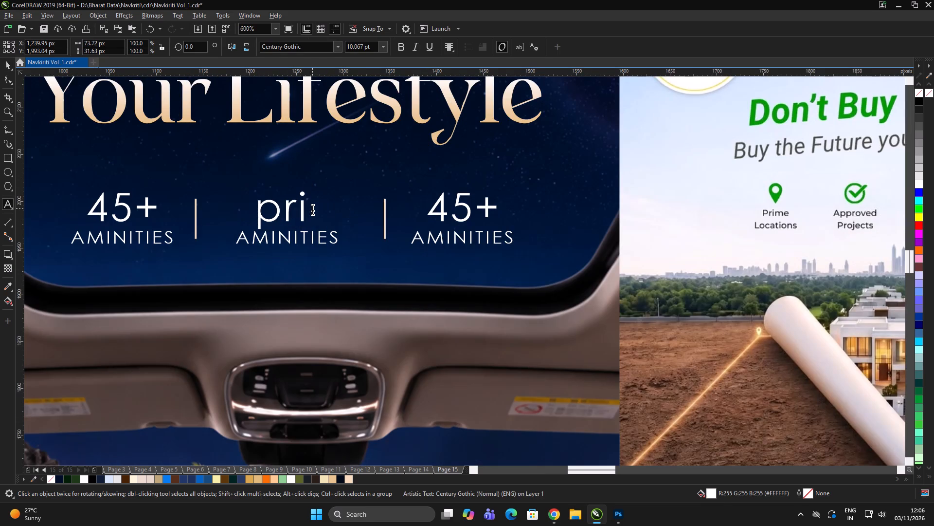
type("me")
key("ctrl+a")
key("shift+F3")
key("shift+Down")
key("Down")
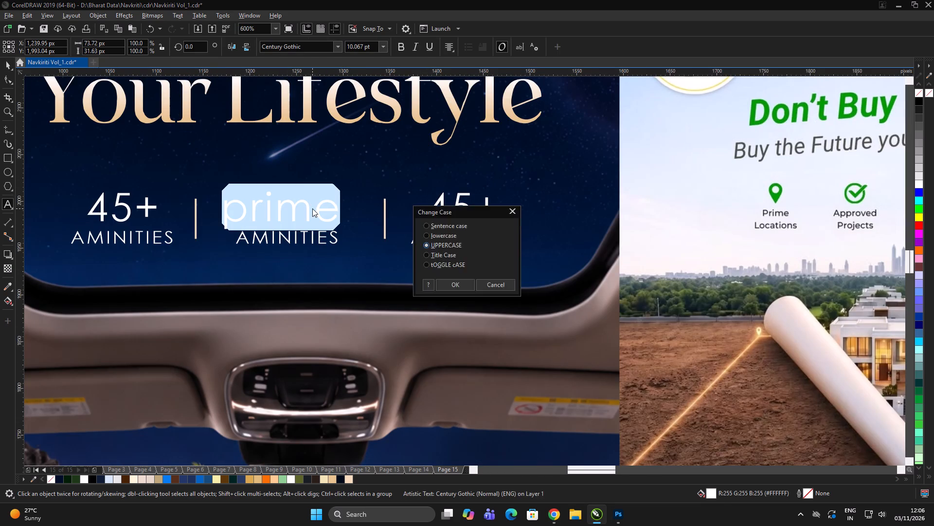
key("Return")
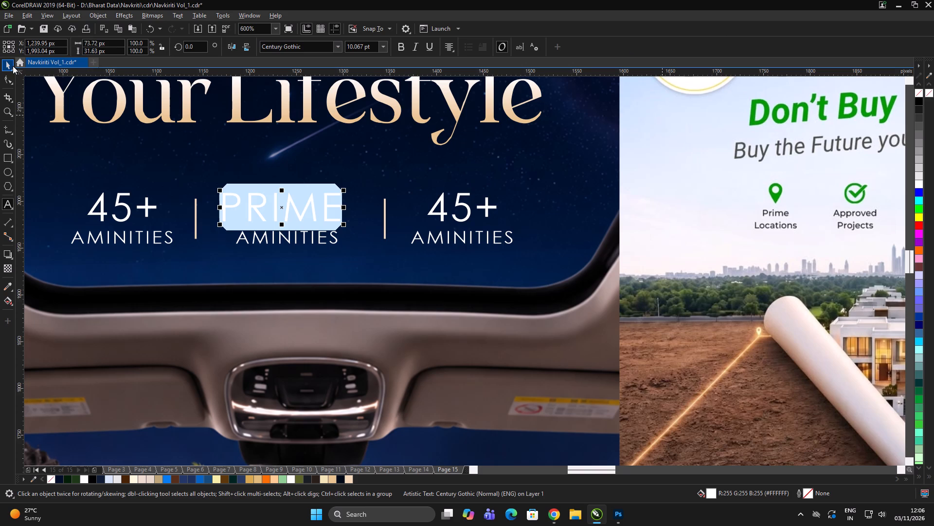
left_click(13, 66)
Scale PRIME down to about 9.1 pt and centre it horizontally over the AMINITIES label beneath it.
left_click(321, 243, "shift")
key("c")
left_click(403, 281)
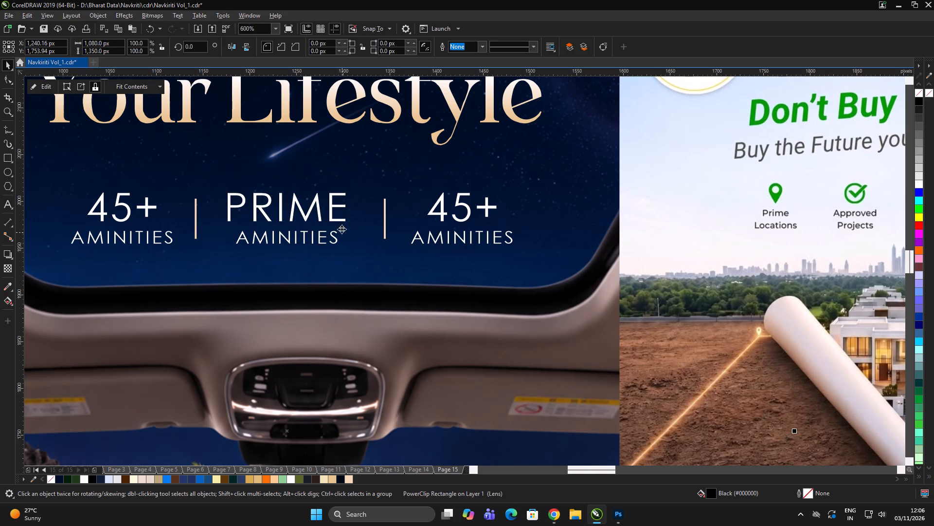
left_click(340, 224)
left_click(346, 221)
left_click_drag(349, 227, 345, 230)
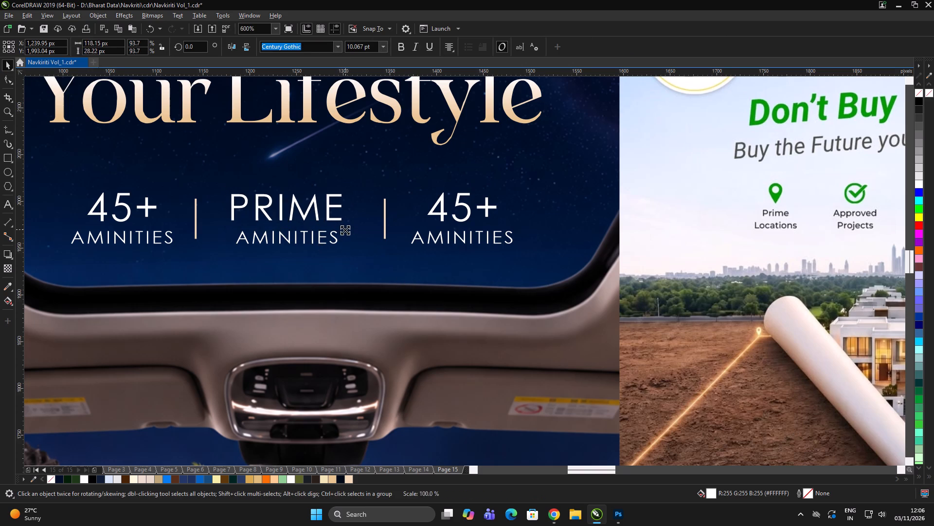
left_click_drag(345, 230, 343, 230)
scroll(334, 222, "up", 1)
left_click(330, 246, "shift")
key("c")
left_click(386, 240)
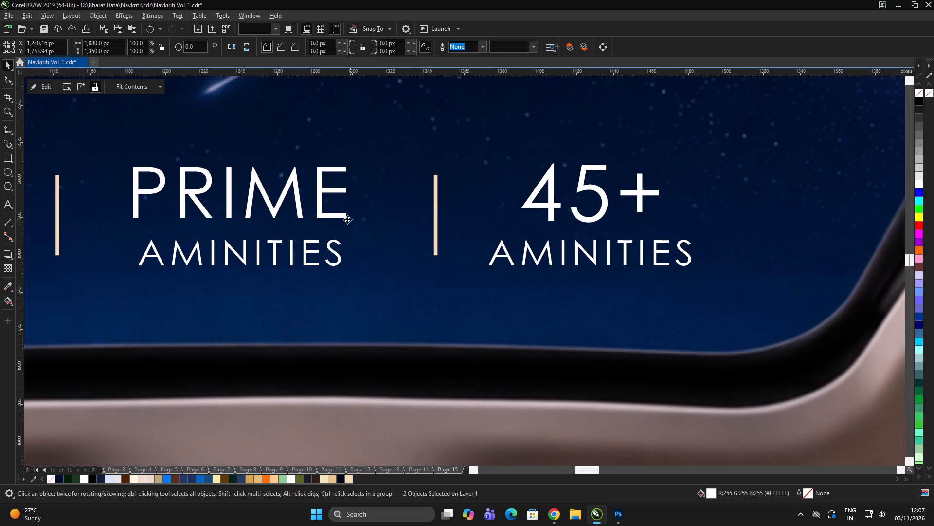
Add a horizontal guideline near the base of the 45+ figures and move PRIME down about 3 px.
left_click(344, 215)
scroll(421, 225, "down", 1)
scroll(172, 226, "up", 1)
left_click_drag(237, 76, 221, 227)
key("ctrl+z")
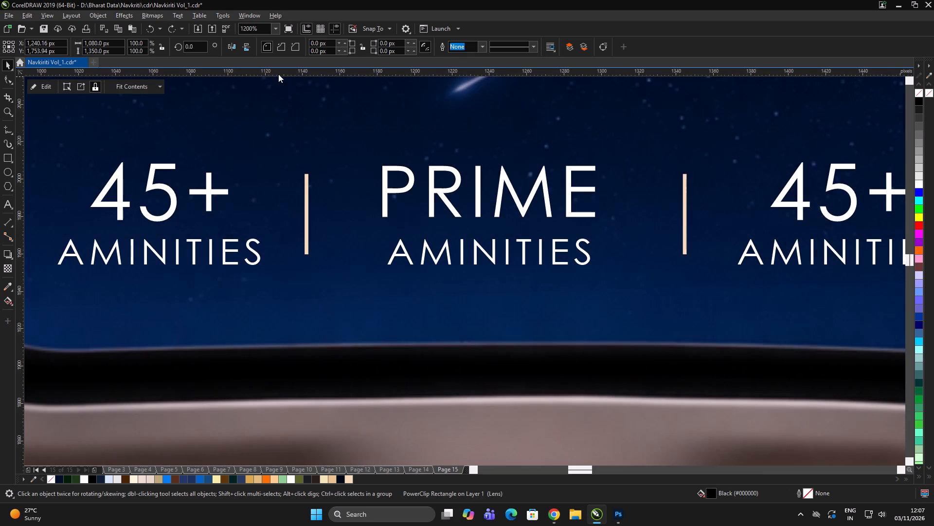
left_click_drag(278, 74, 253, 222)
scroll(456, 207, "up", 3)
left_click(443, 213)
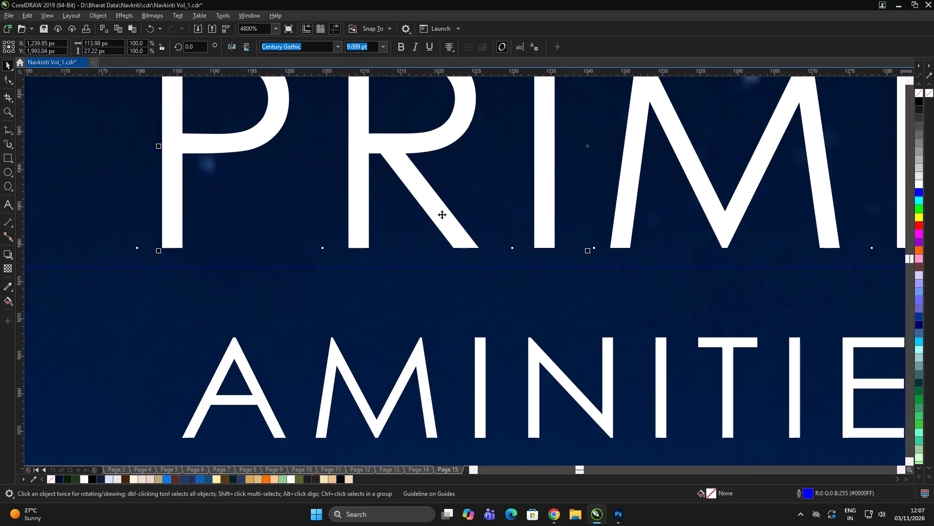
left_click_drag(433, 208, 434, 230)
Replace the AMINITIES label under PRIME with LOCATION in uppercase.
scroll(428, 245, "down", 3)
scroll(305, 199, "down", 2)
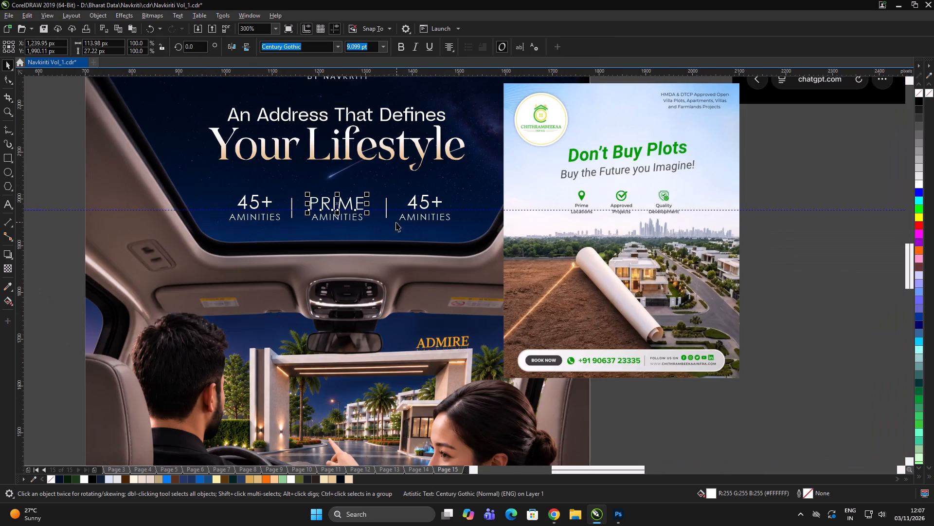
scroll(368, 214, "up", 1)
double_click(355, 224)
key("ctrl+a")
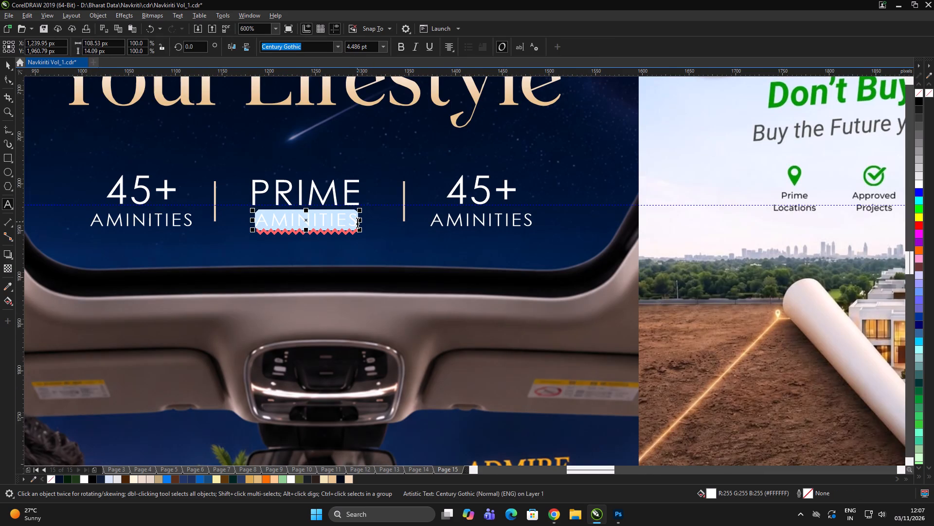
type("locations")
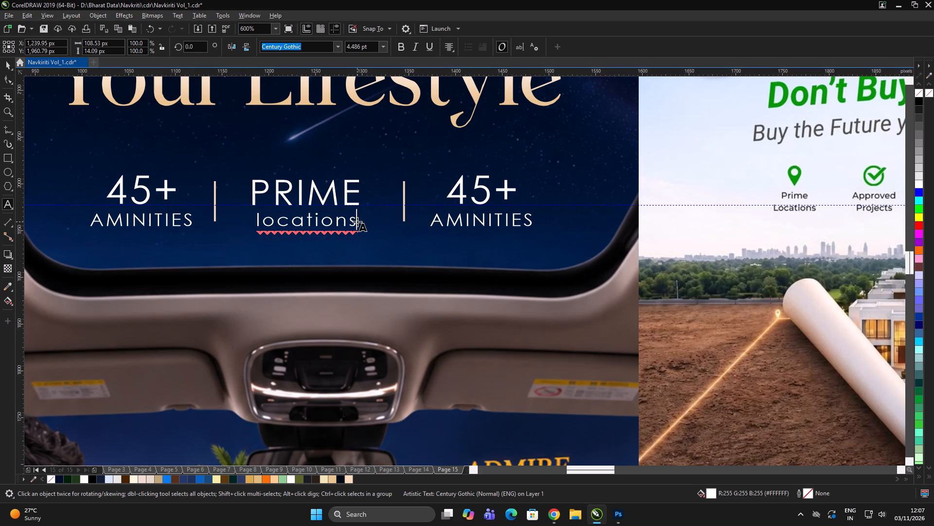
key("BackSpace")
key("ctrl+a")
key("shift+F3")
key("Down")
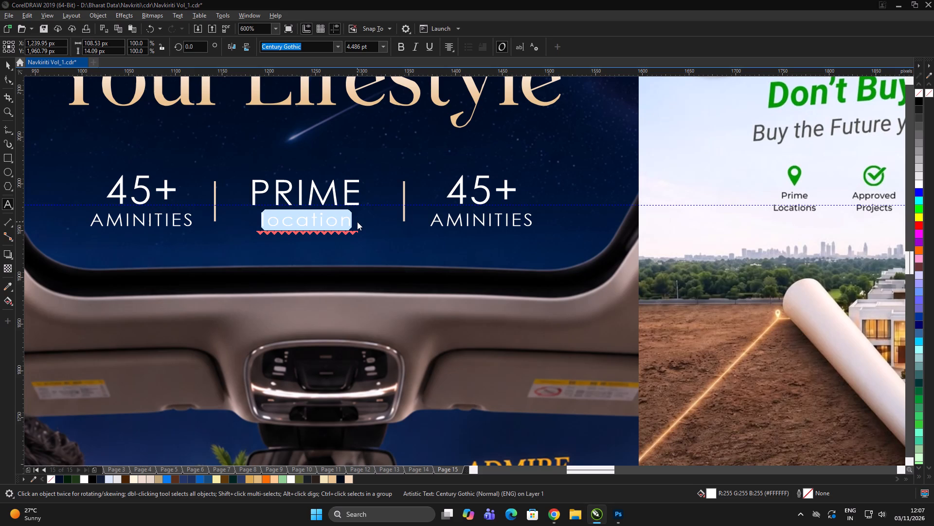
key("Down")
key("Return")
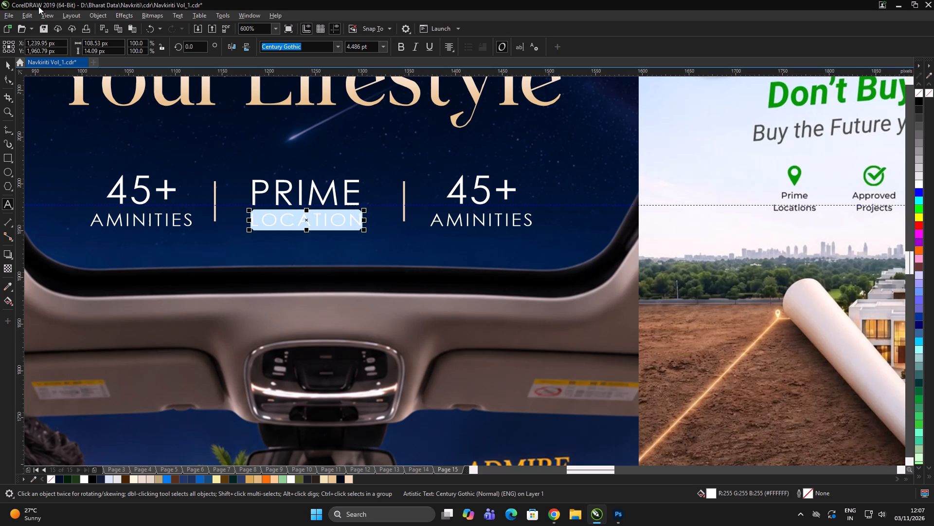
left_click(13, 63)
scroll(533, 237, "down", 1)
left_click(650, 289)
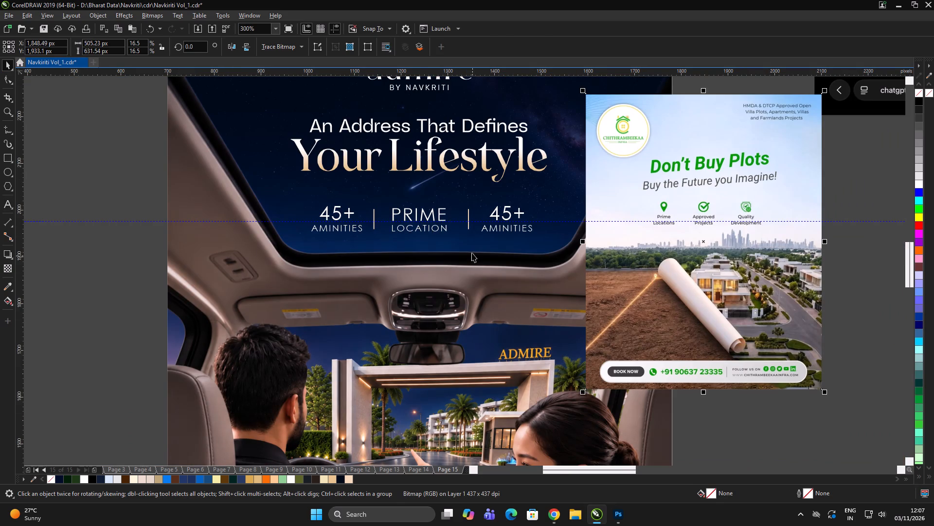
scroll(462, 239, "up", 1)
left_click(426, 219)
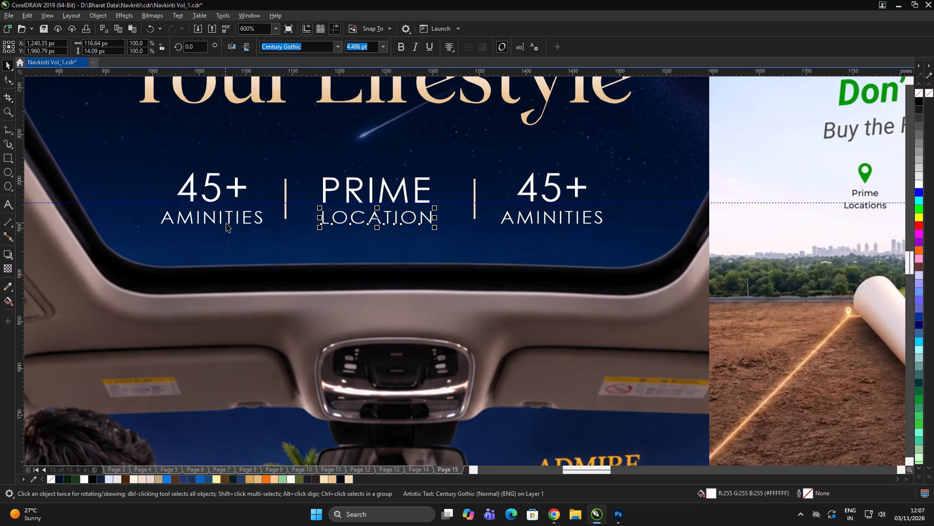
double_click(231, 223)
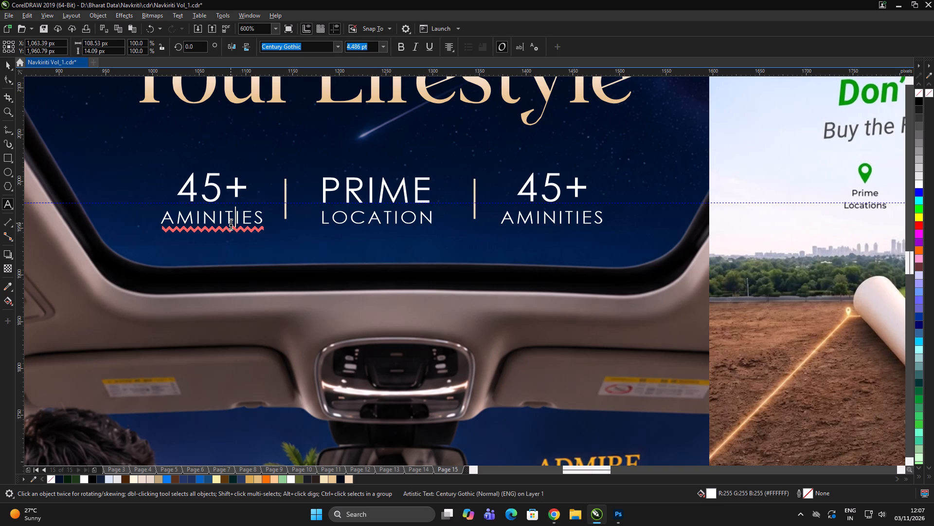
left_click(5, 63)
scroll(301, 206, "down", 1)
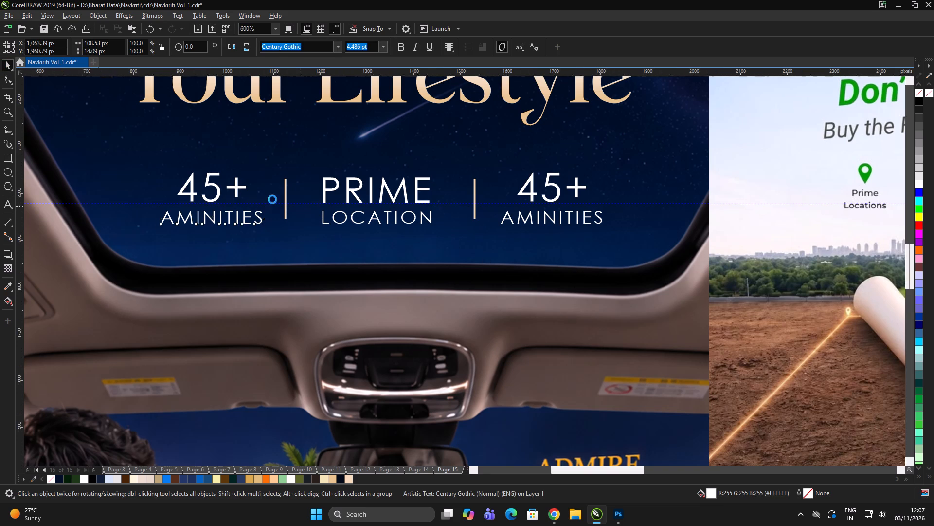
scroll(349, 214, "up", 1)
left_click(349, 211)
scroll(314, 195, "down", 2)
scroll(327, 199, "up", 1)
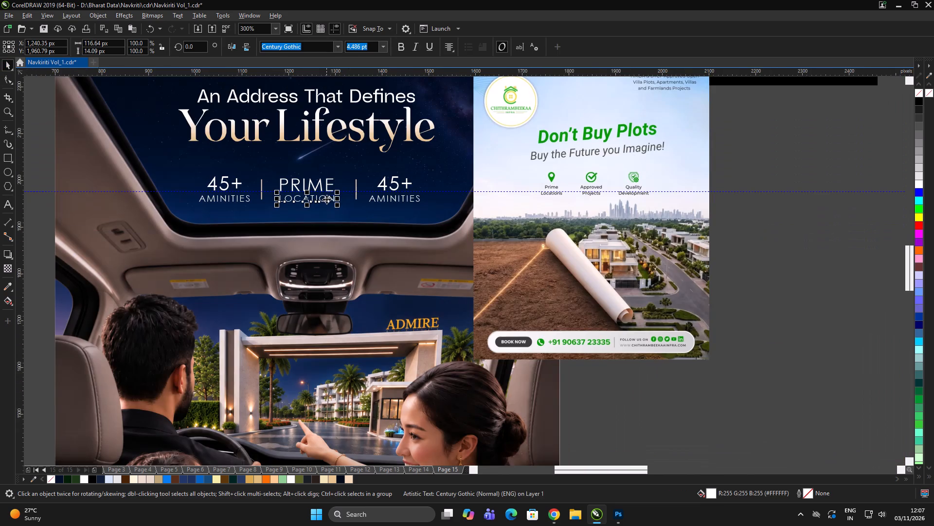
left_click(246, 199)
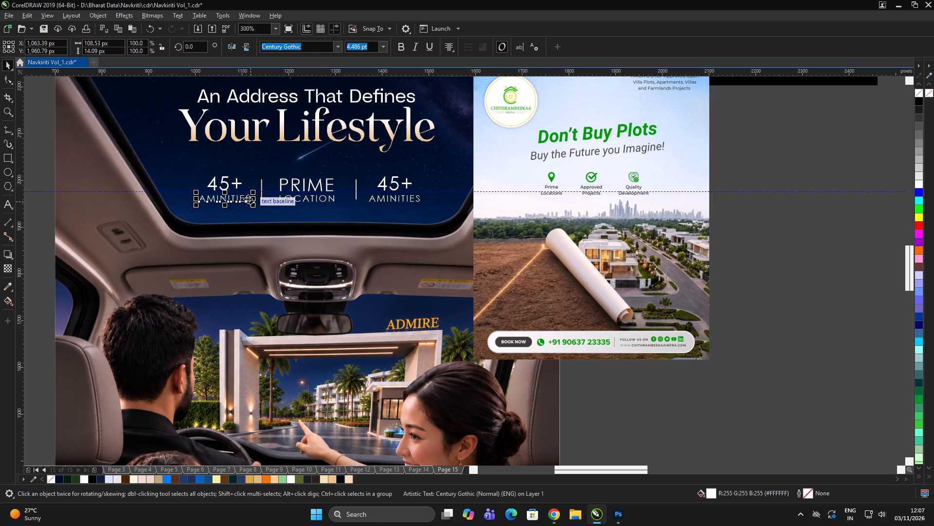
Copy the left column's AMINITIES text, paste it into a new Chrome tab's address field, and copy it back out as plain text.
double_click(248, 199)
key("ctrl+a")
key("ctrl+c")
key("alt+Tab")
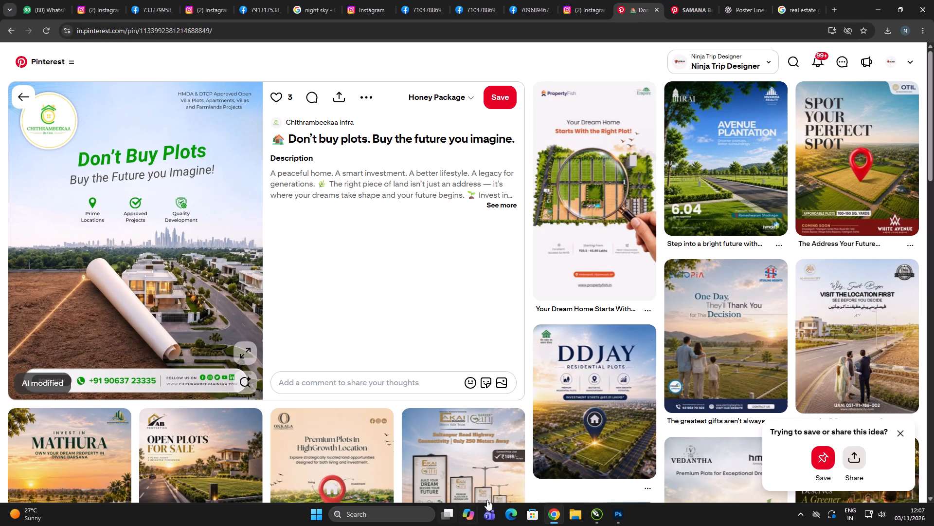
left_click(380, 514)
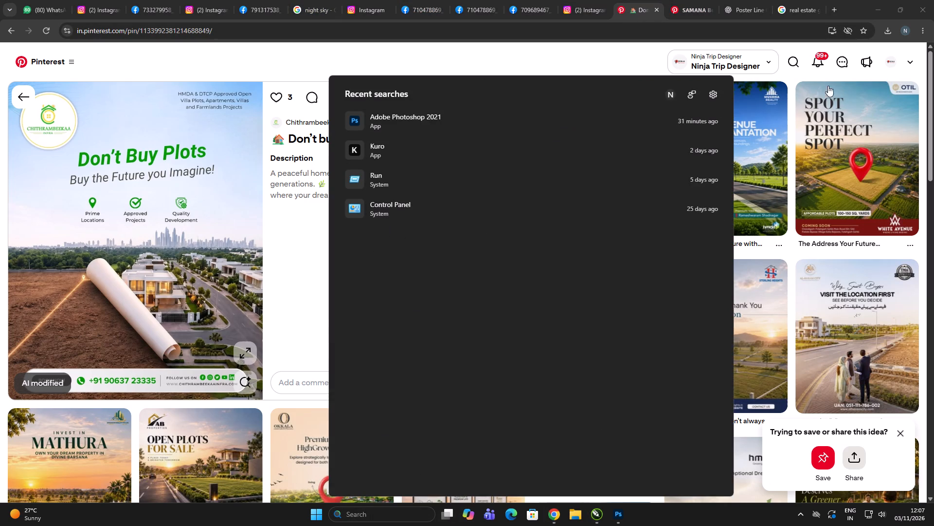
left_click(834, 13)
key("ctrl+v")
key("ctrl+a")
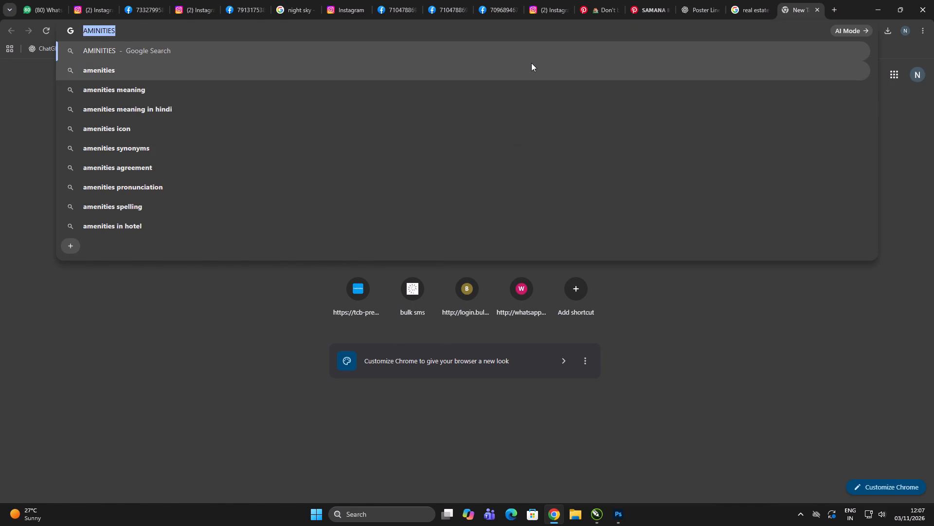
key("ctrl+c")
key("alt+Tab")
Add a new AMINITIES text object below the stats row in the Futura Bk BT font.
left_click(218, 261)
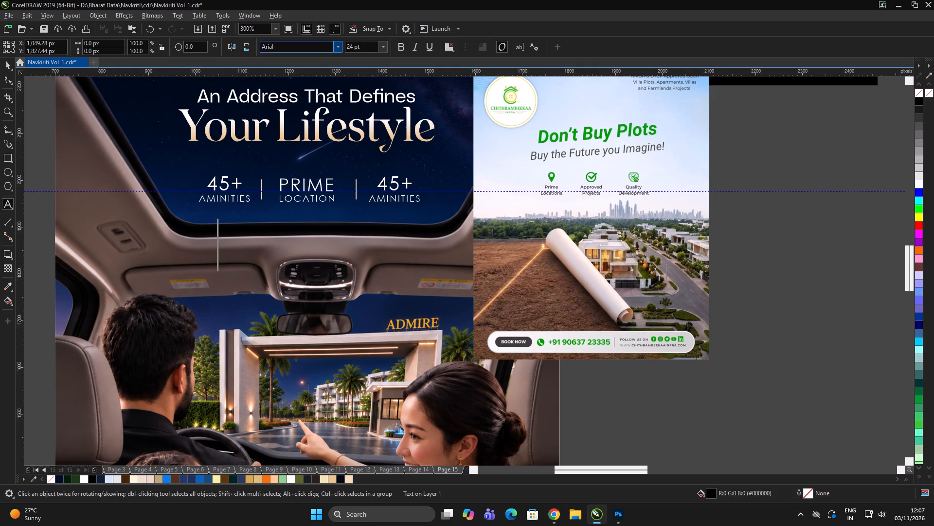
left_click(288, 49)
key("ctrl+a")
type("futur")
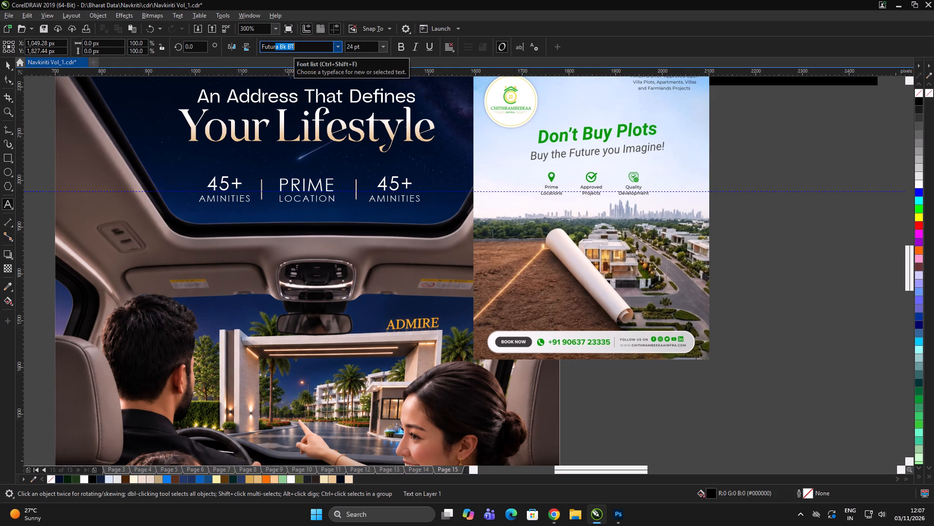
key("Return")
key("ctrl+v")
key("ctrl+a")
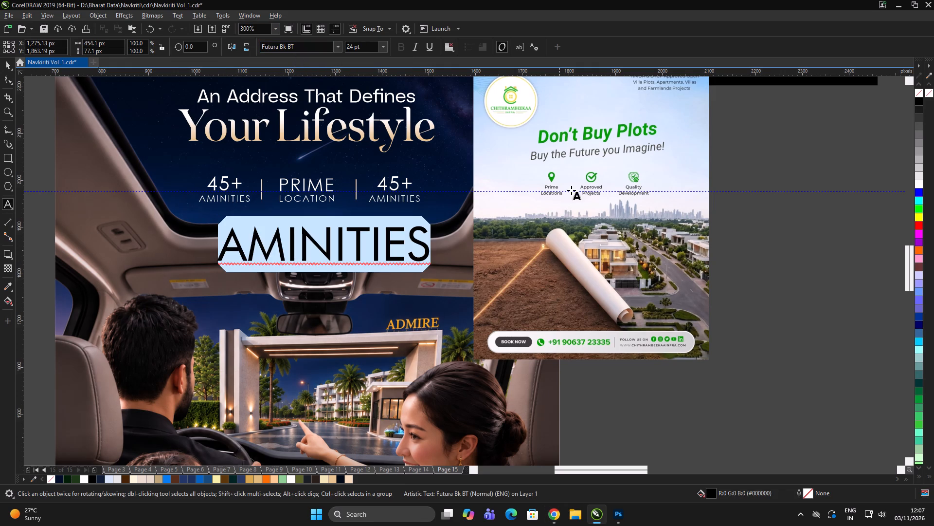
left_click(2, 62)
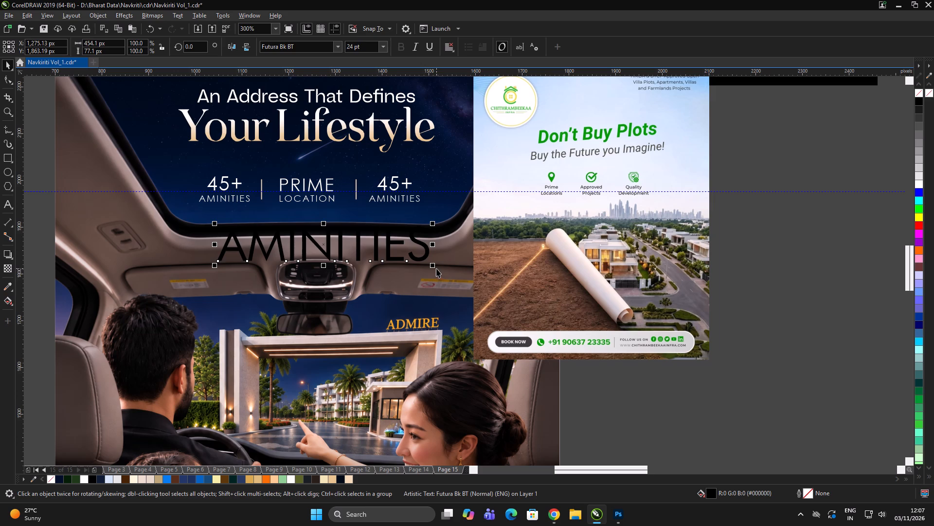
Scale the new AMINITIES text down to about 5.2 pt and move it just below the left column's existing label.
left_click_drag(432, 267, 266, 273)
scroll(250, 217, "up", 1)
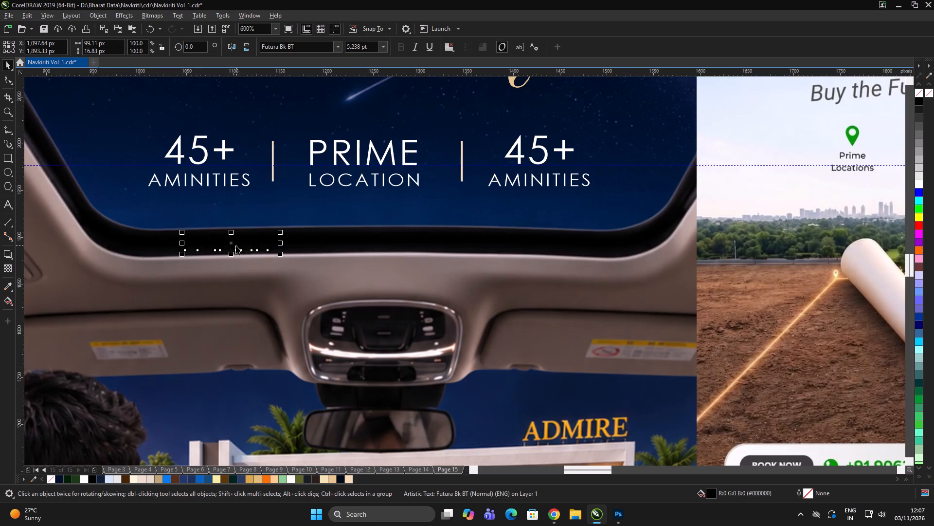
left_click_drag(235, 245, 201, 200)
key("ctrl+z")
left_click(226, 243)
left_click_drag(221, 243, 201, 202)
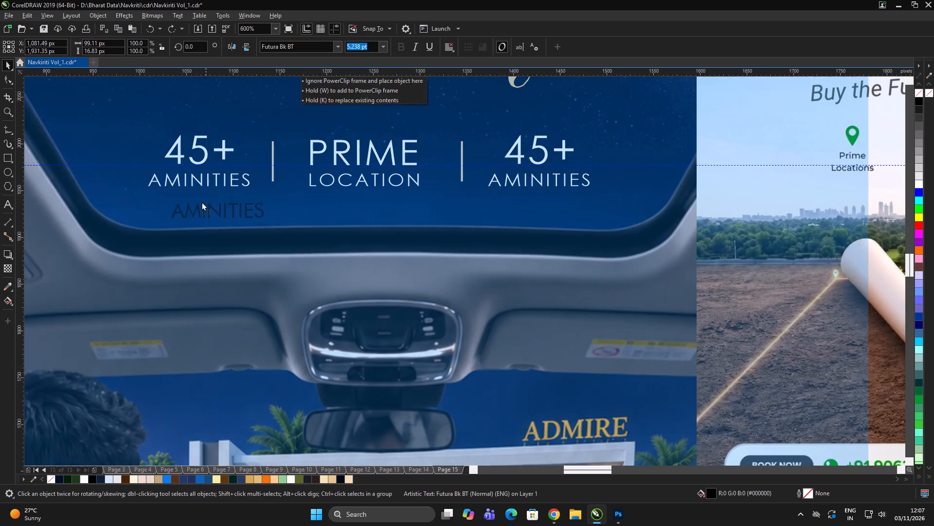
left_click_drag(201, 202, 188, 203)
Delete the old AMINITIES label under the left 45+ and move the new Futura text into its place.
left_click(208, 180)
key("Delete")
left_click_drag(214, 206, 215, 188)
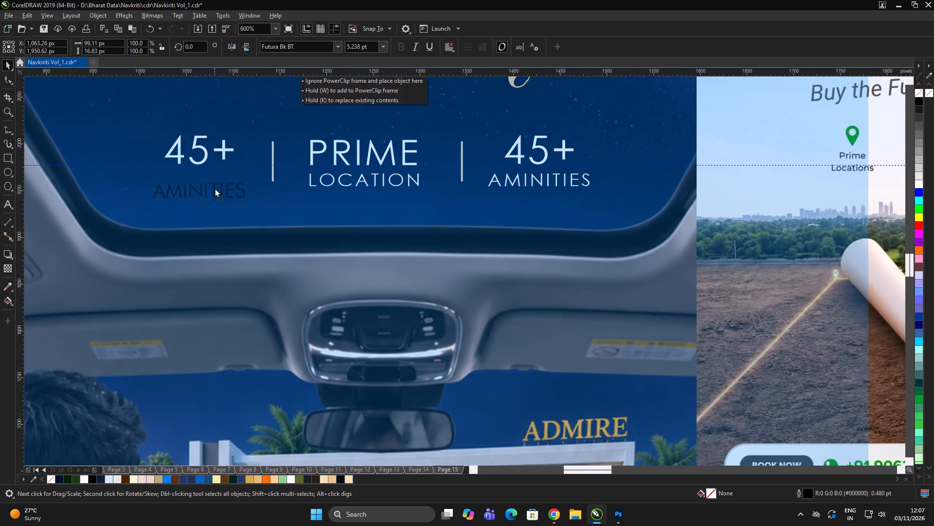
left_click_drag(215, 188, 215, 181)
Shrink the new AMINITIES label to about 3.75 pt and centre it horizontally under the left 45+.
scroll(224, 175, "up", 1)
left_click_drag(272, 202, 248, 204)
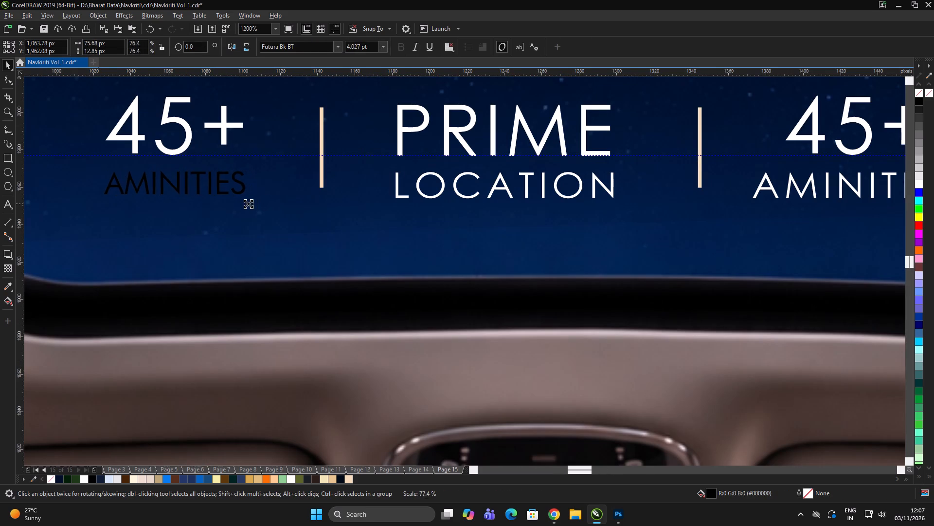
left_click_drag(248, 204, 246, 204)
left_click(189, 136, "shift")
key("c")
left_click(283, 243)
left_click(236, 190)
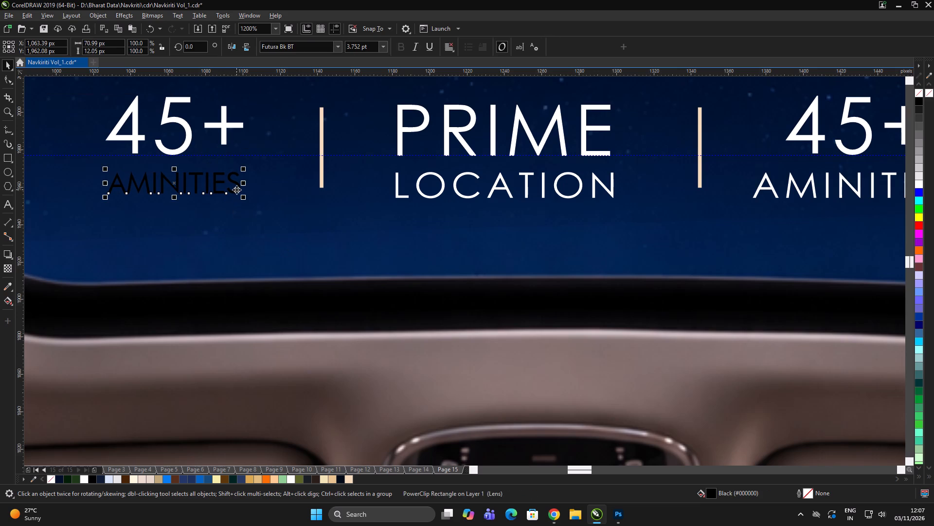
Fill the new AMINITIES label under the left 45+ with white.
left_click(916, 186)
left_click(239, 187)
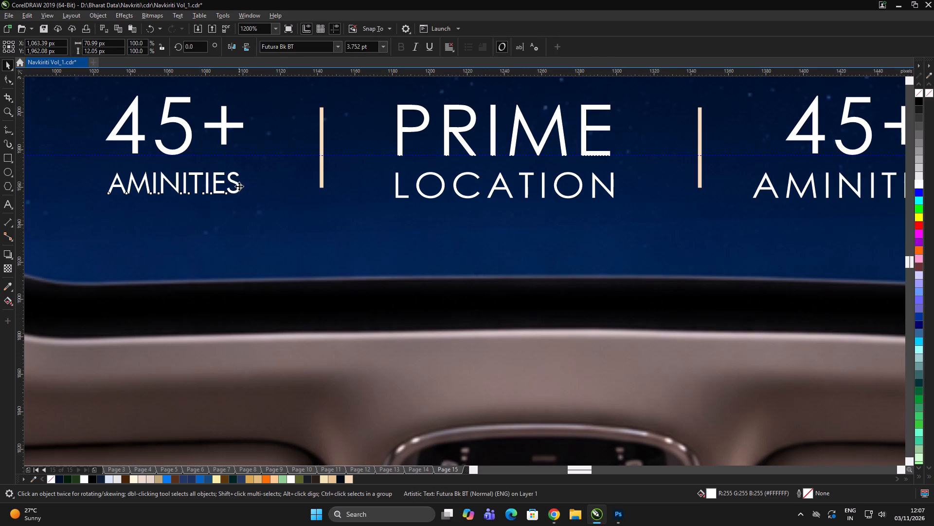
Widen the AMINITIES label's letter spacing to roughly match the left 45+ width and centre it horizontally beneath the figure.
left_click(5, 75)
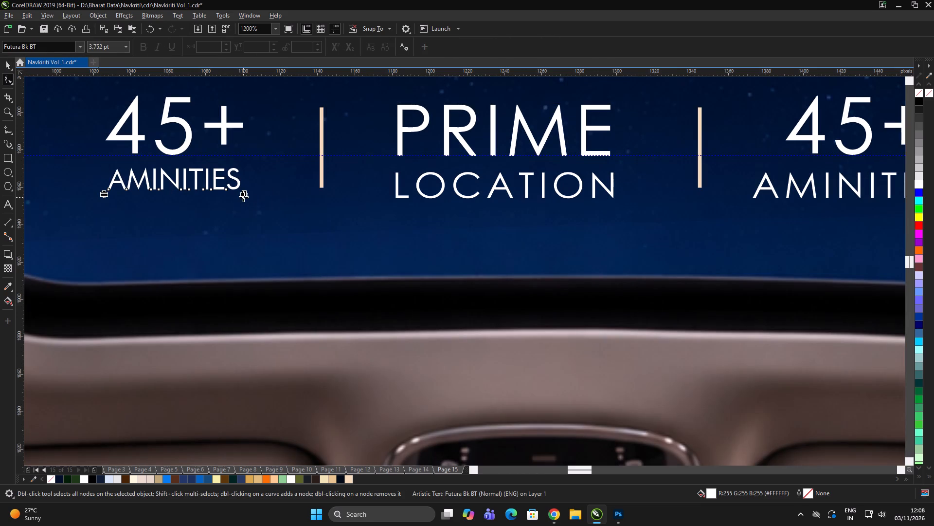
left_click_drag(243, 196, 251, 196)
key("space")
left_click(186, 138, "shift")
key("c")
left_click(251, 277)
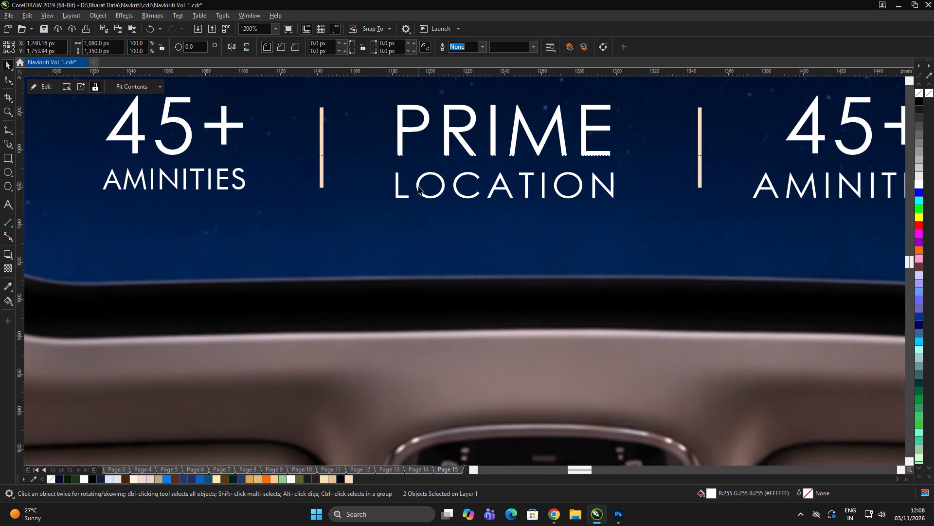
Delete the LOCATION label under PRIME and place a horizontally centred copy of the left AMINITIES label there.
left_click(427, 199)
key("Delete")
left_click_drag(211, 187, 528, 193)
right_click(528, 193, "shift")
left_click(512, 148, "shift")
key("c")
key("alt+Tab")
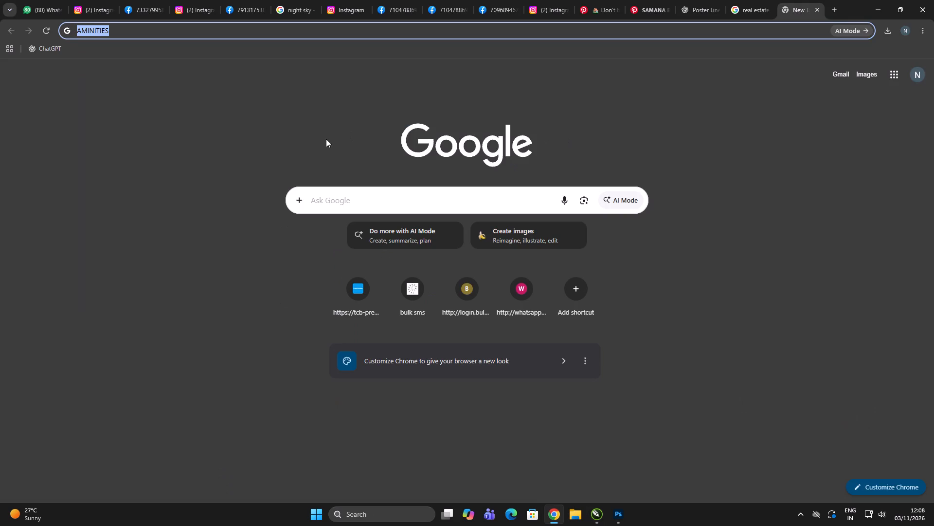
key("Tab")
key("alt+Tab")
Replace the copied label's text under PRIME with LCOATION in uppercase.
scroll(390, 218, "down", 3)
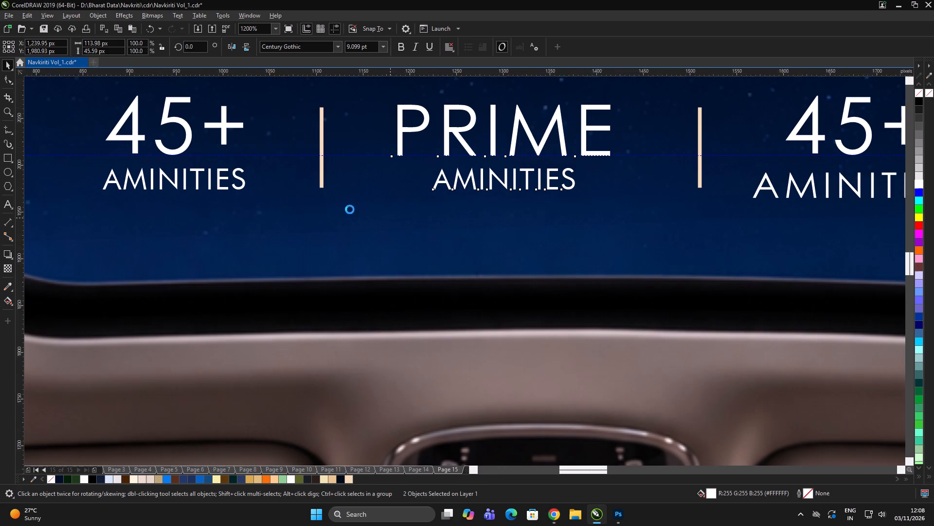
left_click(86, 179)
scroll(397, 209, "up", 1)
left_click(388, 215)
double_click(384, 212)
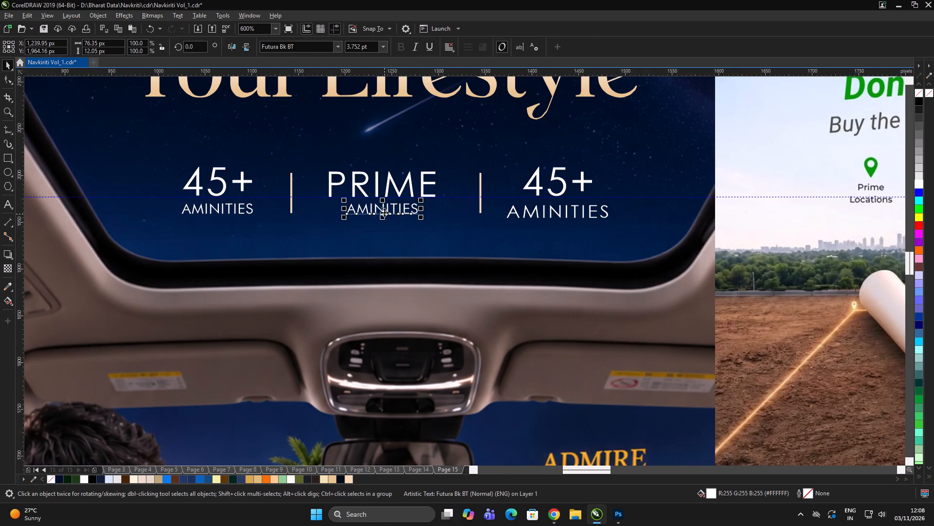
key("ctrl+a")
type("lcoatuo")
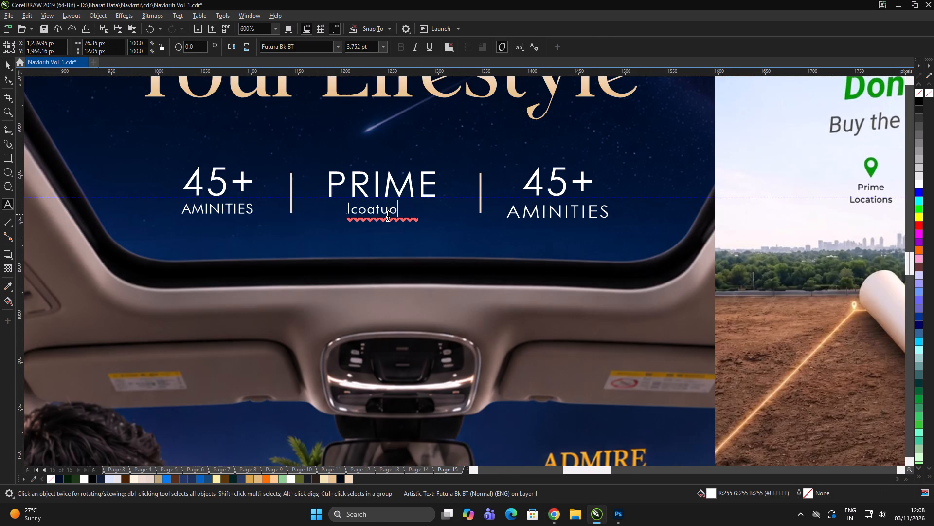
key("BackSpace")
key("BackSpace")
key("o")
key("BackSpace")
key("BackSpace")
key("BackSpace")
type("ation")
key("ctrl+a")
key("shift+F3")
key("Down")
key("Down")
key("Return")
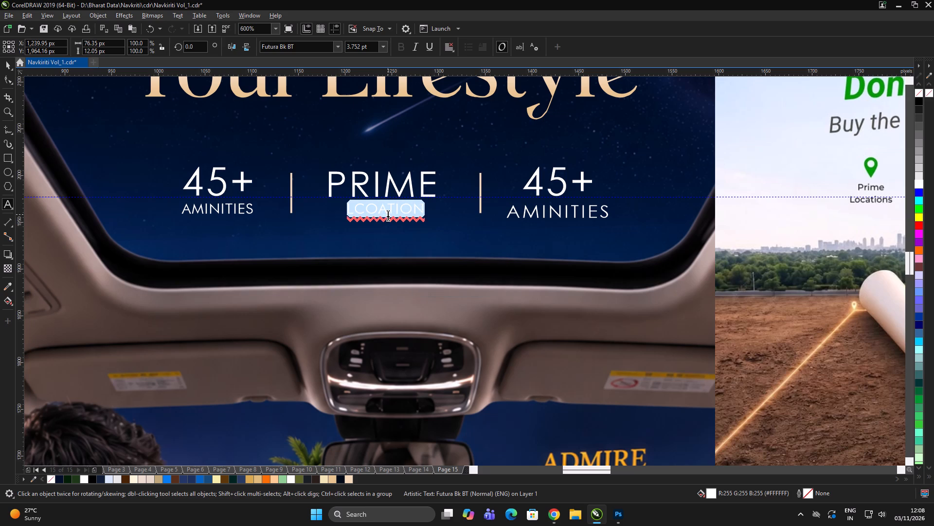
Centre the LCOATION label horizontally under PRIME.
left_click(6, 60)
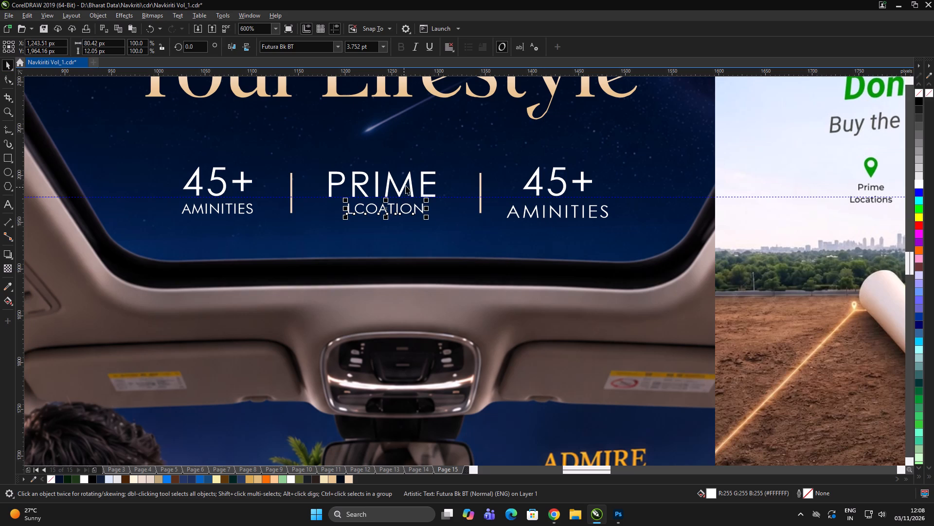
left_click(404, 186, "shift")
key("c")
left_click(537, 298)
left_click(535, 217)
scroll(295, 222, "down", 4)
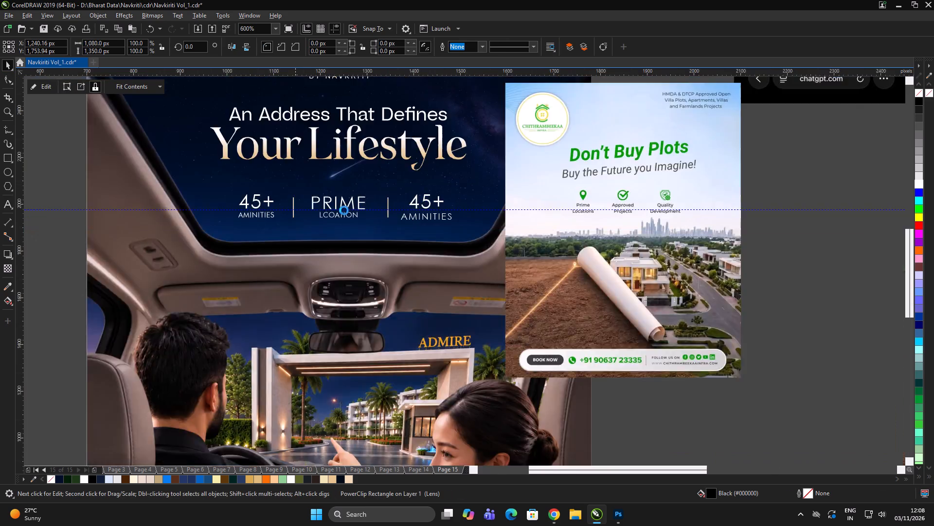
left_click(723, 278)
Switch to Chrome and look through the real estate ads around the SAMANA Boulevard Heights pin on Pinterest.
key("alt+Tab")
left_click(641, 0)
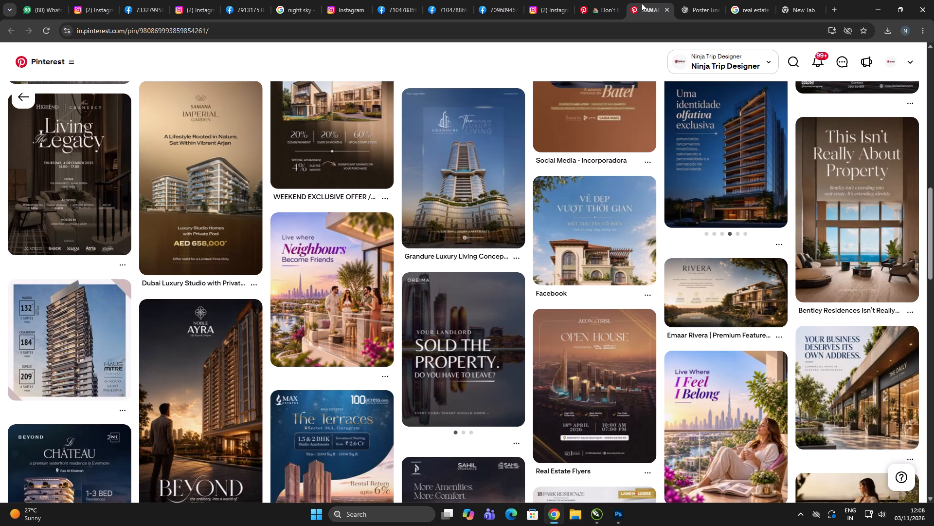
scroll(587, 215, "up", 7)
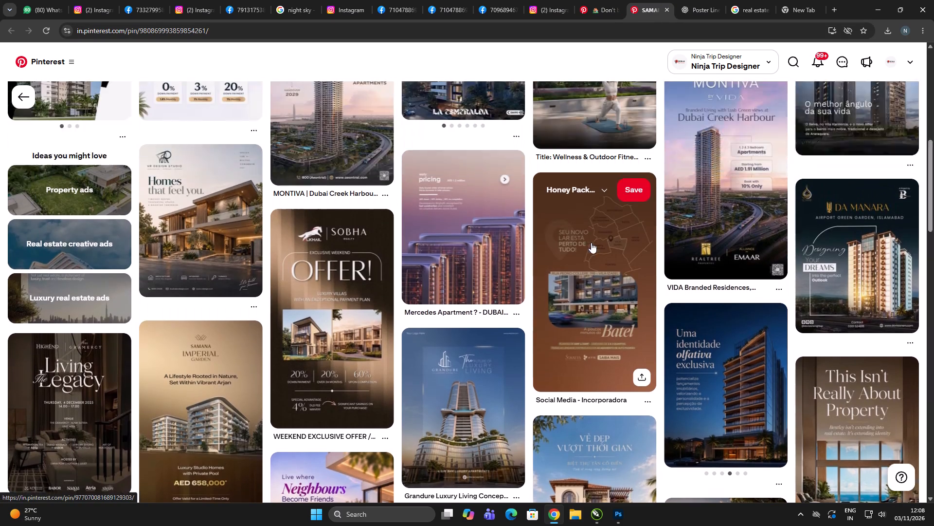
scroll(591, 243, "up", 19)
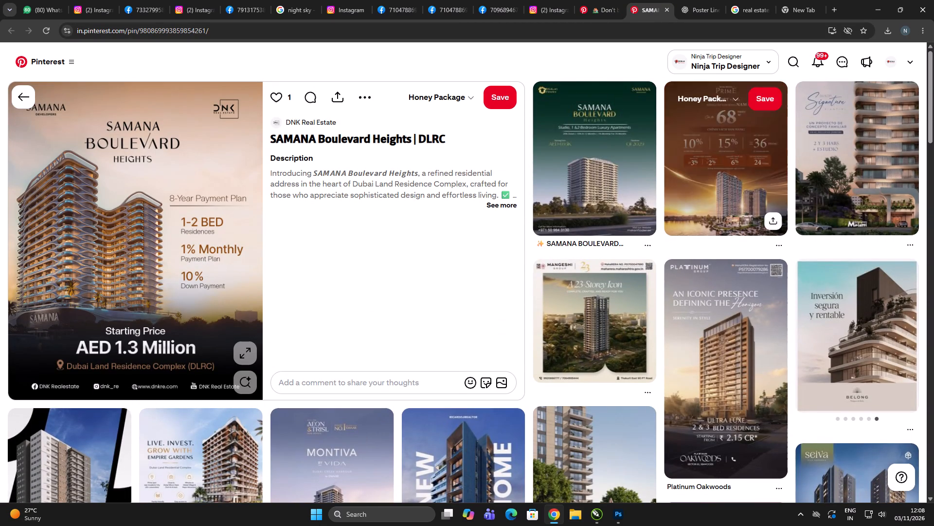
Starting from the Don't Buy Plots pin, examine related plot ads, including OTIL's Spot Your Perfect Spot and G Square's Unfold Your Own Design.
left_click(600, 0)
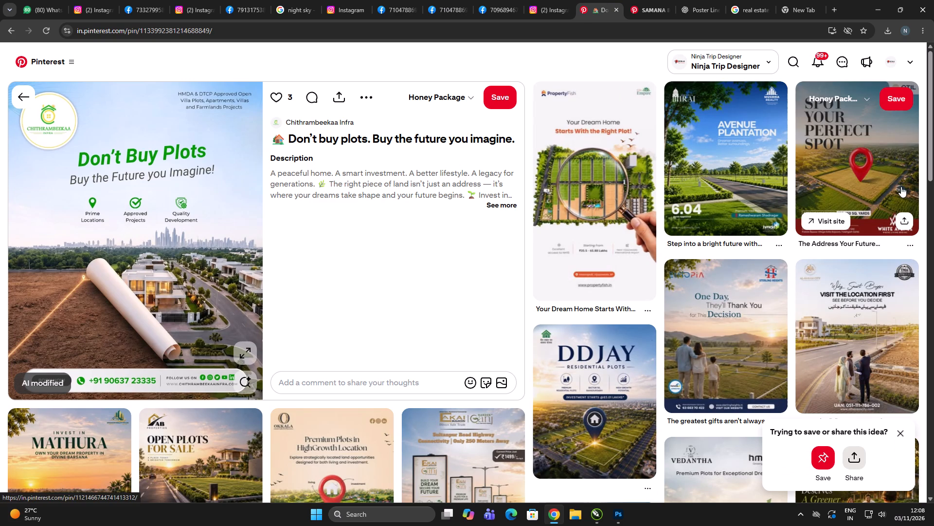
left_click(872, 175)
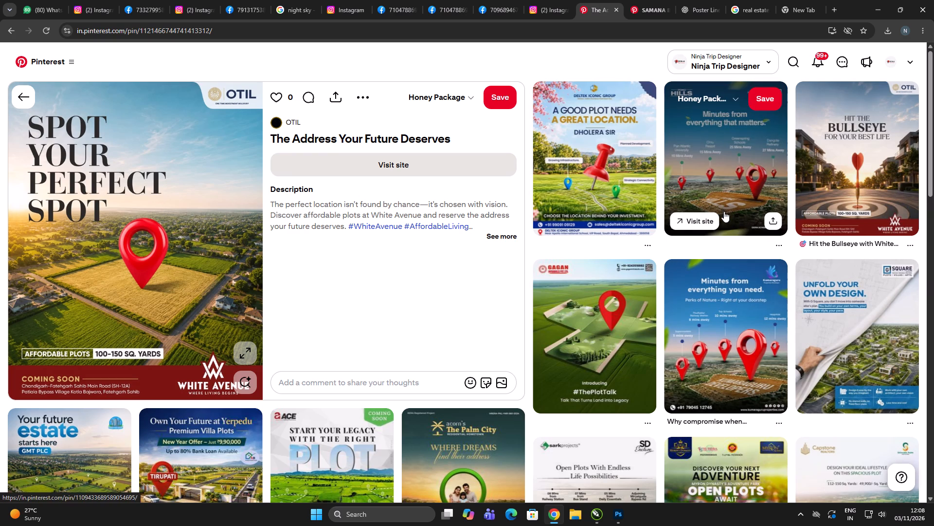
scroll(666, 324, "down", 2)
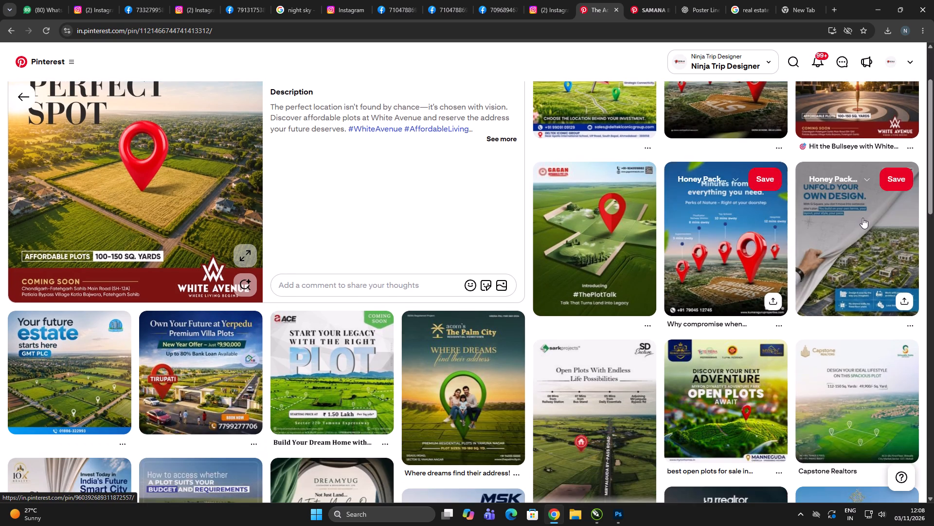
left_click(861, 216)
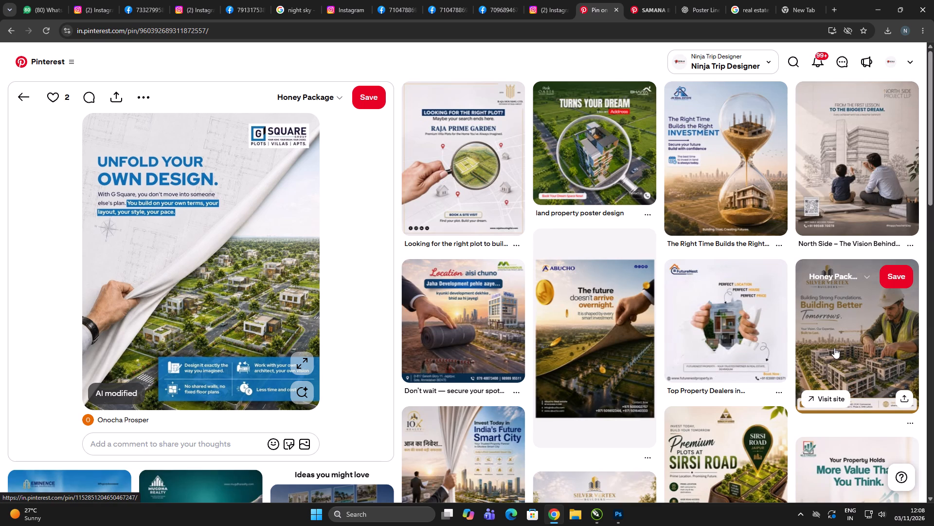
scroll(834, 348, "down", 3)
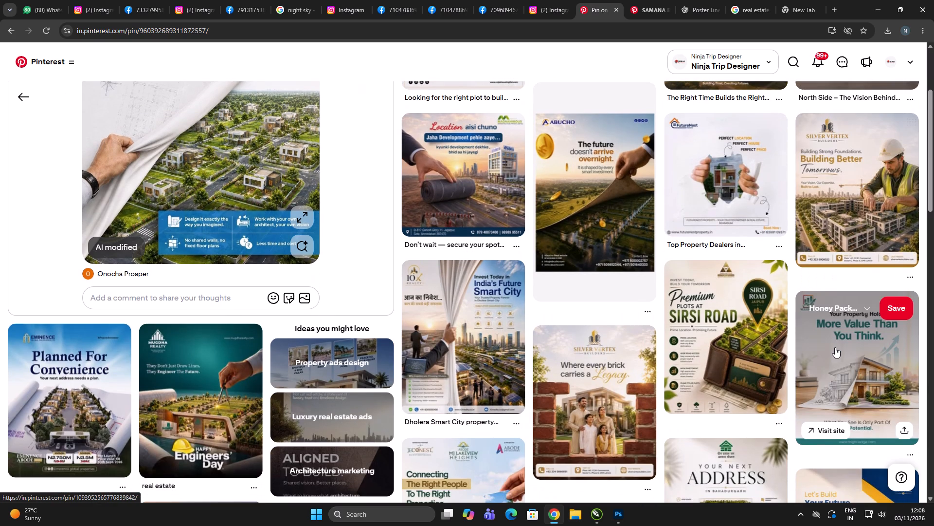
scroll(835, 347, "down", 1)
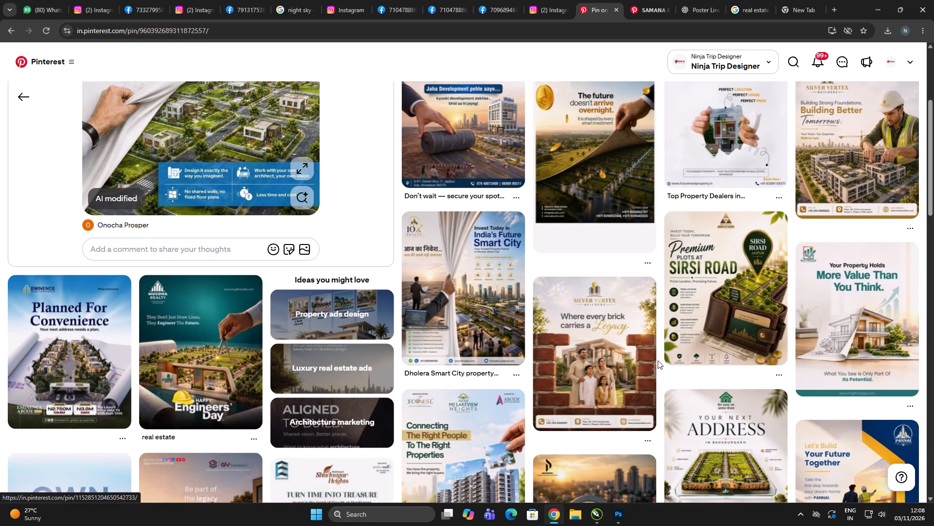
left_click(16, 98)
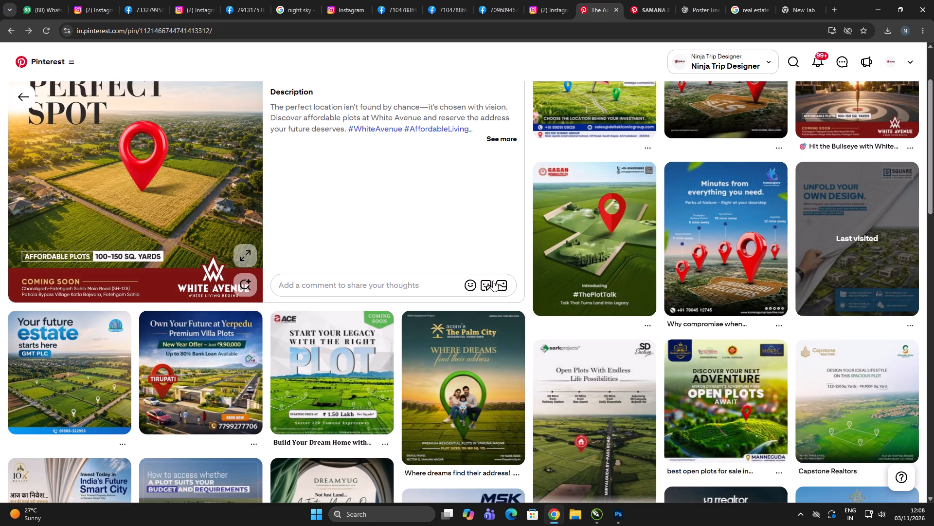
scroll(493, 281, "down", 7)
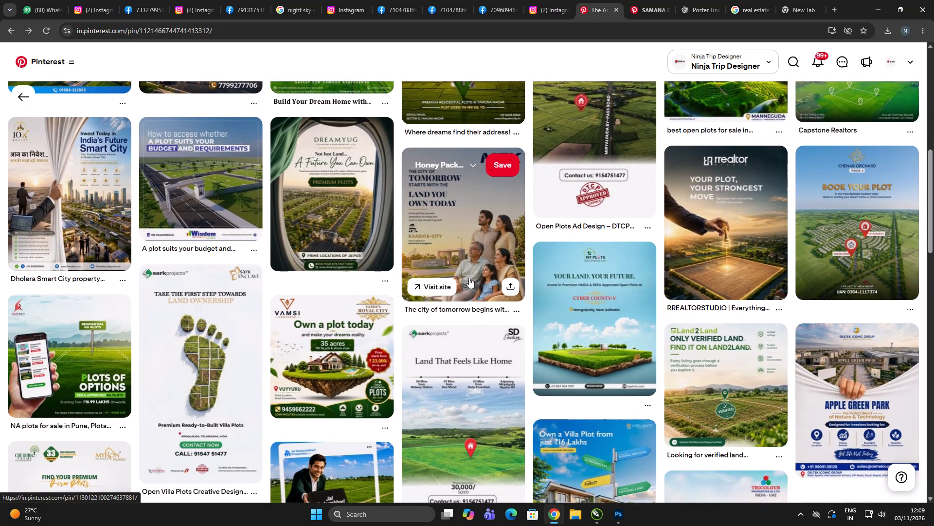
Examine the Land 2 Land, DreamYug, Adibatla and Hudayriyat Golf Estates pins as layout references.
left_click(736, 378)
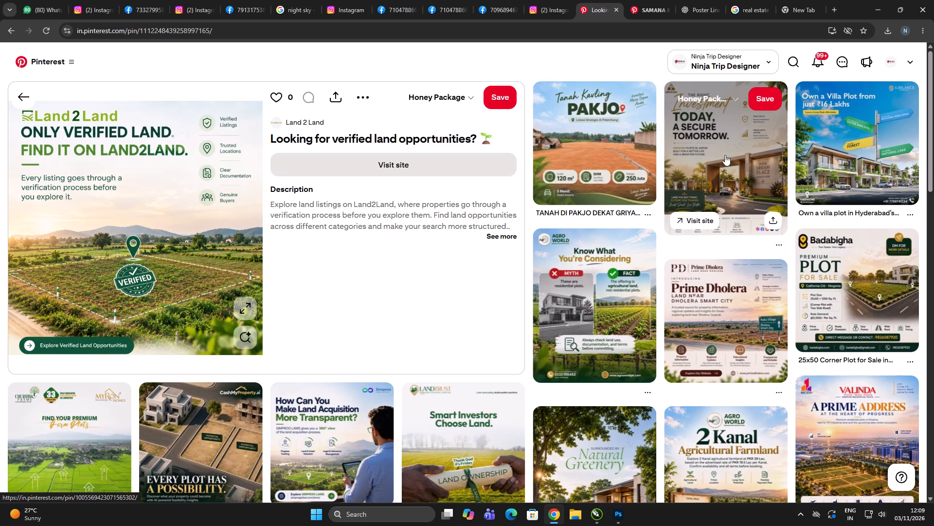
left_click(740, 153)
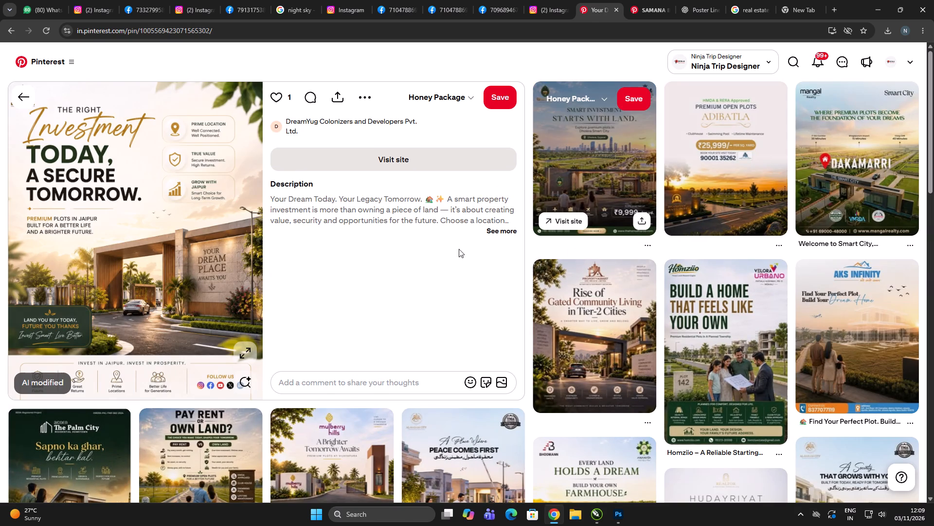
left_click(736, 170)
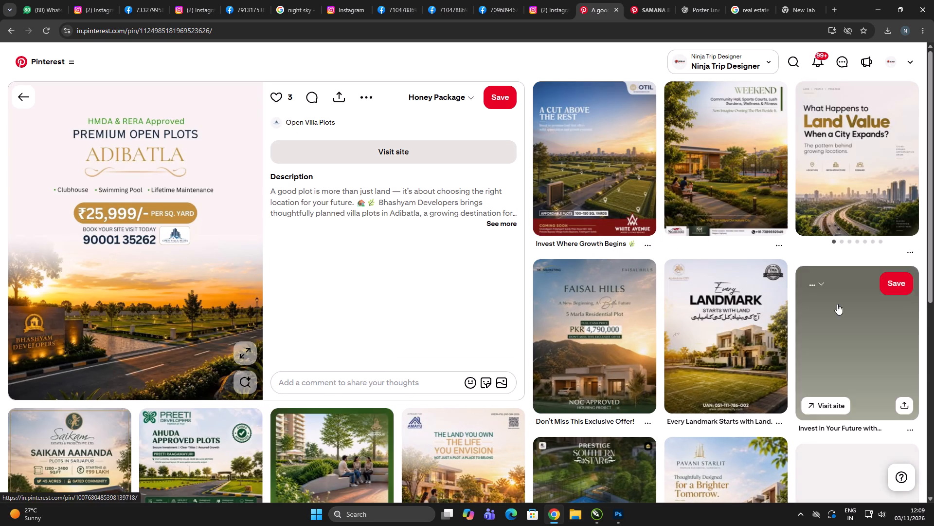
left_click(20, 92)
scroll(682, 272, "down", 3)
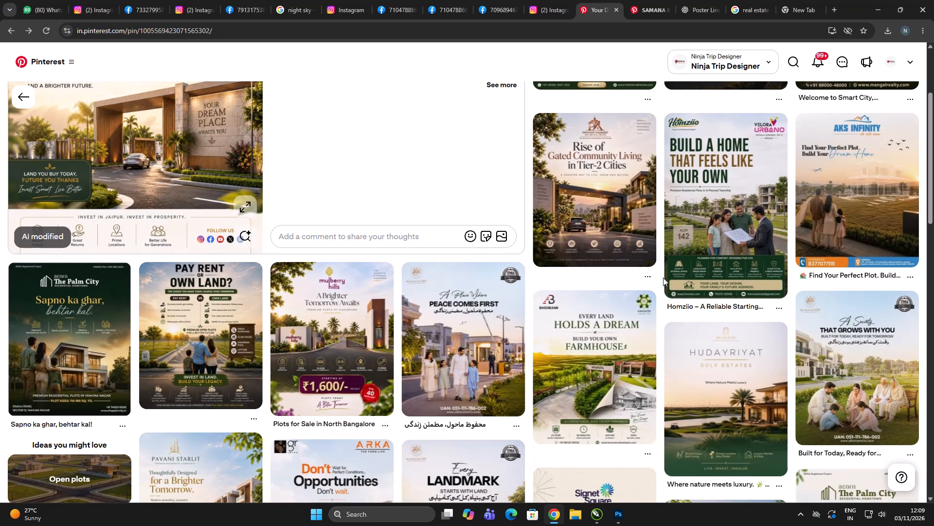
scroll(664, 277, "down", 4)
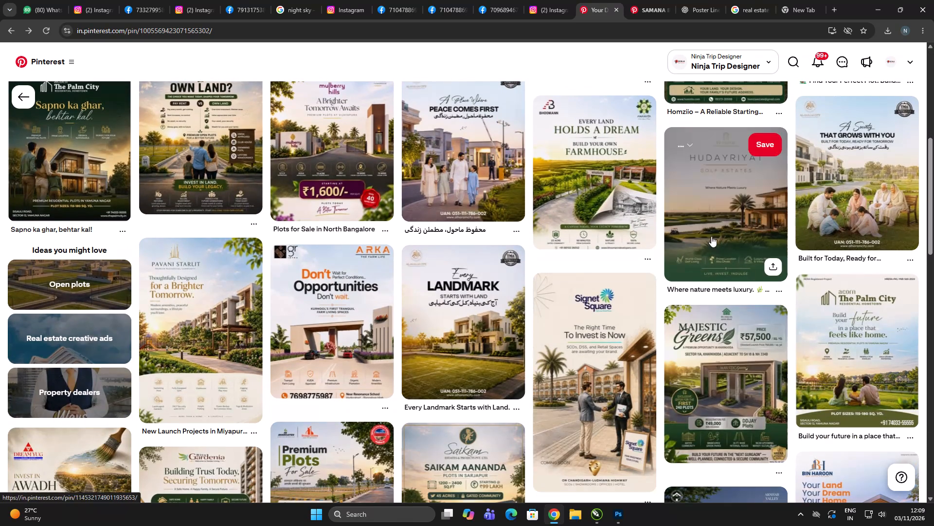
left_click(718, 227)
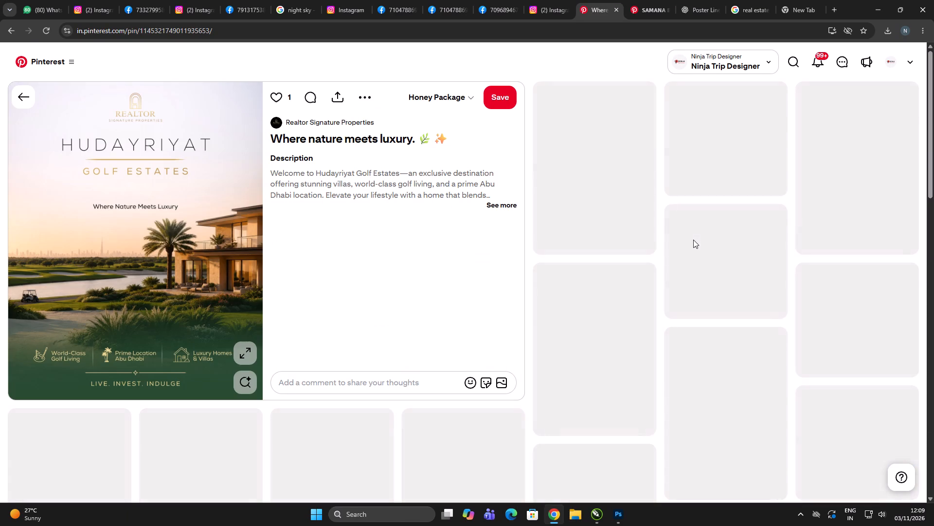
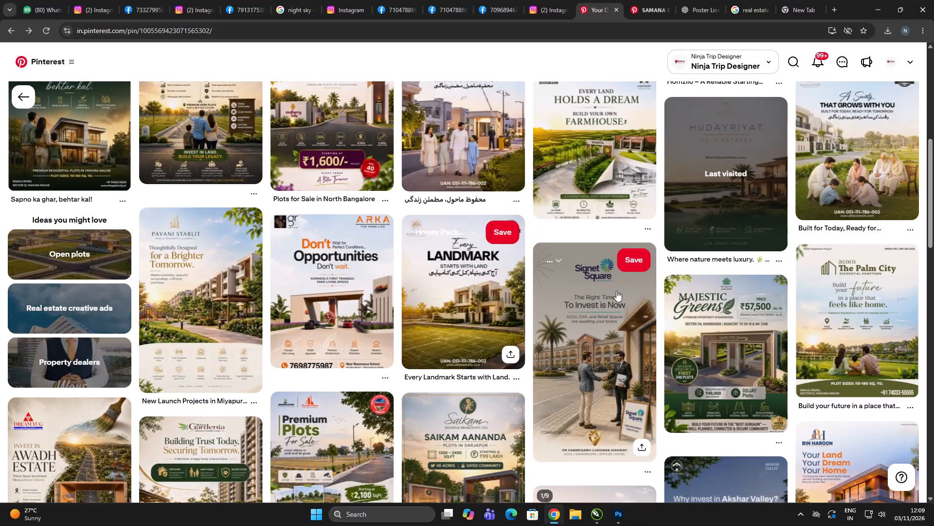
Examine the related real estate plot ads for design references, then return to the Land 2 Land pin and look through its suggestions.
scroll(617, 285, "down", 4)
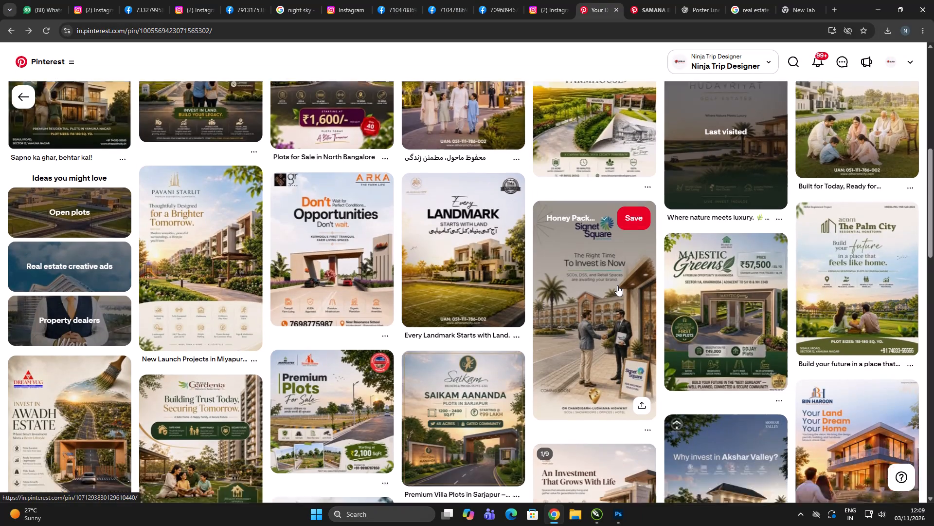
scroll(617, 283, "down", 5)
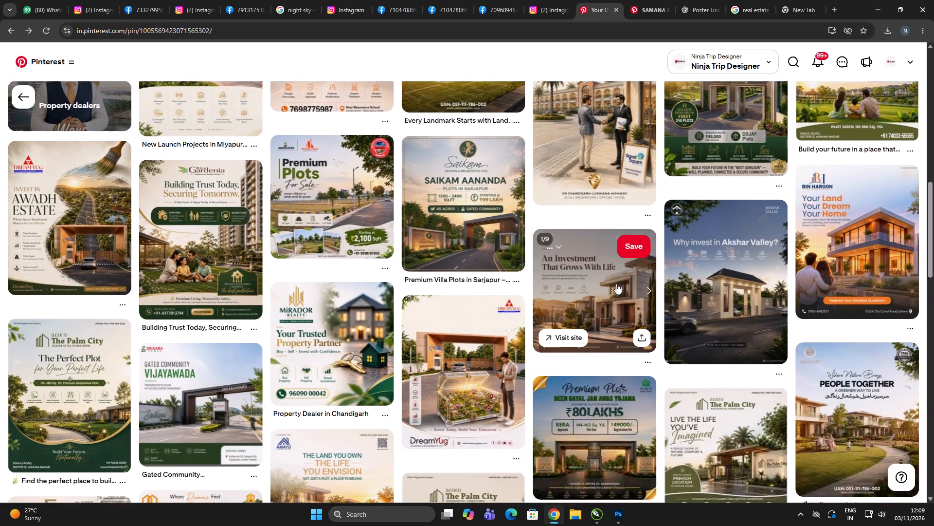
scroll(558, 277, "up", 20)
scroll(558, 277, "up", 2)
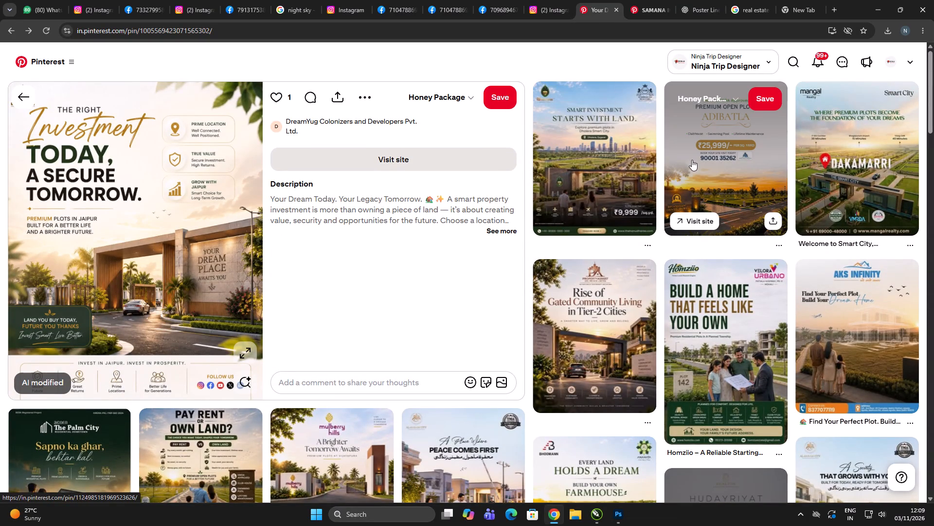
left_click(17, 97)
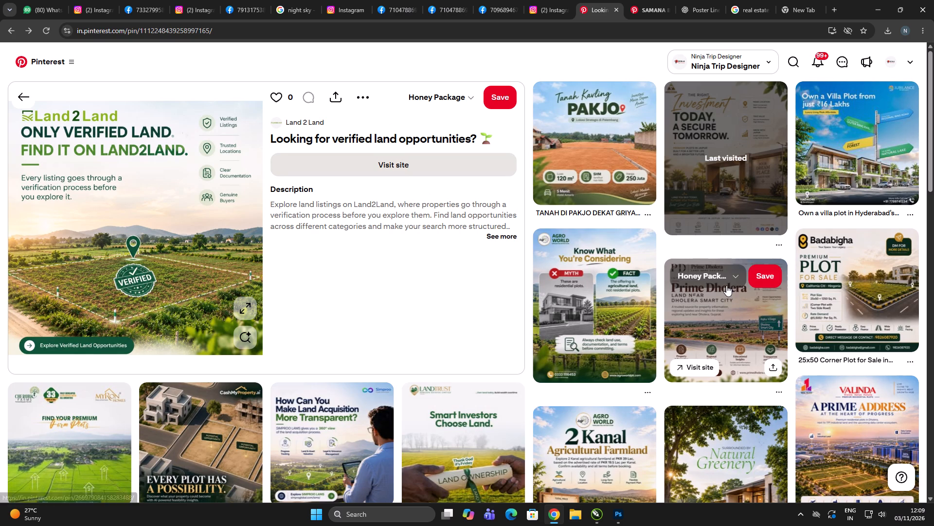
scroll(726, 285, "down", 4)
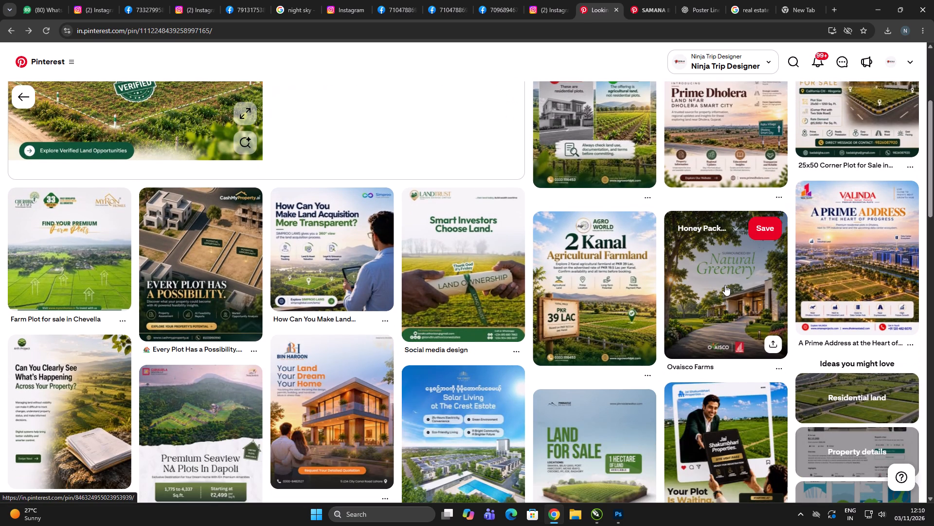
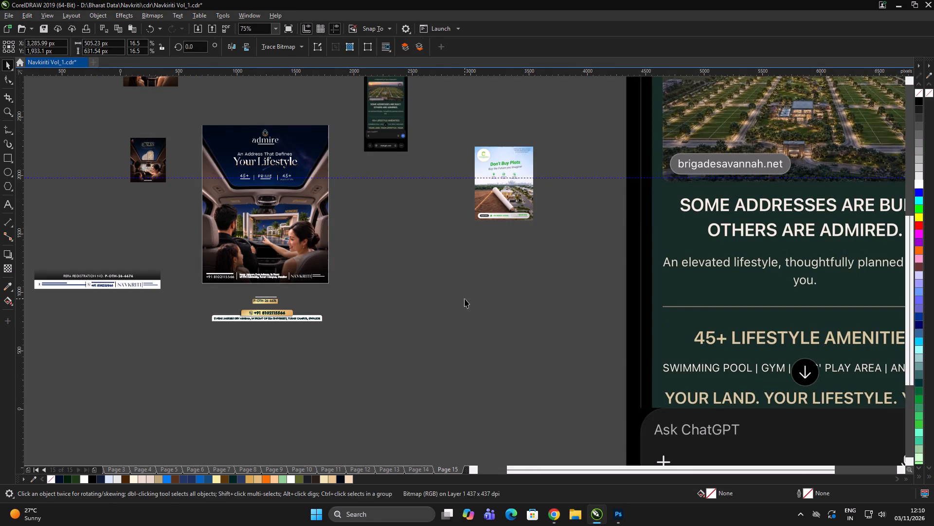
Paste the copied Agro World ad into the CorelDRAW page and crop it to its HIGH RETURN INVESTMENT text.
key("ctrl+b")
key("ctrl+v")
scroll(388, 268, "down", 2)
left_click(404, 267)
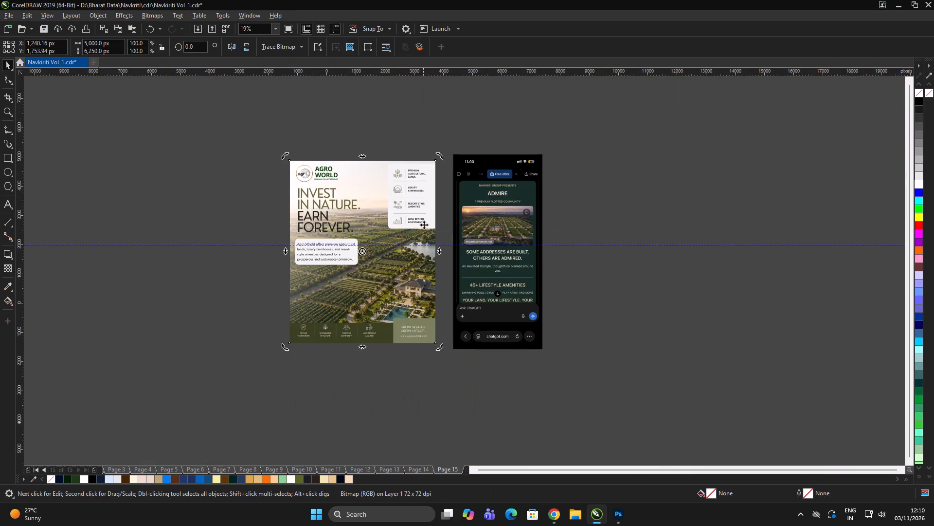
scroll(424, 223, "up", 3)
left_click(7, 94)
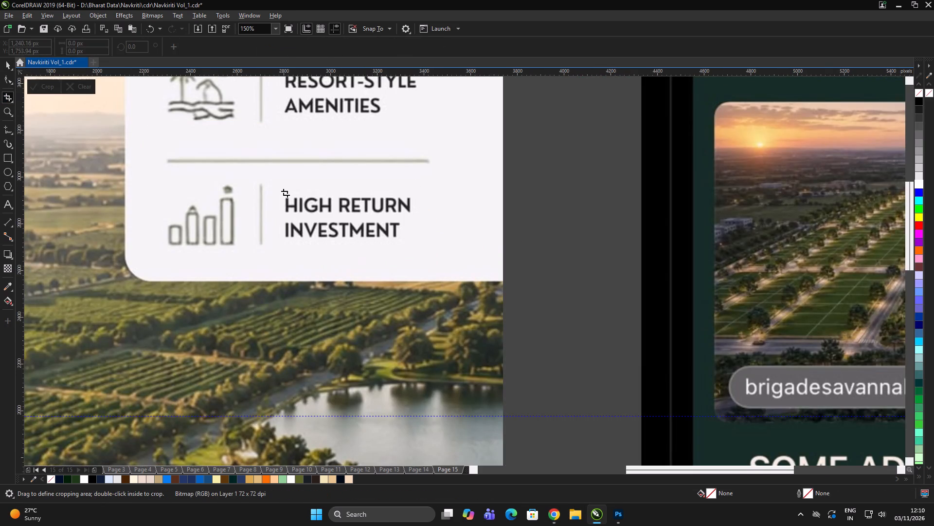
left_click_drag(285, 193, 422, 249)
double_click(361, 230)
key("space")
Move the cropped text image onto the Admire poster and shrink it to about 214 × 88 px below the last 45+ feature.
scroll(371, 227, "down", 2)
left_click_drag(370, 224, 317, 237)
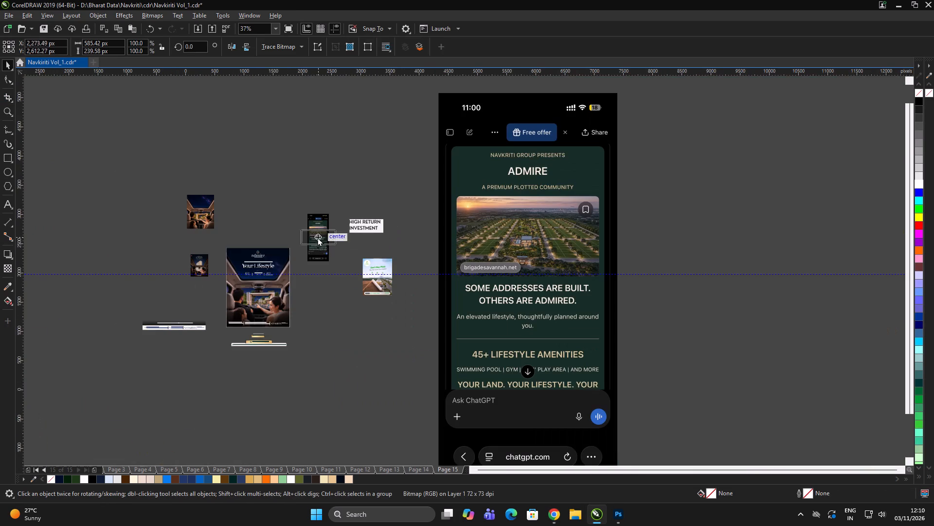
left_click_drag(317, 237, 259, 294)
scroll(259, 292, "up", 2)
left_click_drag(330, 270, 325, 281)
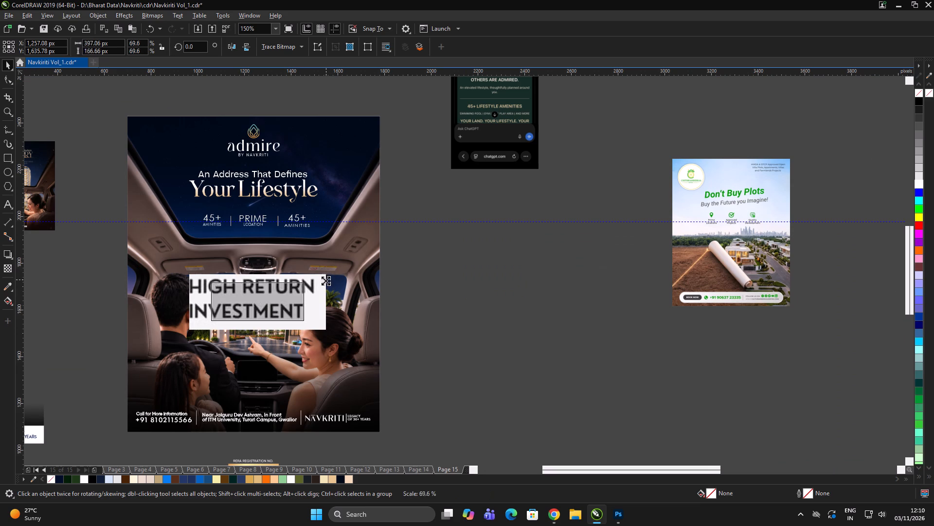
left_click_drag(325, 281, 321, 288)
left_click_drag(257, 307, 294, 253)
Replace the last 45+ heading in the poster's feature row with HIGH in uppercase.
scroll(303, 230, "up", 2)
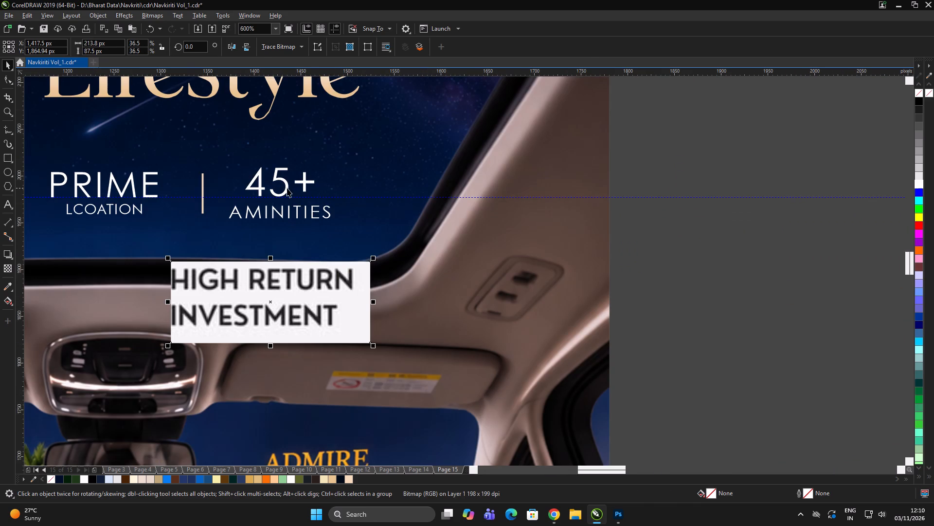
double_click(287, 188)
key("ctrl+a")
type("hg")
key("BackSpace")
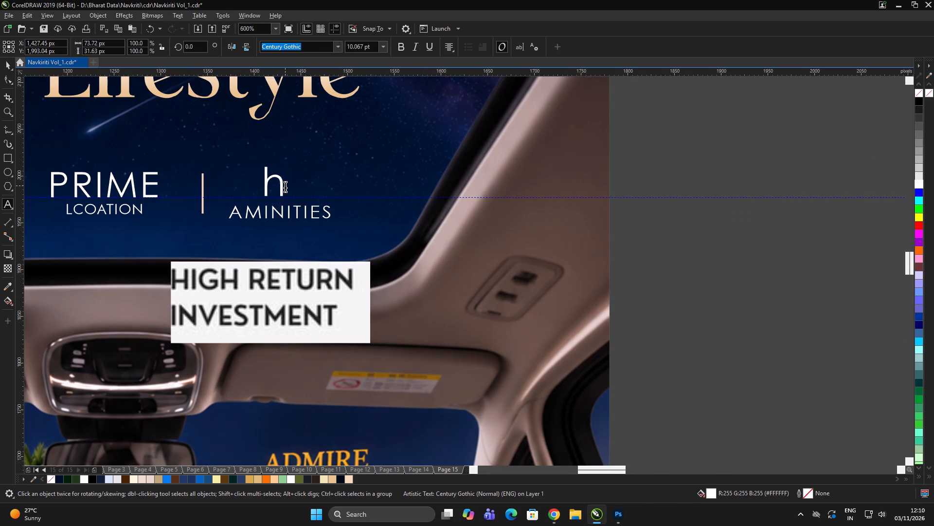
key("i")
key("BackSpace")
type("ight")
key("BackSpace")
key("ctrl+a")
key("shift+F3")
key("Down")
key("Down")
key("Return")
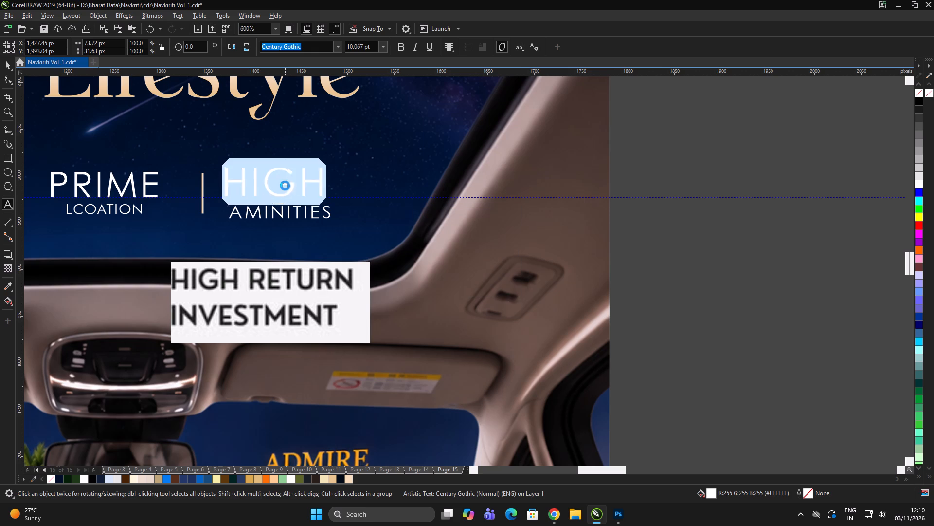
left_click(8, 66)
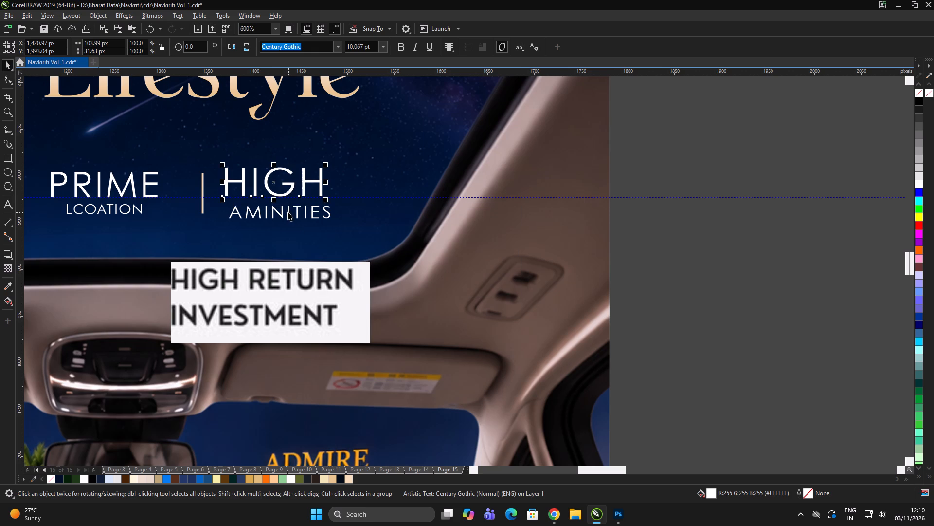
Centre the HIGH heading horizontally over the AMINITIES label beneath it.
left_click(280, 213, "shift")
key("c")
left_click(445, 235)
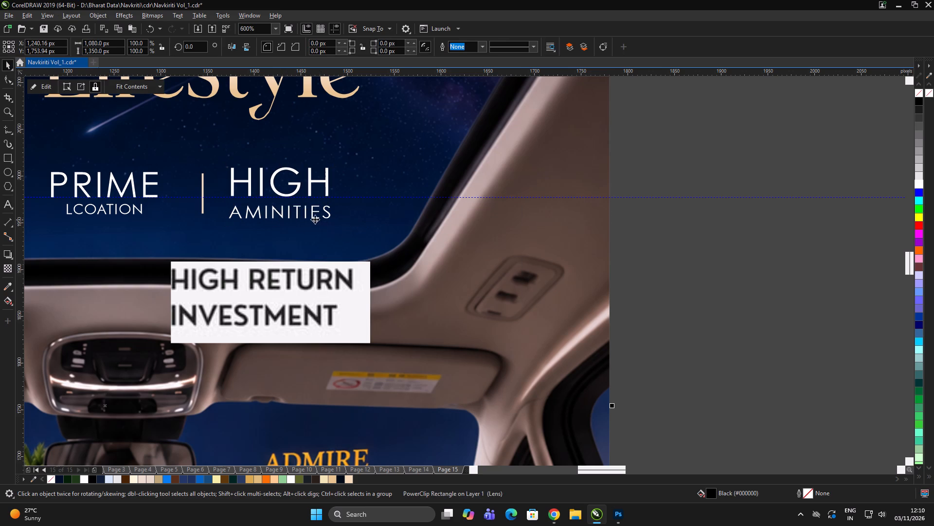
Replace the AMINITIES label under HIGH with "return investment" and convert it to uppercase.
double_click(315, 219)
key("ctrl+a")
type("re")
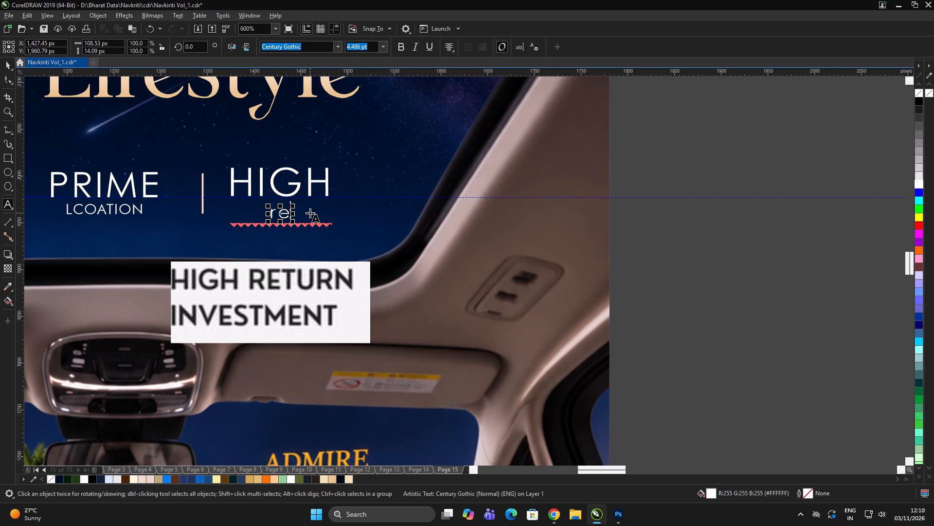
type("turn investment")
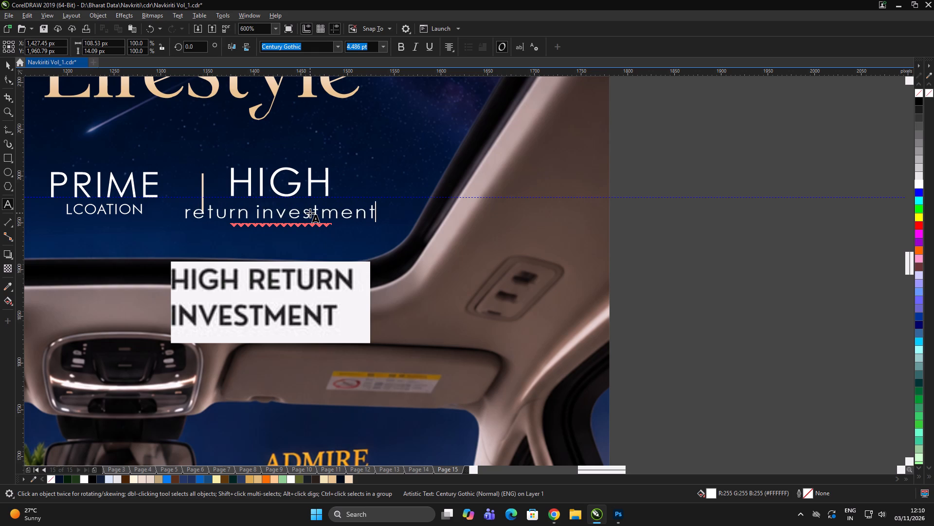
key("ctrl+a")
key("shift+F3")
key("Down")
key("Down")
key("Return")
Switch back to Chrome and look through the pins related to the Agro World ad on Pinterest.
key("alt+Tab")
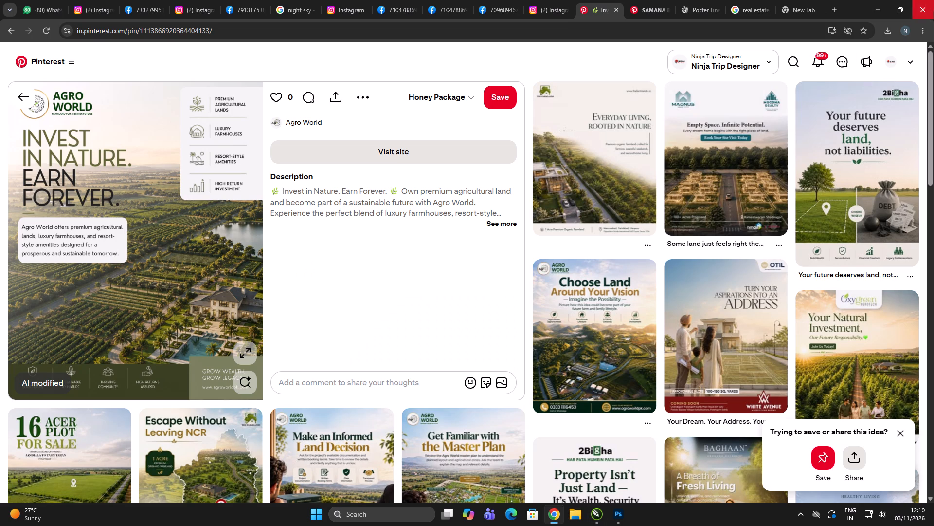
scroll(549, 287, "down", 2)
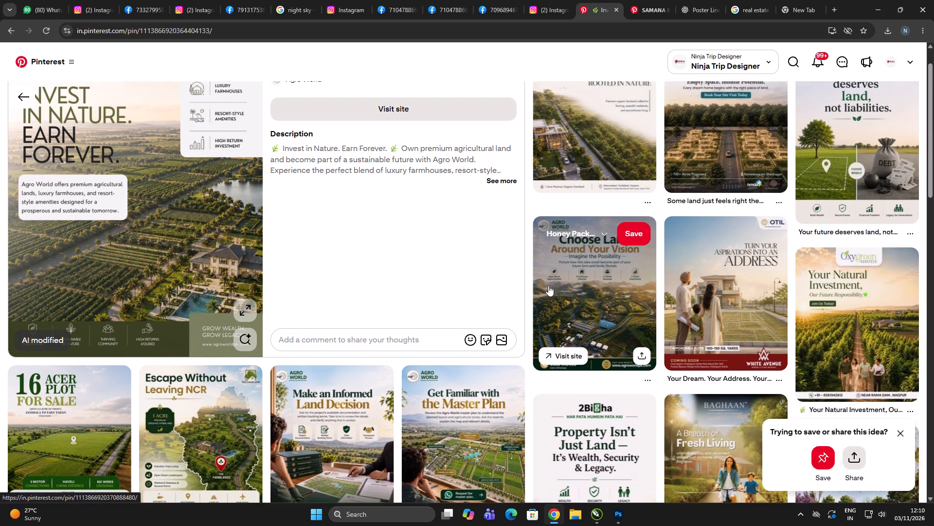
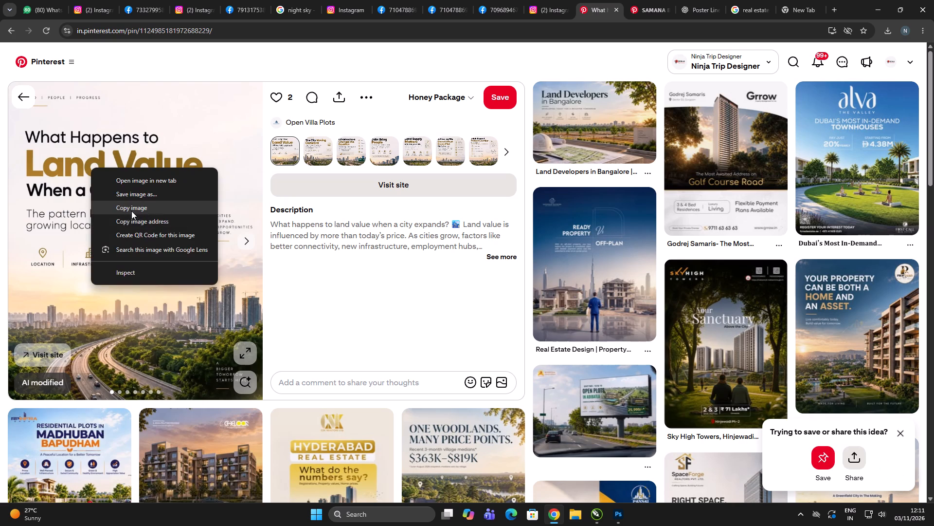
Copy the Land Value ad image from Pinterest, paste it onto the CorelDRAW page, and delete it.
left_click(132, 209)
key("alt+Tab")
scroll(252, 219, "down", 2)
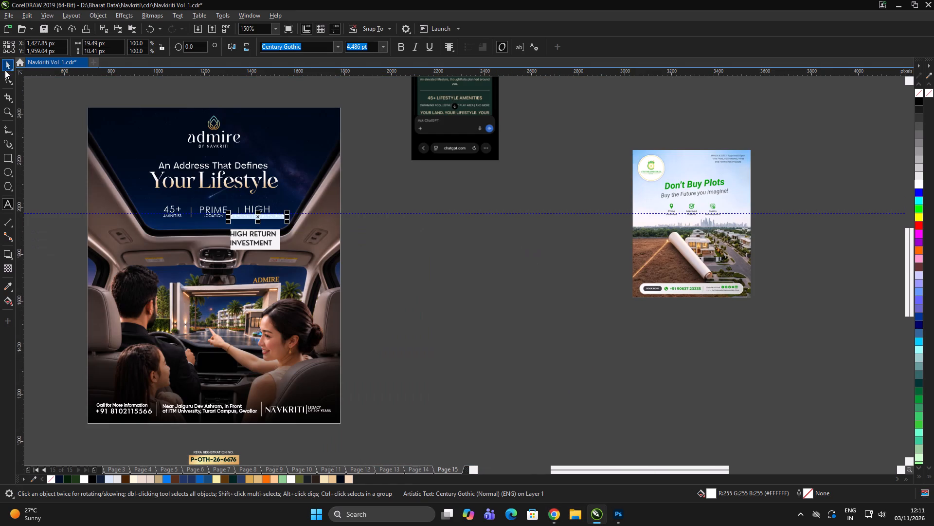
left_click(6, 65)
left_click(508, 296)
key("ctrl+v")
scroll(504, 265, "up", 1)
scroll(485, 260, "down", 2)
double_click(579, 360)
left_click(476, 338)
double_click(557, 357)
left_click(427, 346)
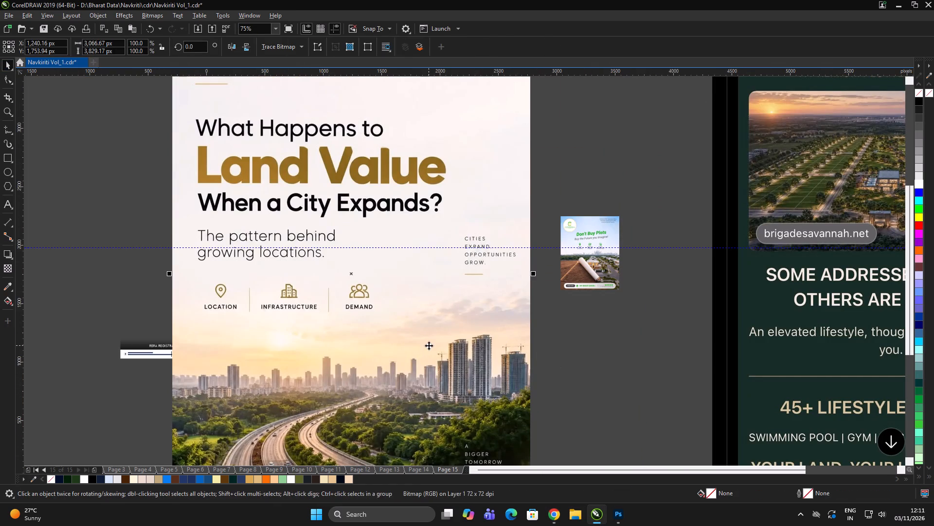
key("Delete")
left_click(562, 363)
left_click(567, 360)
Switch back to Chrome and browse related plot ads on Pinterest, opening the Premium Open Plots and Plot for Sale pins.
key("alt+Tab")
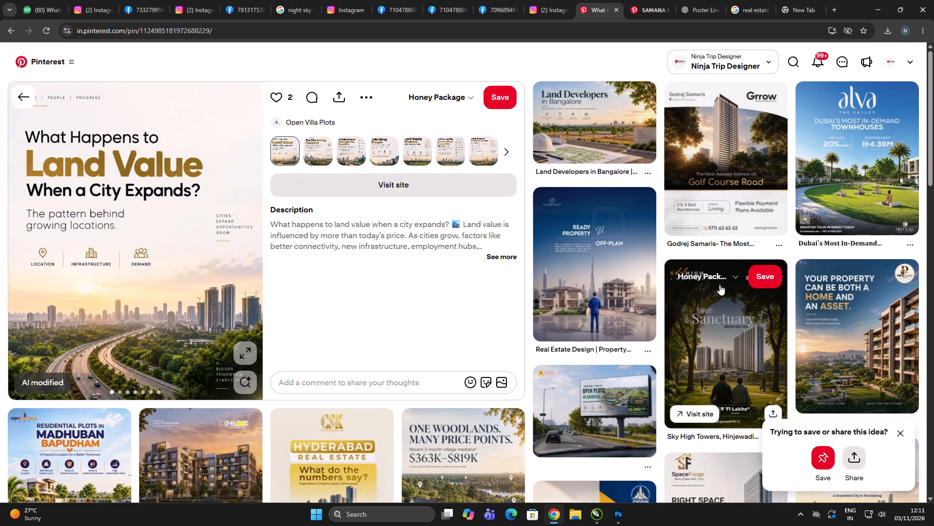
scroll(598, 182, "down", 4)
scroll(650, 224, "down", 1)
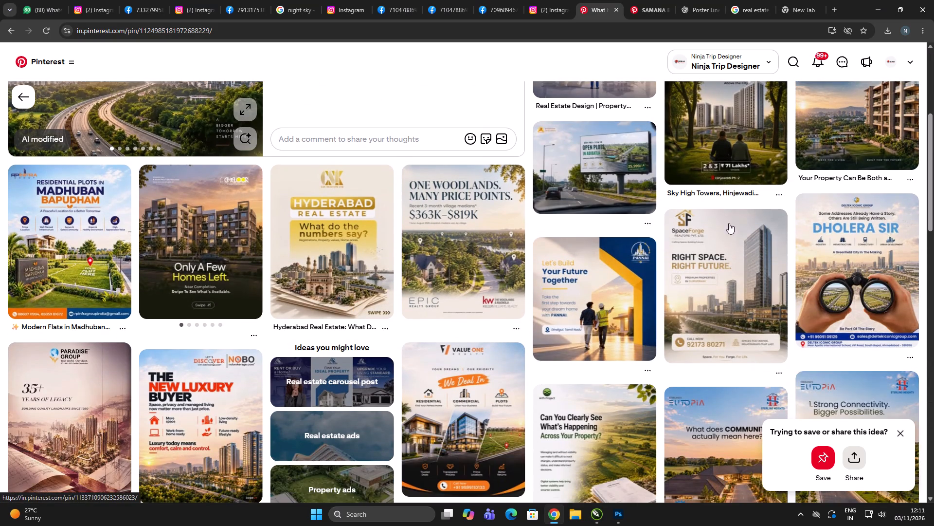
left_click(16, 99)
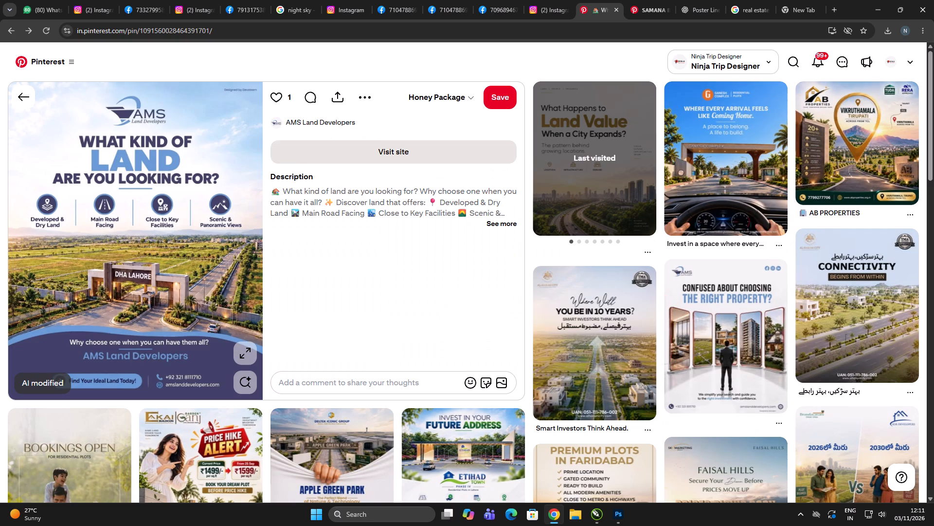
scroll(482, 206, "down", 6)
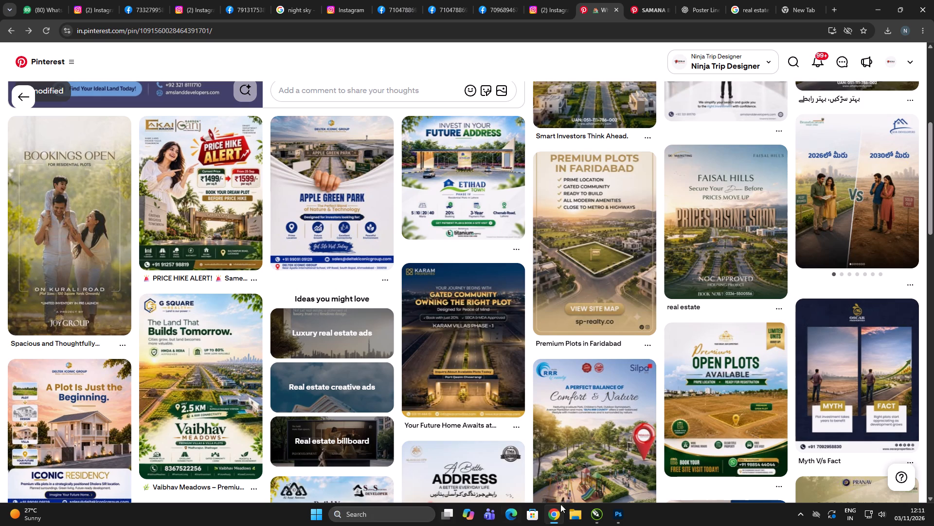
scroll(574, 432, "down", 4)
left_click(729, 235)
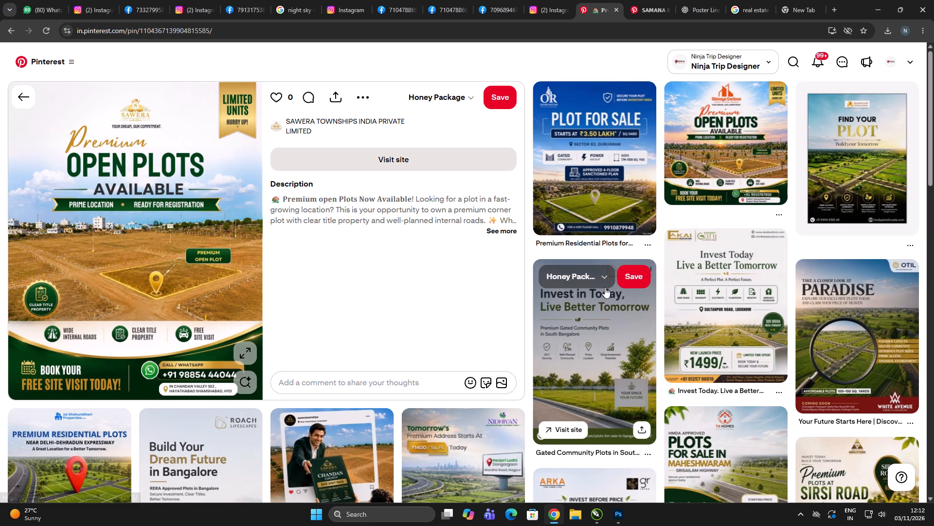
left_click(576, 174)
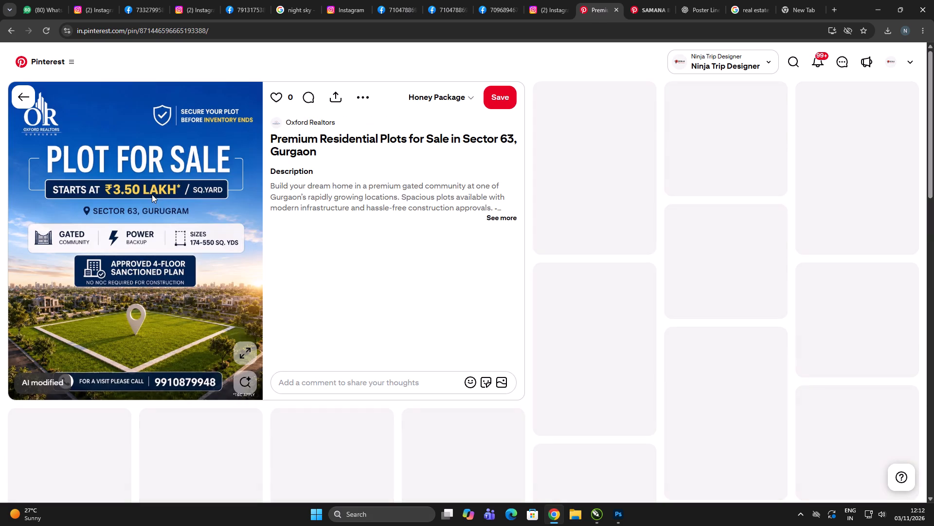
Copy the Plot for Sale ad image, paste it onto the CorelDRAW page, and move it clear of the poster's centre.
right_click(98, 168)
left_click(148, 209)
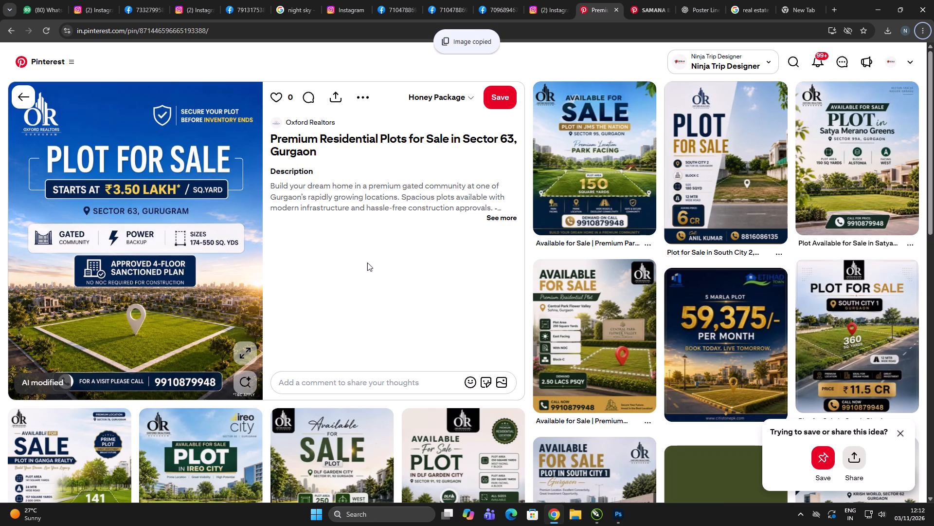
right_click(94, 166)
left_click(129, 206)
key("alt+Tab")
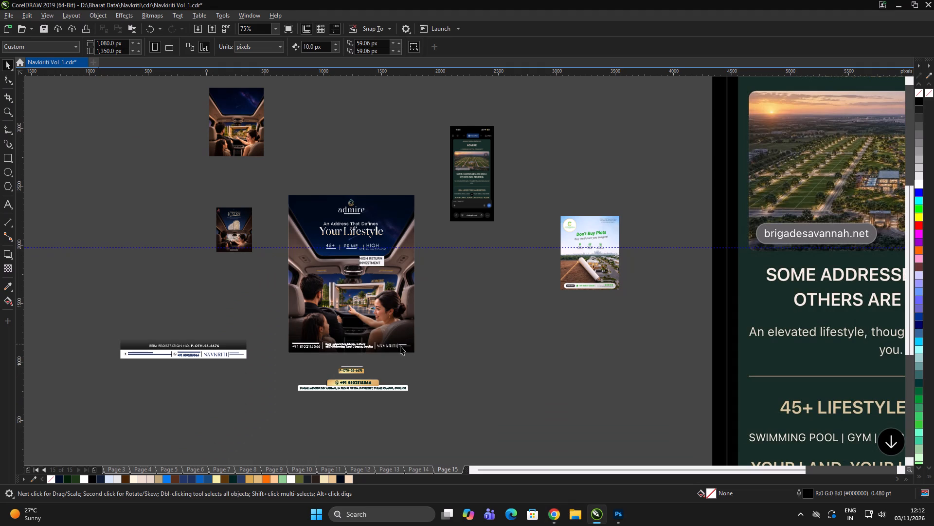
left_click(496, 336)
left_click(500, 331)
key("ctrl+v")
left_click(573, 340)
left_click(345, 302)
left_click_drag(352, 303, 573, 222)
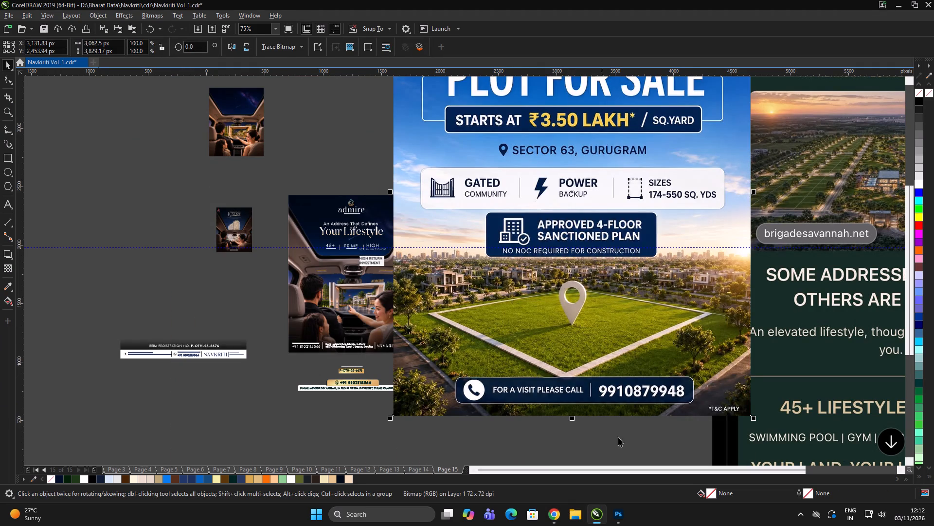
Scale the pasted Plot for Sale image down to about 39% and place it alongside the Admire poster.
double_click(632, 440)
left_click(573, 376)
left_click_drag(756, 420, 681, 424)
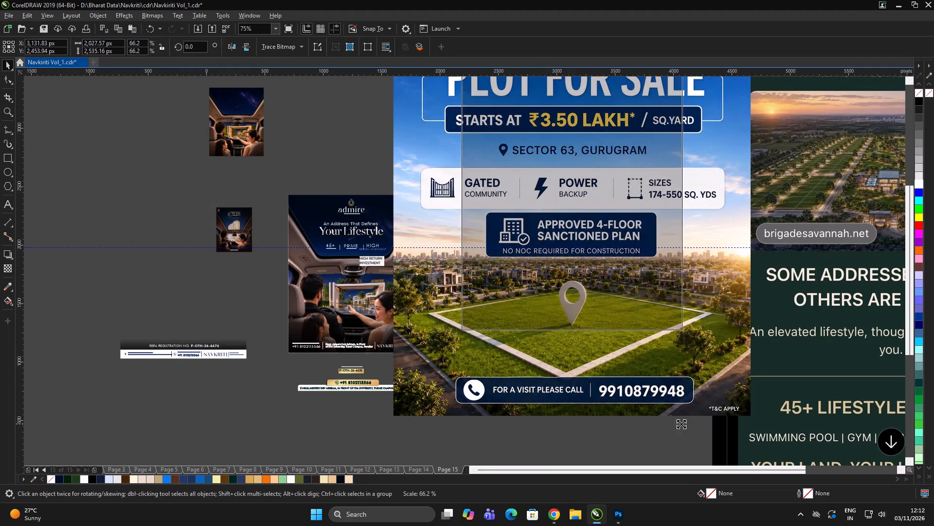
left_click_drag(681, 424, 647, 425)
left_click_drag(546, 217, 445, 236)
Check more Pinterest plot ads, and replace the HIGH heading in the poster's feature row with GATED in uppercase.
scroll(392, 242, "up", 2)
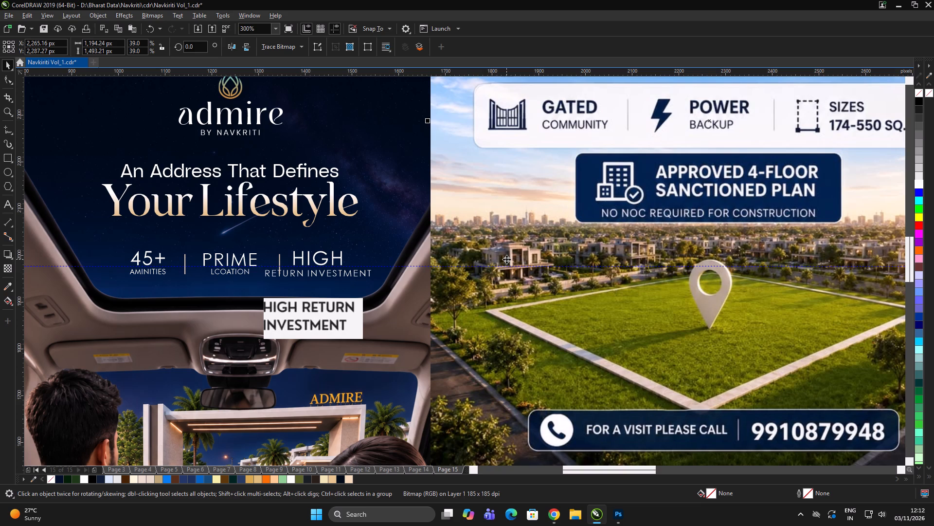
double_click(337, 258)
key("alt+Tab")
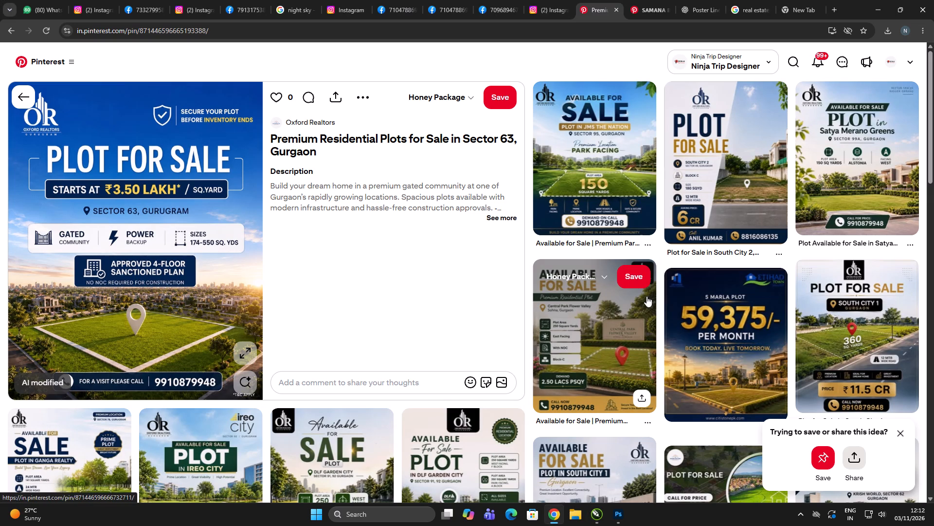
scroll(647, 296, "down", 5)
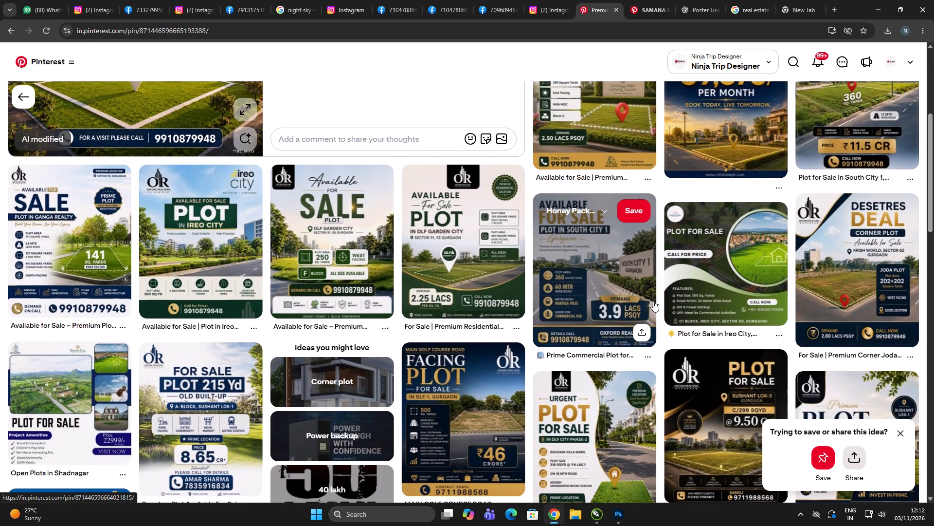
scroll(646, 304, "down", 2)
key("alt+Tab")
key("ctrl+a")
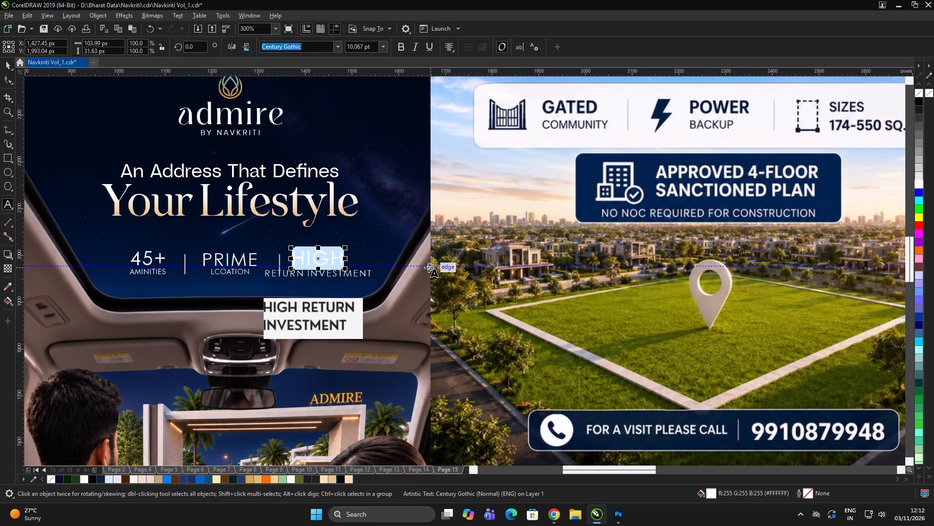
type("gated")
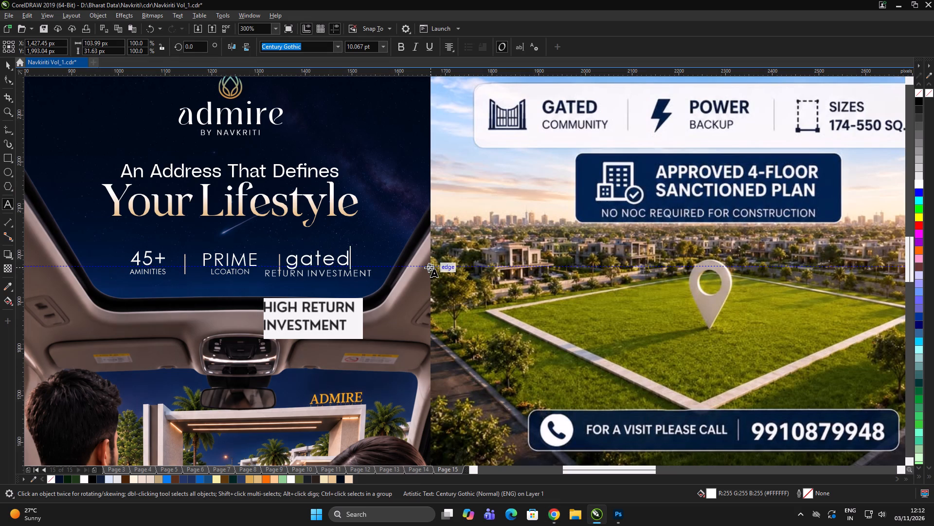
key("BackSpace")
key("d")
key("ctrl+a")
key("shift+F3")
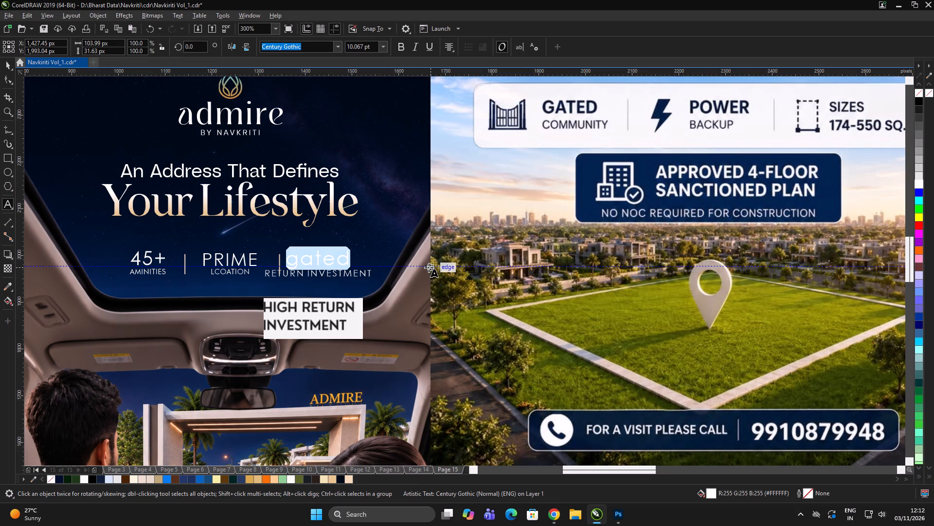
key("Down")
key("Down")
key("Return")
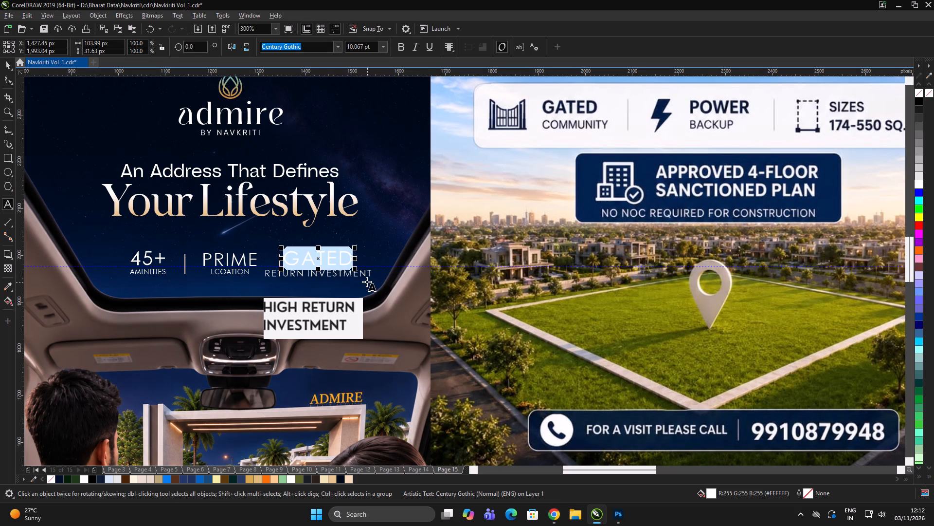
Replace the RETURN INVESTMENT label under GATED with "community" and convert it to uppercase.
left_click(361, 272)
key("ctrl+a")
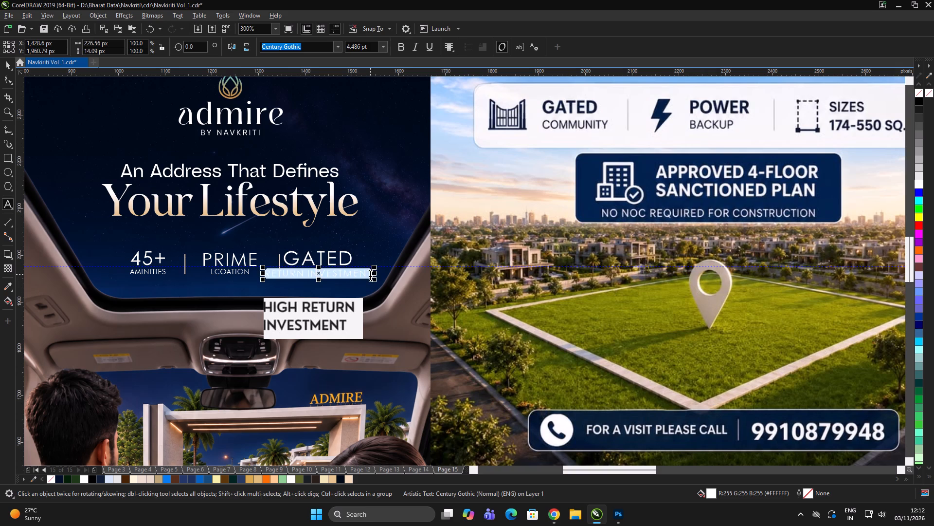
type("community")
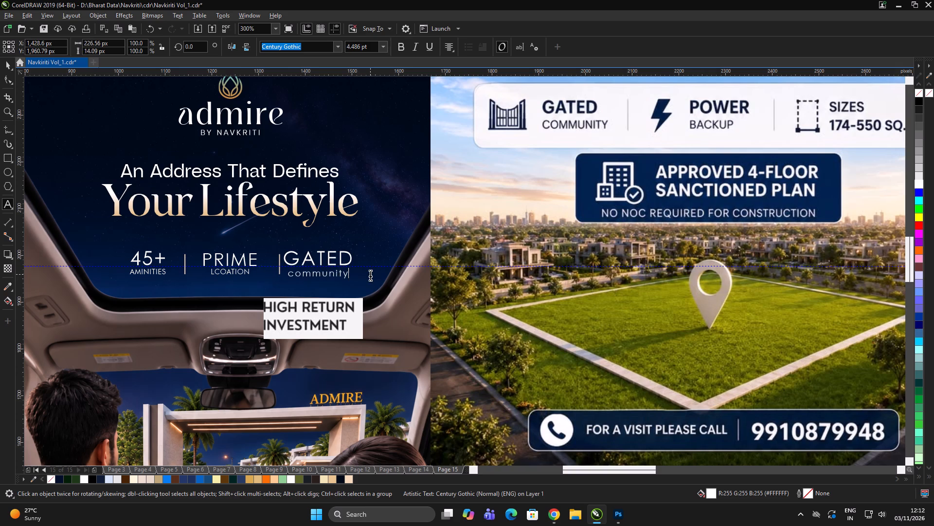
key("ctrl+a")
key("shift+F3")
key("Down")
key("Down")
key("Return")
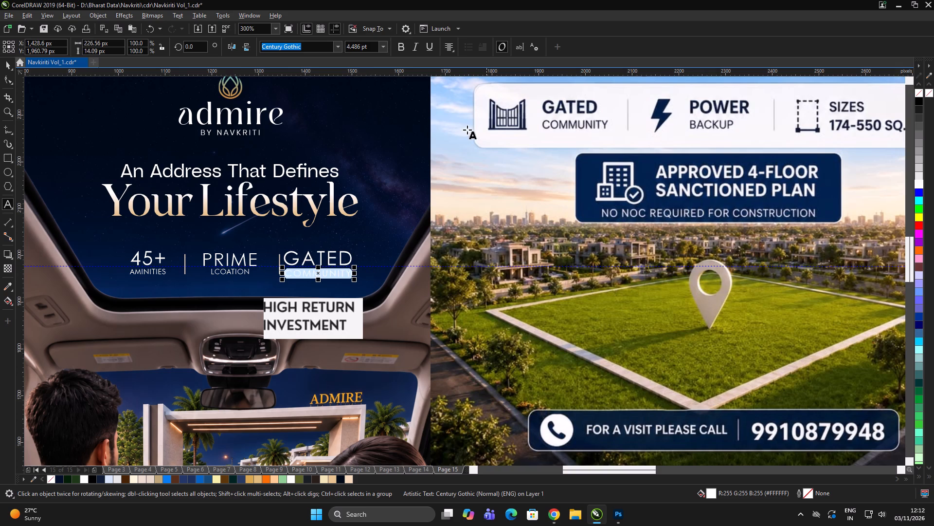
Centre the GATED heading and the COMMUNITY label horizontally on each other.
left_click(8, 67)
scroll(329, 263, "up", 2)
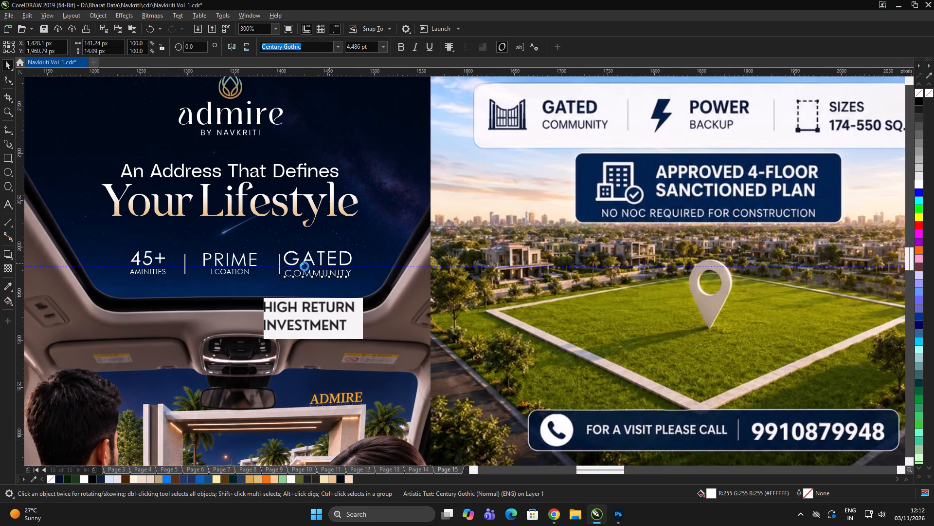
left_click(297, 259, "shift")
key("c")
Shift the GATED COMMUNITY pair about 16 px right, away from the divider, and group the two texts.
left_click_drag(289, 254, 312, 255)
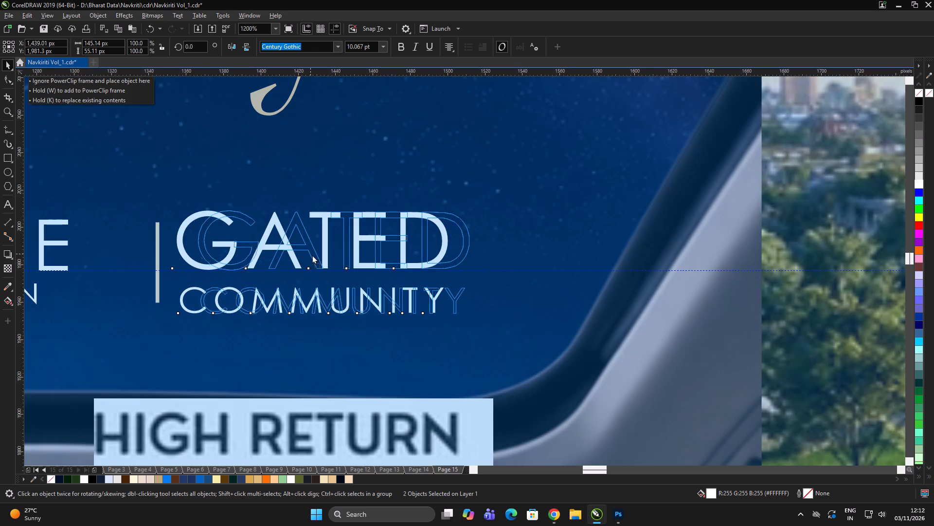
left_click_drag(312, 255, 321, 255)
scroll(402, 247, "down", 3)
scroll(381, 252, "up", 1)
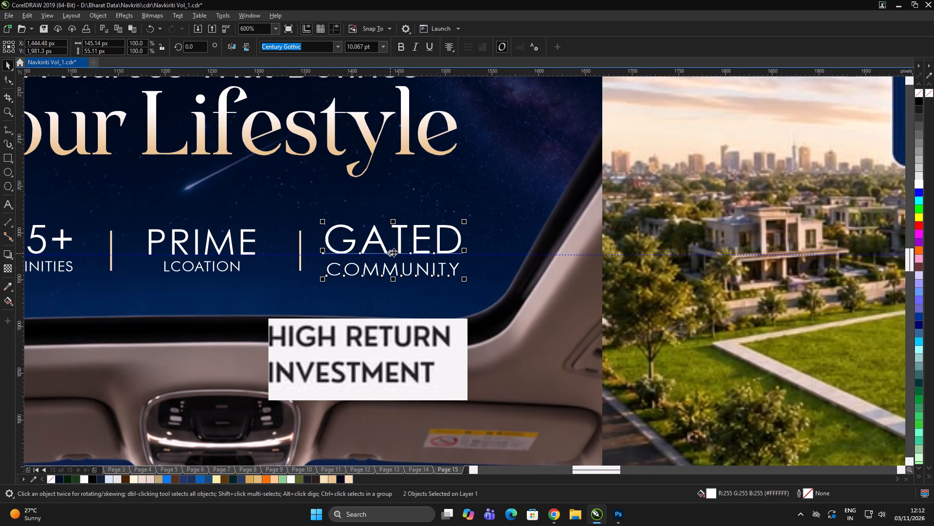
key("ctrl+g")
Move the Plot for Sale reference image farther right, clear of the poster.
scroll(374, 243, "down", 1)
left_click(604, 287)
scroll(480, 247, "down", 1)
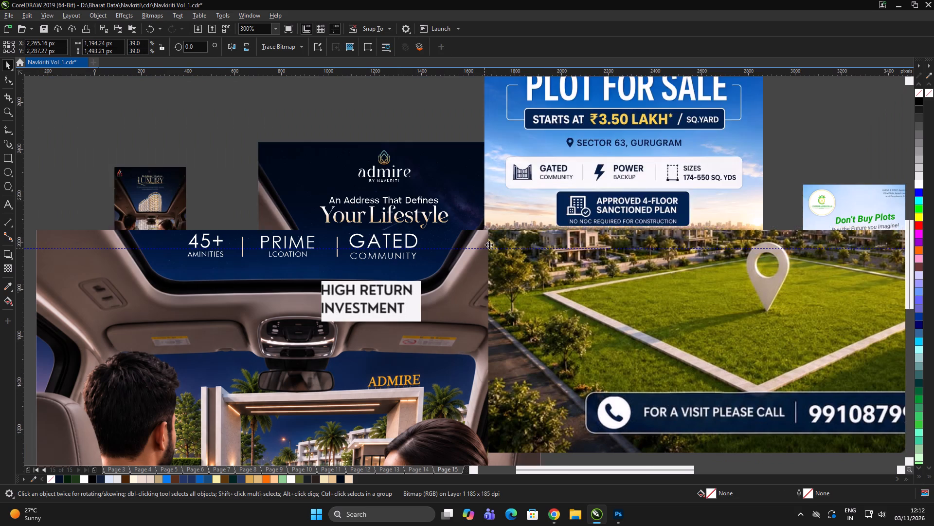
left_click_drag(554, 267, 665, 241)
triple_click(628, 357)
left_click(629, 353)
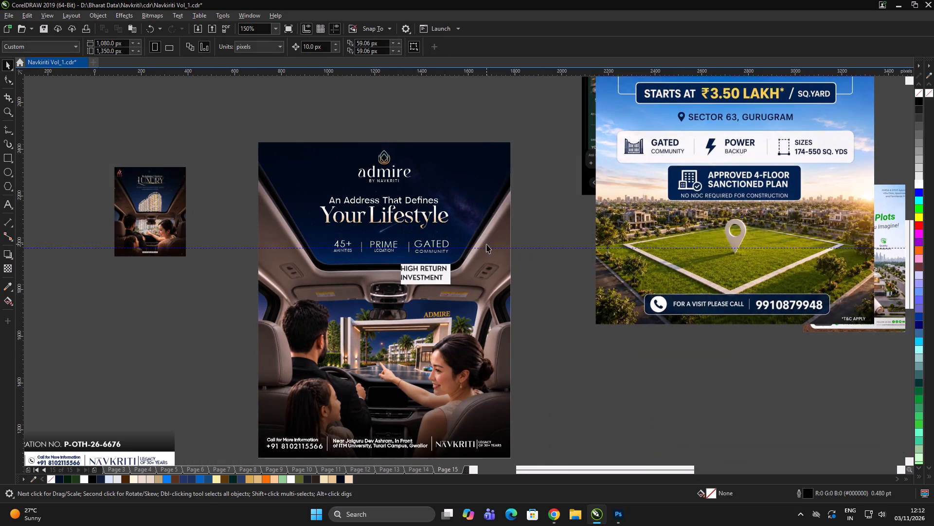
Delete the horizontal guideline crossing the poster's feature row.
scroll(460, 240, "up", 1)
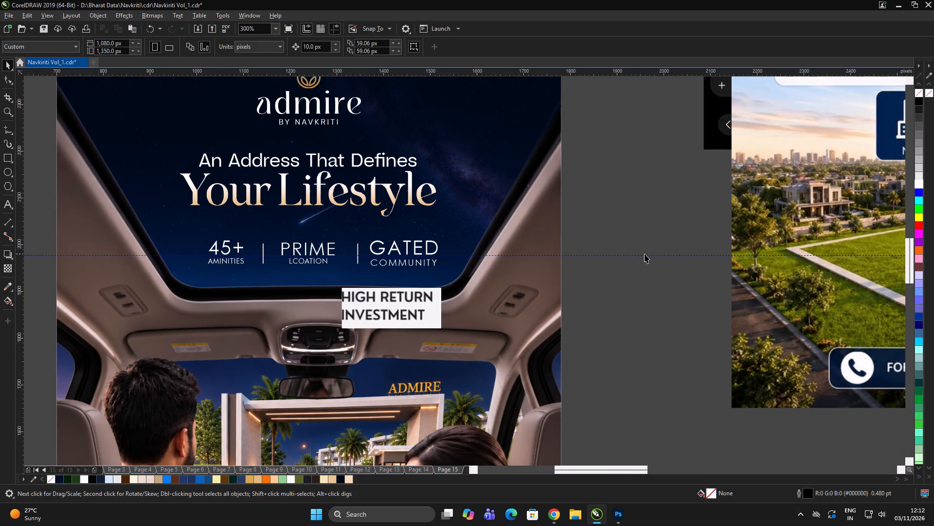
double_click(645, 253)
left_click(515, 256)
key("Delete")
left_click(665, 255)
left_click(668, 254)
Delete the HIGH RETURN INVESTMENT reference snippet lying over the poster.
left_click(388, 306)
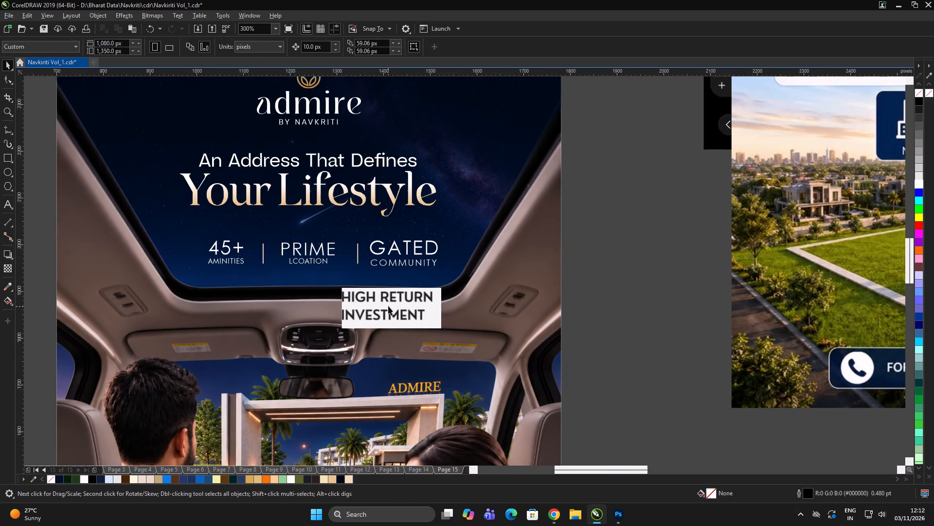
key("Delete")
left_click(653, 245)
double_click(663, 237)
Group the PRIME heading with the LCOATION label beneath it.
scroll(258, 250, "up", 2)
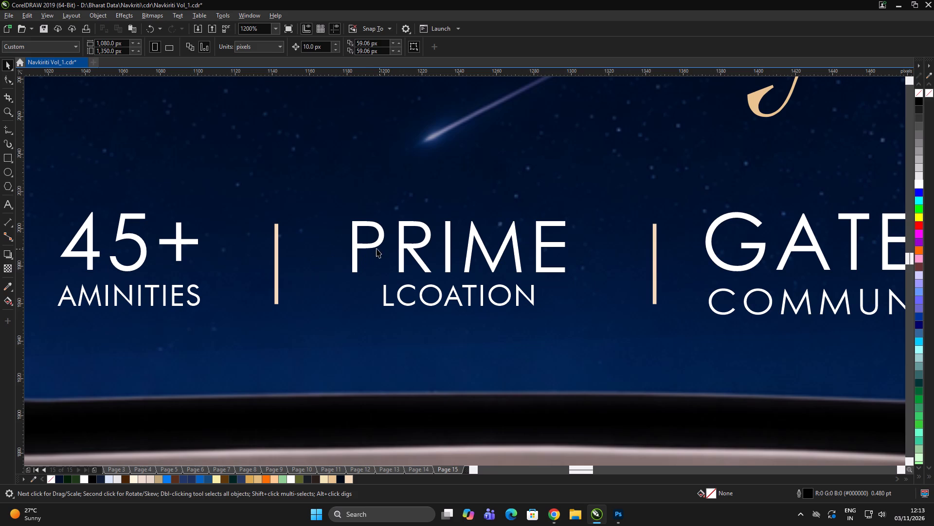
left_click(374, 245)
left_click(428, 304, "shift")
scroll(359, 283, "down", 4)
key("ctrl+g")
Ungroup the GATED heading and COMMUNITY label, leaving the poster's PowerClip contents unedited.
scroll(412, 272, "up", 1)
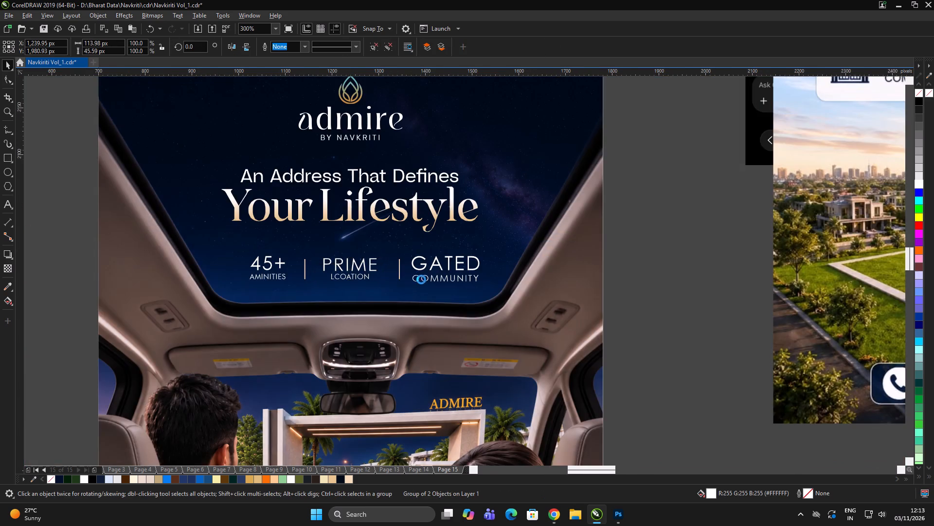
left_click(442, 284)
left_click(453, 286)
key("ctrl+u")
left_click(485, 326, "ctrl")
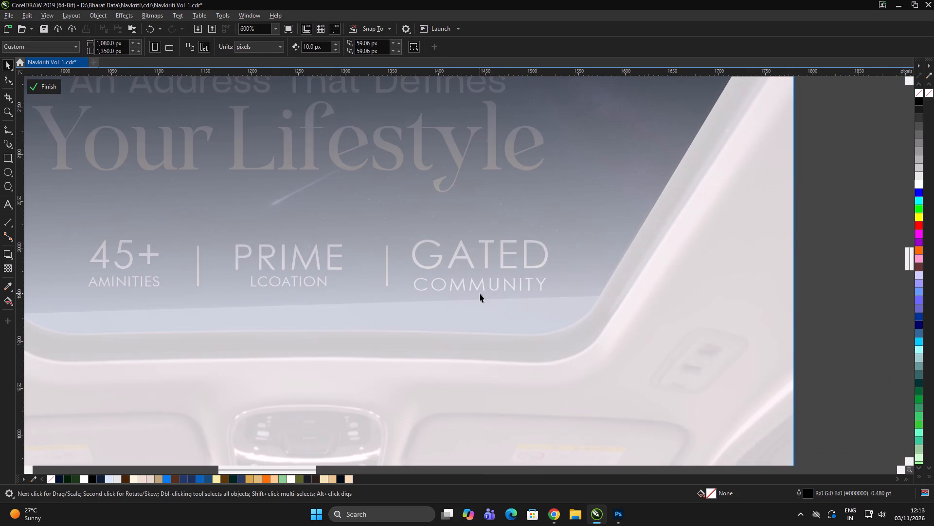
key("ctrl+z")
scroll(332, 267, "down", 2)
key("ctrl+u")
left_click(621, 336, "ctrl")
scroll(404, 282, "up", 1)
left_click(332, 260)
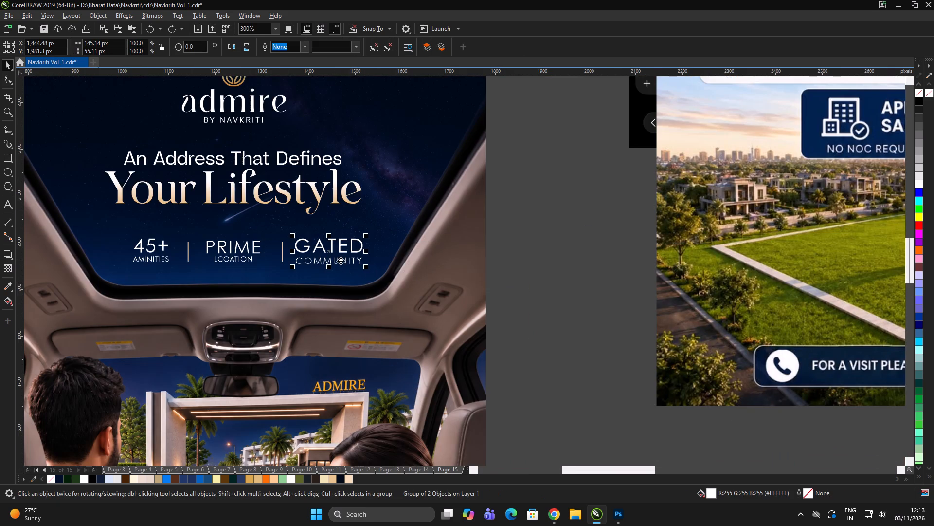
key("ctrl+u")
left_click(568, 302, "ctrl")
Move the COMMUNITY label down out of the feature row, clear of the GATED heading.
left_click(332, 264)
left_click_drag(335, 261, 328, 282)
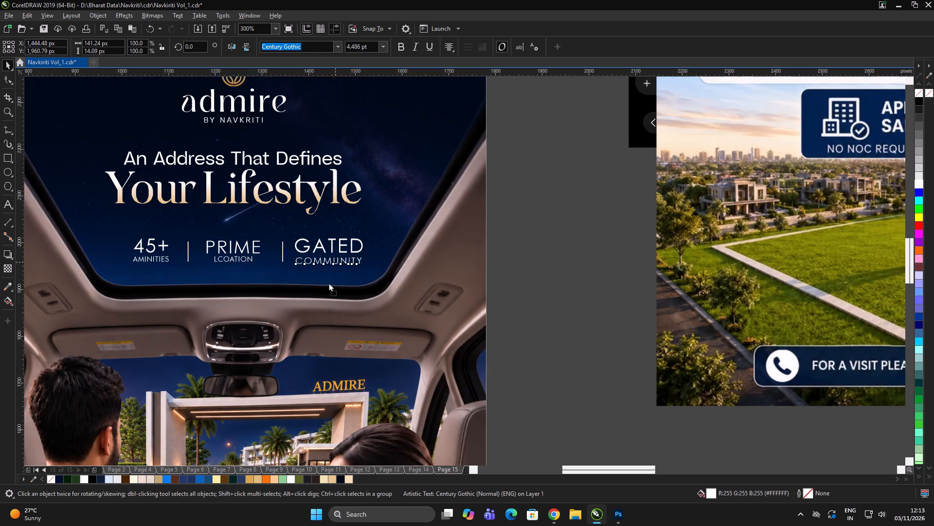
left_click_drag(328, 282, 321, 295)
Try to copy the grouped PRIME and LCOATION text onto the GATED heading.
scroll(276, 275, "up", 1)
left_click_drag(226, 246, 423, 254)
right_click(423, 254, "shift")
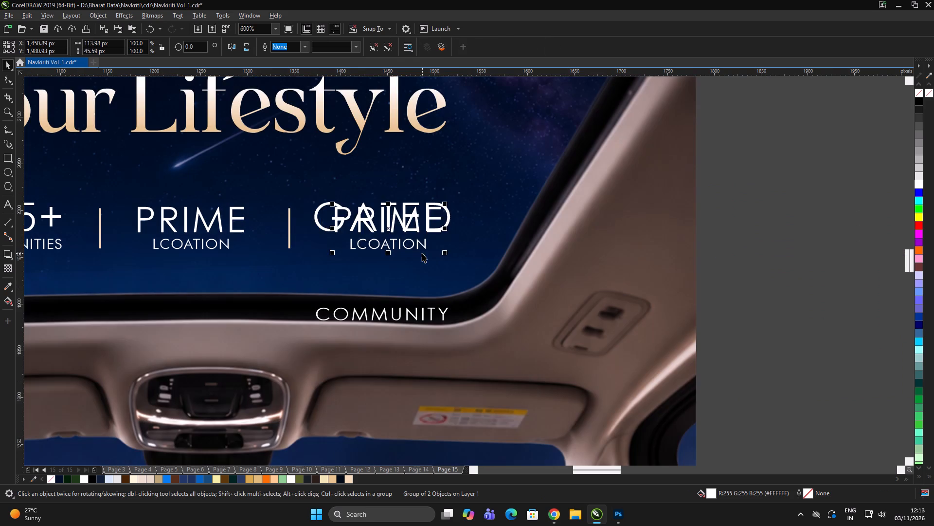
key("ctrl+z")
Ungroup the PRIME block and copy its LCOATION label beneath GATED, centred horizontally on that heading.
key("ctrl+u")
left_click(512, 277, "ctrl")
left_click(219, 244)
left_click(225, 244)
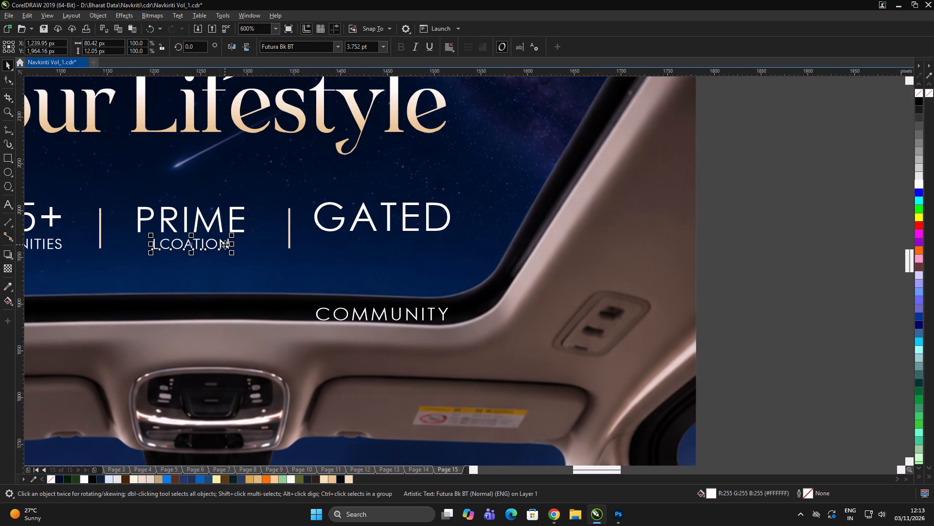
left_click_drag(224, 245, 389, 255)
right_click(389, 255, "shift")
left_click(388, 219, "shift")
key("c")
left_click(479, 264)
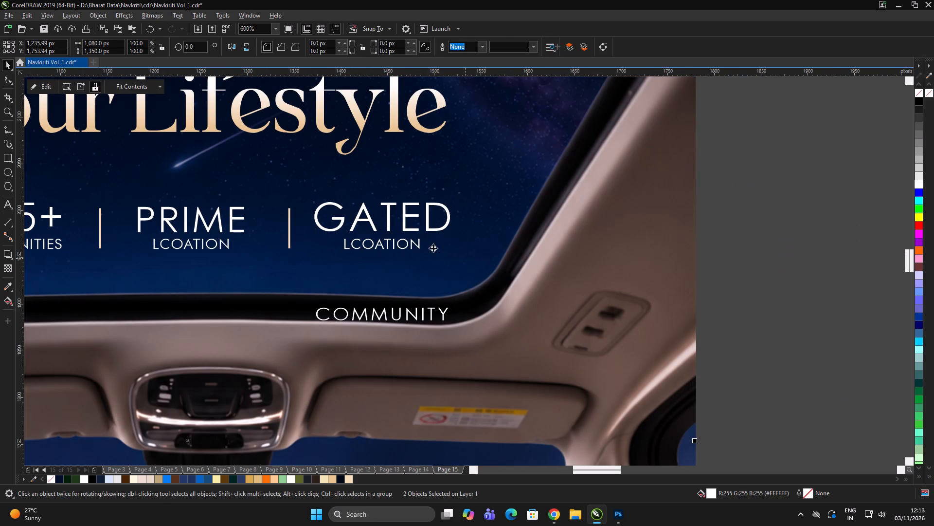
Replace the copied label's text with "commuity", change it to uppercase, and centre it under the GATED heading.
double_click(417, 245)
key("ctrl+a")
type("commuity")
key("ctrl+a")
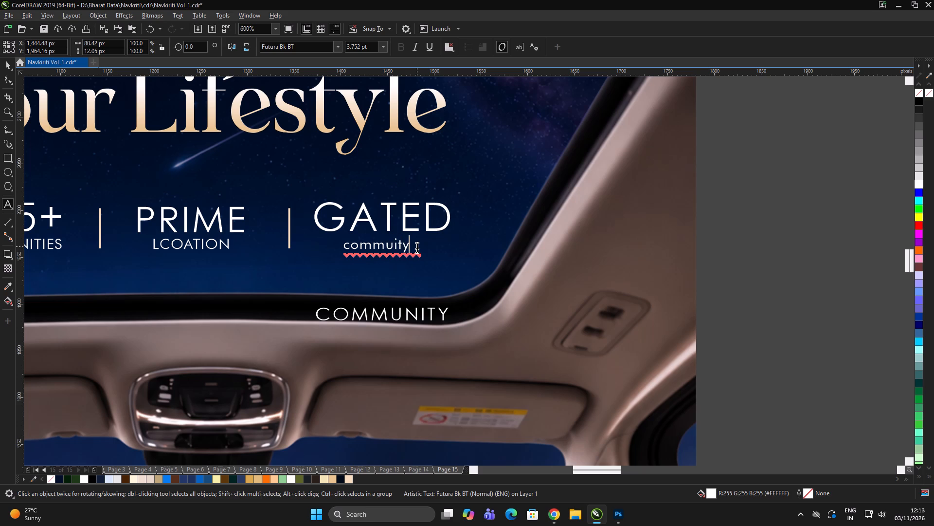
key("shift+F3")
key("Down")
key("Down")
key("Return")
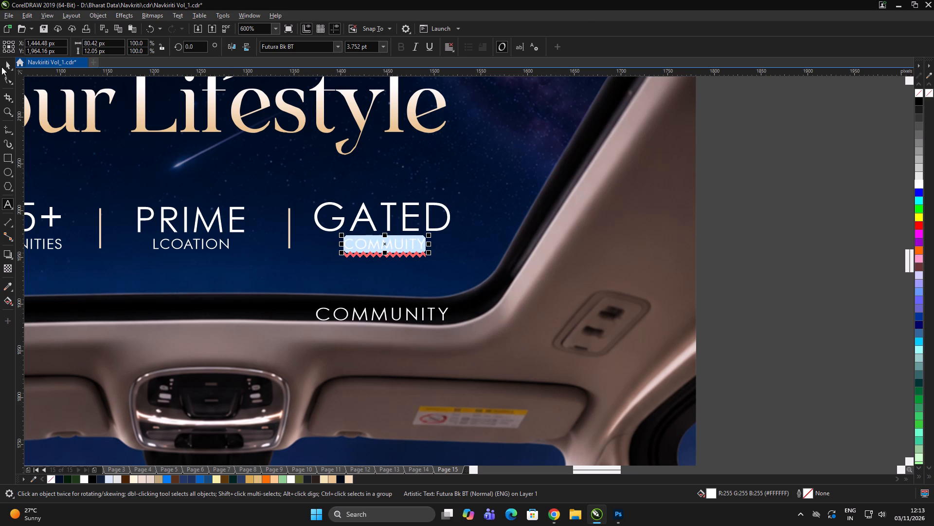
left_click(4, 62)
left_click(365, 221, "shift")
key("c")
Group the whole feature row, from 45+ to GATED, and centre it horizontally on the poster background.
scroll(368, 220, "down", 2)
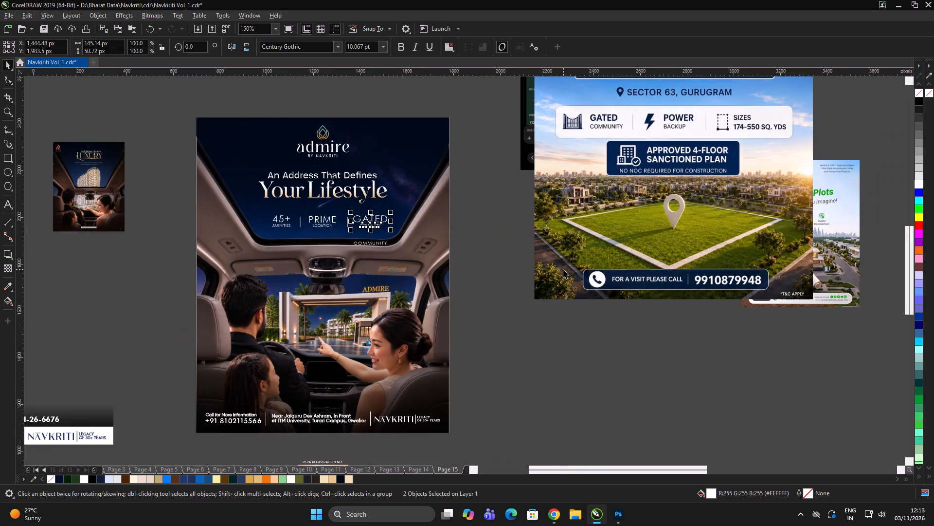
left_click(564, 269)
scroll(402, 217, "up", 1)
scroll(445, 228, "down", 2)
scroll(376, 225, "up", 1)
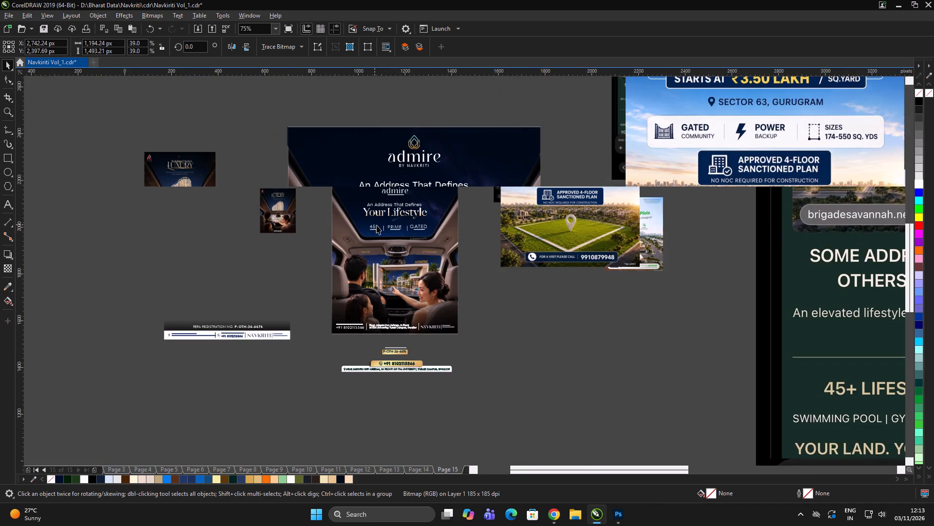
scroll(489, 221, "up", 2)
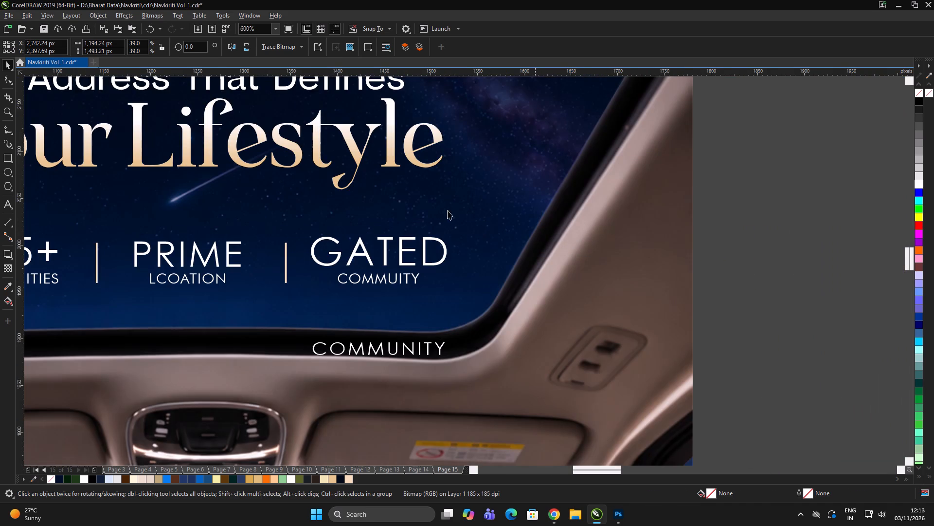
scroll(353, 192, "down", 2)
left_click_drag(469, 198, 253, 208)
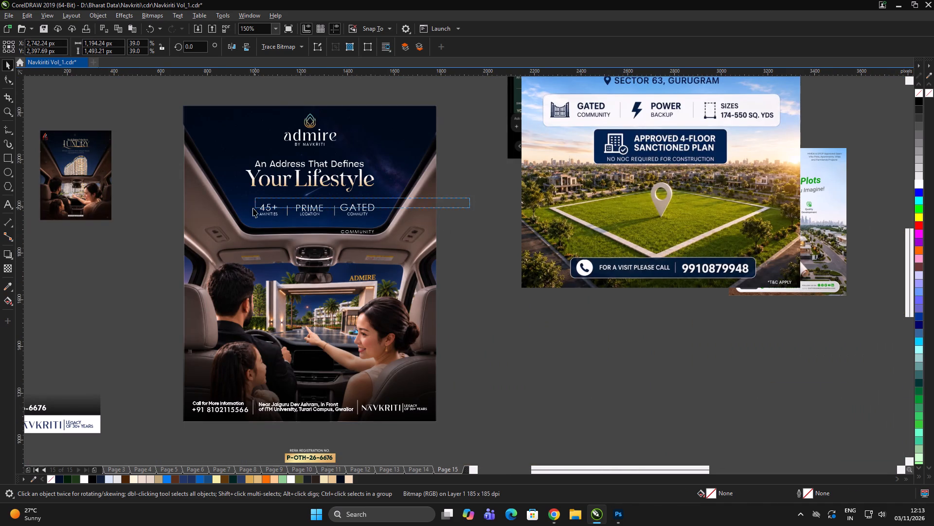
left_click_drag(253, 208, 233, 223)
scroll(343, 200, "up", 2)
key("ctrl+g")
scroll(486, 195, "down", 2)
left_click(493, 183, "shift")
key("c")
left_click(579, 180)
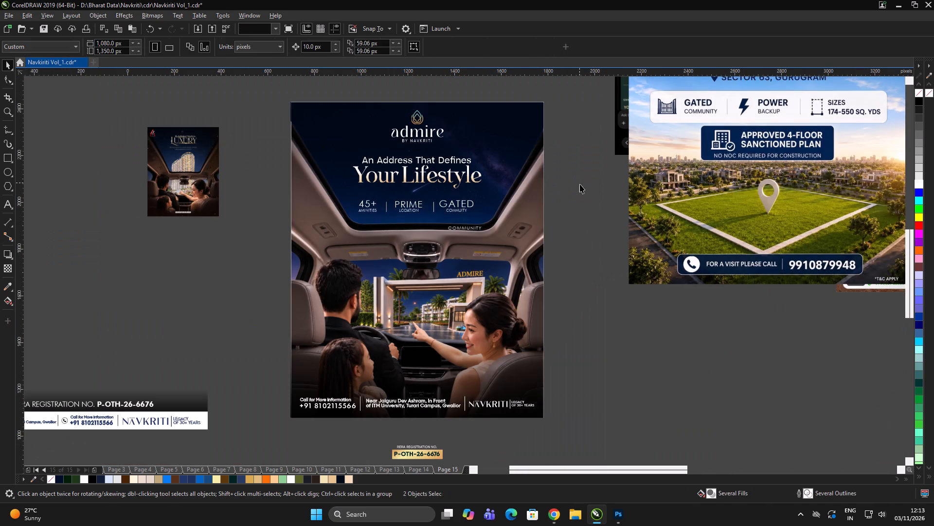
double_click(580, 185)
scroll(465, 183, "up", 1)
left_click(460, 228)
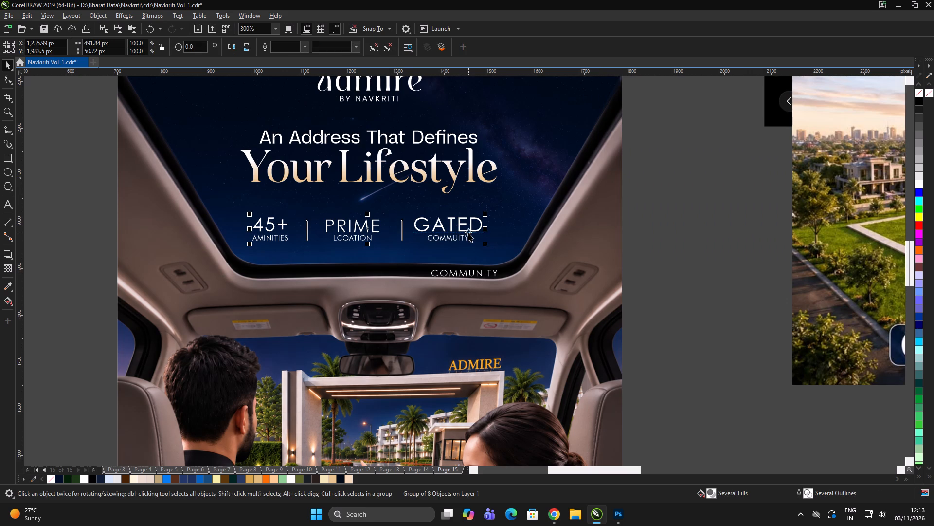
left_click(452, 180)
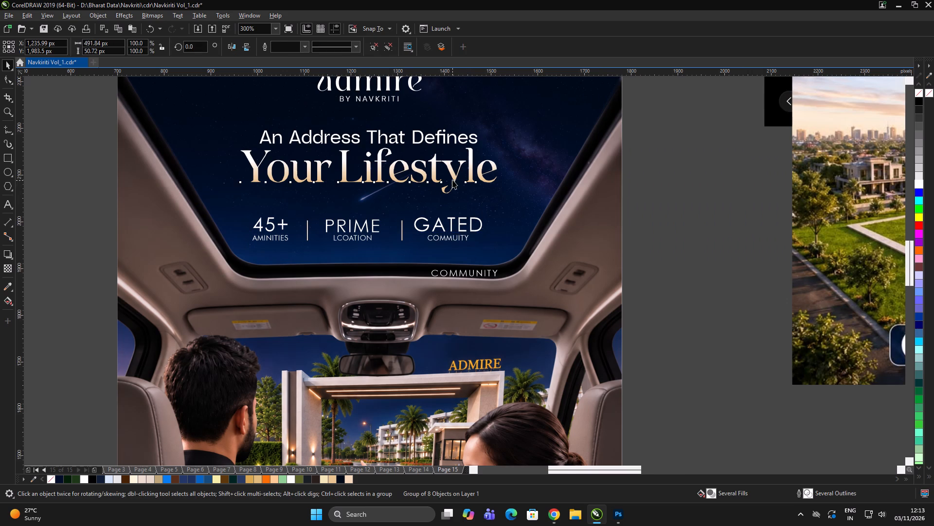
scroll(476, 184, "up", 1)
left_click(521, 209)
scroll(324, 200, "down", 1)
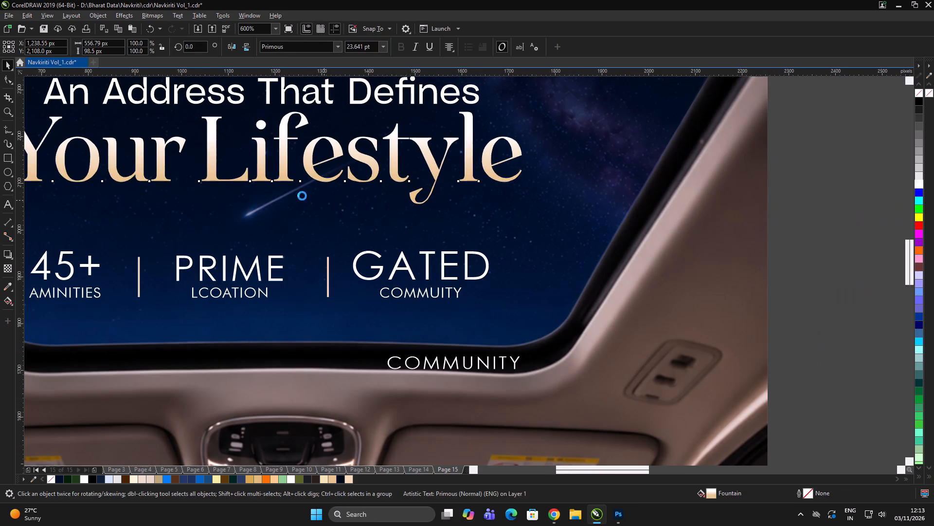
Delete the leftover COMMUNITY label below the feature row.
scroll(302, 196, "down", 1)
left_click(458, 220)
left_click_drag(483, 224, 217, 237)
key("Delete")
left_click_drag(474, 229, 208, 278)
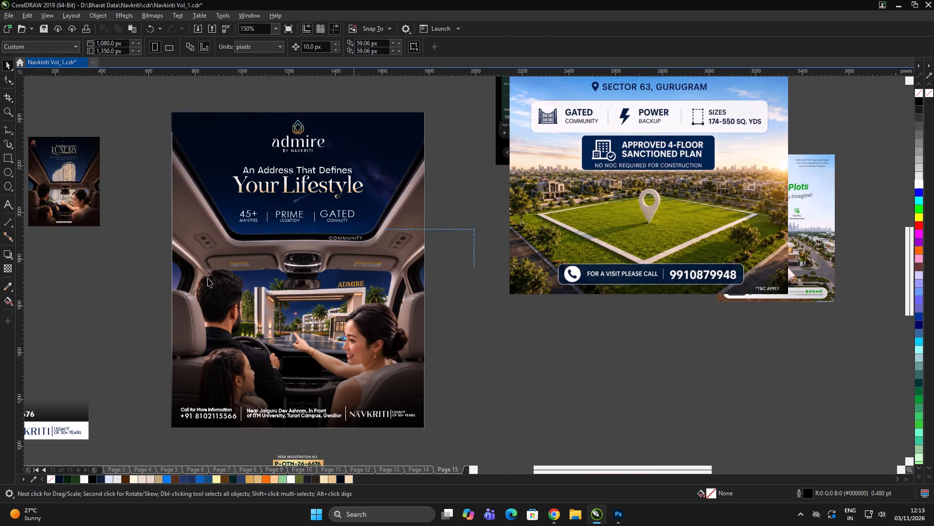
left_click_drag(208, 278, 191, 278)
key("Delete")
left_click(453, 269)
Shift the grouped feature row slightly right and scale it down proportionally to about 97.3% around its centre.
scroll(310, 202, "up", 1)
left_click(279, 230)
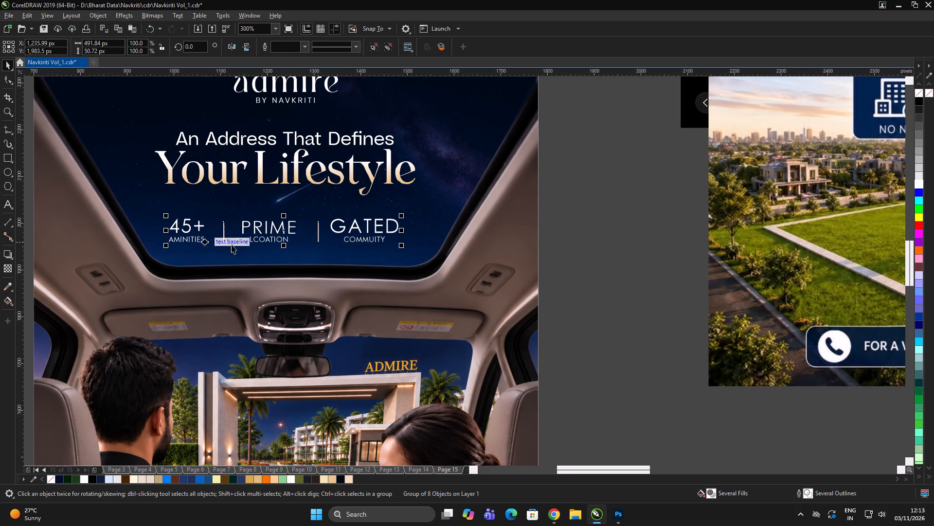
left_click(282, 230)
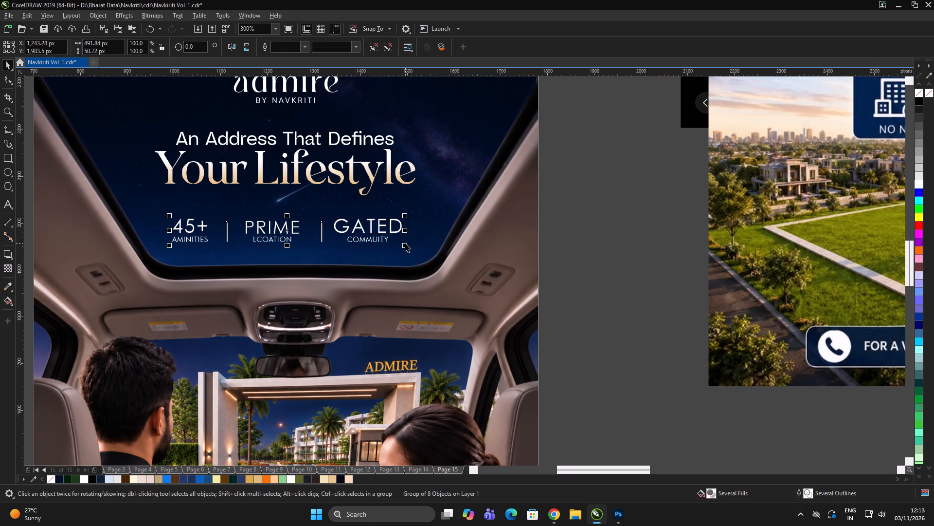
left_click_drag(408, 246, 405, 250)
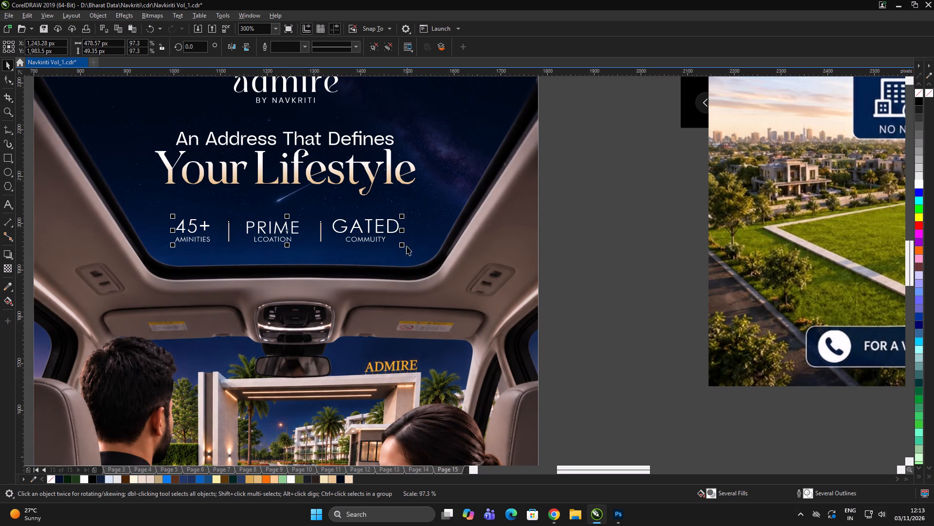
Nudge both headline lines, An Address That Defines and Your Lifestyle, down together.
left_click(316, 144)
left_click(323, 171, "shift")
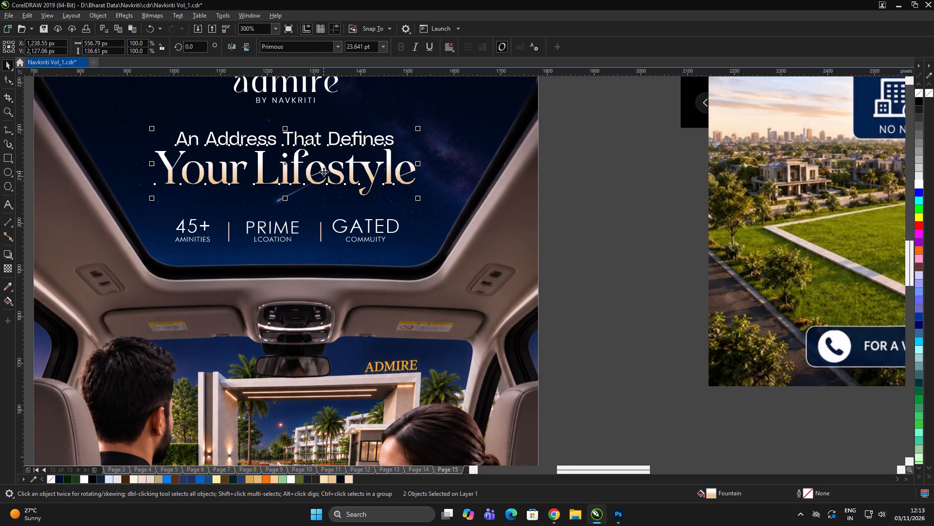
key("Down")
scroll(239, 156, "down", 2)
left_click(433, 299)
left_click(433, 296)
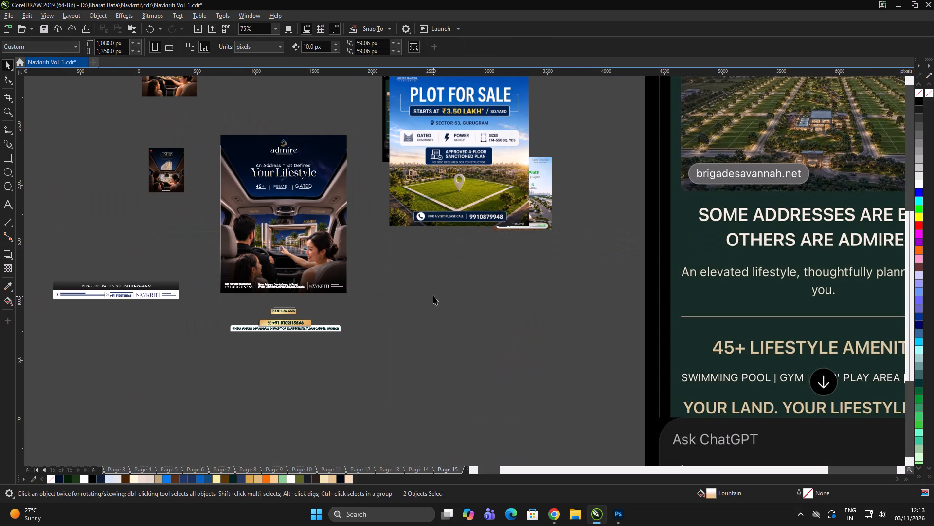
left_click(433, 291)
Inspect the overall poster layout in a full-screen preview.
scroll(271, 163, "up", 1)
scroll(282, 148, "down", 1)
key("z")
left_click_drag(225, 124, 354, 293)
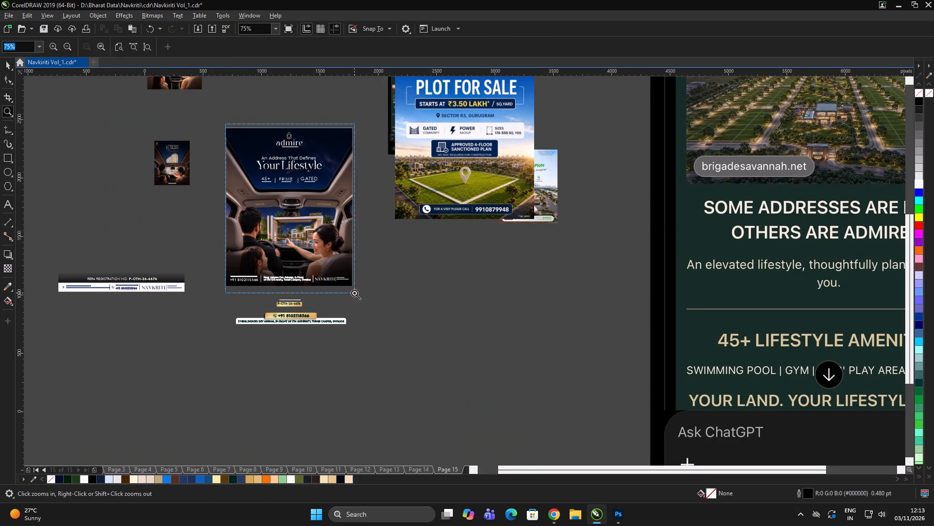
left_click_drag(354, 293, 363, 286)
key("F9")
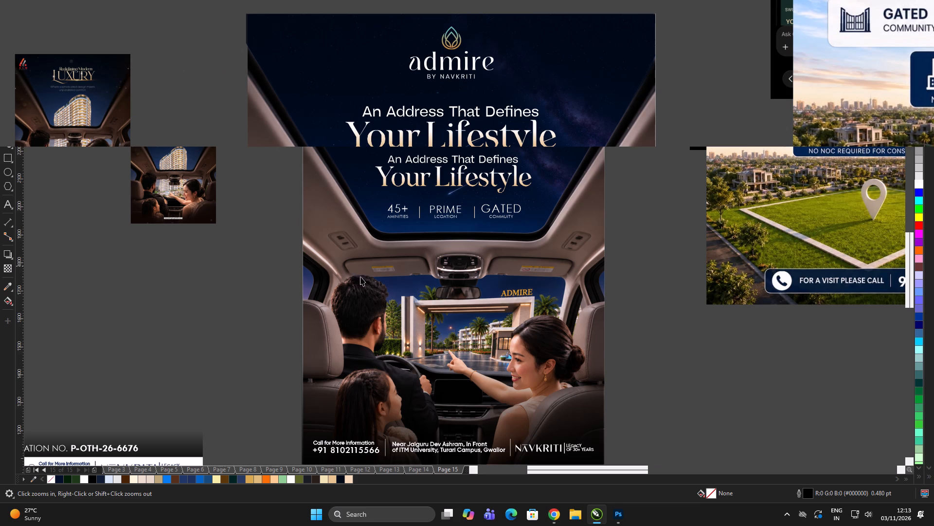
scroll(441, 32, "down", 3)
key("space")
scroll(361, 193, "down", 3)
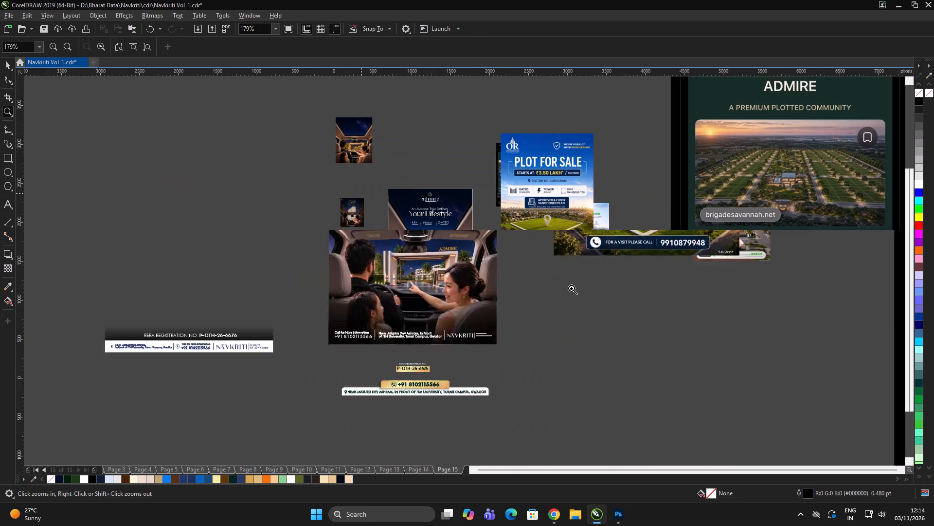
Delete the PLOT FOR SALE reference ad beside the poster.
scroll(565, 269, "up", 1)
left_click(551, 228)
key("space")
scroll(472, 245, "down", 3)
left_click(499, 268)
left_click(485, 239)
key("Delete")
left_click(513, 283)
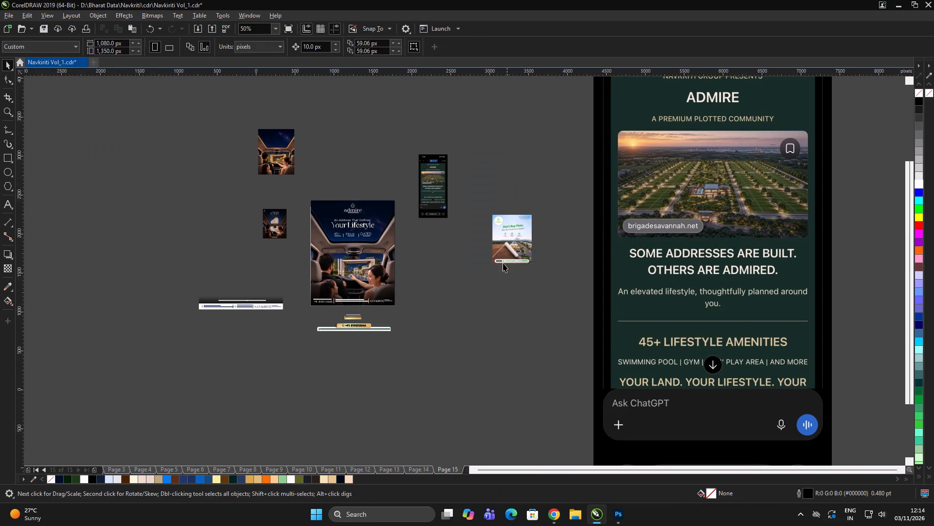
Delete the Don't Buy Plots reference ad from the pasteboard.
left_click(494, 256)
scroll(474, 212, "up", 2)
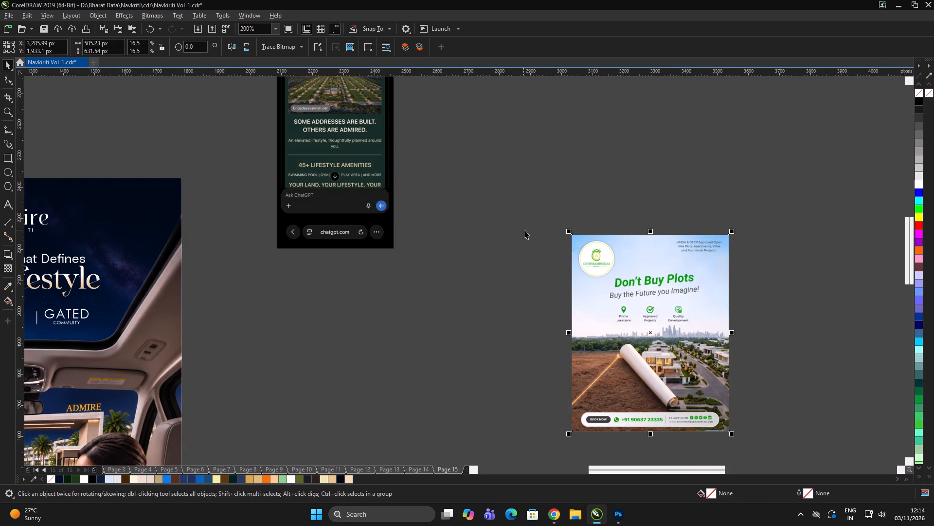
scroll(442, 201, "down", 1)
double_click(495, 273)
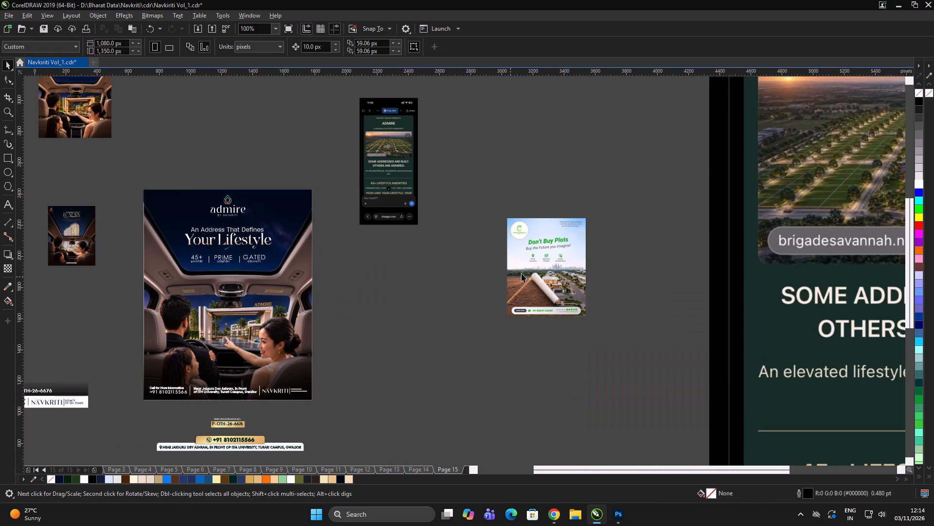
left_click(538, 254)
key("Delete")
left_click(487, 315)
left_click(490, 309)
Delete the leftover RERA registration, phone and address strips below the poster.
scroll(412, 261, "down", 3)
left_click(457, 309)
scroll(352, 326, "up", 1)
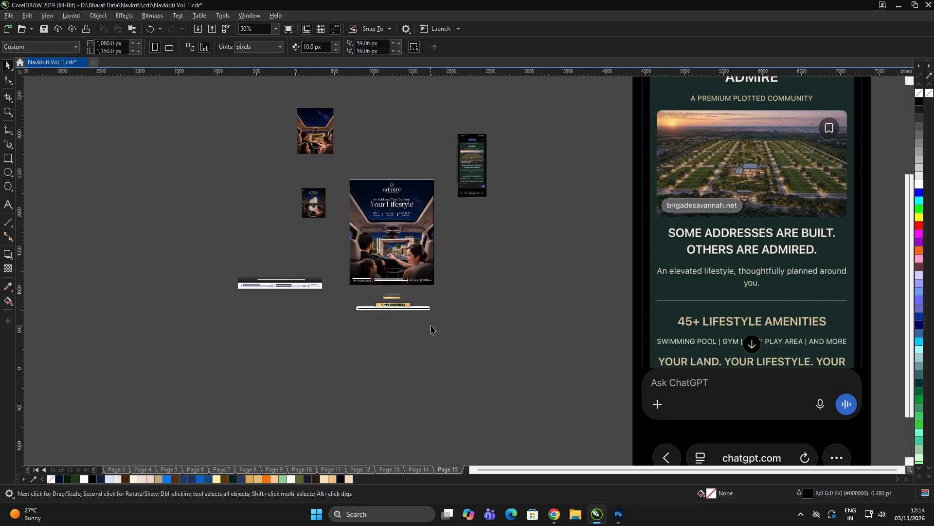
left_click(431, 325)
scroll(403, 294, "up", 2)
left_click_drag(662, 274, 0, 403)
scroll(406, 384, "down", 3)
key("Delete")
double_click(457, 421)
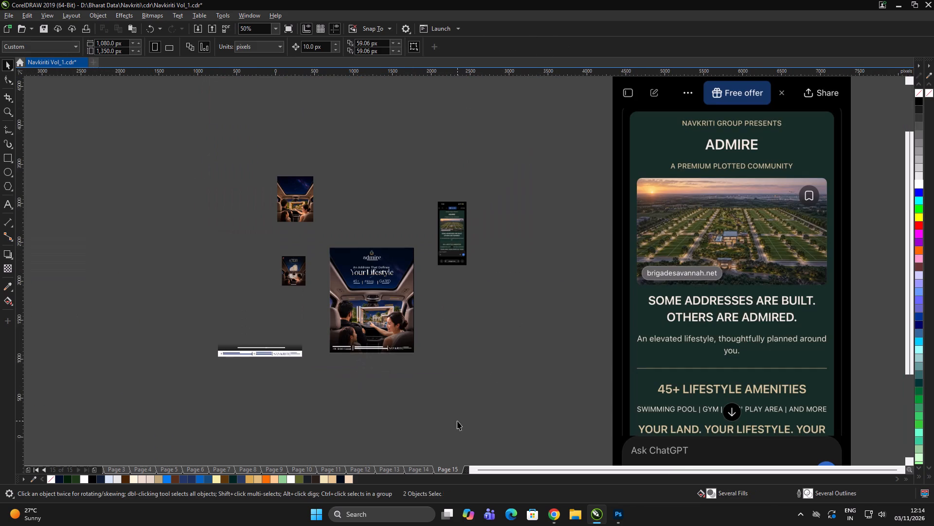
Move the spare Navkriti footer strip farther left, away from the poster.
left_click(287, 270)
left_click(177, 318)
left_click_drag(152, 319, 288, 365)
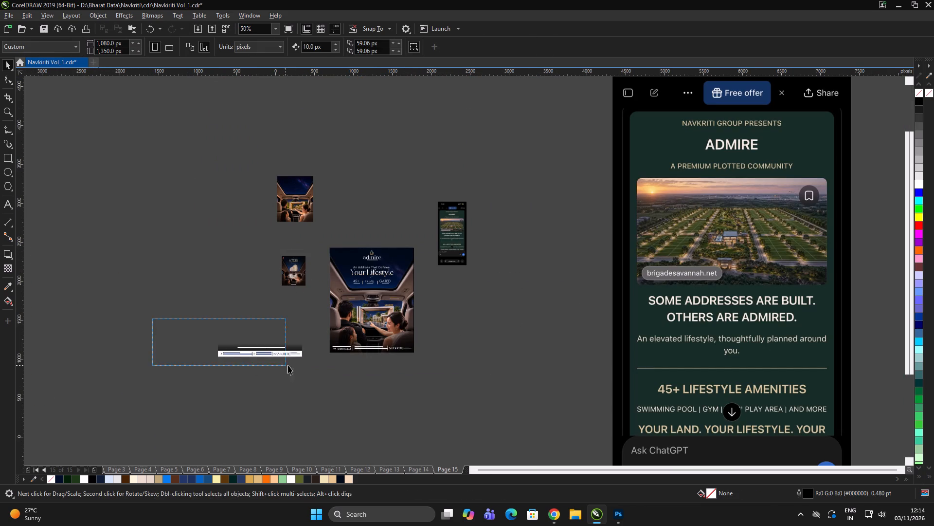
left_click_drag(288, 365, 320, 376)
left_click_drag(281, 344, 219, 326)
double_click(306, 421)
left_click_drag(402, 413, 407, 413)
left_click(389, 412)
Cut the oversized ADMIRE ChatGPT screenshot from the pasteboard of Page 15.
left_click(727, 367)
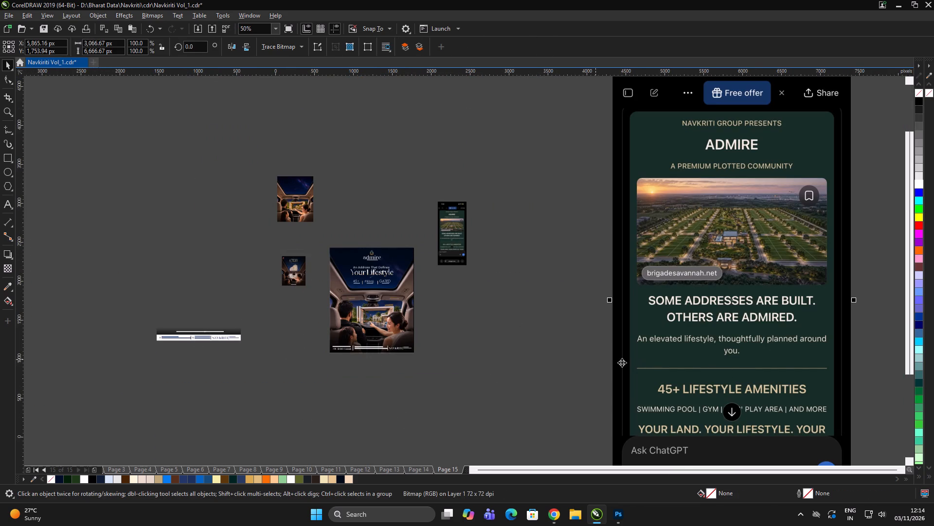
left_click_drag(702, 344, 108, 235)
key("ctrl+x")
left_click(210, 413)
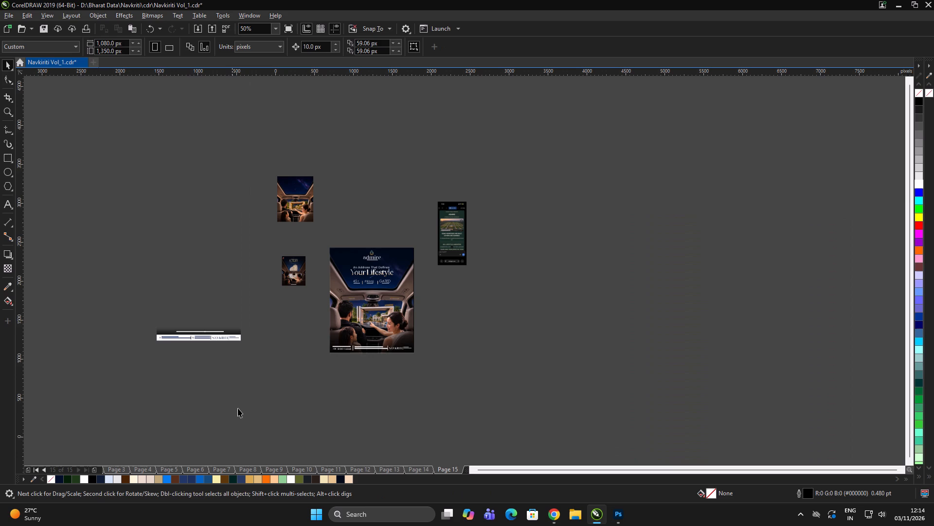
double_click(238, 408)
triple_click(198, 404)
left_click_drag(202, 401, 223, 408)
left_click(429, 432)
Add a new page after Page 15 and paste the ADMIRE ChatGPT screenshot onto it.
left_click(93, 470)
double_click(336, 396)
key("ctrl+v")
left_click(613, 368)
Scale the pasted ADMIRE screenshot down to about 33% and place it just left of the blank page.
left_click_drag(180, 291, 306, 297)
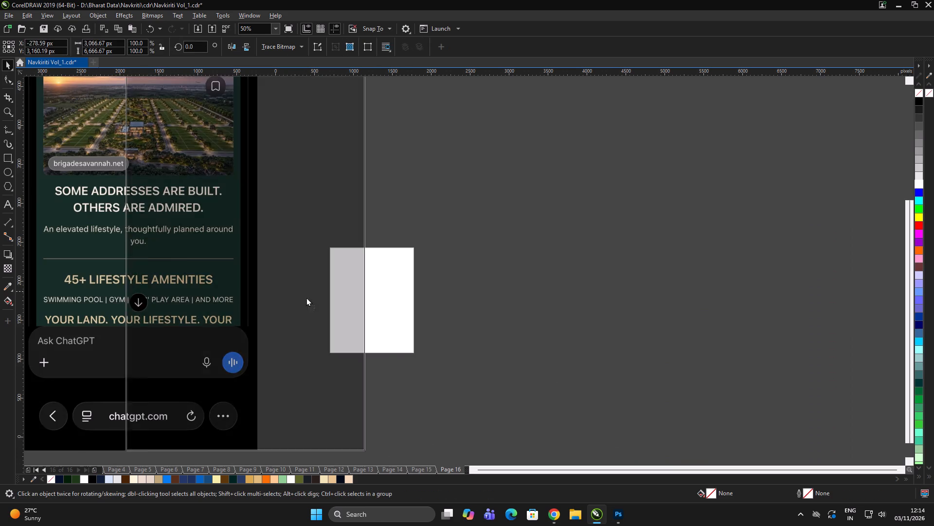
left_click_drag(306, 297, 307, 297)
scroll(424, 276, "up", 1)
scroll(423, 276, "down", 2)
left_click(372, 265)
scroll(376, 247, "down", 2)
left_click(432, 251)
left_click(358, 225)
scroll(406, 176, "up", 1)
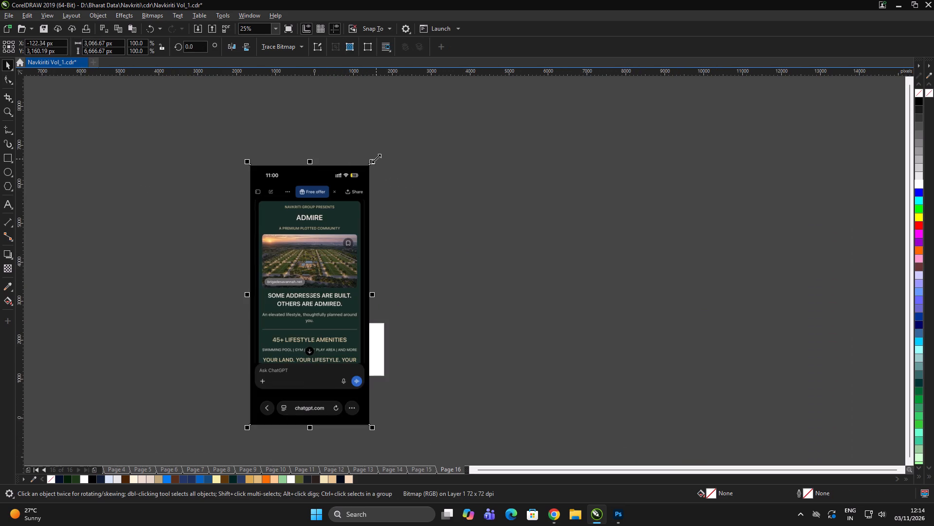
left_click_drag(376, 158, 345, 245)
left_click_drag(302, 295, 297, 342)
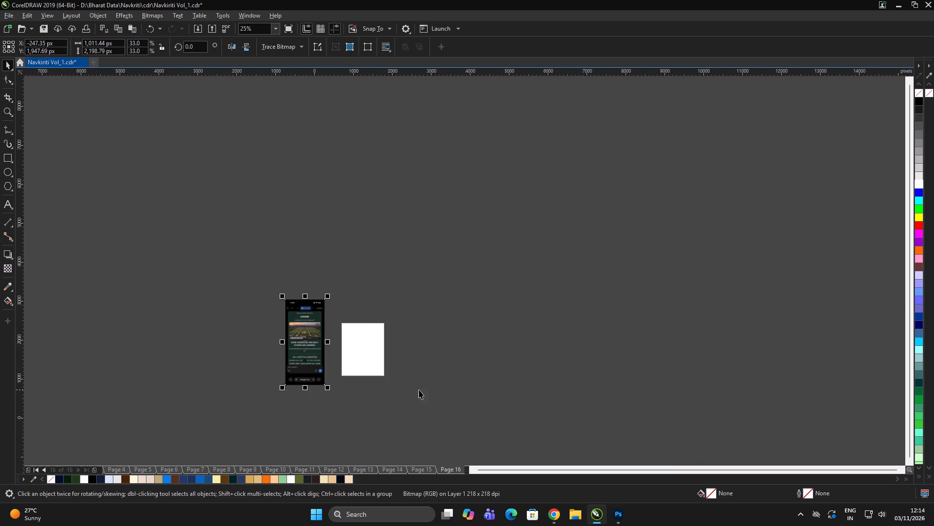
left_click(500, 386)
left_click(500, 383)
scroll(351, 370, "up", 2)
left_click_drag(191, 266, 195, 294)
left_click(648, 254)
left_click(642, 255)
left_click_drag(641, 256, 625, 262)
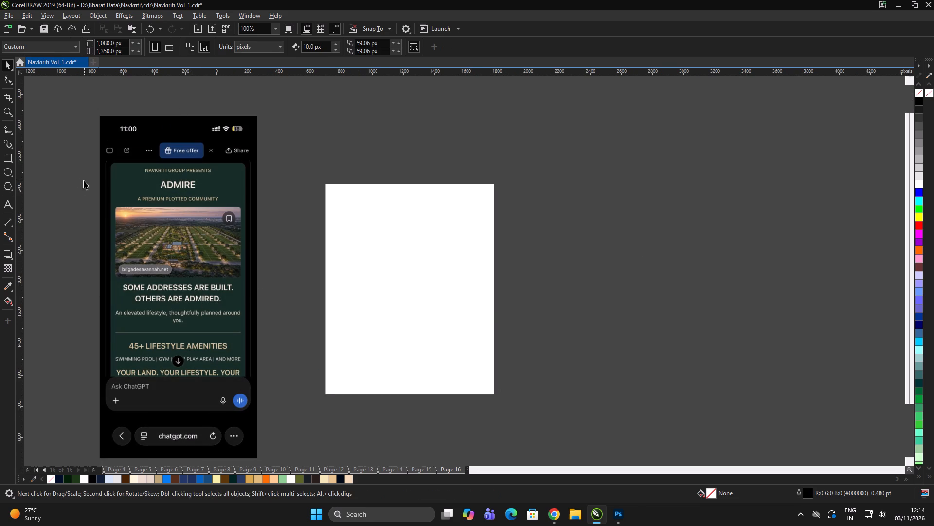
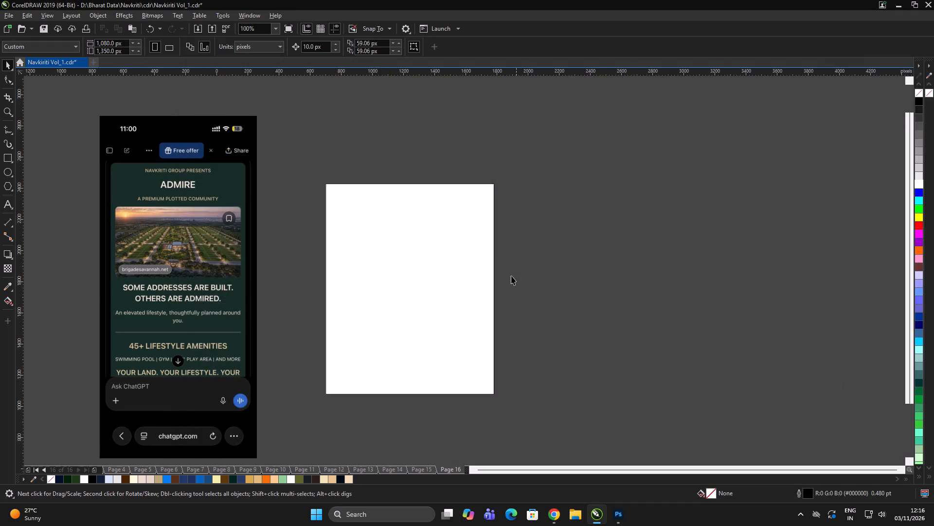
scroll(508, 276, "down", 2)
double_click(601, 296)
scroll(506, 294, "up", 2)
left_click_drag(468, 283, 627, 276)
key("ctrl+z")
triple_click(732, 278)
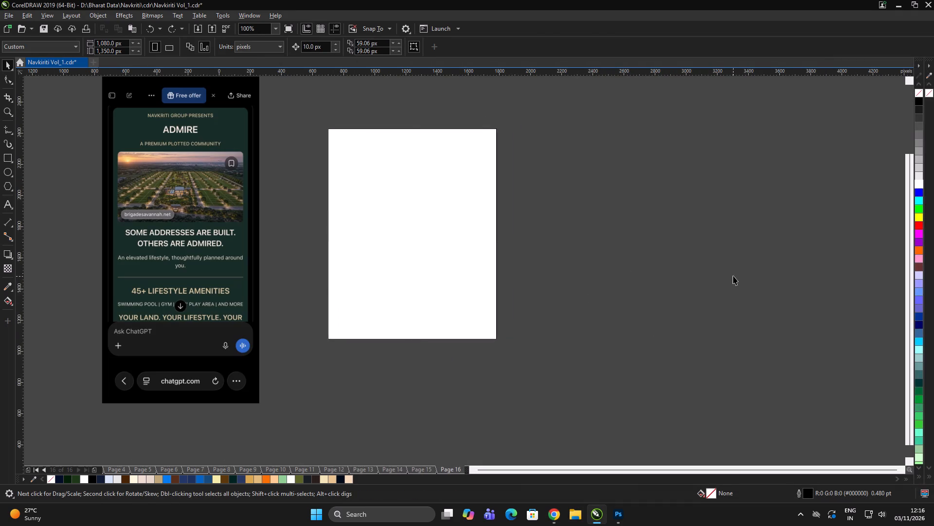
key("ctrl+i")
left_click(354, 211)
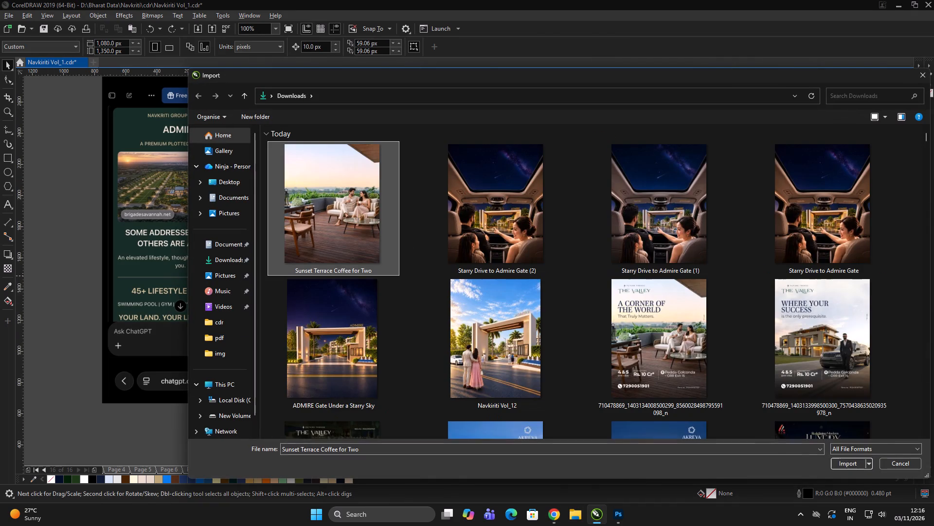
left_click(838, 461)
left_click_drag(482, 188, 635, 326)
Centre the terrace image on the page rectangle and resize it to 1080 x 1350 px.
left_click(670, 301)
left_click(536, 266)
left_click(410, 248, "shift")
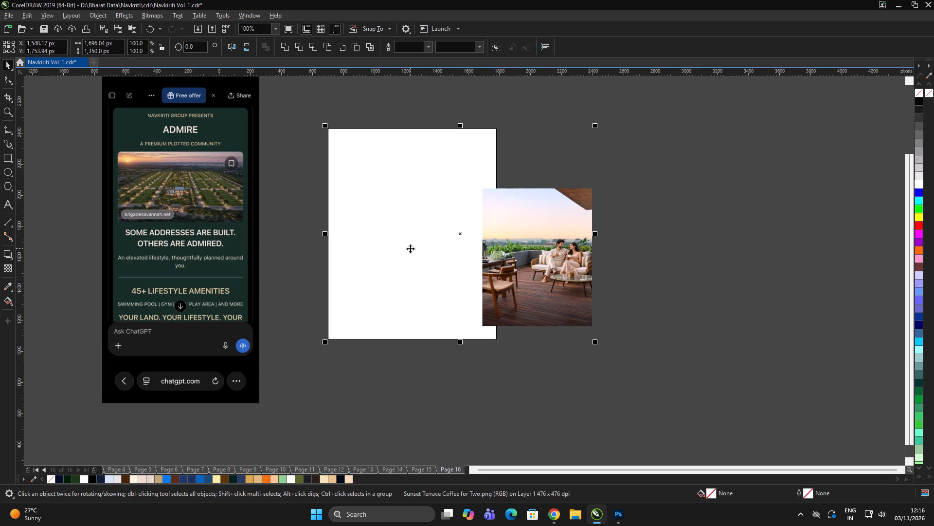
key("e")
key("c")
left_click(677, 250)
left_click(454, 244)
left_click(119, 41)
key("ctrl+a")
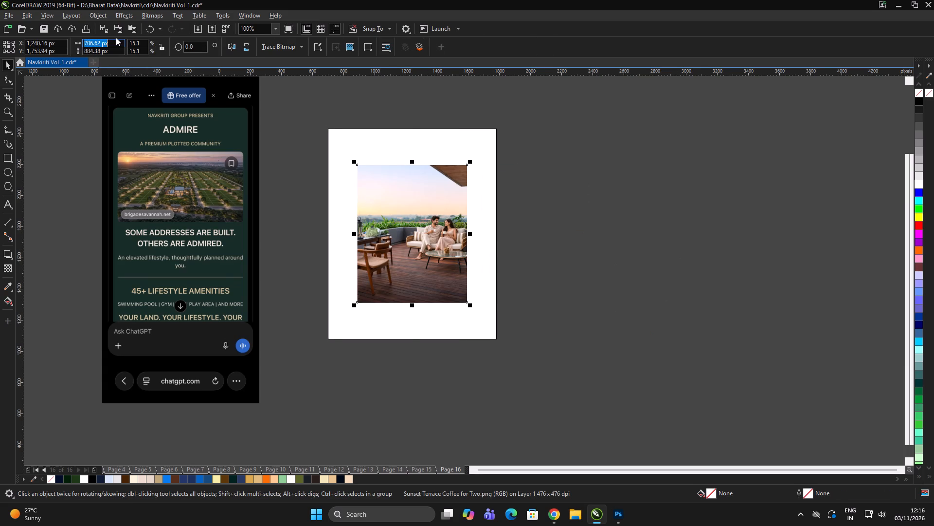
type("1080")
key("Tab")
type("1350")
key("Return")
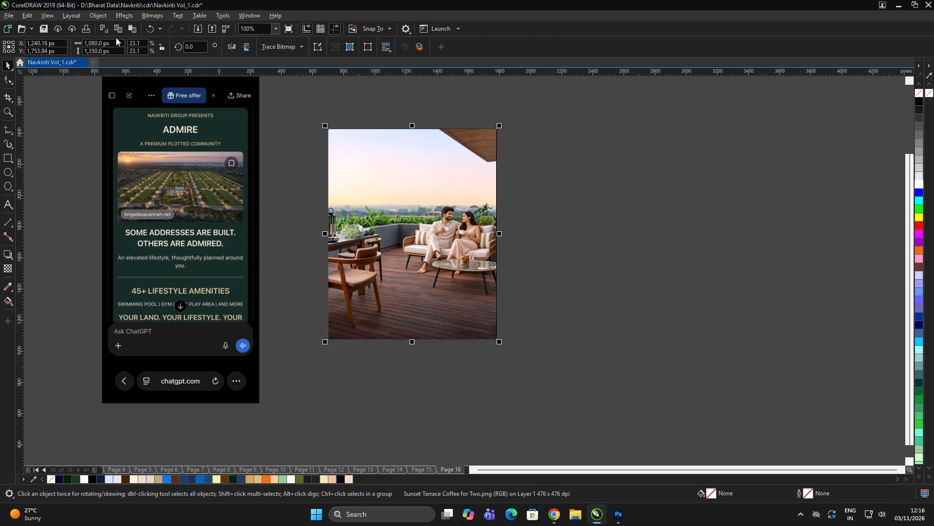
PowerClip the terrace image inside the page rectangle, centre it in the frame, and remove the frame's outline.
left_click_drag(718, 217, 687, 216)
left_click(466, 177)
left_click_drag(444, 165, 392, 163)
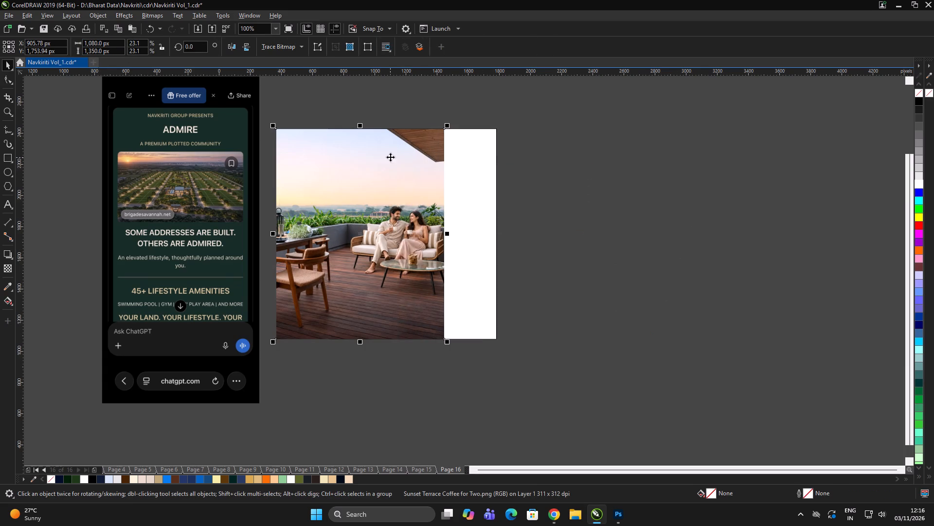
right_click(390, 157)
left_click_drag(438, 299, 443, 298)
left_click(477, 277)
left_click(593, 243)
left_click(398, 242, "alt")
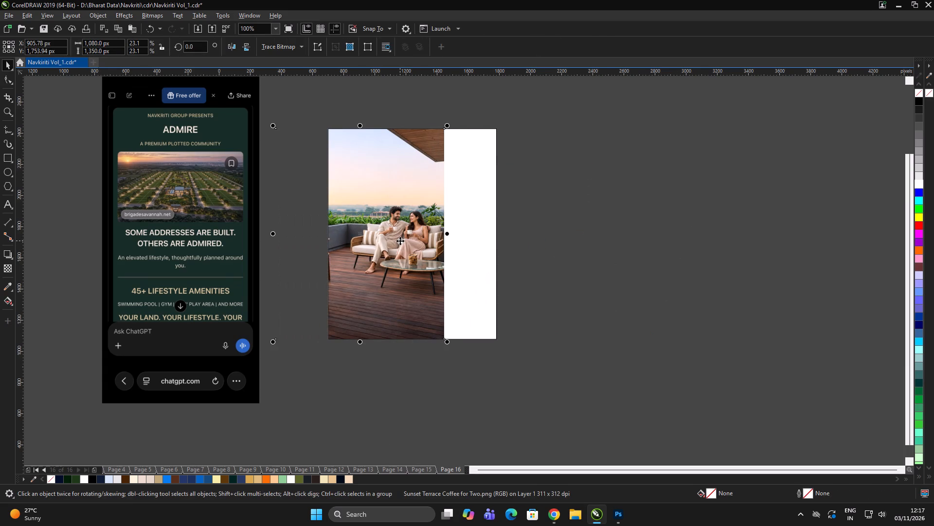
key("p")
left_click(633, 230)
left_click(640, 229)
left_click(447, 156)
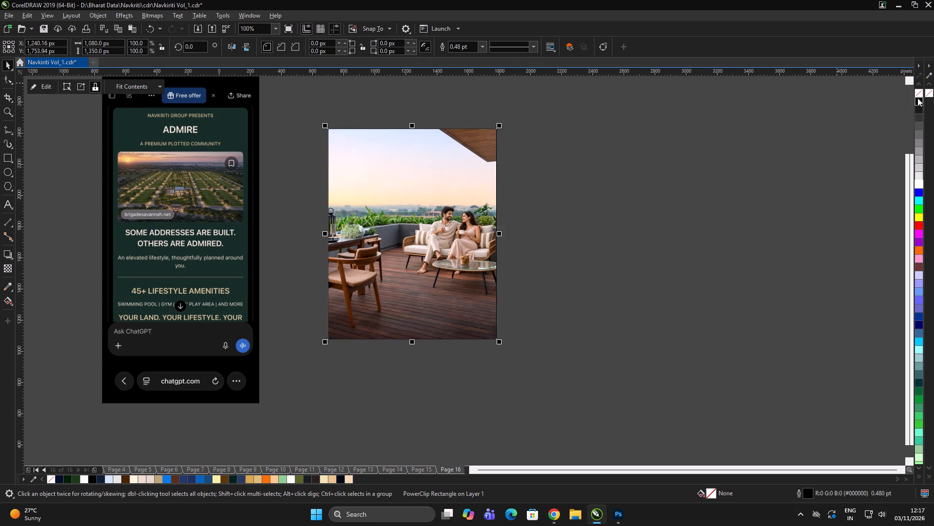
right_click(917, 94)
left_click(651, 229)
left_click(660, 228)
double_click(664, 224)
Cut the RERA registration and contact footer strip from beside the Page 15 artwork and paste it onto Page 16.
key("Page_Up")
left_click(614, 251)
scroll(469, 356, "up", 2)
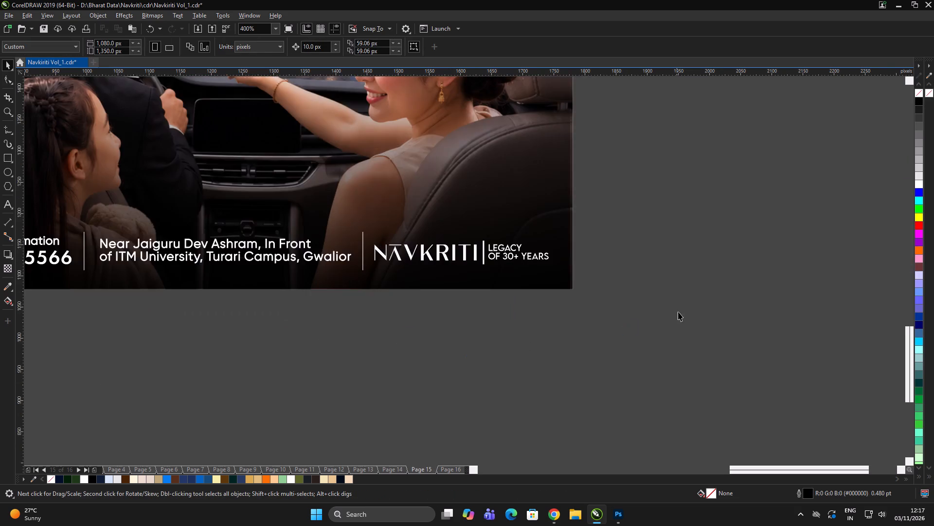
left_click(678, 312)
scroll(570, 297, "down", 2)
left_click(607, 355)
left_click_drag(600, 351, 553, 341)
left_click(206, 263)
left_click(212, 274)
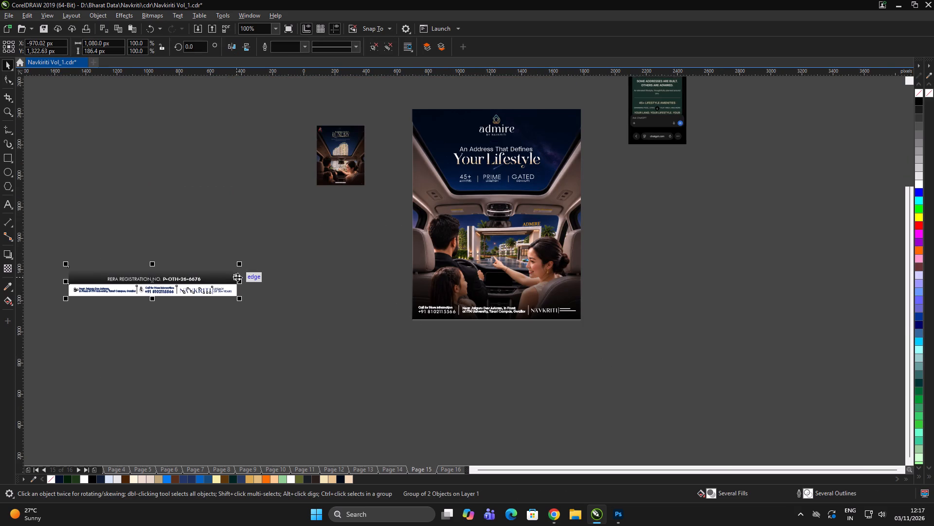
key("ctrl+x")
left_click(346, 368)
left_click(489, 395)
left_click(491, 391)
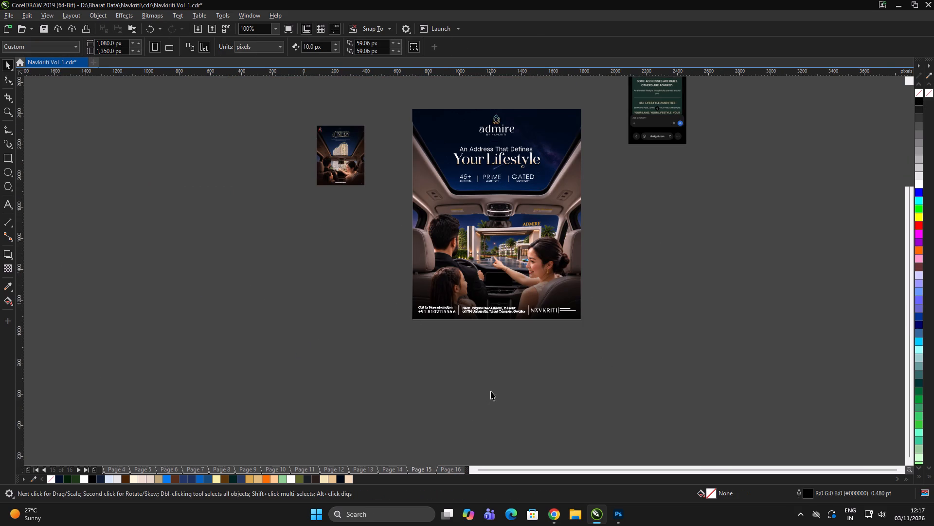
left_click(491, 379)
double_click(493, 376)
key("Page_Down")
double_click(495, 372)
key("ctrl+v")
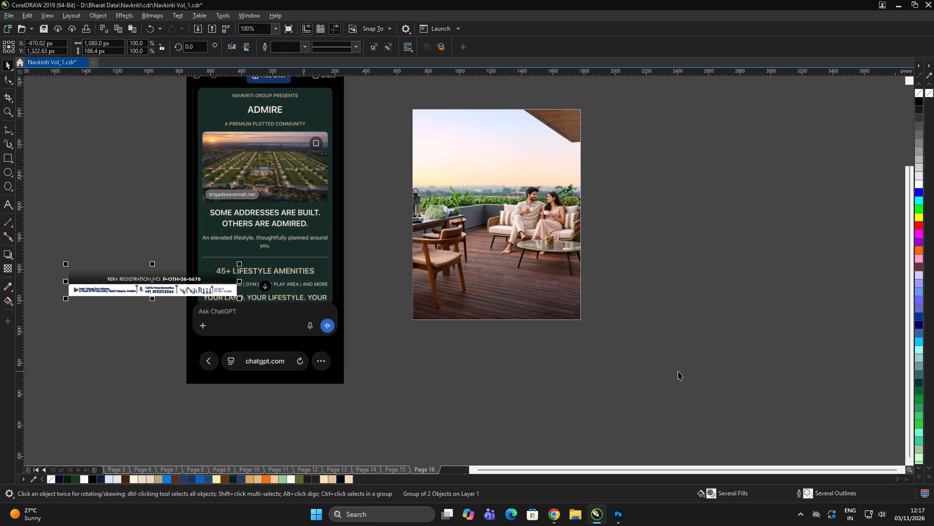
Align the footer strip to the bottom centre of the terrace image frame.
left_click(515, 271, "shift")
key("c")
left_click(753, 310)
left_click(553, 287)
left_click(548, 221, "shift")
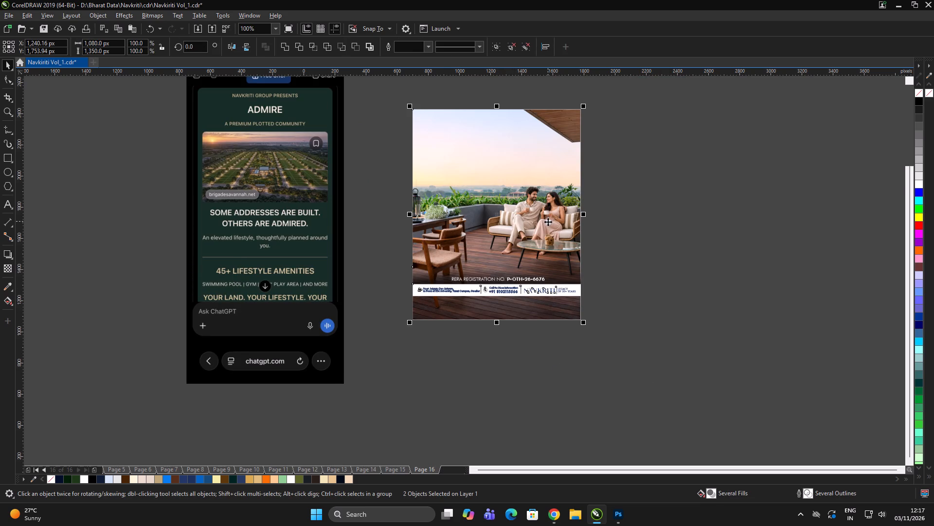
key("n")
left_click(547, 221)
left_click(683, 300)
left_click(556, 286)
left_click(545, 198, "shift")
key("b")
double_click(722, 249)
scroll(521, 306, "up", 3)
left_click(503, 310)
scroll(392, 364, "down", 3)
left_click(646, 455)
left_click(645, 452)
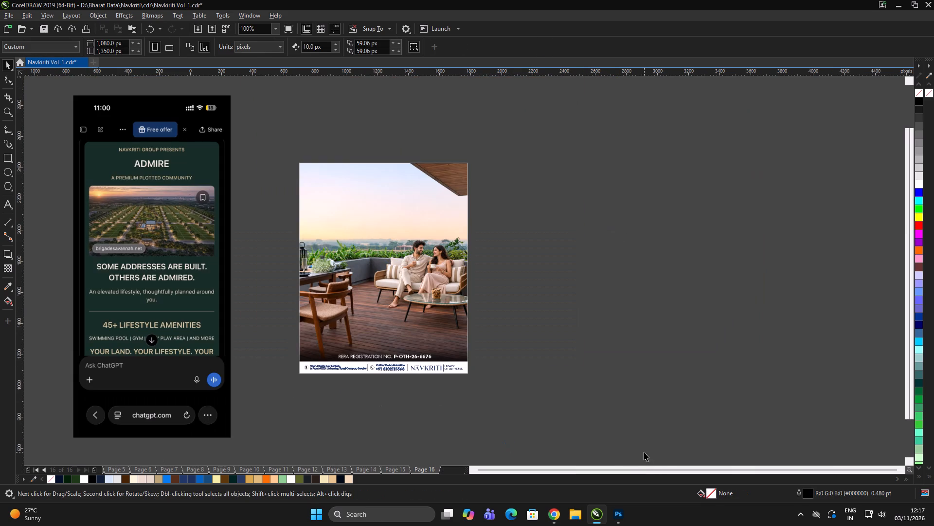
Move the phone screenshot with the Admire copy farther out from the Page 16 artwork.
left_click(579, 278)
left_click(577, 275)
left_click(567, 261)
key("Page_Up")
double_click(552, 253)
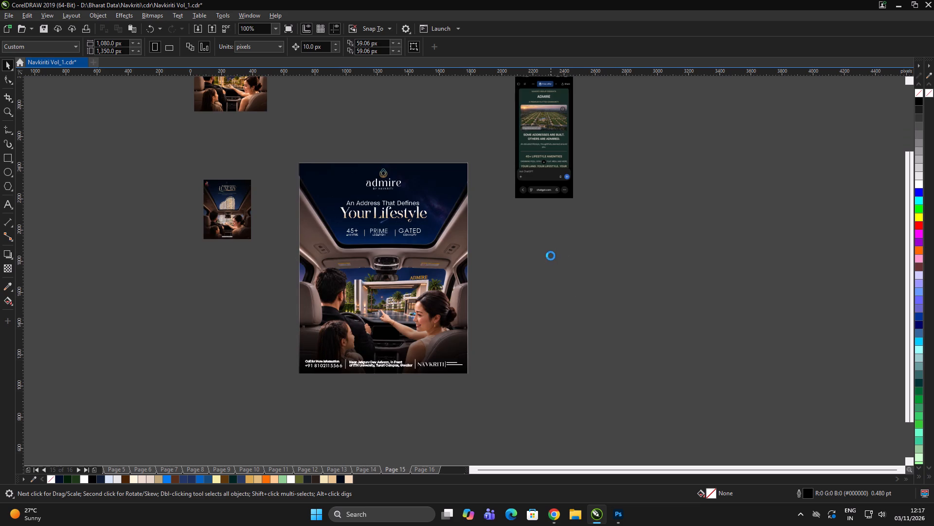
key("Page_Down")
left_click(583, 268)
left_click_drag(195, 252, 124, 251)
double_click(625, 272)
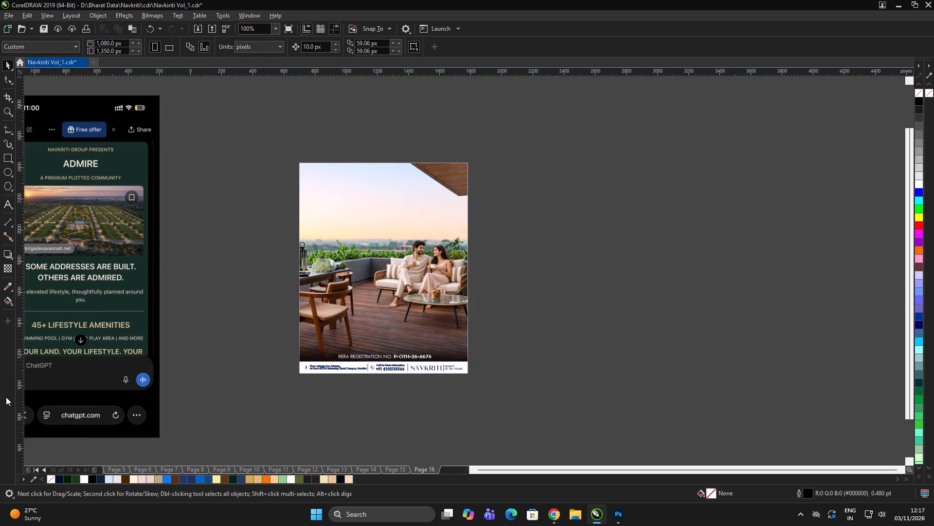
Import the original "A Corner of the World" reference image and place it beside the page at about 805 x 1006 px.
key("ctrl+i")
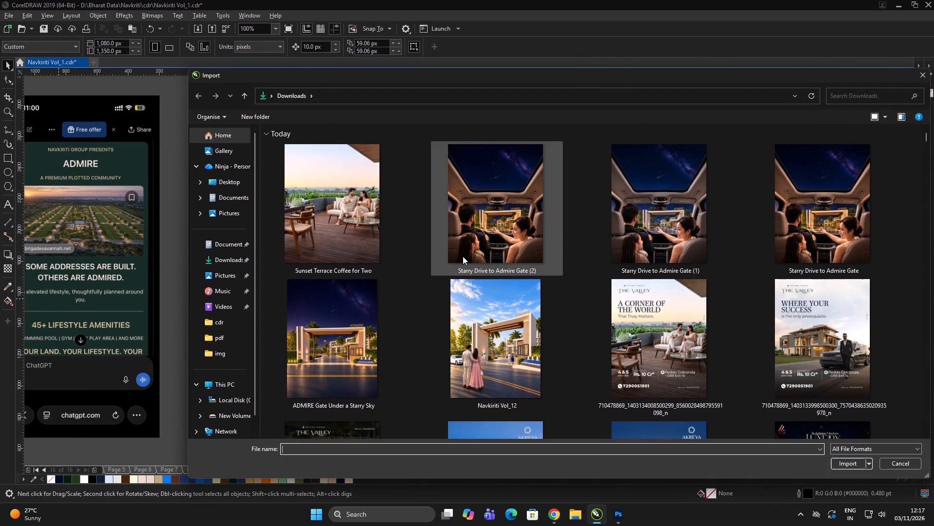
left_click(666, 318)
left_click(844, 462)
left_click_drag(536, 208, 672, 365)
left_click(668, 347)
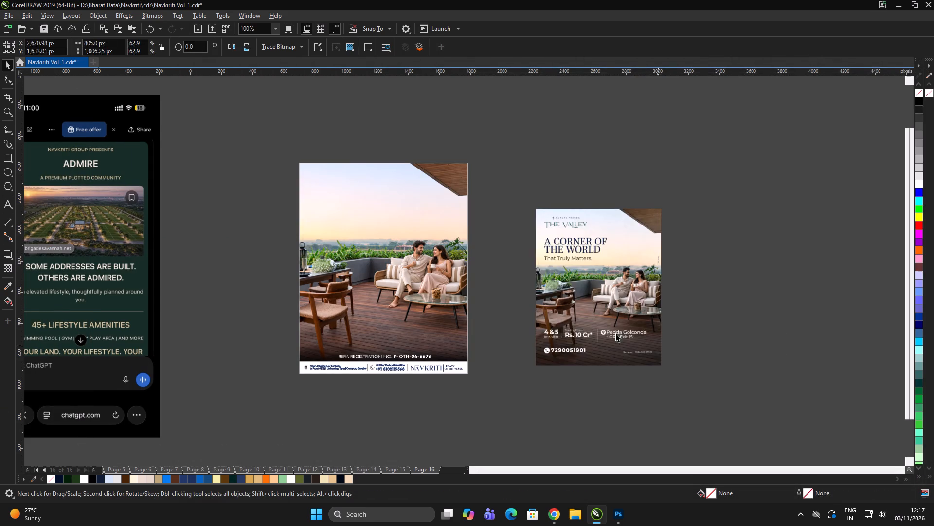
left_click_drag(565, 286, 544, 276)
triple_click(745, 248)
double_click(744, 245)
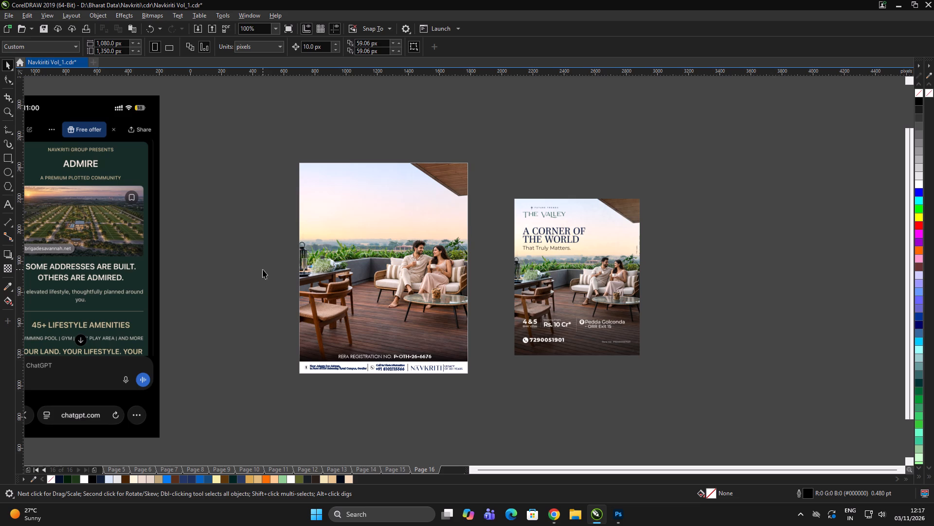
Copy the admire logo from the Page 15 creative and paste it at the top of the Page 16 creative.
left_click(770, 242)
left_click(760, 242)
left_click(757, 240)
left_click(754, 238)
key("Home")
key("Page_Up")
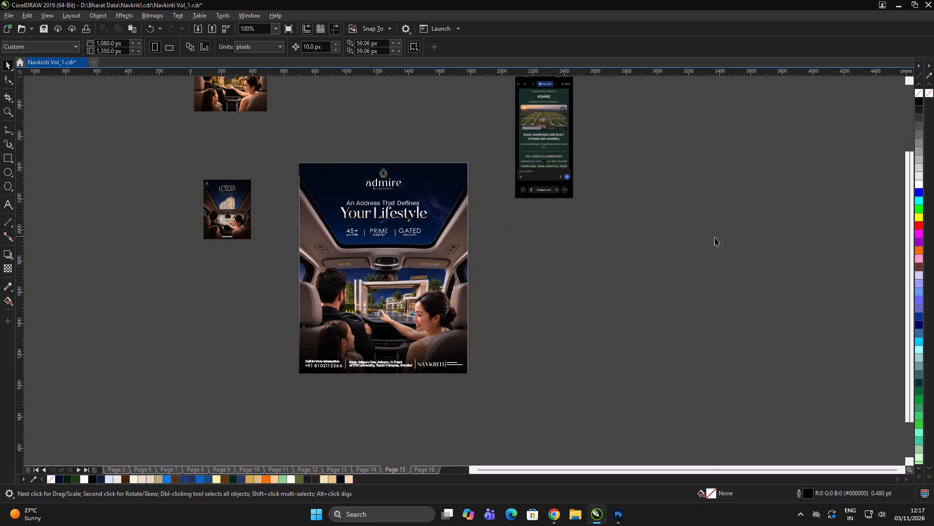
left_click(740, 241)
left_click(393, 177)
scroll(389, 177, "up", 1)
left_click(389, 177)
key("ctrl+u")
left_click(464, 125, "ctrl")
left_click_drag(487, 116, 267, 216)
key("ctrl+c")
left_click(735, 355)
left_click(733, 351)
left_click(725, 346)
double_click(720, 340)
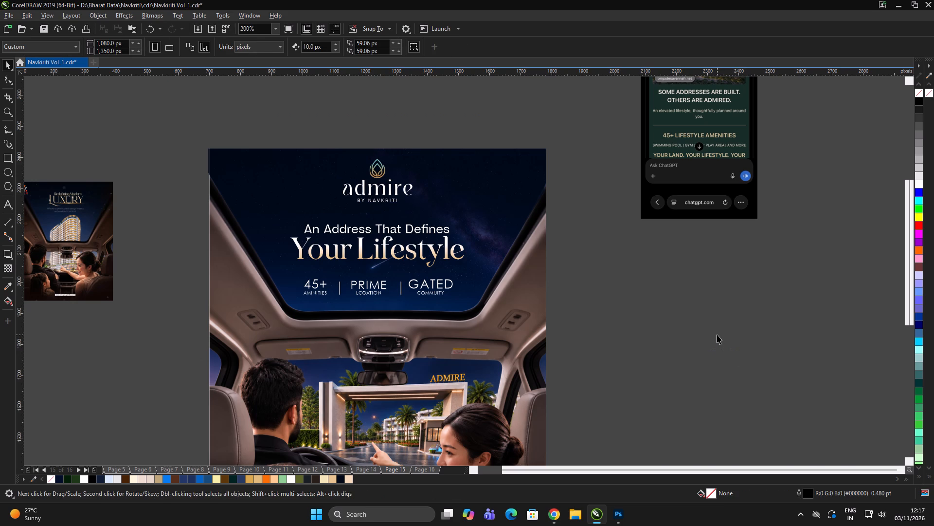
key("Page_Down")
left_click(676, 310)
left_click(687, 312)
key("ctrl+v")
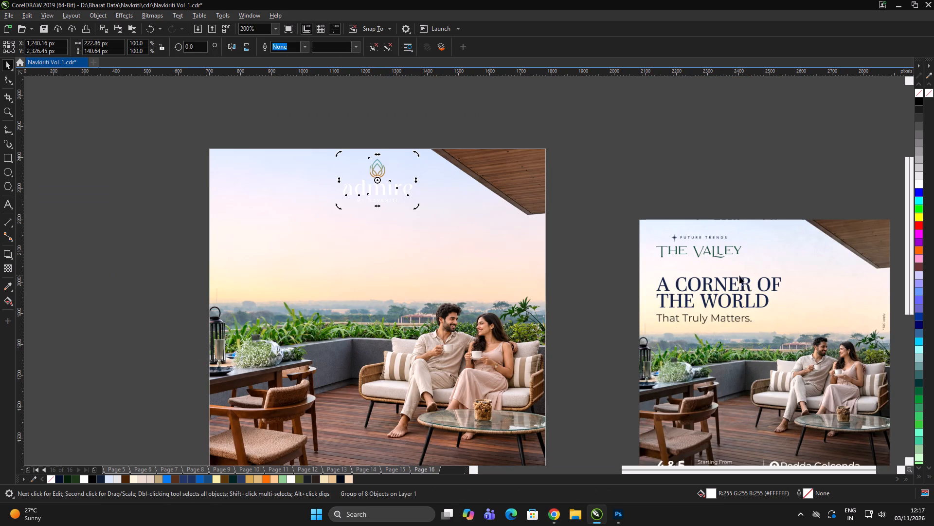
Sample the navy from the reference image's headline and apply it to the letter "m" of the admire logo.
left_click_drag(710, 312, 687, 231)
scroll(685, 221, "up", 3)
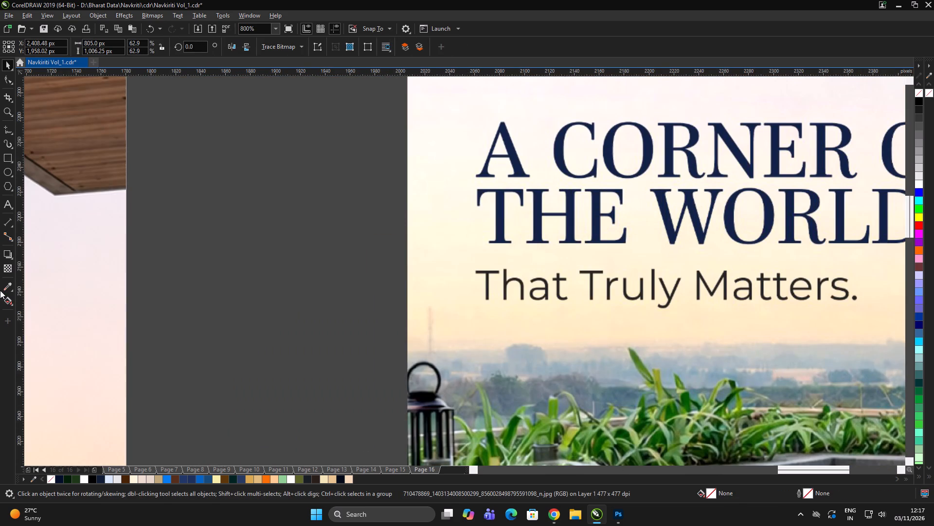
left_click(9, 285)
scroll(498, 220, "up", 2)
left_click(506, 213)
scroll(585, 212, "down", 8)
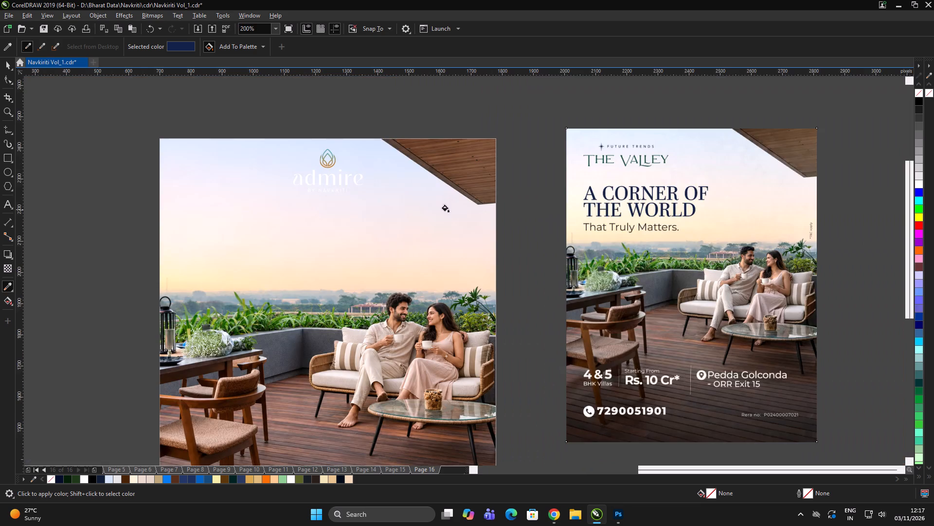
scroll(324, 165, "up", 7)
scroll(378, 262, "down", 3)
scroll(412, 290, "up", 1)
left_click(377, 330)
scroll(363, 227, "down", 9)
Ungroup the logo, shift the reference image upward, and fill all the "admire by Navkriti" lettering with the sampled navy.
key("space")
left_click(370, 226)
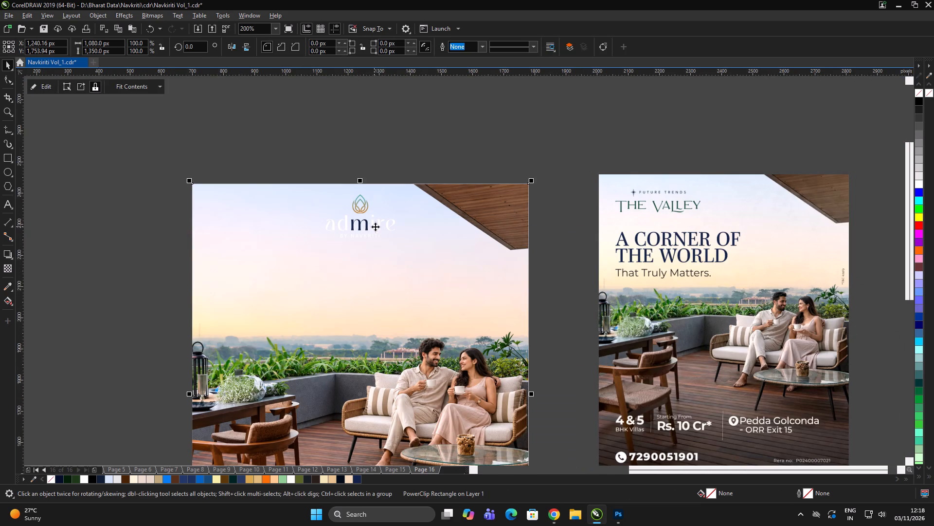
left_click(377, 225)
key("ctrl+u")
left_click(618, 267, "ctrl")
left_click_drag(615, 271, 606, 202)
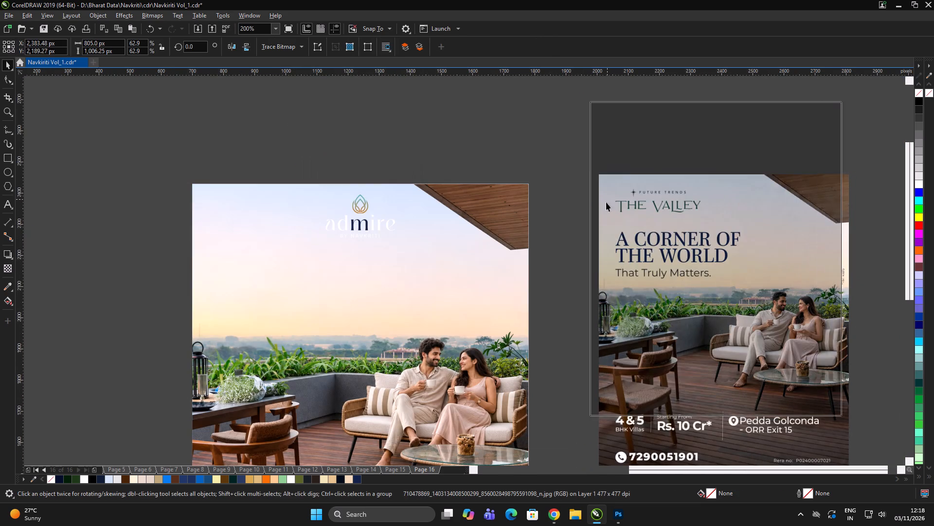
left_click_drag(606, 202, 607, 200)
left_click(556, 239)
left_click_drag(534, 277, 269, 212)
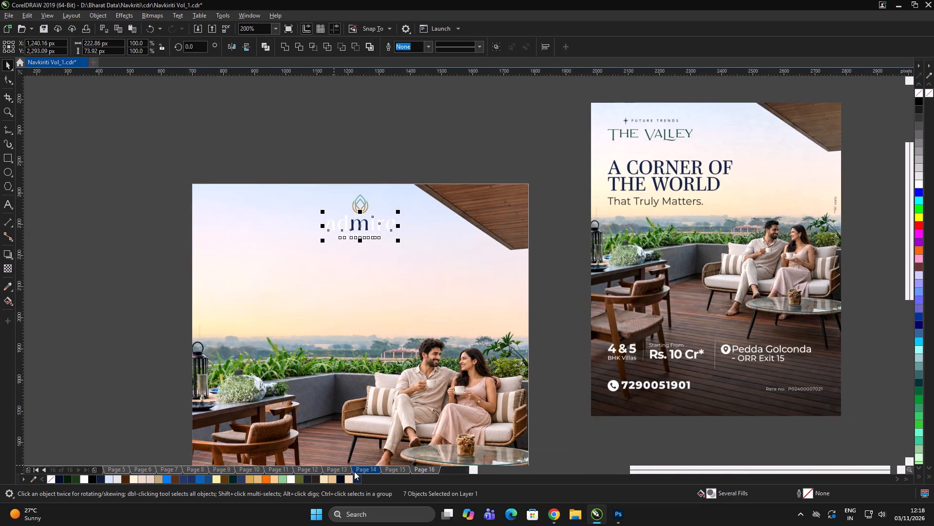
left_click(358, 481)
Group the logo emblem and its lettering back together.
left_click(333, 163)
left_click_drag(277, 160, 435, 245)
key("ctrl+g")
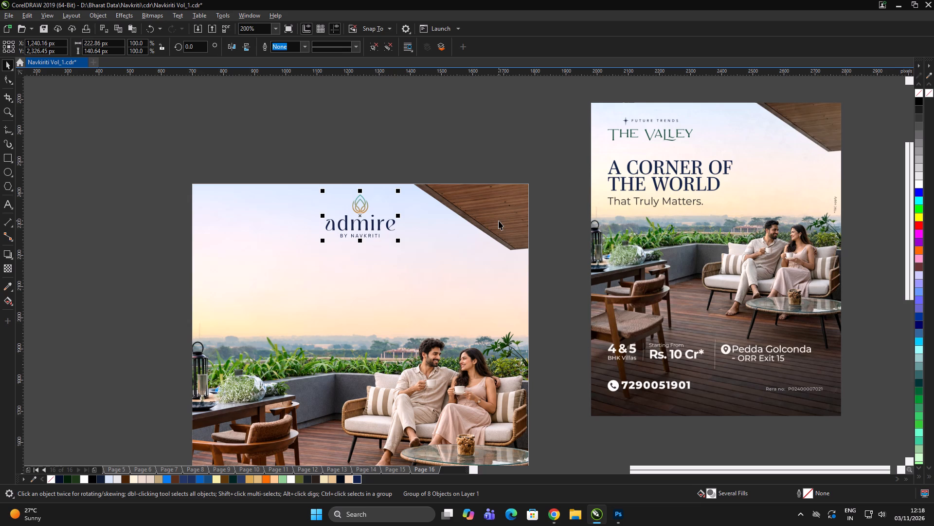
Move the grouped admire logo to the upper-left area of the Page 16 creative, centred at about X 914 px, Y 2,299 px.
key("ctrl+g")
left_click_drag(361, 207, 251, 215)
double_click(395, 140)
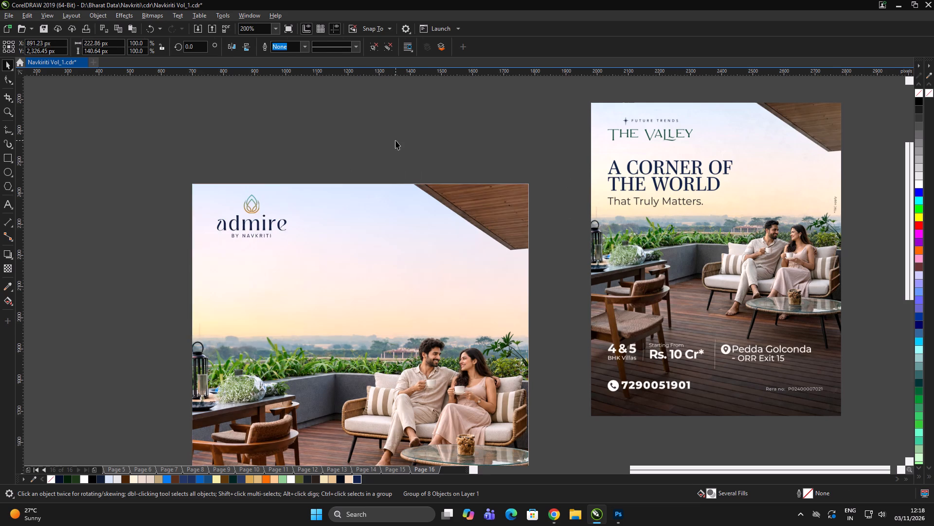
scroll(401, 134, "down", 1)
double_click(404, 130)
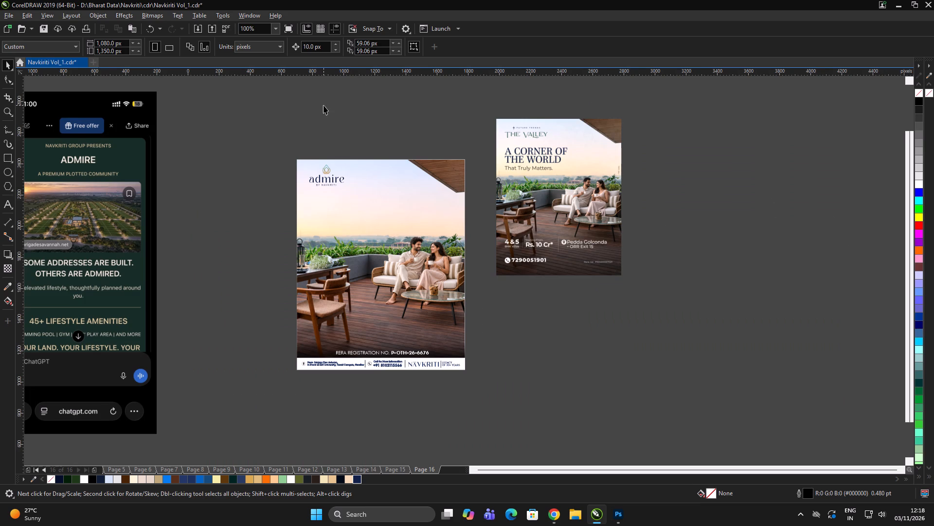
double_click(638, 350)
left_click(642, 348)
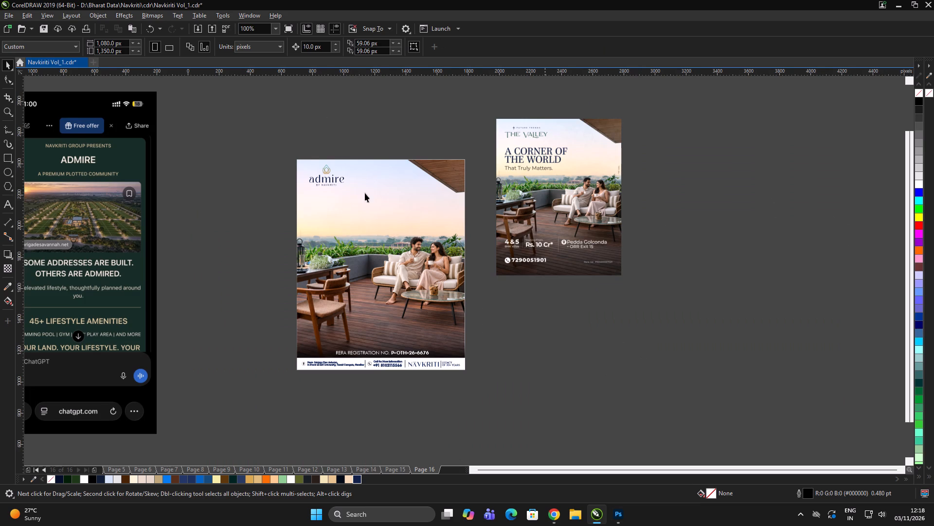
scroll(310, 170, "up", 1)
left_click(365, 194)
left_click(370, 190)
left_click_drag(371, 190, 373, 191)
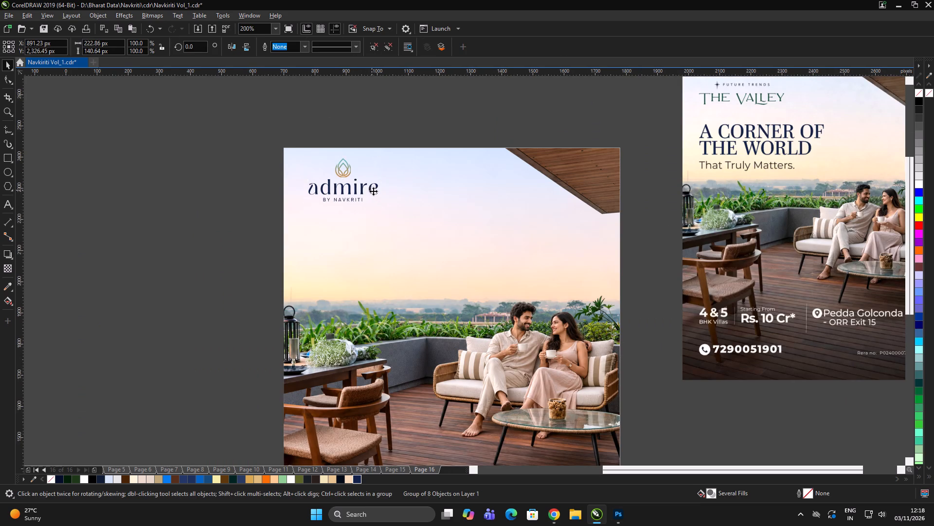
left_click_drag(373, 191, 378, 199)
Examine the Page 16 creative with the repositioned logo alongside The Valley reference.
scroll(456, 193, "up", 1)
scroll(418, 196, "down", 1)
scroll(448, 165, "down", 2)
double_click(619, 333)
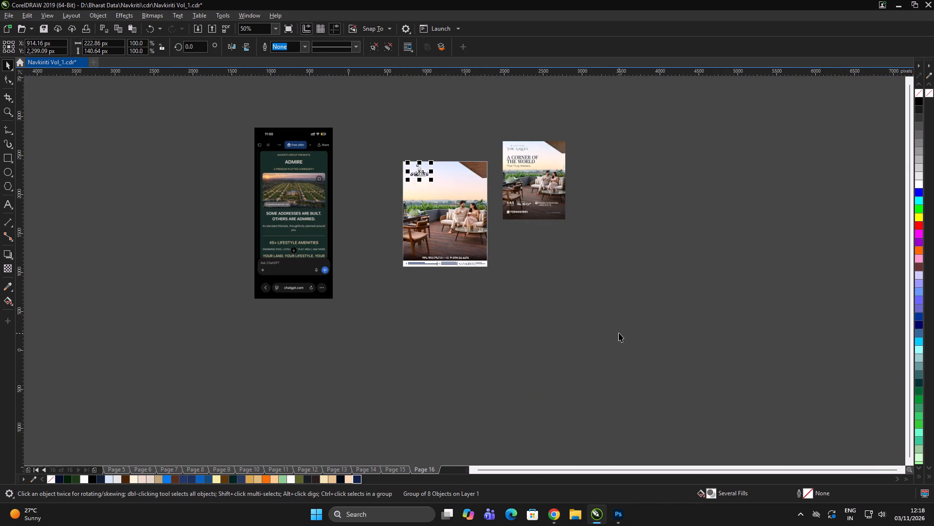
scroll(478, 211, "up", 1)
double_click(706, 368)
double_click(700, 363)
left_click(695, 361)
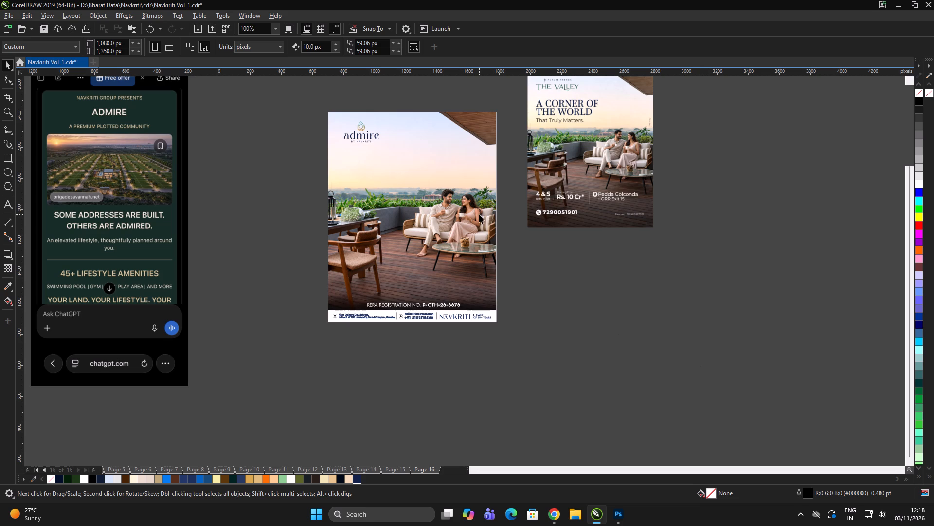
double_click(596, 288)
scroll(596, 204, "up", 1)
scroll(583, 244, "down", 1)
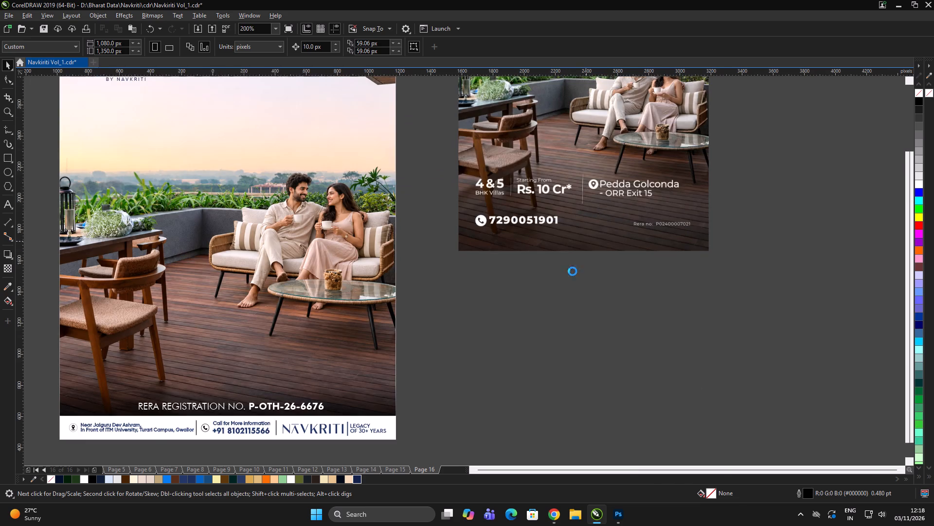
left_click(572, 356)
double_click(573, 353)
triple_click(572, 344)
left_click(572, 343)
triple_click(574, 339)
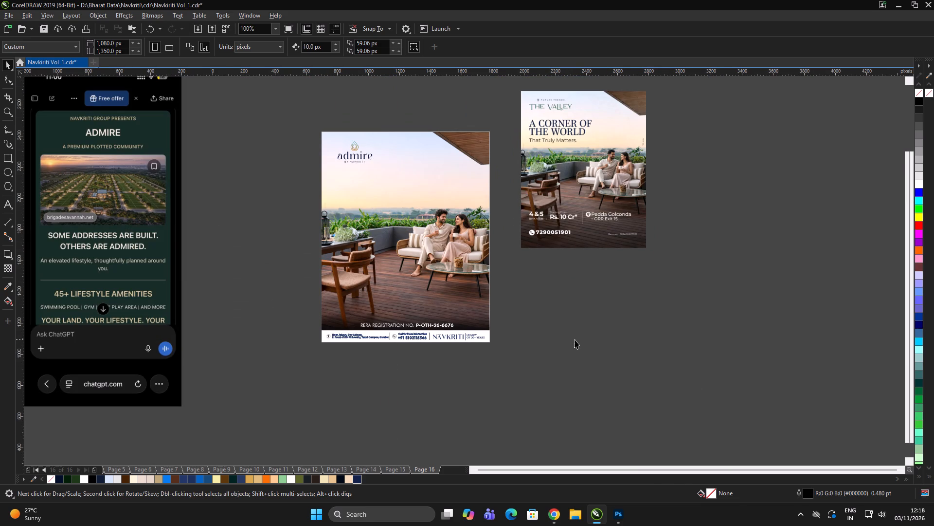
left_click(576, 338)
Enlarge the admire logo proportionally to about 247 × 156 px.
left_click(354, 151)
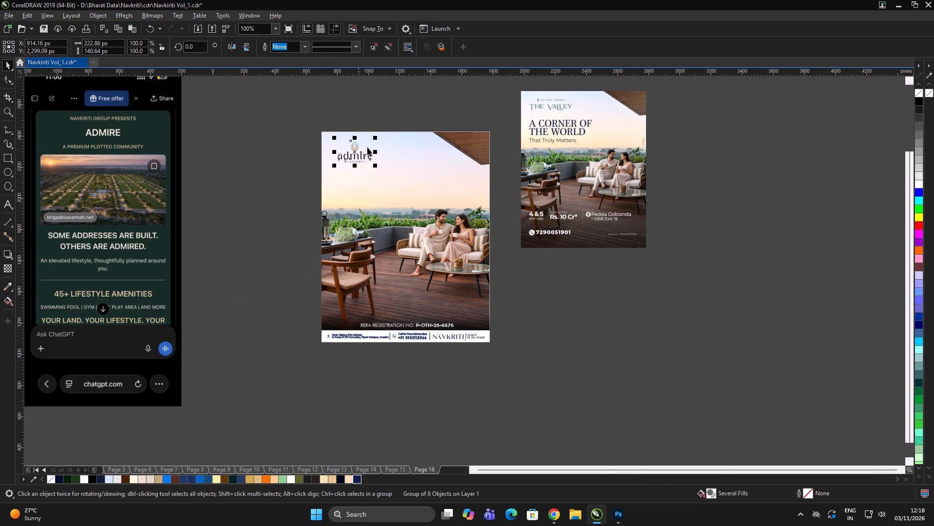
scroll(372, 144, "up", 1)
left_click_drag(377, 185, 385, 189)
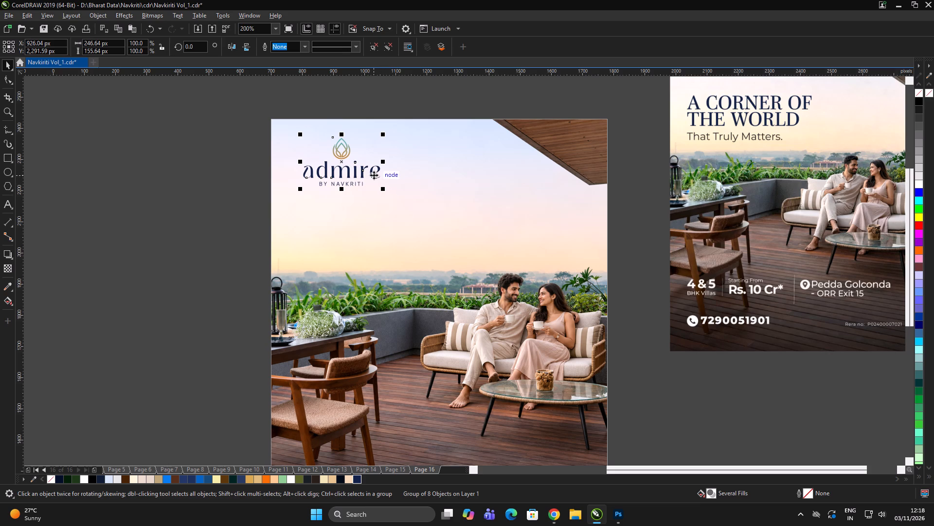
scroll(619, 210, "down", 3)
left_click(704, 408)
Capture the "SOME ADDRESSES ARE BUILT. OTHERS ARE ADMIRED." headline from the ChatGPT brief image to the clipboard with Lightshot.
key("alt+Tab")
key("alt+Tab")
scroll(444, 249, "up", 3)
left_click(537, 244)
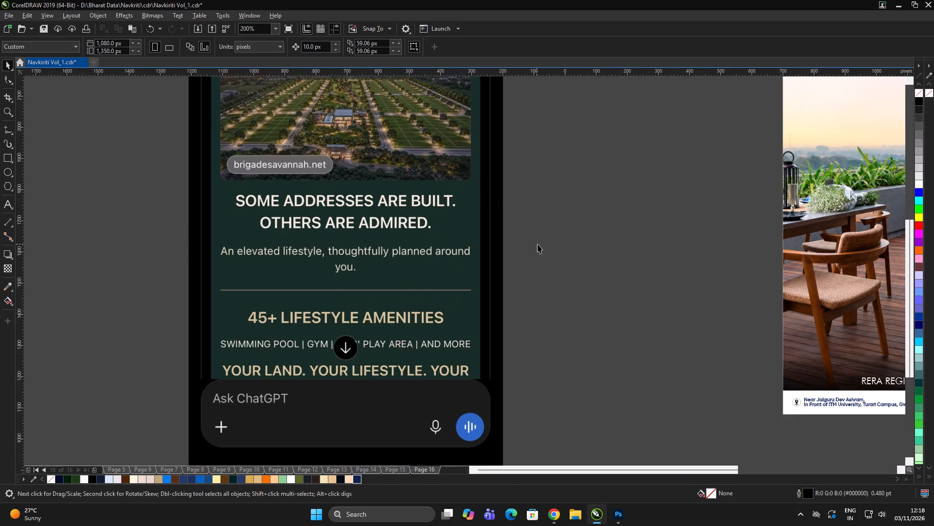
left_click(541, 243)
left_click(306, 199)
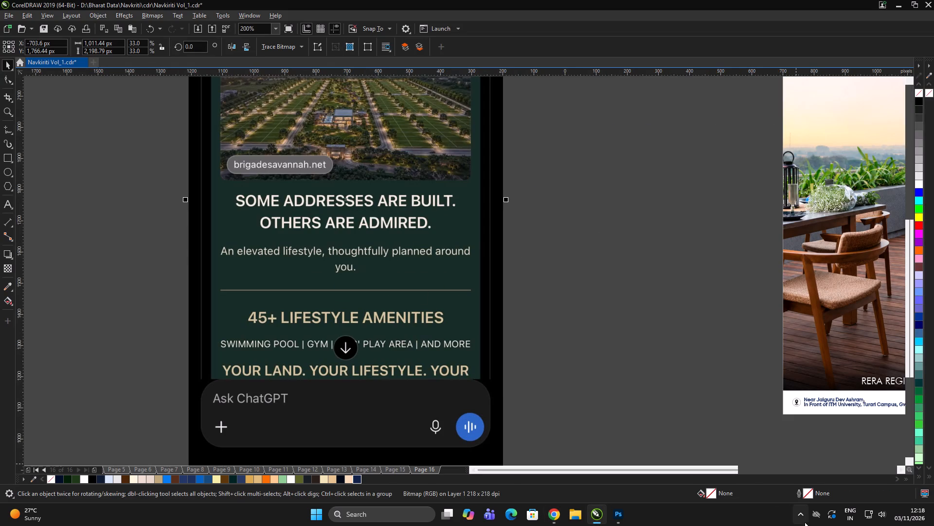
left_click(803, 519)
left_click(784, 486)
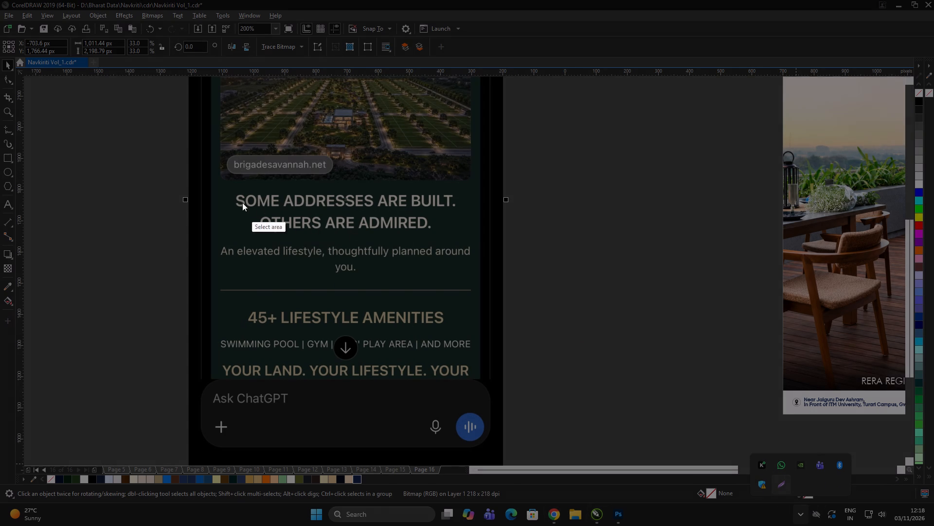
left_click_drag(225, 177, 466, 235)
left_click(429, 244)
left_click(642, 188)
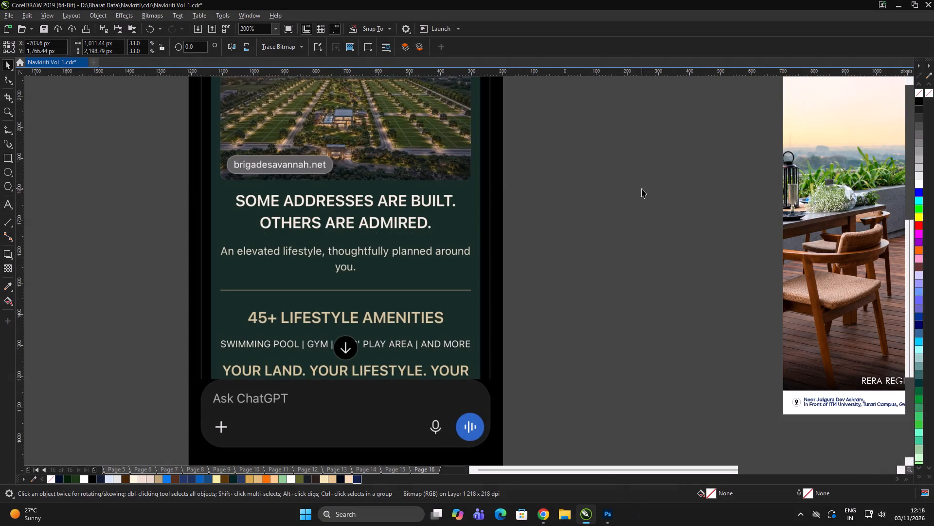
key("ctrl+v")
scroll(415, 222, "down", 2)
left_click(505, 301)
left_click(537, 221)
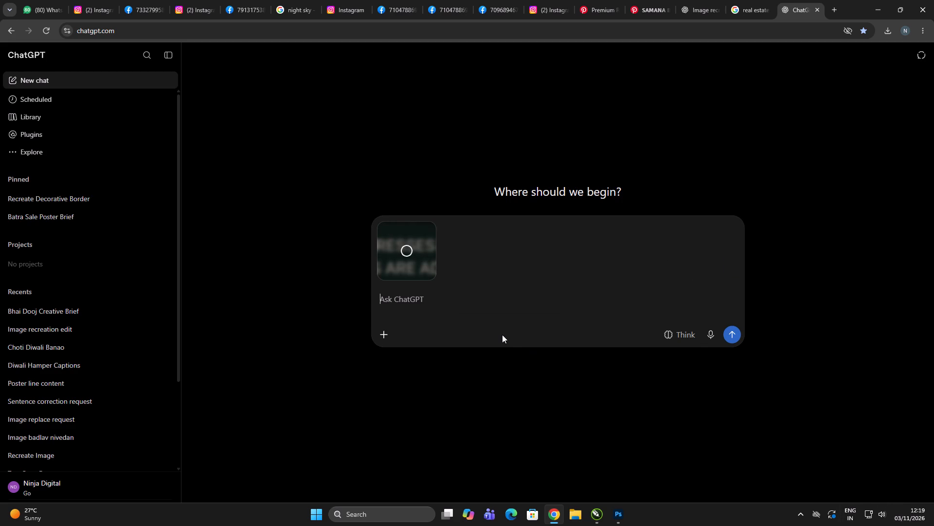
Load Google Keep in the tab holding the real estate image search and paste the headline image as a new note.
left_click(756, 0)
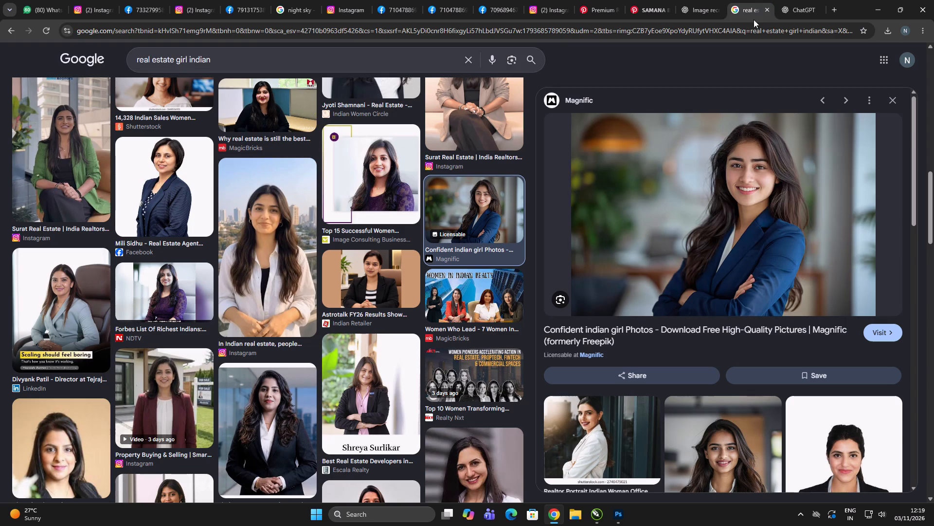
left_click(754, 27)
type("keep")
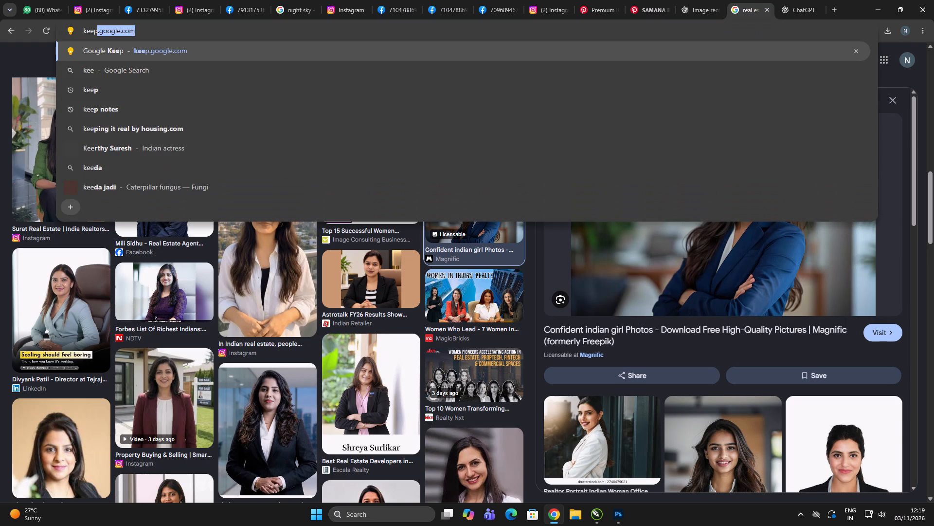
key("Right")
key("Return")
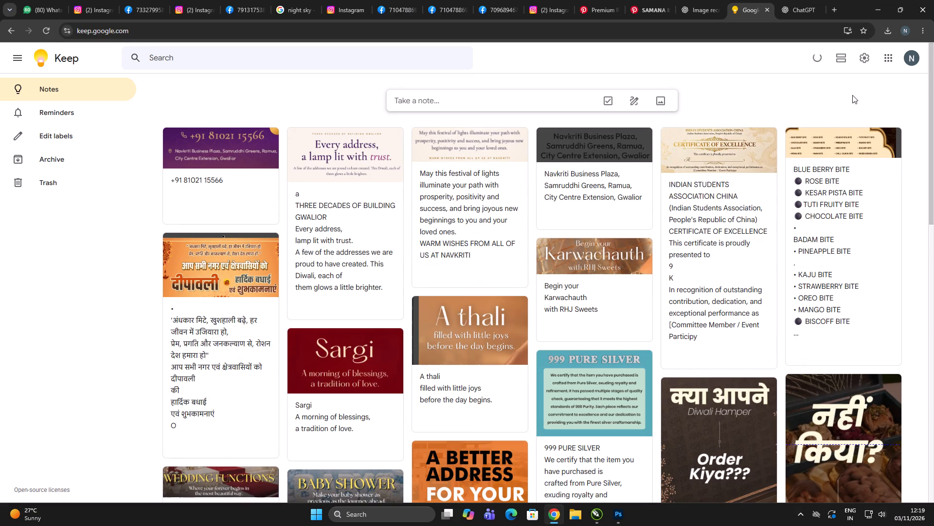
key("ctrl+v")
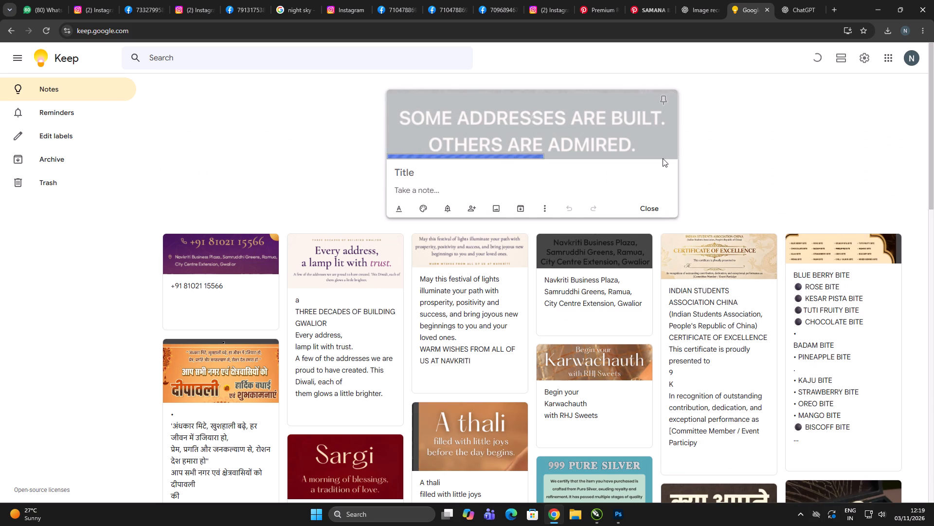
Grab the text from the headline image in the new Keep note.
left_click(543, 206)
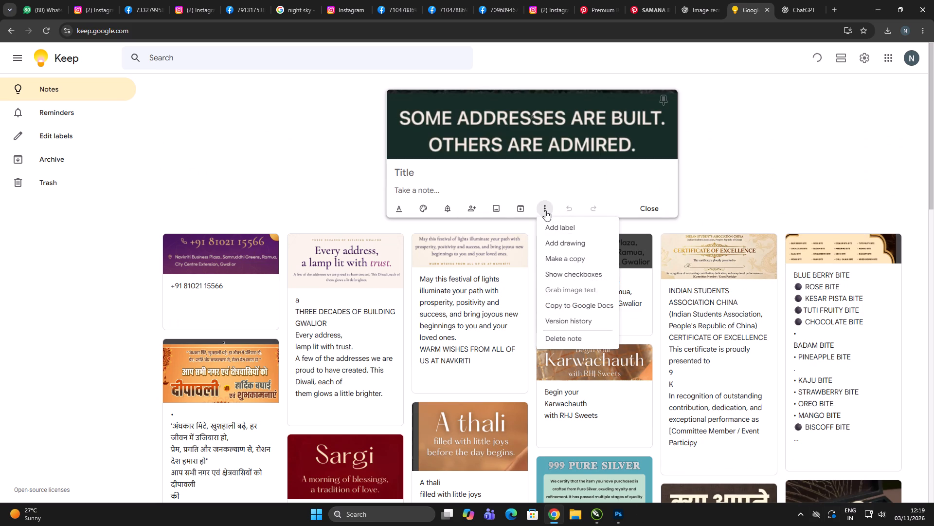
left_click(545, 210)
double_click(545, 210)
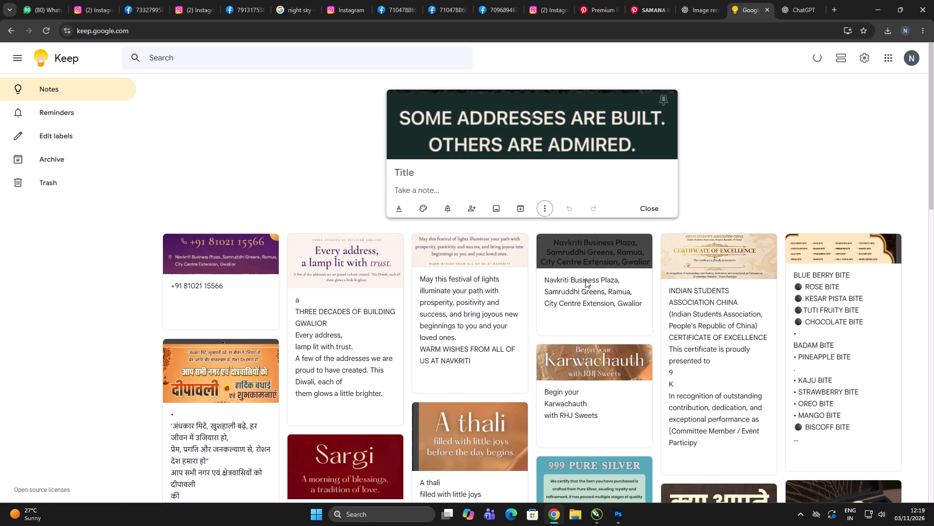
left_click(545, 209)
left_click(571, 289)
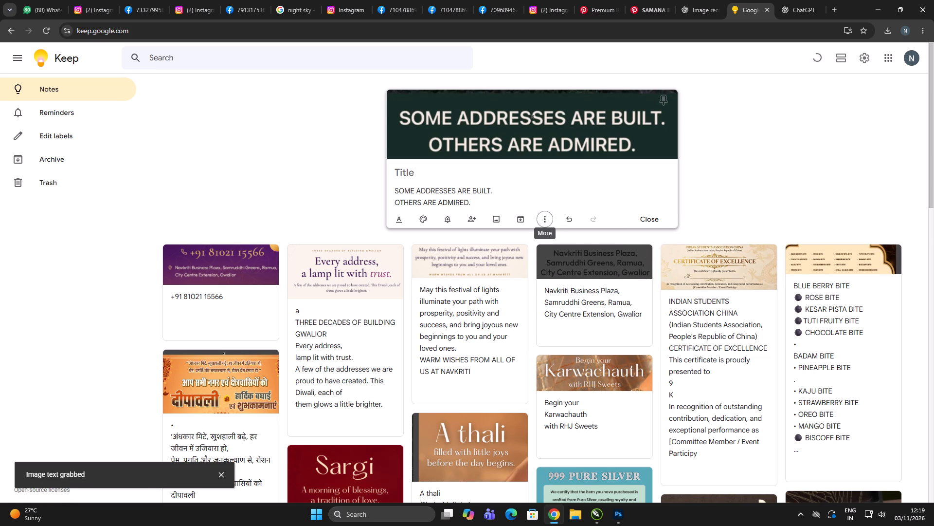
Copy the line "SOME ADDRESSES ARE BUILT." from the Keep note.
left_click_drag(505, 190, 334, 199)
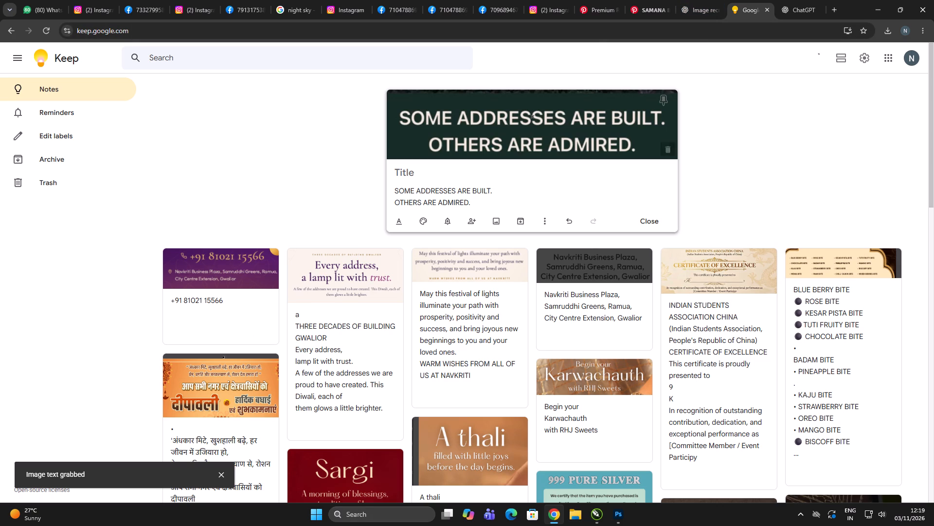
left_click_drag(520, 193, 375, 192)
key("ctrl+c")
Switch to CorelDRAW, copy the "Your Lifestyle" headline text from the Page 15 creative and paste it onto the Page 16 creative.
key("alt+Tab")
double_click(573, 325)
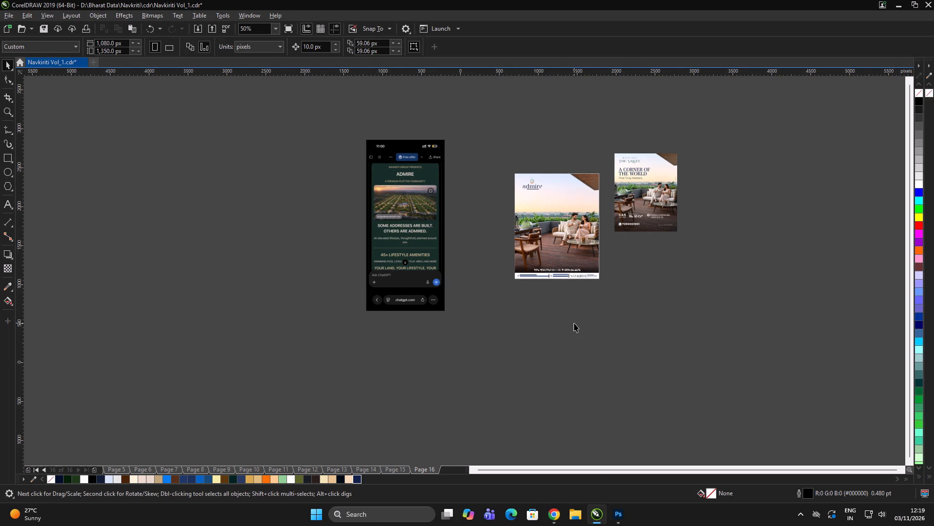
left_click(575, 321)
scroll(589, 183, "up", 2)
left_click(733, 176)
triple_click(542, 120)
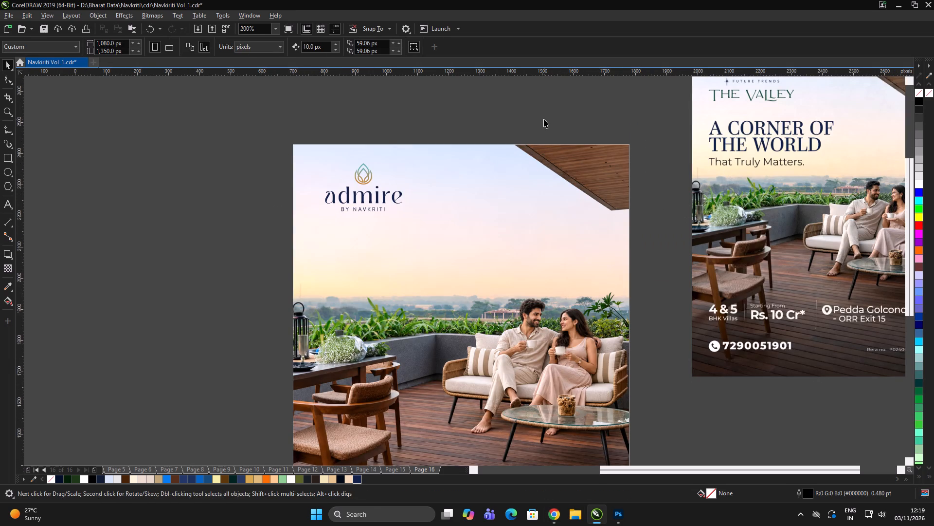
key("Page_Up")
left_click(484, 249)
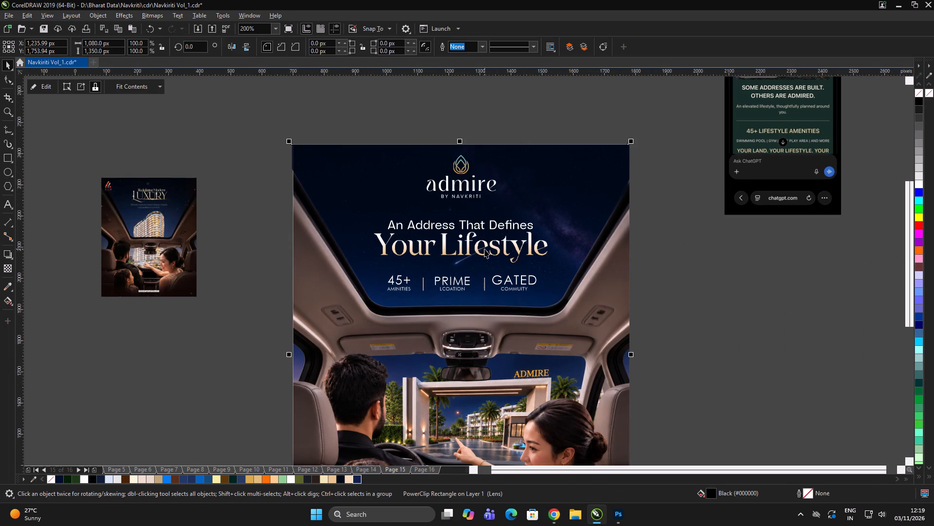
left_click(483, 248)
key("ctrl+c")
double_click(735, 356)
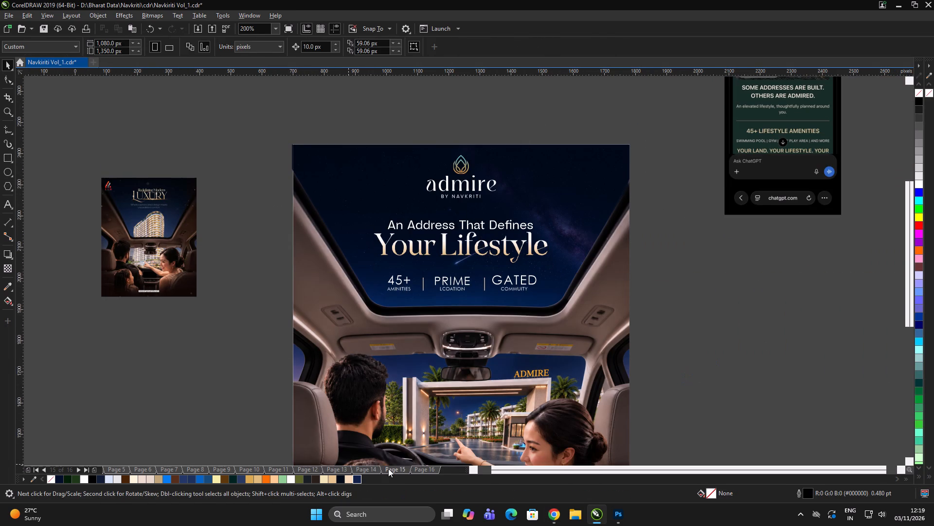
left_click(418, 469)
left_click(774, 355)
key("ctrl+v")
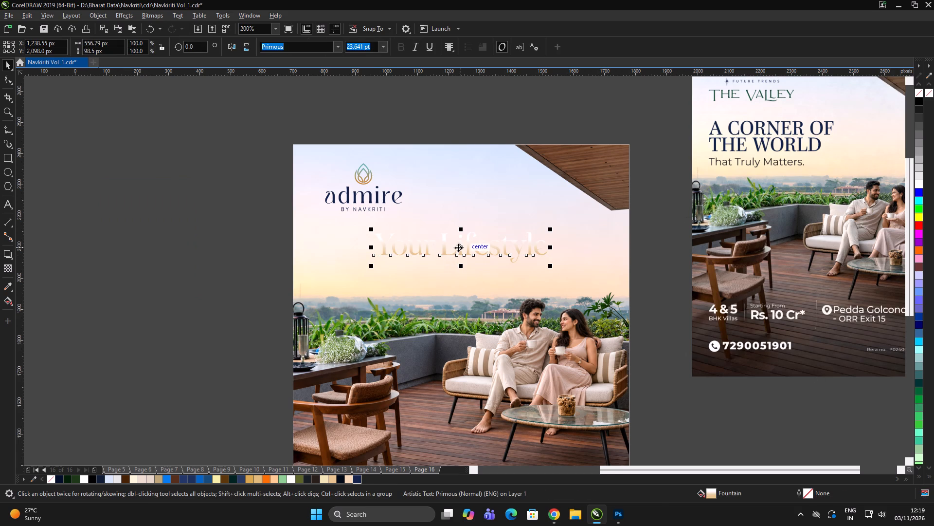
Copy "SOME ADDRESSES ARE BUILT." from the Keep note and replace the pasted "Your Lifestyle" text on Page 16 with it.
key("alt+Tab")
key("ctrl+c")
key("alt+Tab")
key("alt+Tab")
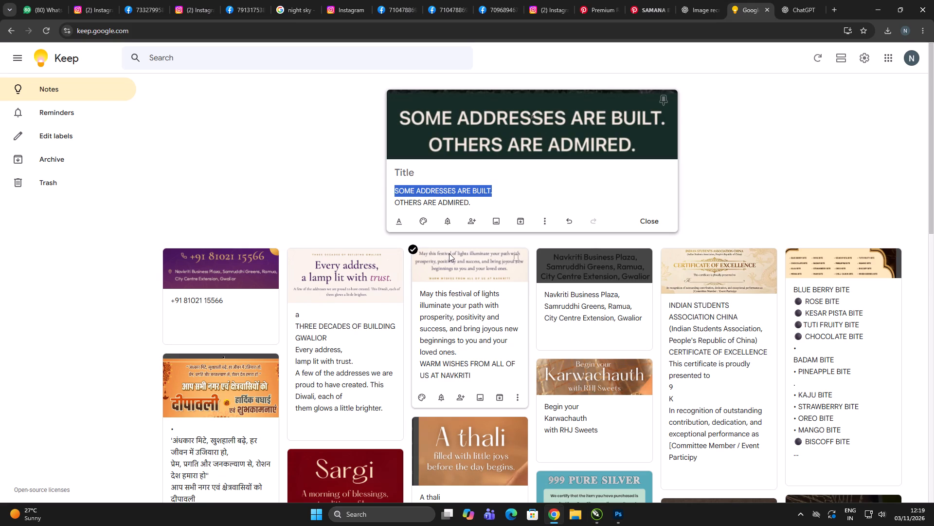
key("ctrl+c")
key("alt+Tab")
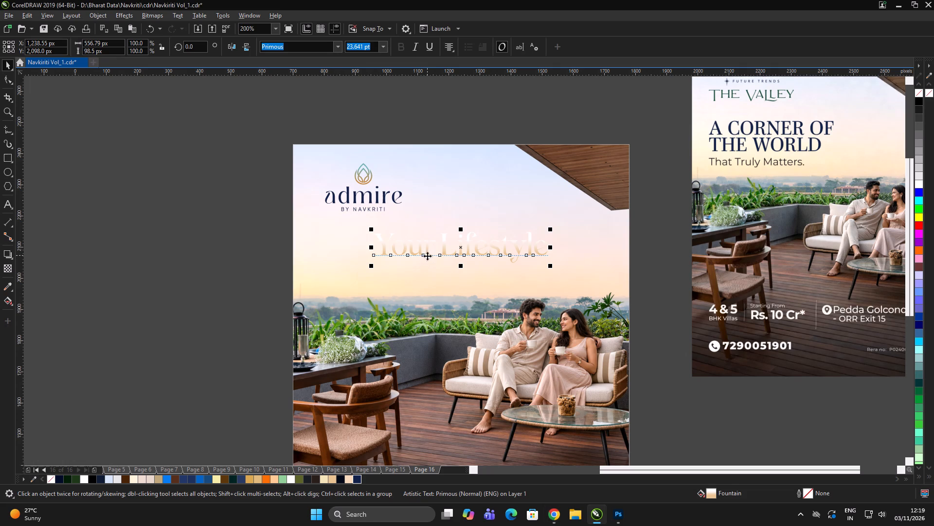
double_click(444, 248)
key("ctrl+a")
left_click(214, 274)
left_click(233, 275)
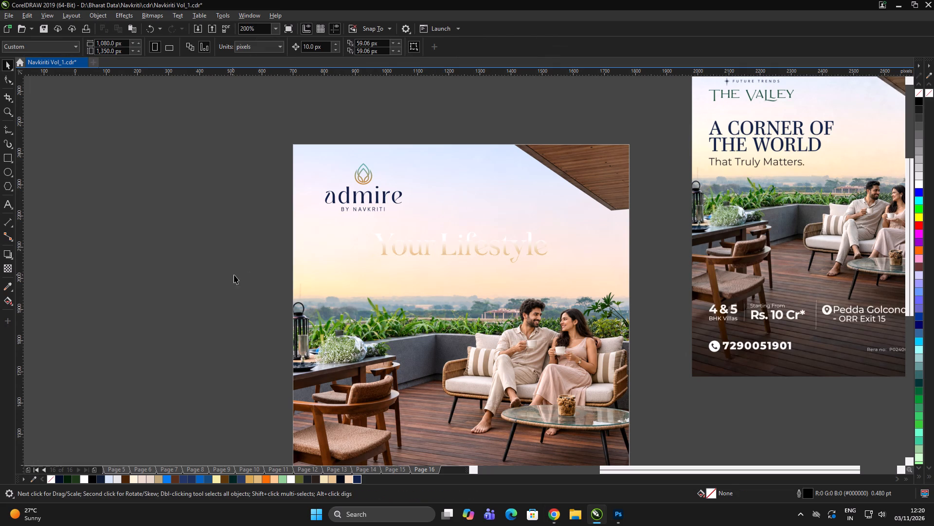
double_click(411, 249)
double_click(404, 251)
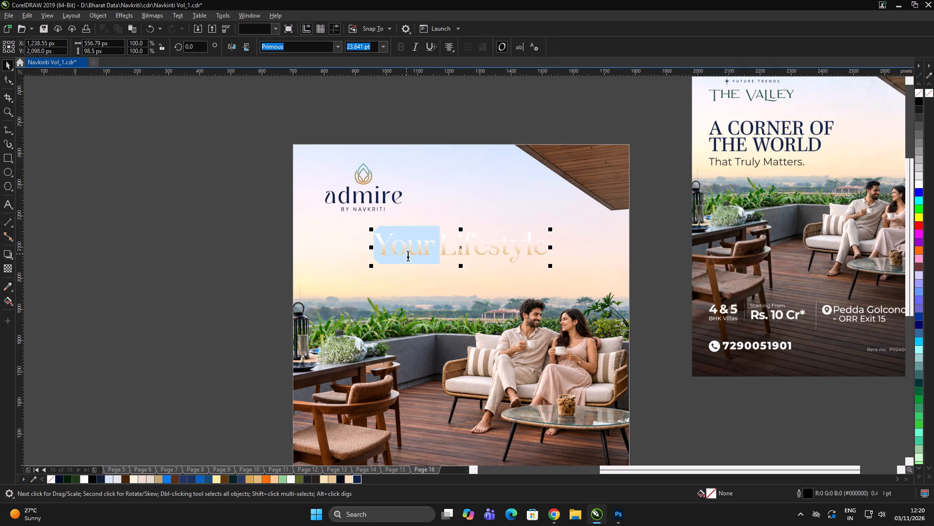
key("ctrl+a")
key("ctrl+v")
key("ctrl+a")
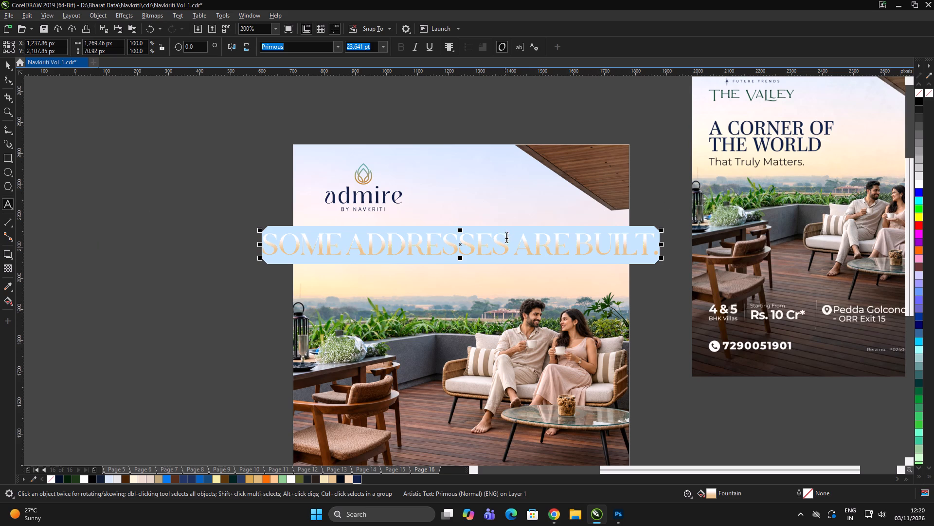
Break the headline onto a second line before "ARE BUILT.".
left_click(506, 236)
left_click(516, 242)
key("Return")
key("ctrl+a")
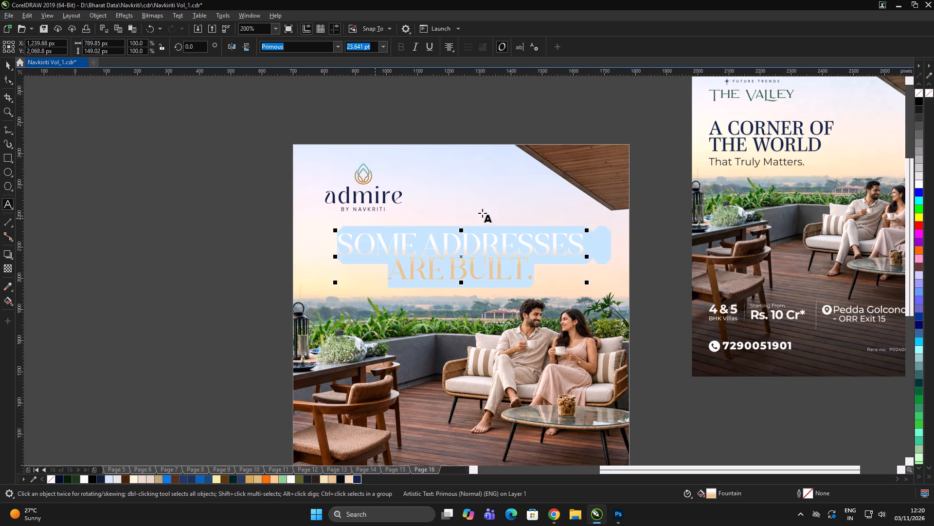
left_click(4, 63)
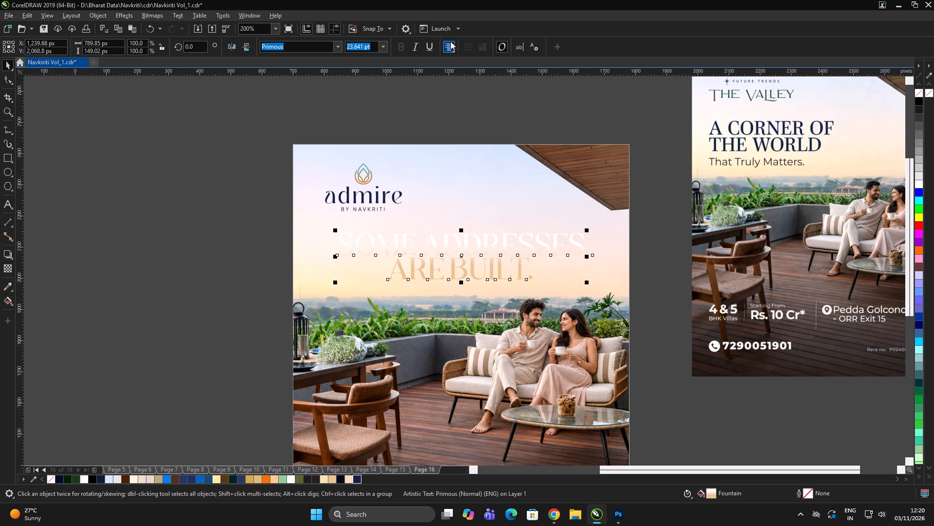
Left-align the headline and scale it down to about 366 px wide beneath the Admire logo.
left_click(449, 43)
left_click(456, 71)
left_click_drag(584, 284, 519, 294)
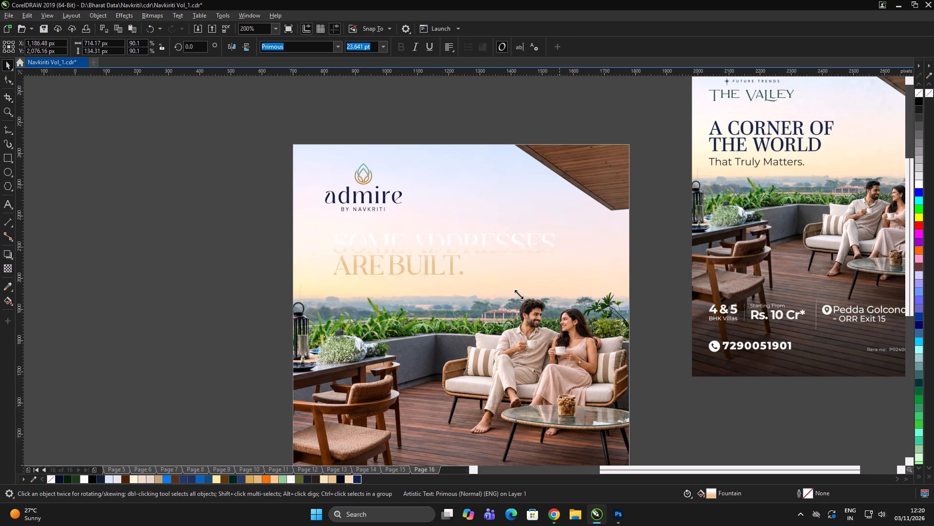
left_click_drag(519, 294, 451, 297)
Fill the headline with the dark navy #132249 from the document colours.
double_click(216, 251)
left_click_drag(264, 230, 635, 308)
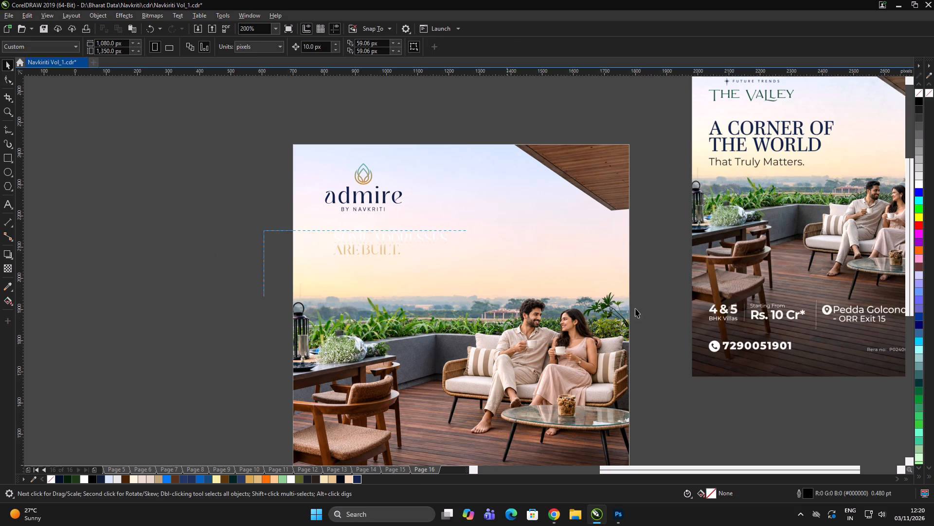
left_click_drag(635, 308, 759, 314)
left_click_drag(234, 218, 738, 315)
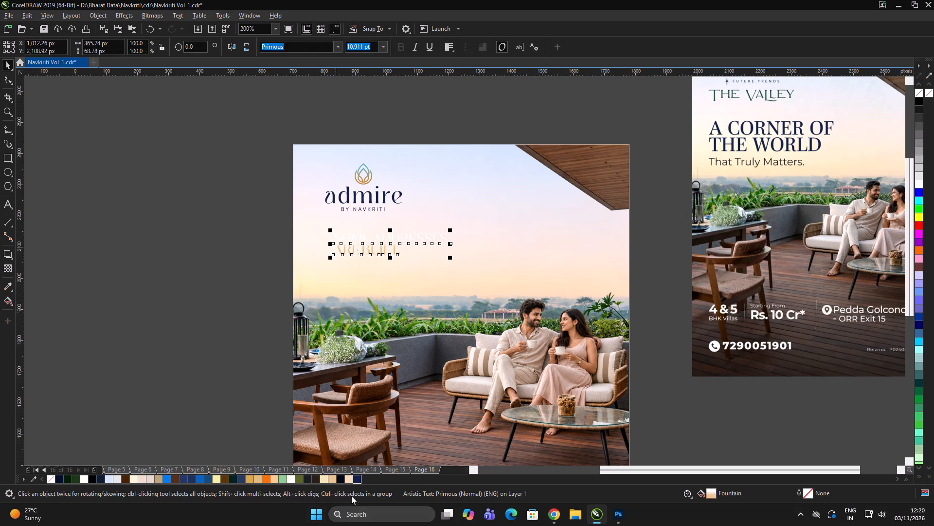
left_click(358, 481)
double_click(167, 316)
Enlarge the navy headline to about 535 px wide.
scroll(395, 246, "up", 1)
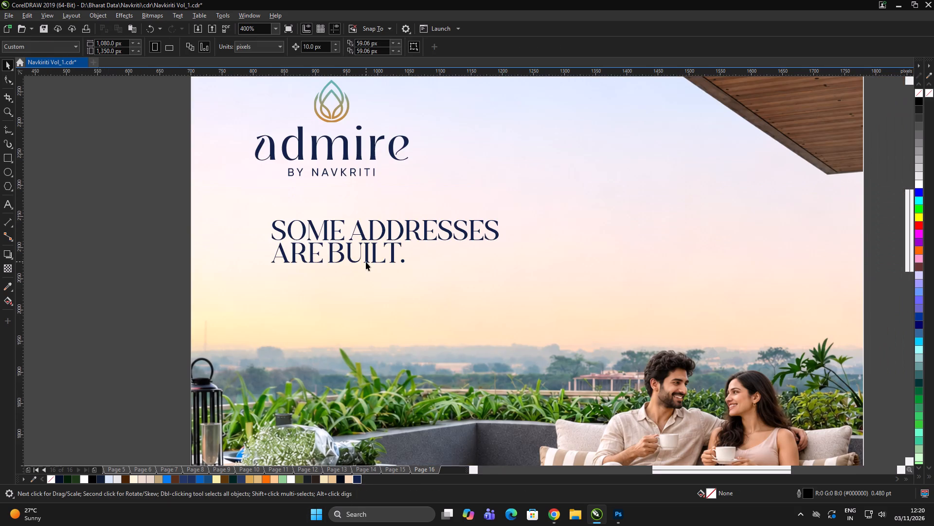
left_click(366, 262)
scroll(418, 270, "down", 1)
left_click_drag(461, 269, 488, 286)
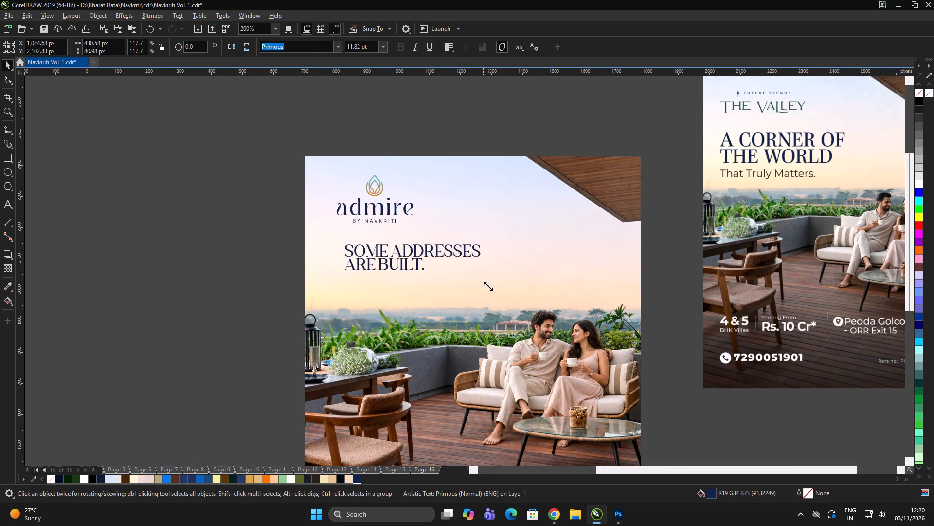
left_click_drag(488, 286, 514, 302)
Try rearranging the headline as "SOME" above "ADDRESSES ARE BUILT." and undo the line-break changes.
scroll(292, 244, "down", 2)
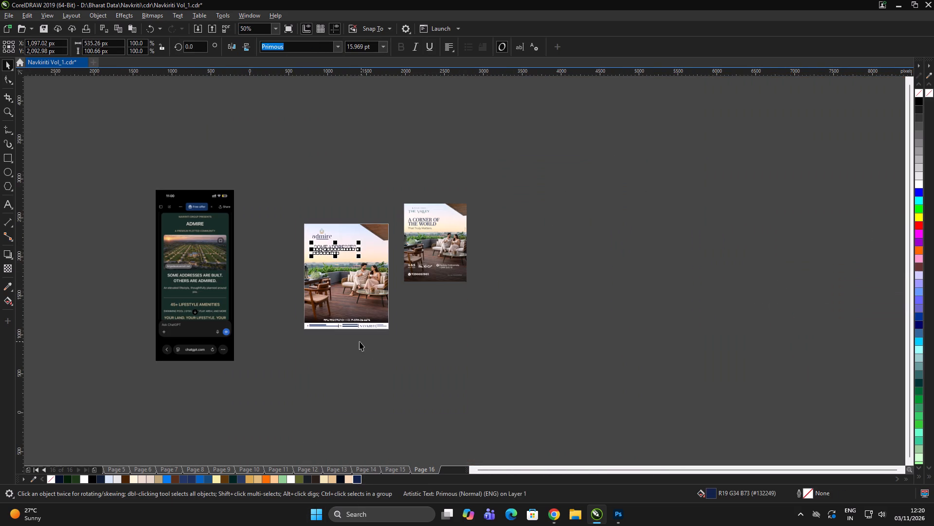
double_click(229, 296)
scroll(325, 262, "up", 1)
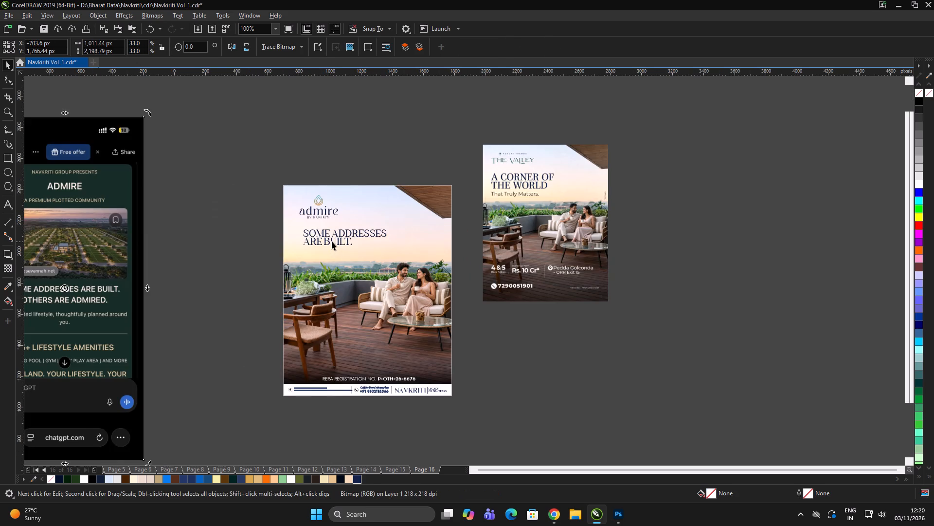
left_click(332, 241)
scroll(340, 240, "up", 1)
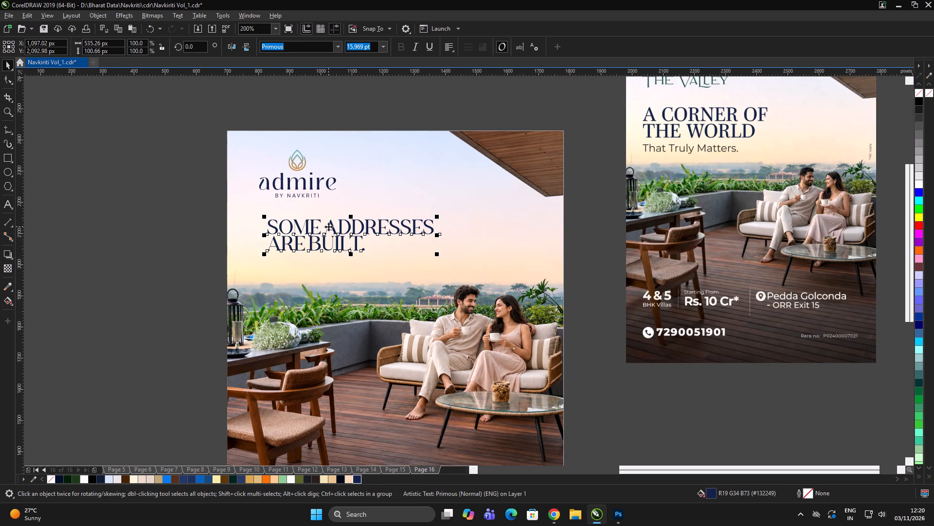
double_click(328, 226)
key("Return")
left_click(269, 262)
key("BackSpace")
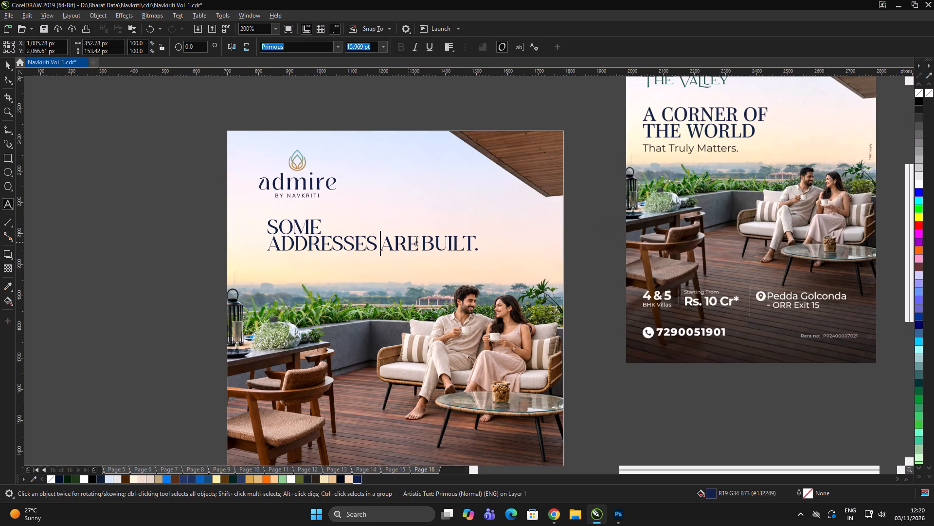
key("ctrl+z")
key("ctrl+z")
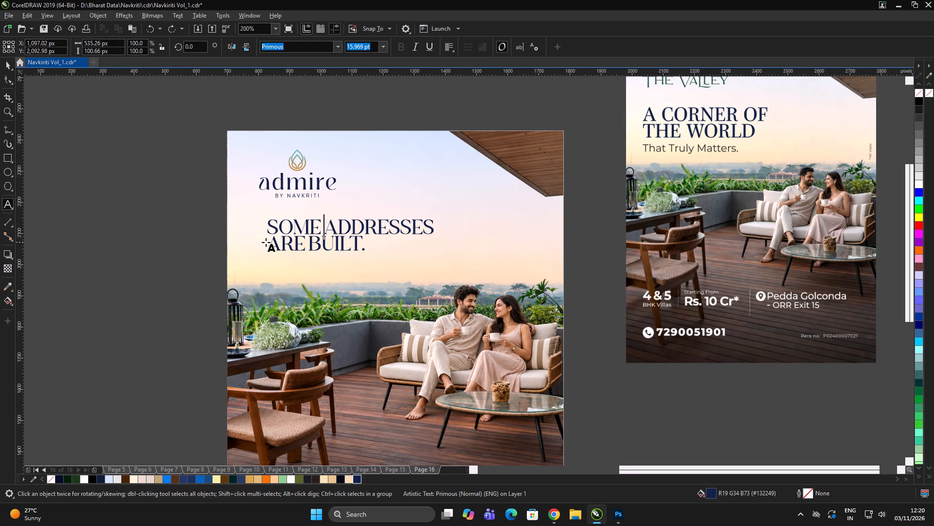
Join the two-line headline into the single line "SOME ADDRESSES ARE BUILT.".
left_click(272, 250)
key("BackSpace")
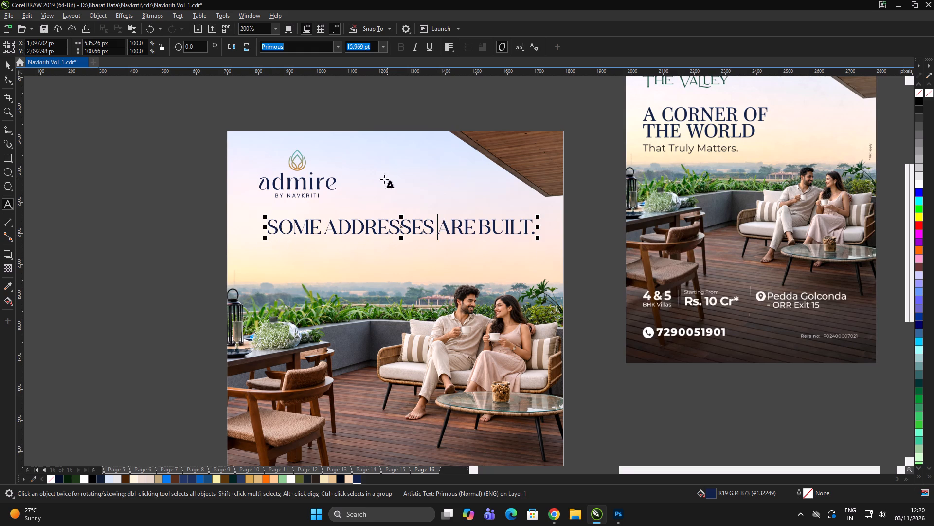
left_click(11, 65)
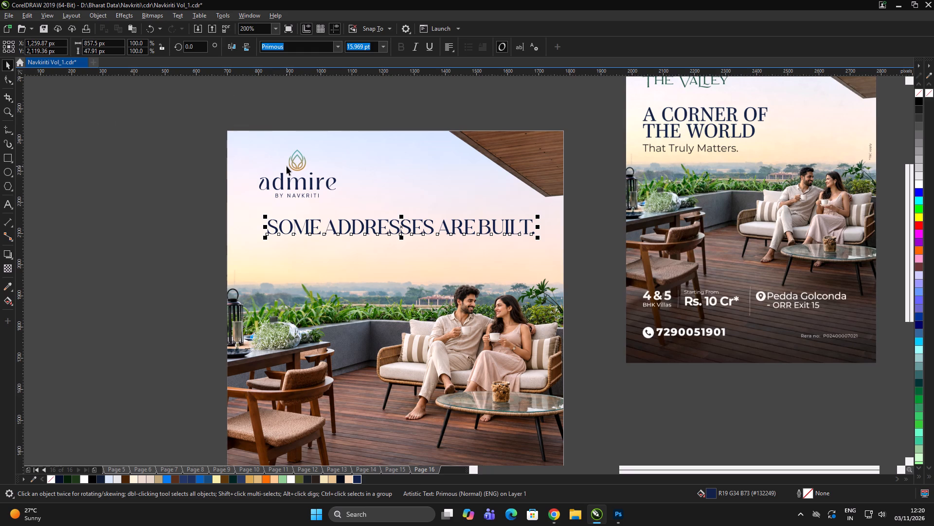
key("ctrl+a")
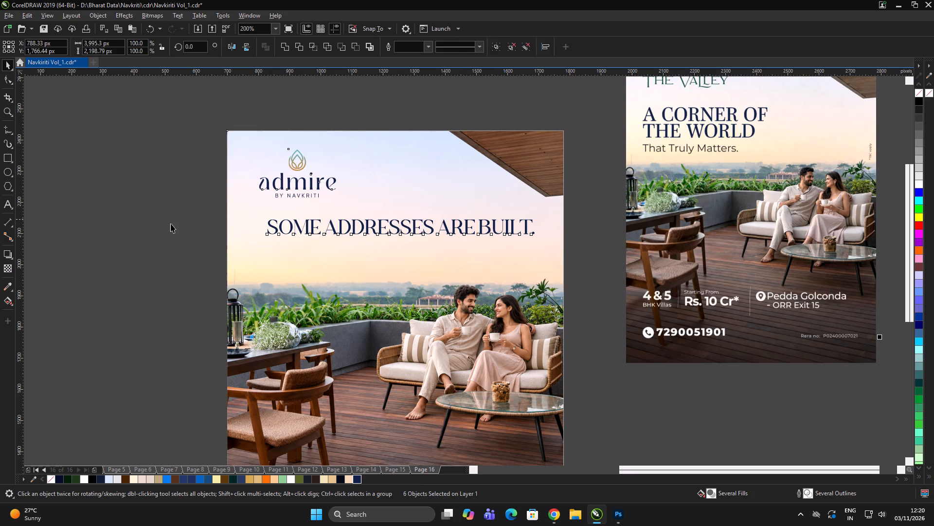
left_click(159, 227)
Change the font of the "SOME ADDRESSES ARE BUILT." line to Futura Bk BT.
left_click(318, 231)
left_click(313, 232)
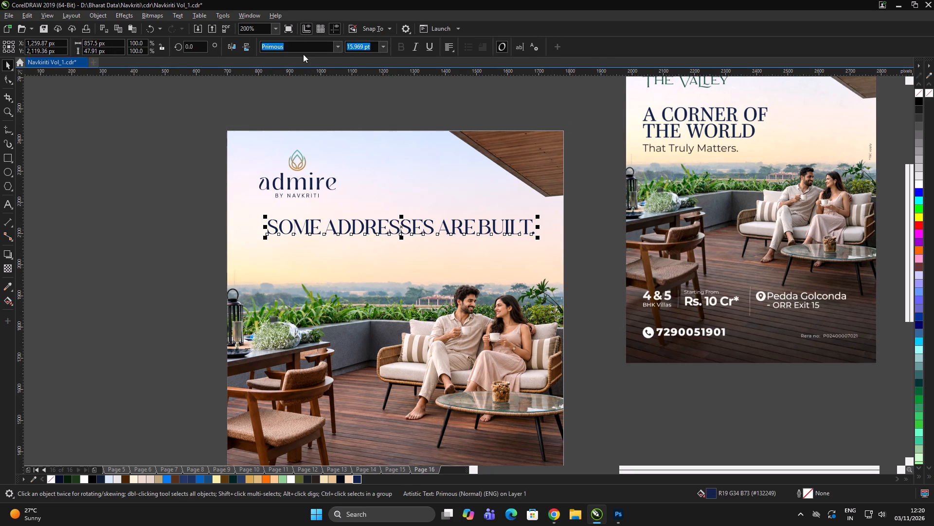
left_click(306, 50)
key("ctrl+a")
type("gilory")
key("Return")
left_click(336, 50)
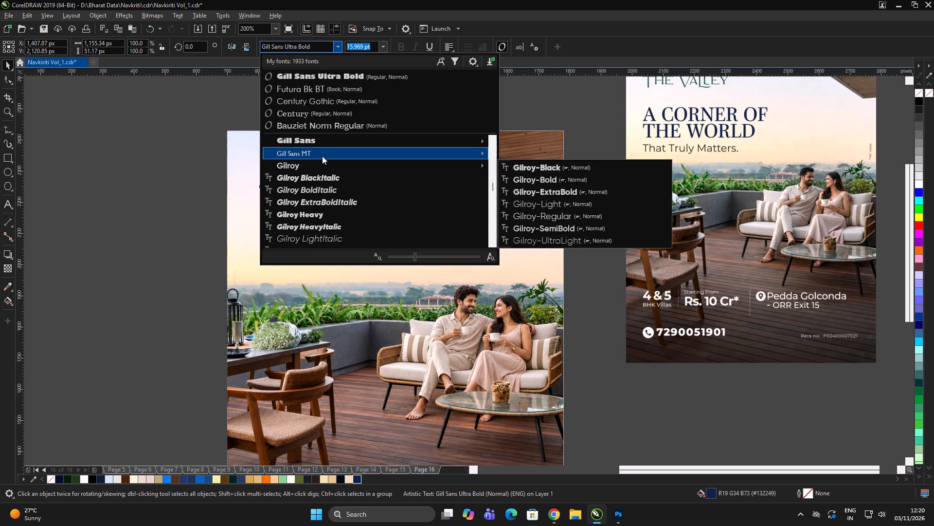
left_click(308, 94)
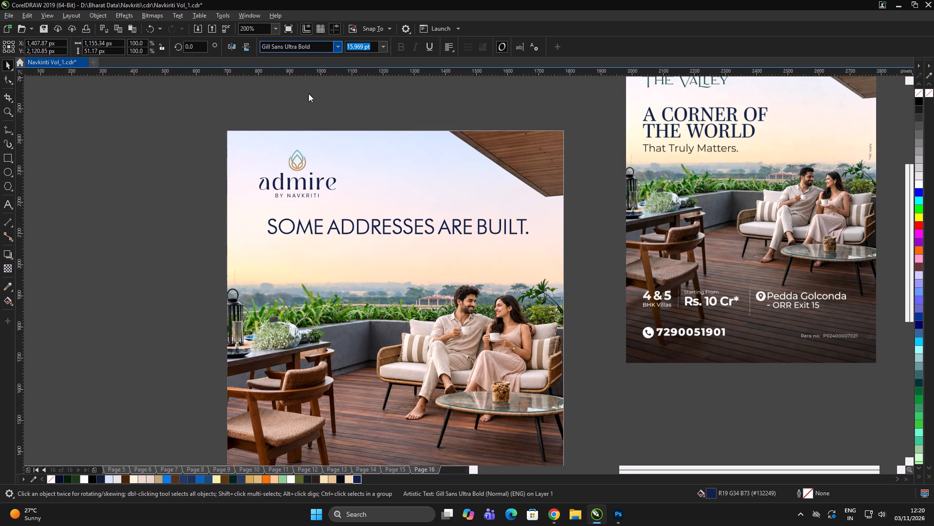
Scale the "SOME ADDRESSES ARE BUILT." line down to about 508 px wide, 9.689 pt.
double_click(168, 240)
left_click_drag(161, 209, 566, 251)
left_click_drag(532, 239, 457, 263)
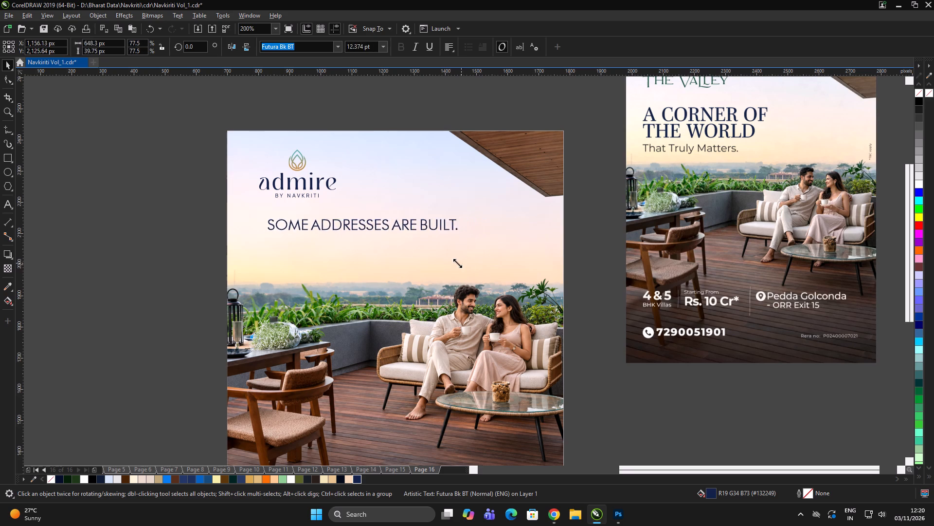
left_click_drag(457, 263, 430, 273)
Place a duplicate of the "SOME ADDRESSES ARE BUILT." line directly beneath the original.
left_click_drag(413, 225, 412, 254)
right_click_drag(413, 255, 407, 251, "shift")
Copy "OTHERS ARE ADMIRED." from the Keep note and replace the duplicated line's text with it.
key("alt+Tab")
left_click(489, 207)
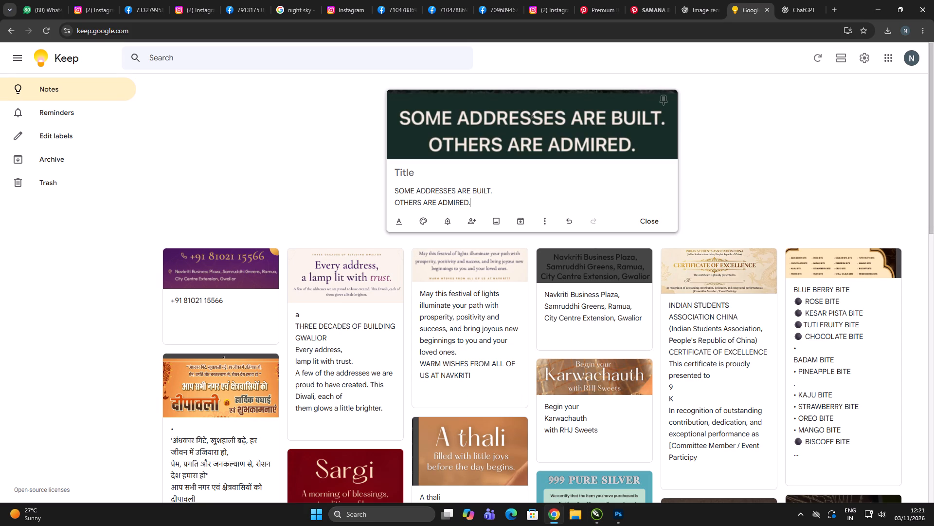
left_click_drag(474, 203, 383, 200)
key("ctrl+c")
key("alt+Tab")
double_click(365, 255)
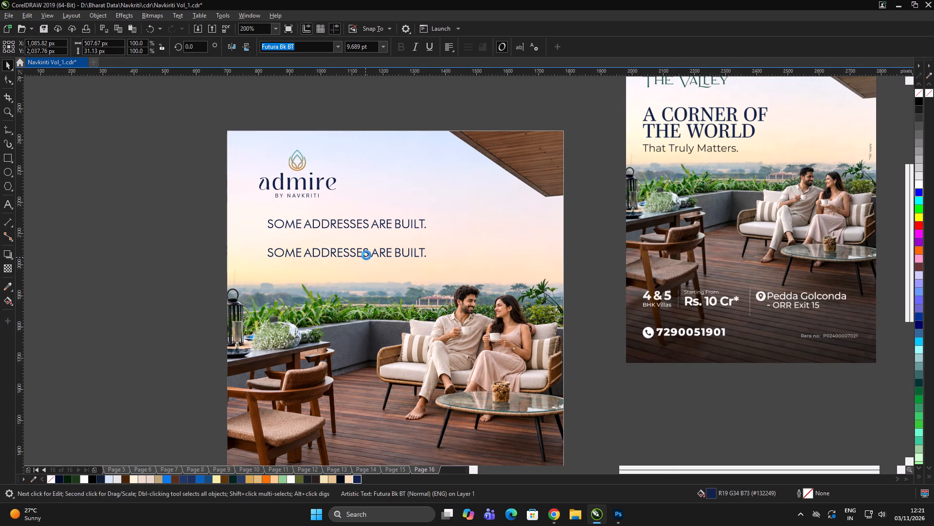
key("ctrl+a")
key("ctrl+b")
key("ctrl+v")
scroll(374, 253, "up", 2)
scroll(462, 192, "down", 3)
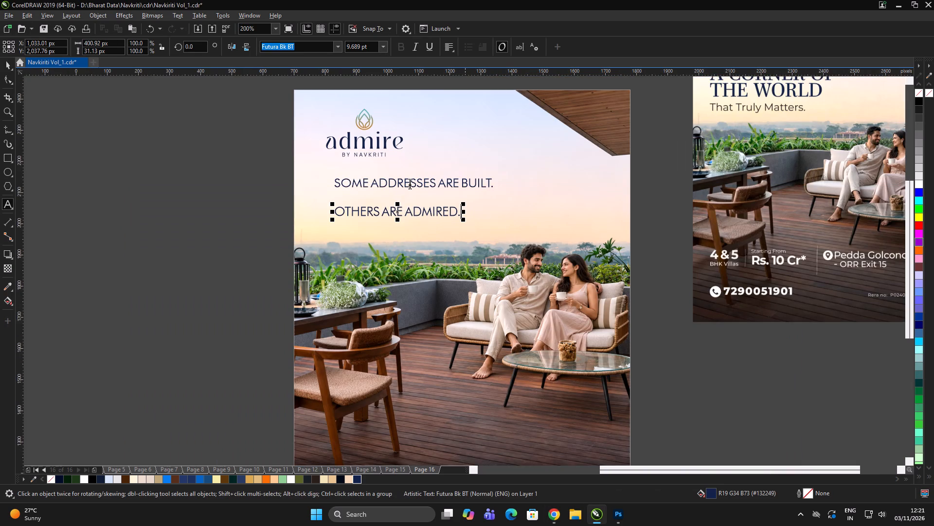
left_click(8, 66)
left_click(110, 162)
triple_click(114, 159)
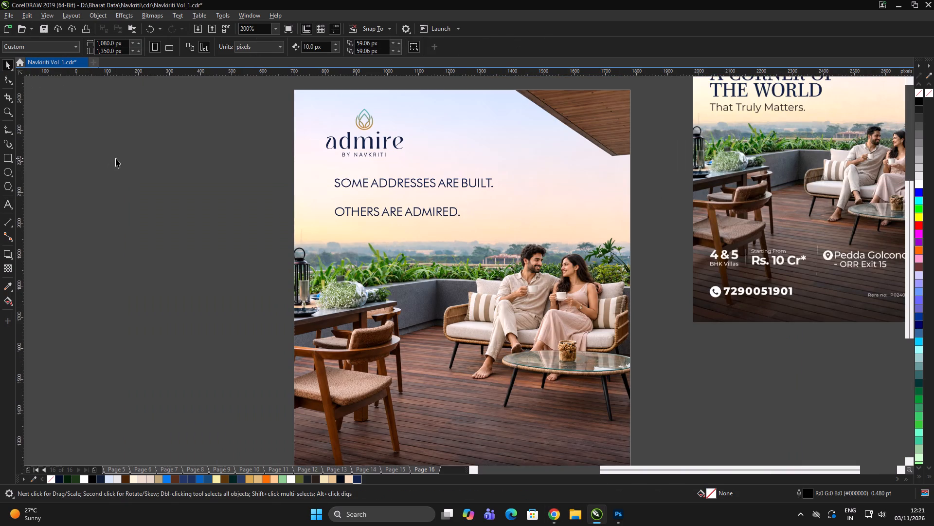
Copy the gold gradient "Your Lifestyle" headline from the Page 15 creative and paste it onto Page 16.
key("Page_Down")
left_click(525, 330)
key("Page_Up")
left_click(467, 197)
key("ctrl+c")
left_click(210, 217)
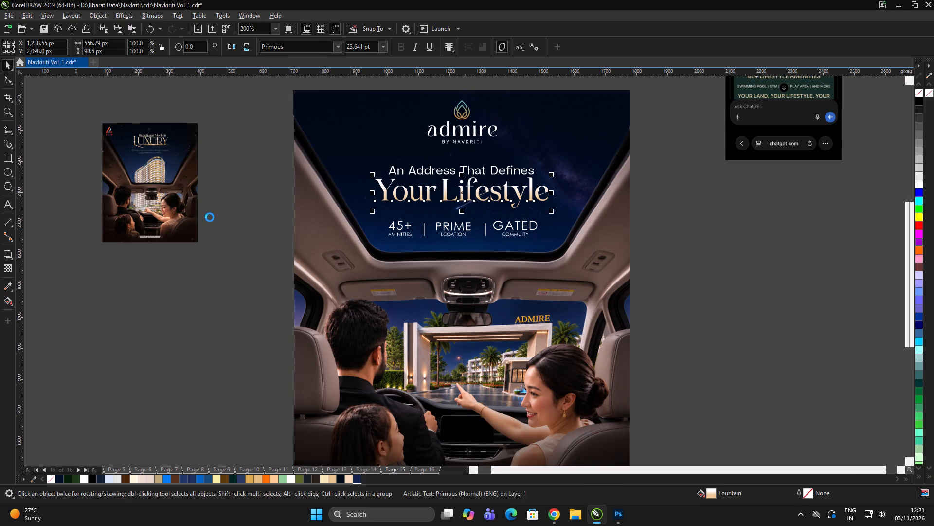
left_click(215, 221)
double_click(264, 364)
key("Page_Down")
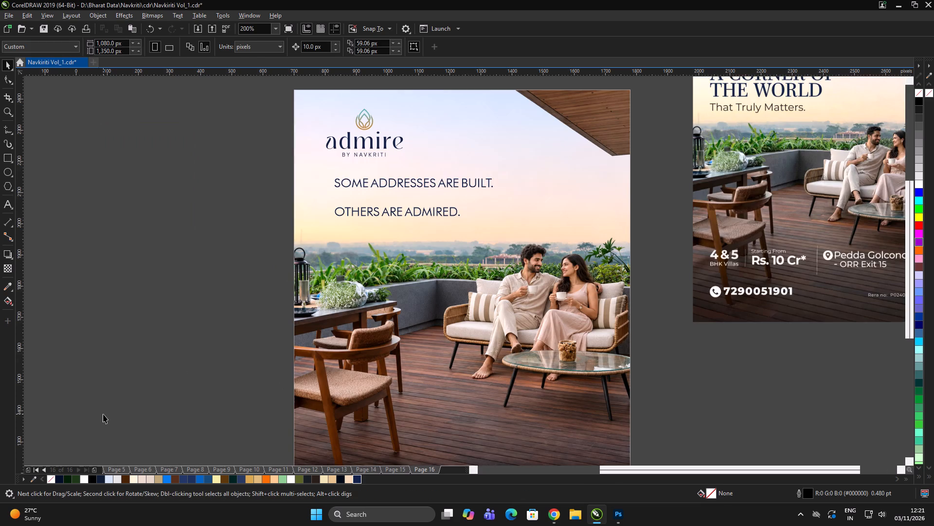
left_click(181, 130)
key("ctrl+v")
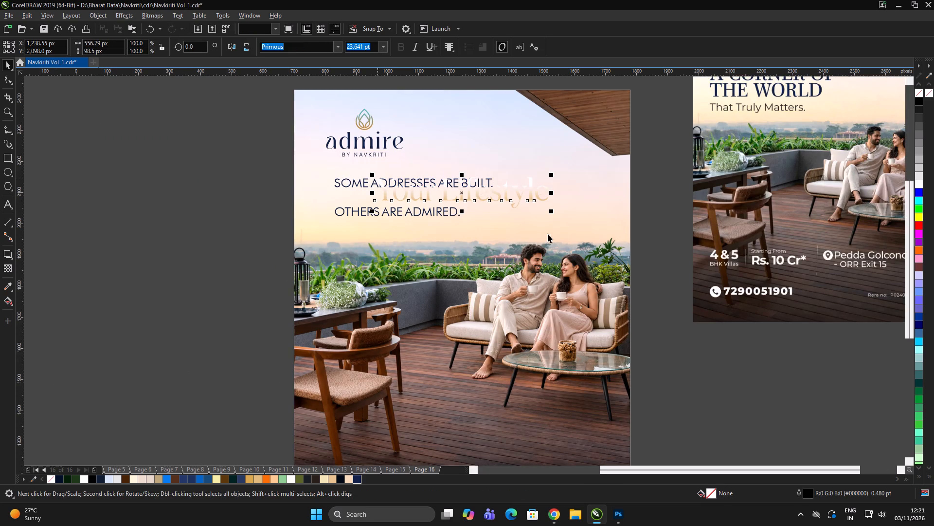
Move the pasted "Your Lifestyle" text beneath "SOME ADDRESSES ARE BUILT.", lining up their left edges.
scroll(490, 209, "up", 1)
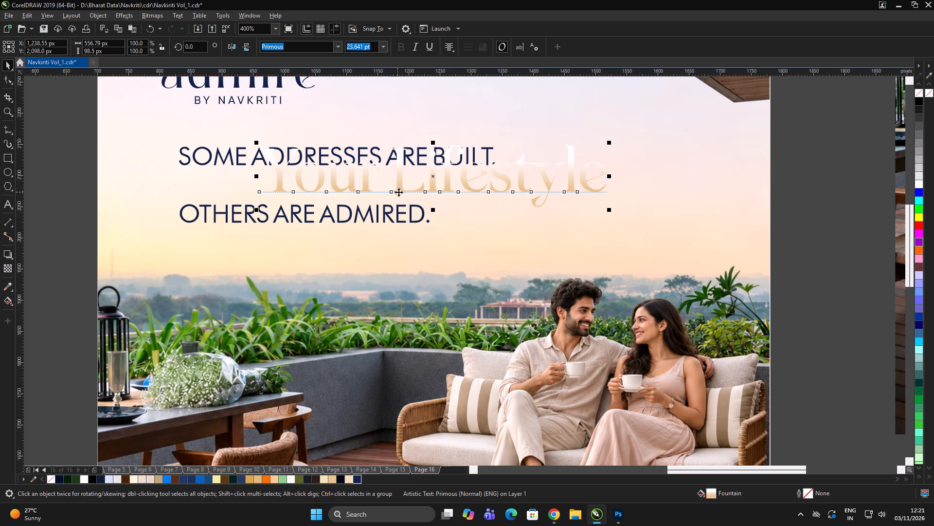
left_click_drag(400, 188, 316, 213)
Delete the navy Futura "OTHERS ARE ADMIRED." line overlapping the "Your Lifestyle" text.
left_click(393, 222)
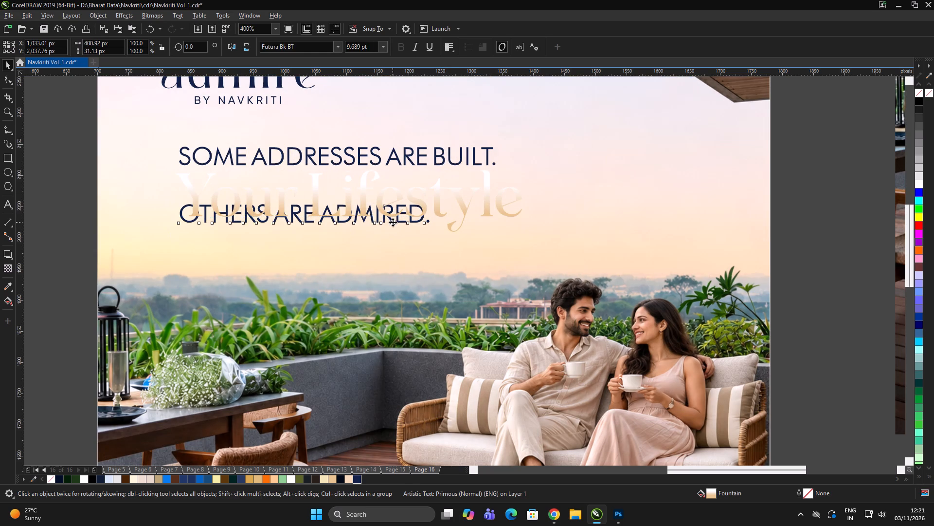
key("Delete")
Replace the gold "Your Lifestyle" text with "OTHERS ARE ADMIRED." copied from the Keep note.
double_click(392, 215)
key("ctrl+a")
key("ctrl+v")
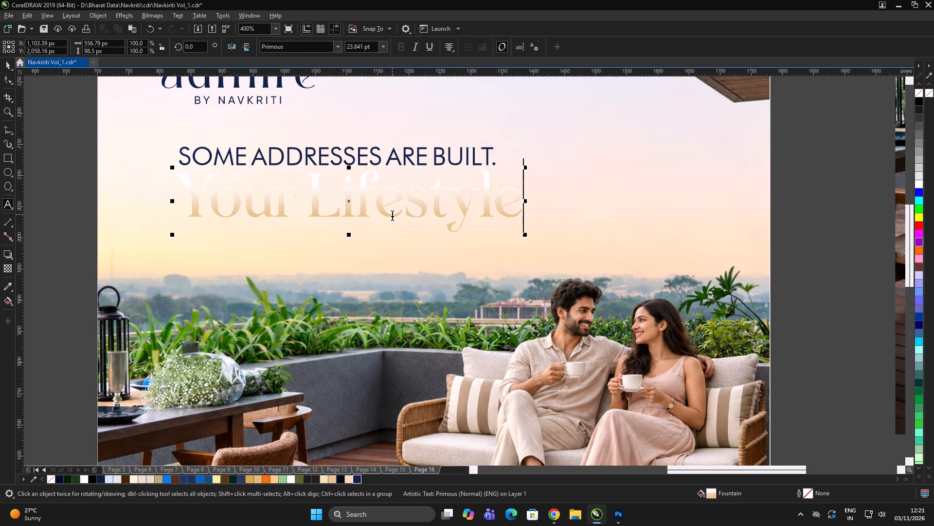
key("alt+Tab")
key("ctrl+c")
key("alt+Tab")
left_click(412, 208)
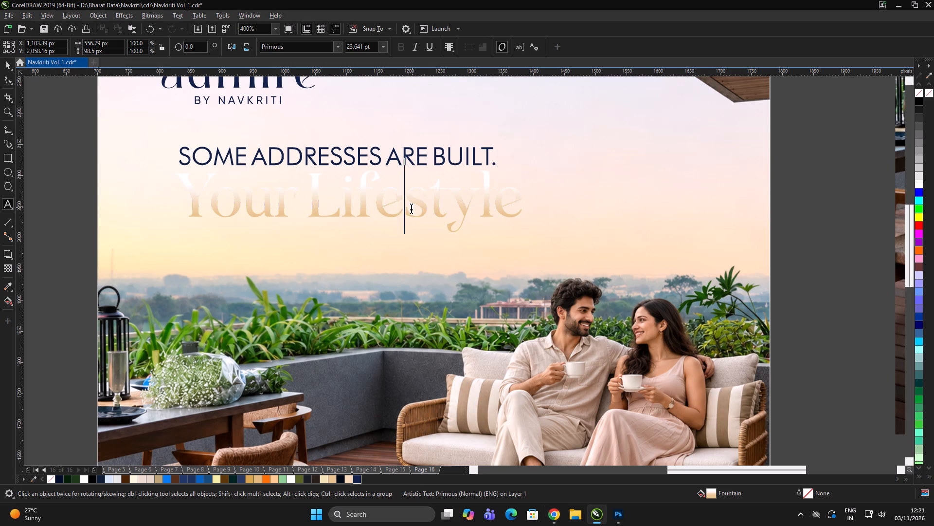
key("ctrl+a")
key("ctrl+v")
Change the gold "OTHERS ARE ADMIRED." line to Title Case.
key("ctrl+a")
key("shift+F3")
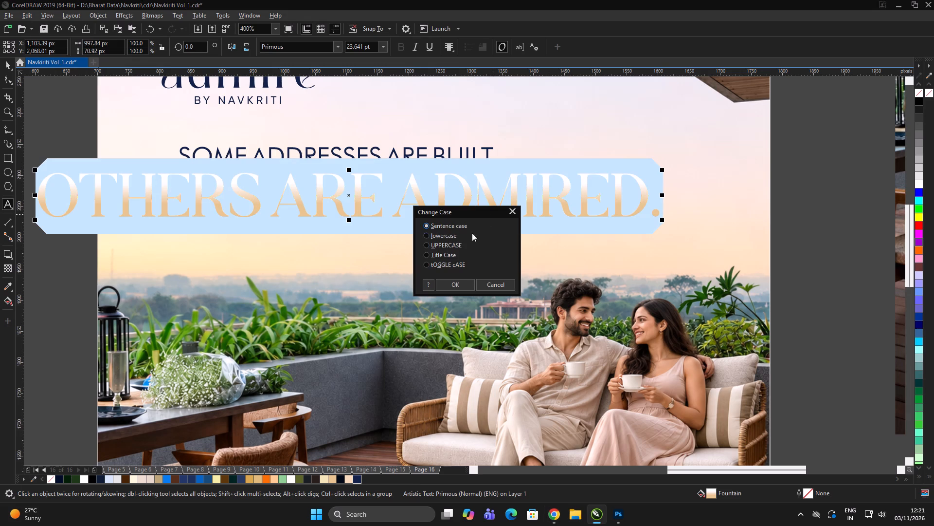
left_click(438, 251)
left_click(439, 258)
left_click(444, 253)
left_click(451, 288)
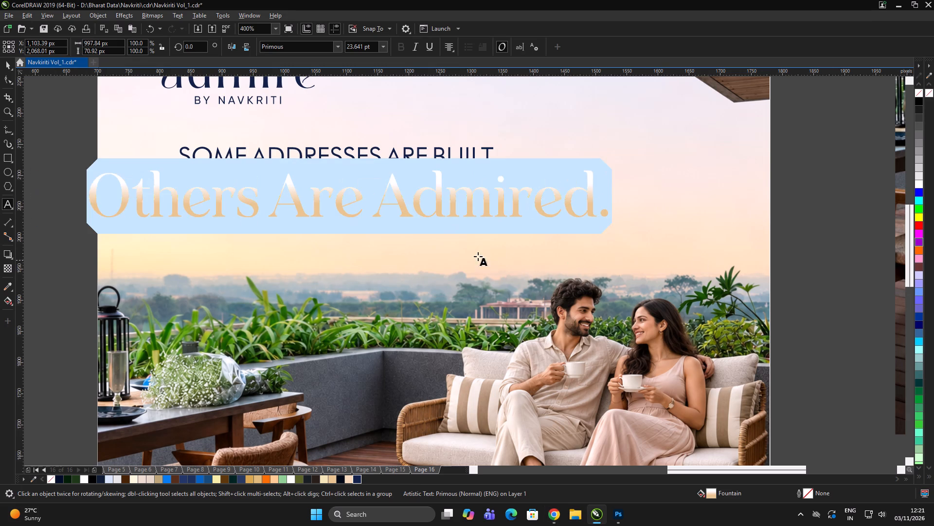
left_click(7, 62)
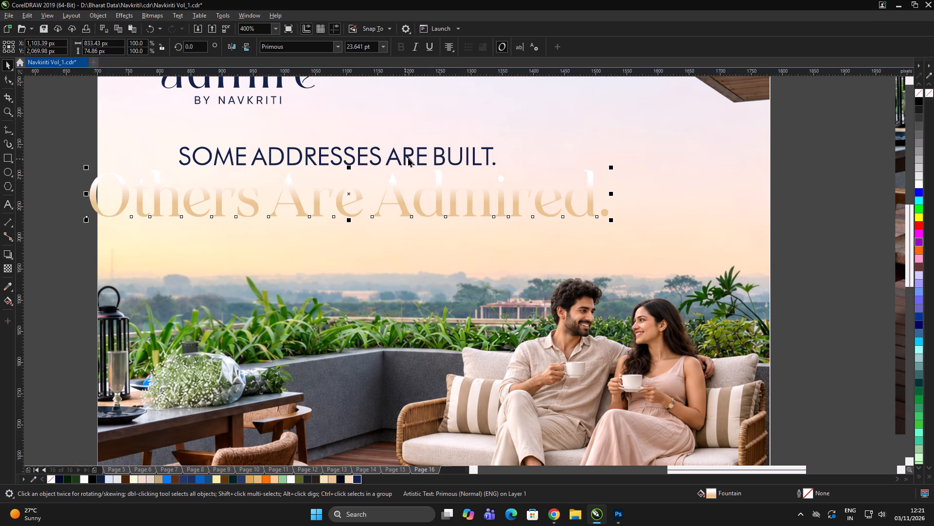
Left-align the gold "Others Are Admired." line with "SOME ADDRESSES ARE BUILT.".
left_click(411, 158, "shift")
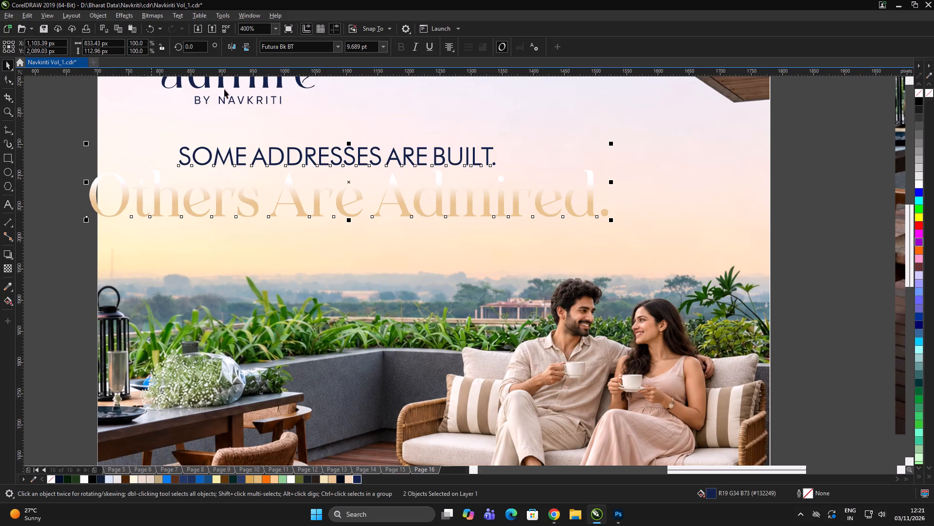
left_click(78, 137)
left_click_drag(47, 126, 670, 240)
key("l")
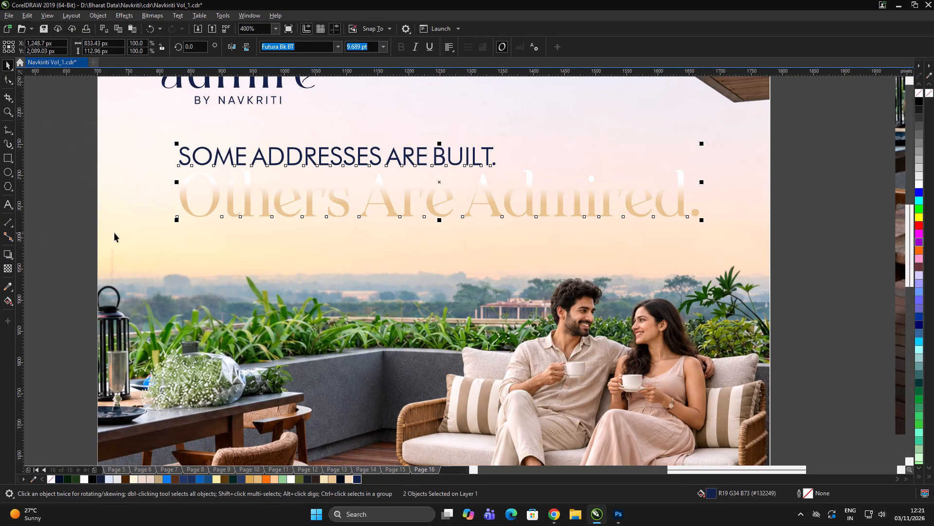
double_click(114, 232)
scroll(408, 233, "down", 1)
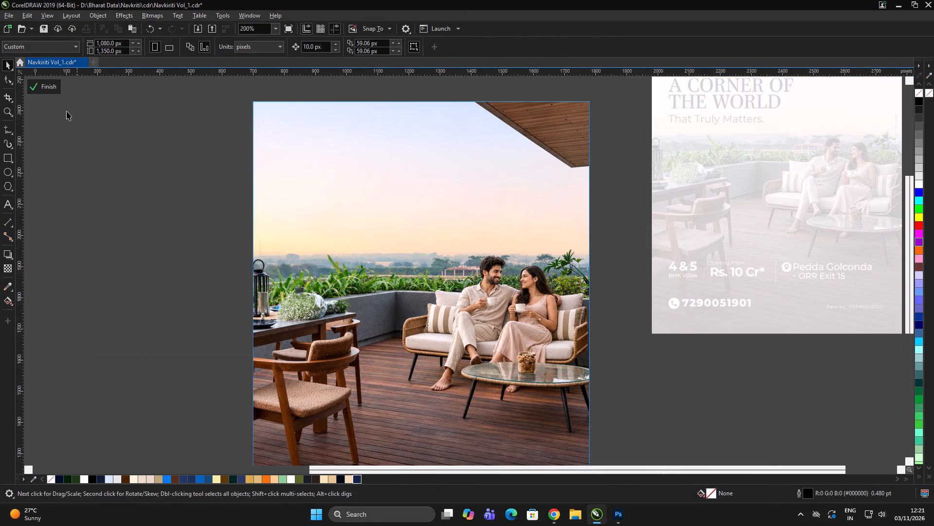
left_click(48, 84)
double_click(118, 188)
scroll(432, 199, "up", 1)
Scale the "Others Are Admired." line down to about 648 px wide, keeping its left edge in place.
left_click(466, 240)
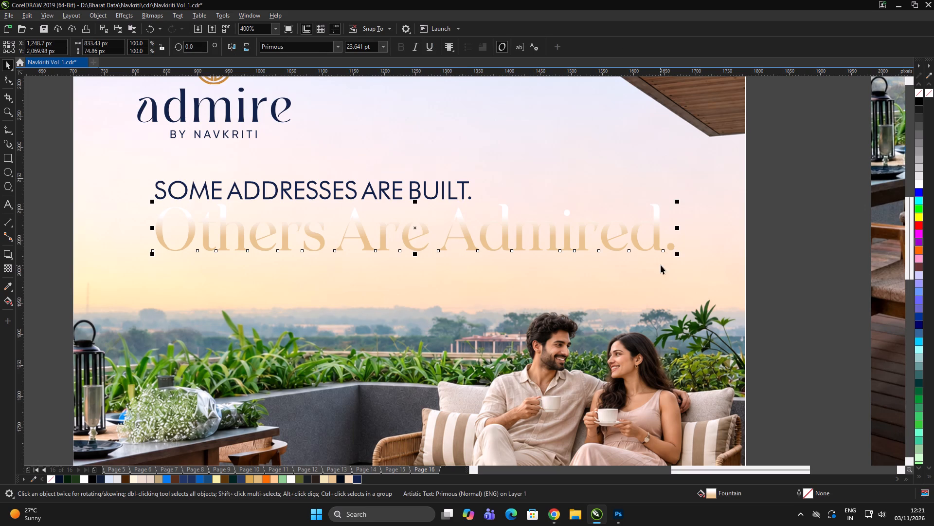
left_click_drag(677, 253, 562, 268)
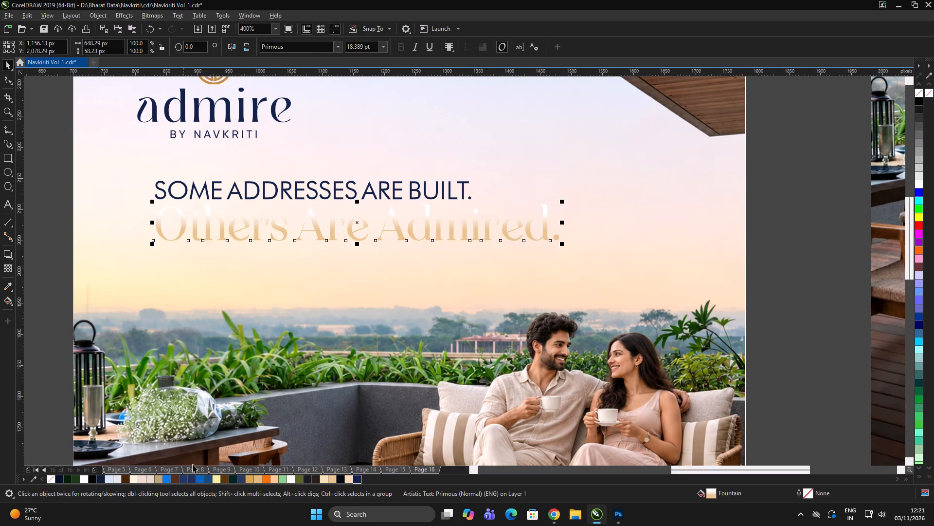
Fill the "Others Are Admired." line with navy #132249 from the document palette.
left_click(356, 480)
scroll(400, 270, "down", 1)
scroll(415, 241, "up", 1)
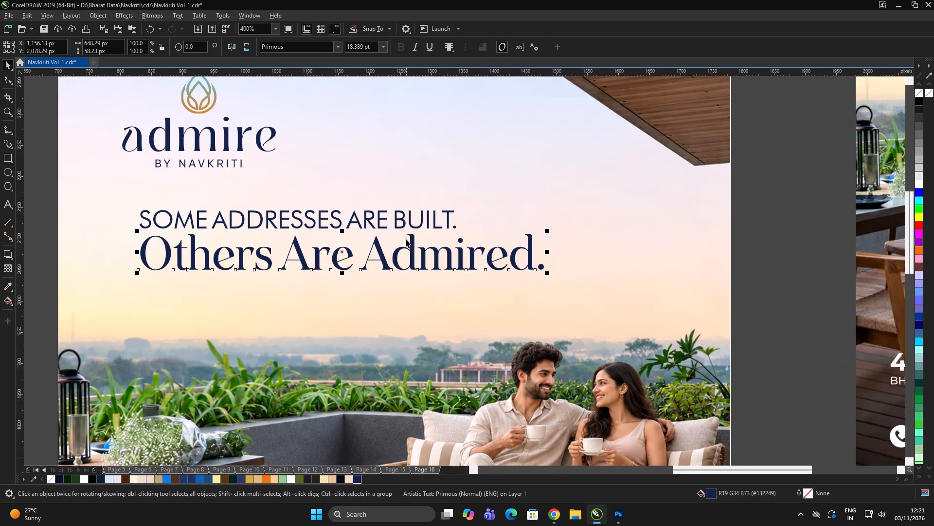
Move both headline lines together so their left edges line up with the left edge of the Admire logo.
left_click(380, 227, "shift")
left_click_drag(377, 228, 359, 230)
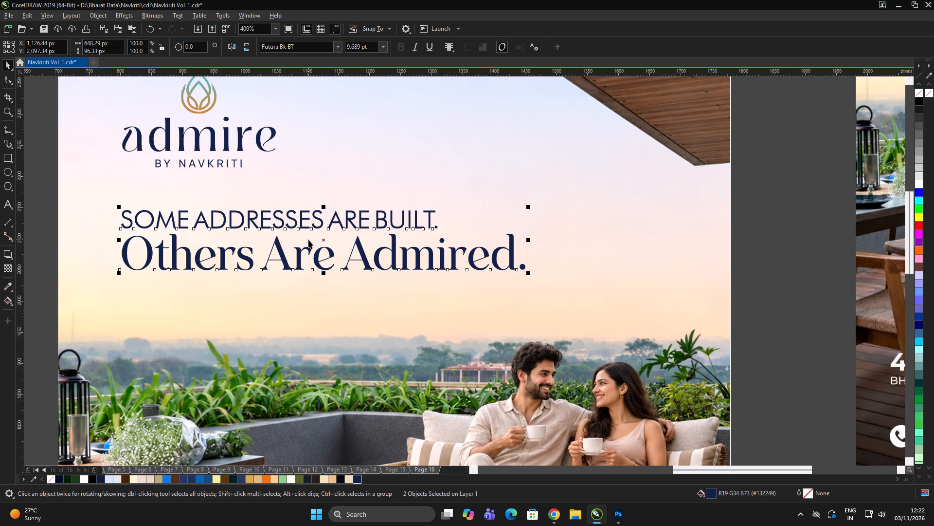
Give the "Others Are Admired." line a navy #132249 outline.
scroll(562, 244, "down", 4)
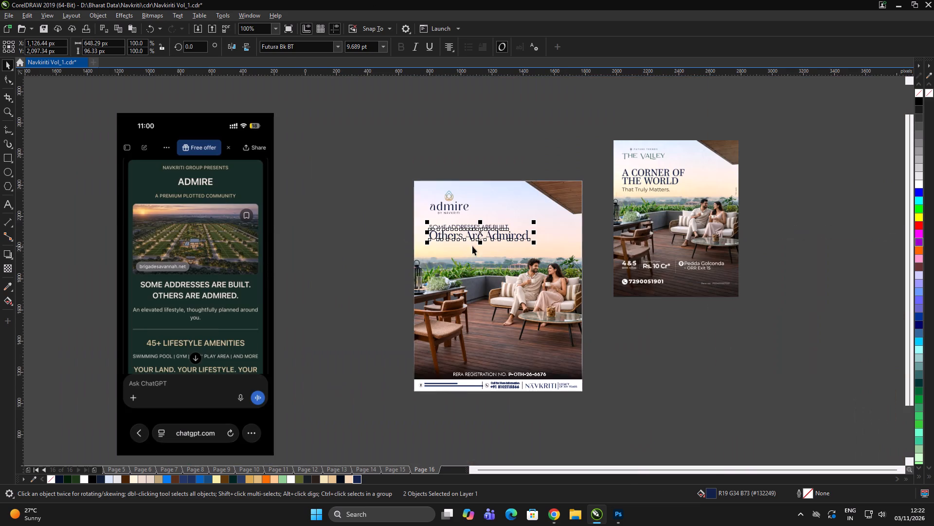
left_click(366, 217)
left_click(362, 215)
scroll(525, 218, "up", 1)
left_click(458, 259)
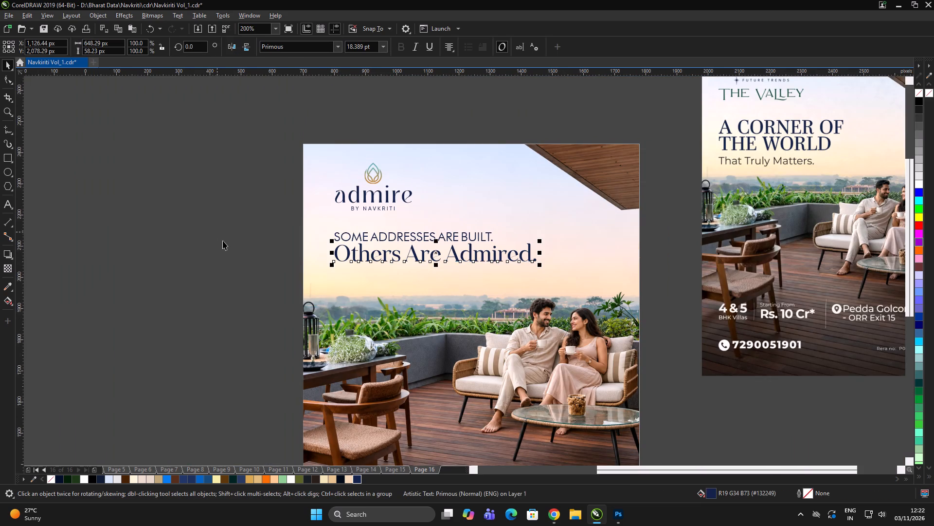
right_click(357, 480)
triple_click(173, 299)
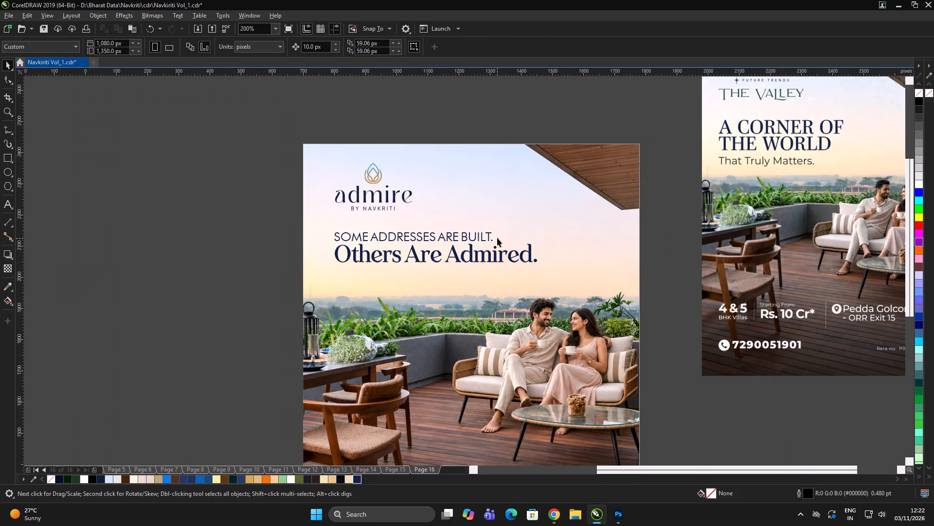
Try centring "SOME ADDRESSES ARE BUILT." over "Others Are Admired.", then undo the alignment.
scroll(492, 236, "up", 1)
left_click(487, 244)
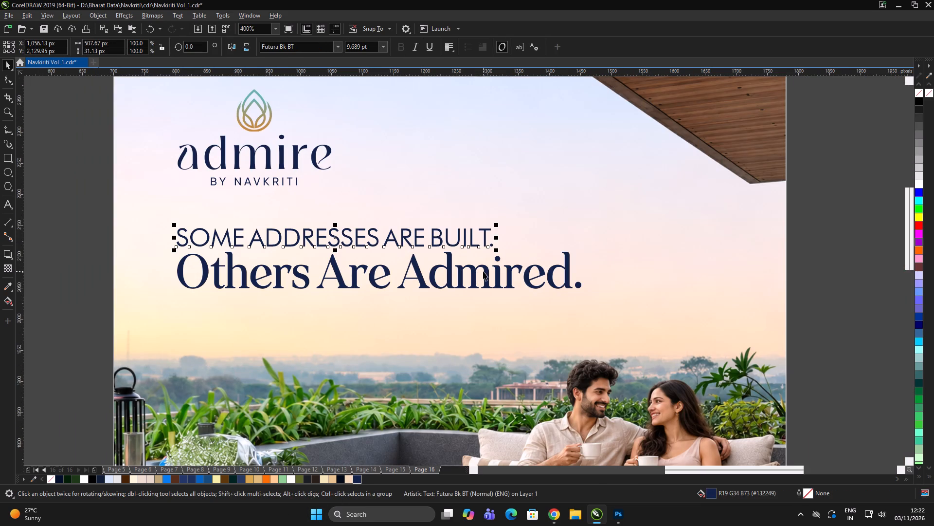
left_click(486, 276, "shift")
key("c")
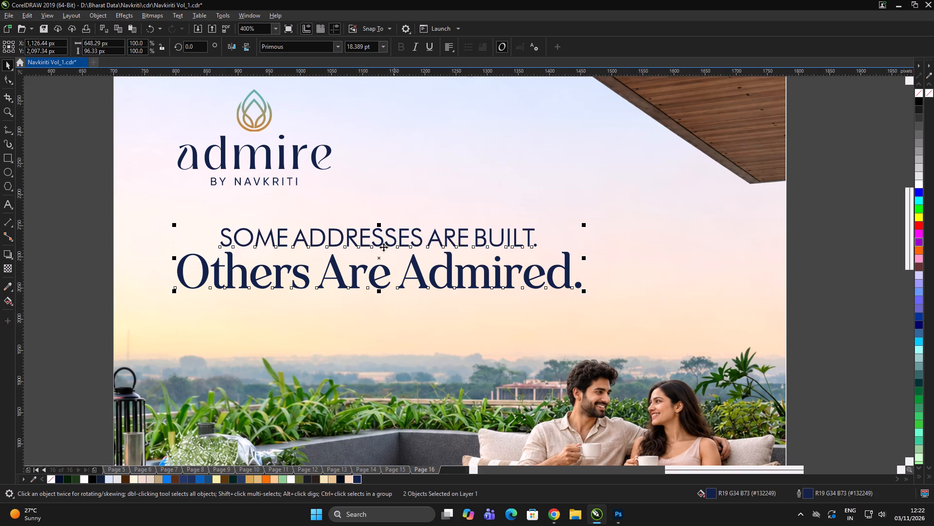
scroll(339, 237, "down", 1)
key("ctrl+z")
Enlarge both headline lines together to about 707 px wide and shift them slightly lower beneath the Admire logo.
left_click(213, 228)
left_click(198, 227)
left_click_drag(192, 224, 509, 290)
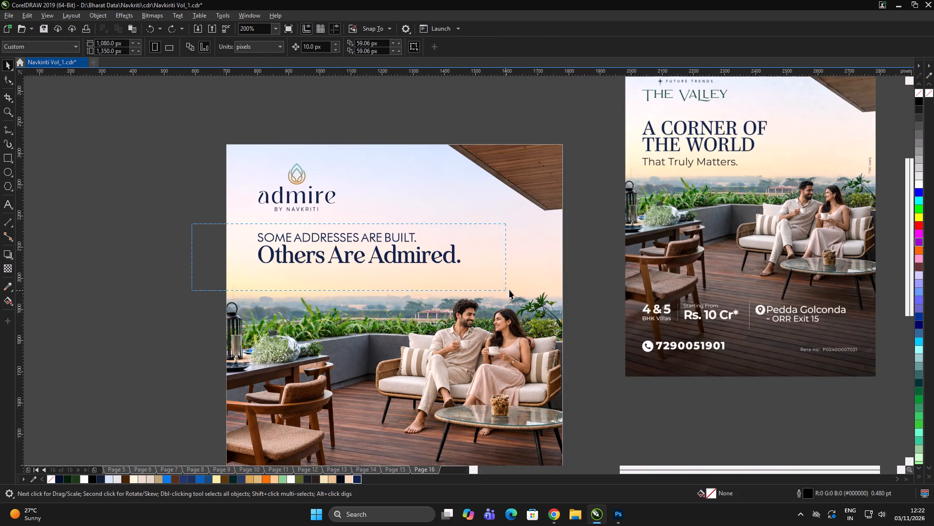
left_click_drag(509, 290, 509, 280)
left_click_drag(464, 266, 482, 279)
left_click_drag(473, 263, 472, 272)
scroll(450, 270, "down", 1)
left_click(264, 261)
left_click(271, 261)
scroll(472, 280, "up", 1)
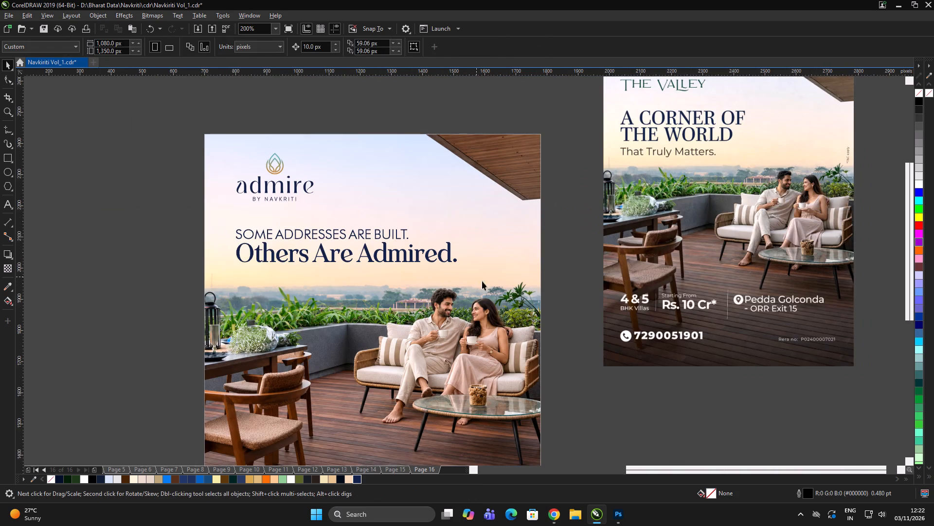
Compare the Admire creative's layout with The Valley reference beside it.
double_click(692, 430)
double_click(692, 426)
scroll(416, 232, "down", 2)
double_click(570, 318)
scroll(479, 223, "up", 2)
left_click(524, 279)
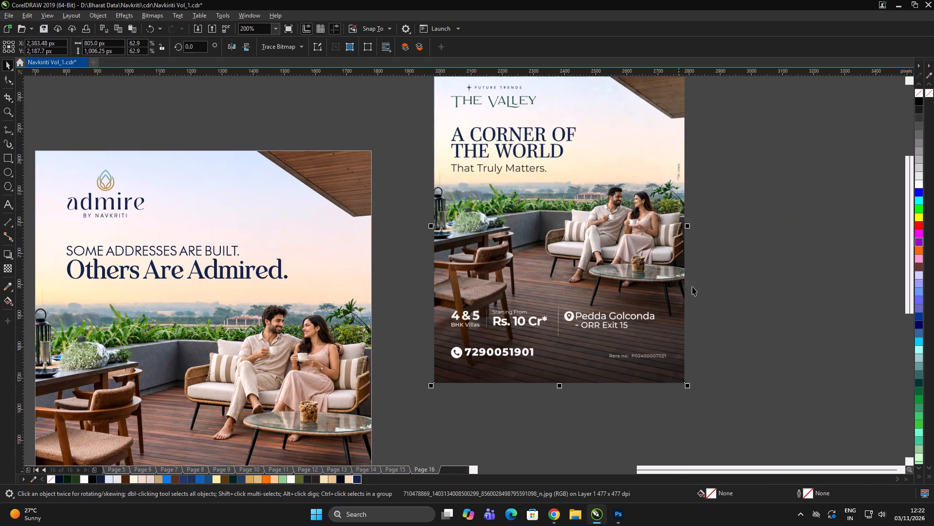
scroll(635, 247, "down", 2)
double_click(647, 241)
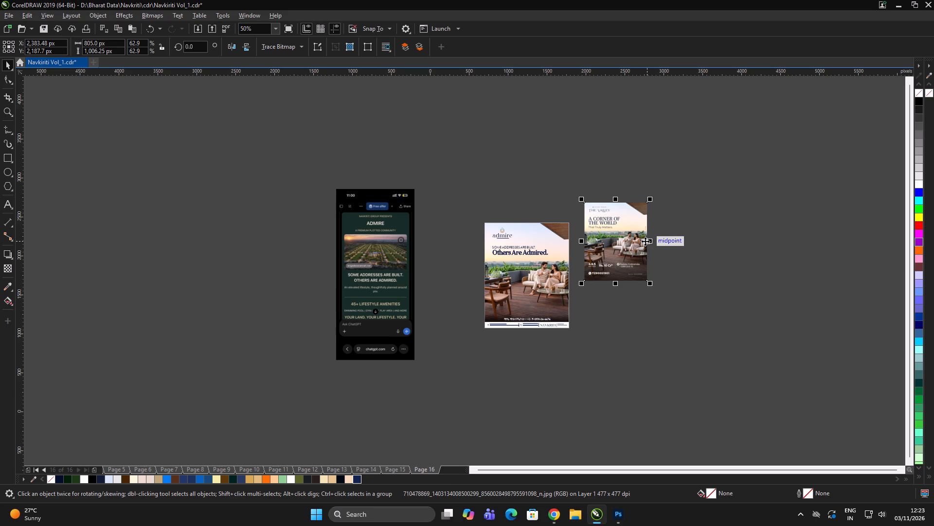
left_click(763, 342)
left_click(770, 339)
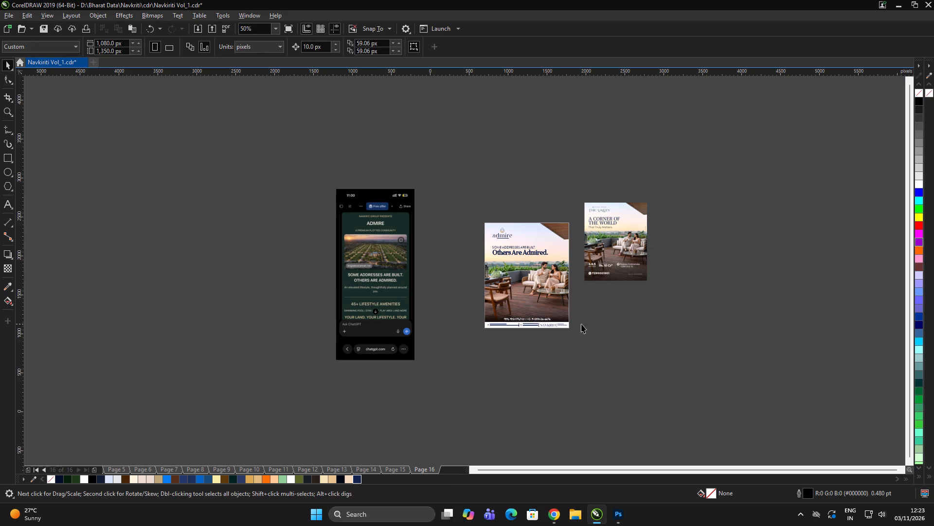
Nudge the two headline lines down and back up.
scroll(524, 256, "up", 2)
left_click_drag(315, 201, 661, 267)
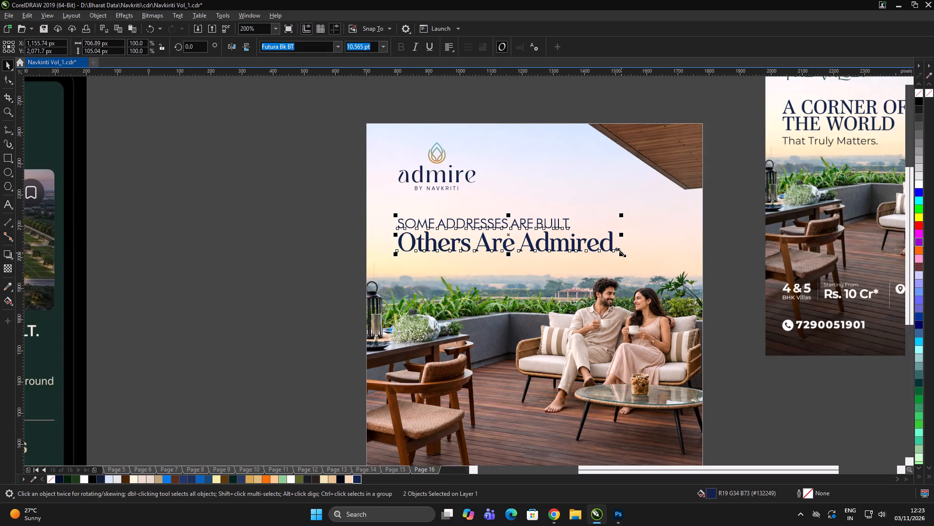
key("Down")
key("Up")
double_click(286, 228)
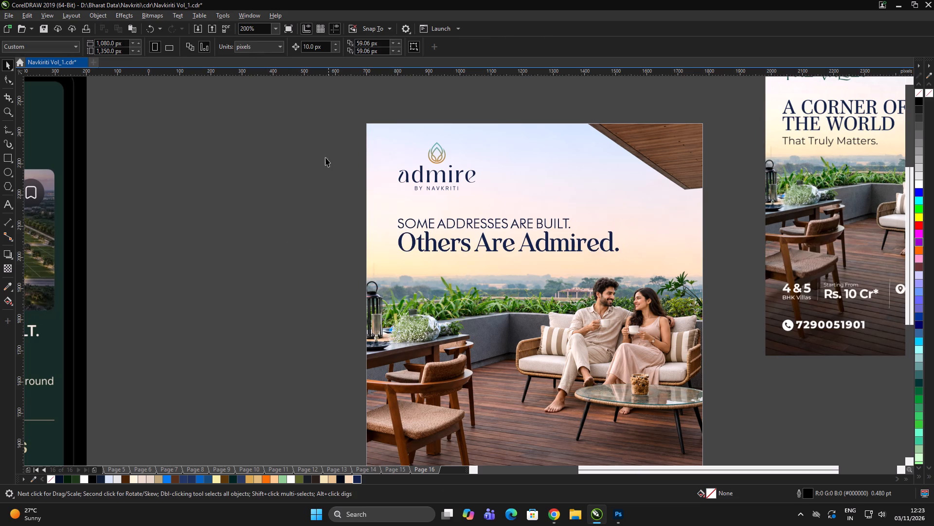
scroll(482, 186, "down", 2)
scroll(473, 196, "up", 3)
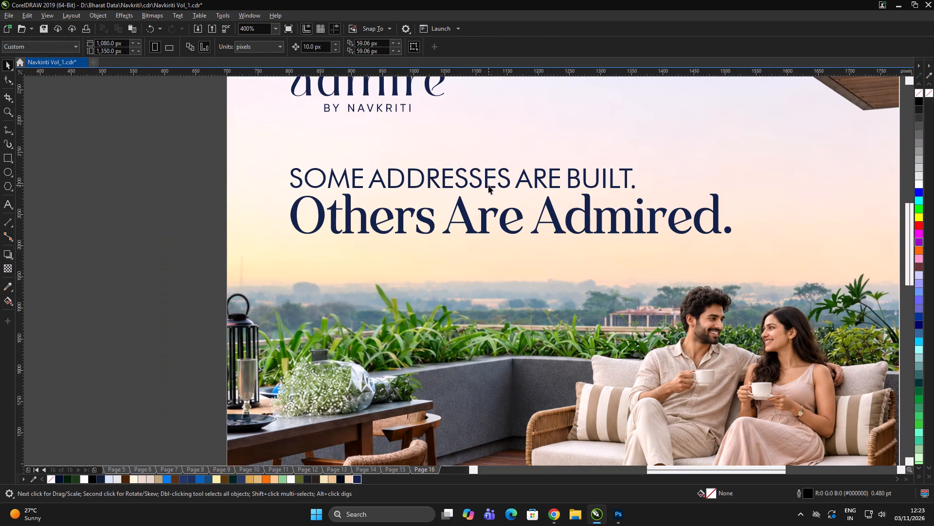
Select both headline lines and align their left edges to each other again.
left_click(489, 185)
left_click(485, 187)
scroll(490, 190, "down", 2)
left_click(488, 201, "shift")
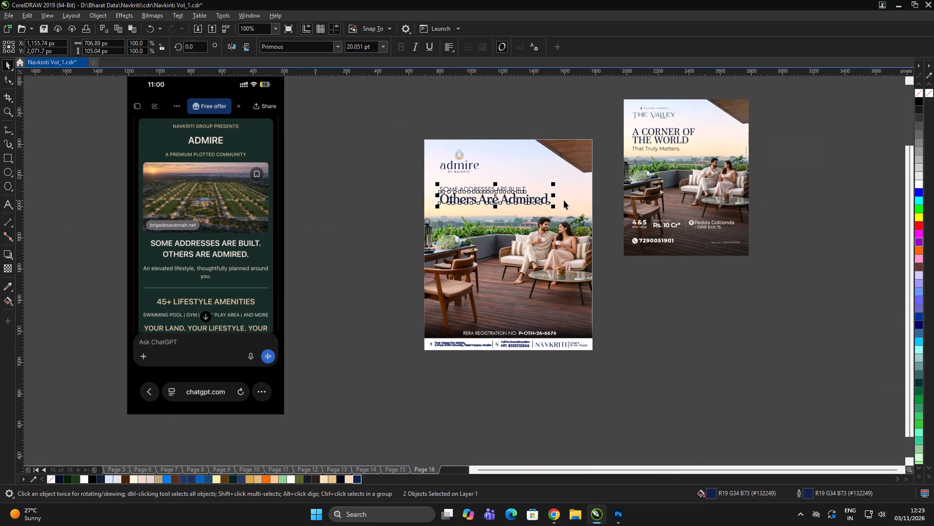
key("l")
double_click(387, 258)
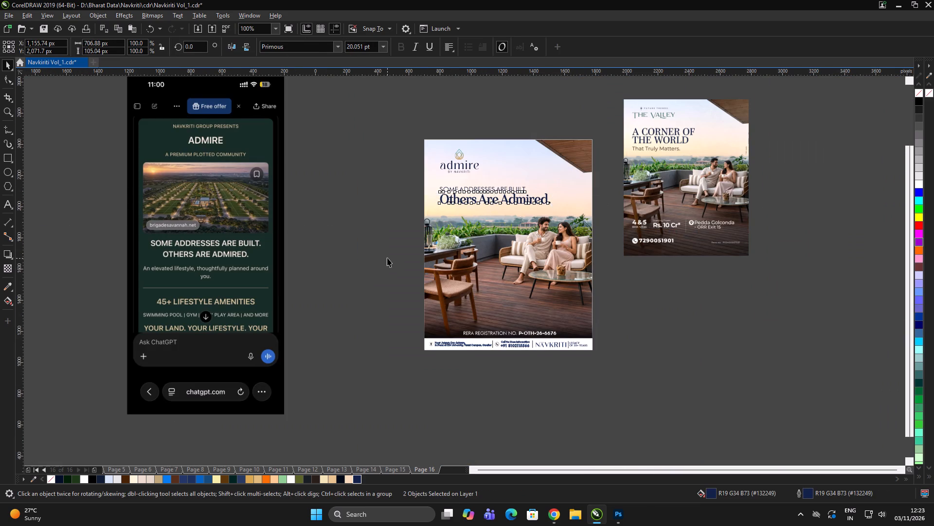
double_click(385, 255)
Capture the "An elevated lifestyle, thoughtfully planned around you." text from the ChatGPT reference with Lightshot and copy it to the clipboard.
scroll(145, 276, "up", 1)
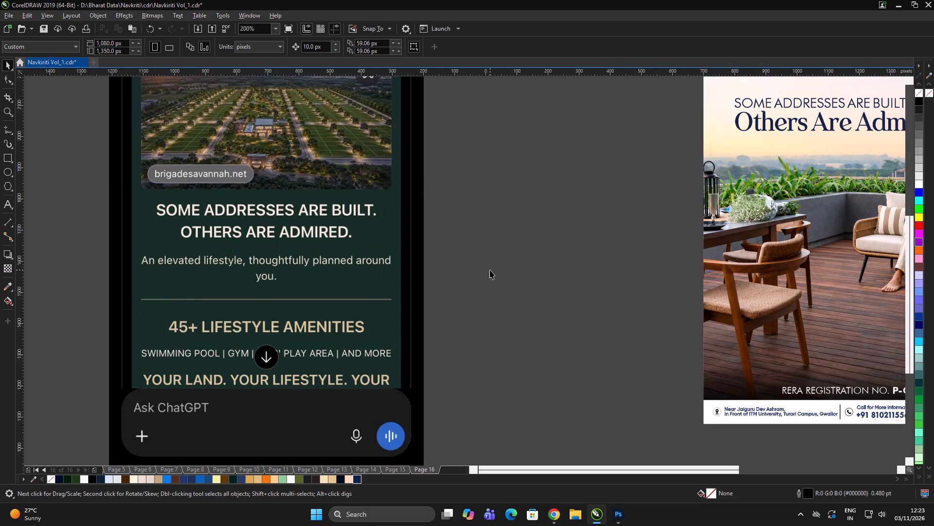
double_click(464, 267)
left_click(219, 294)
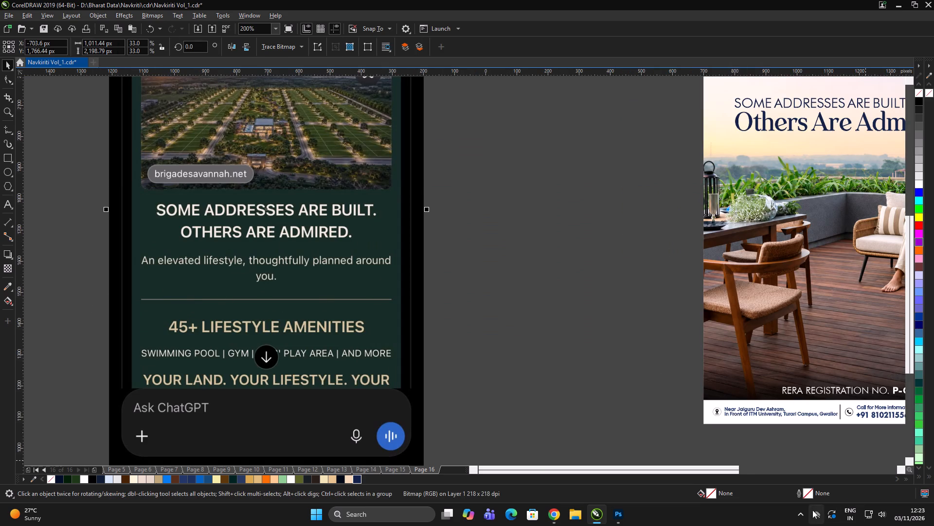
left_click(804, 519)
left_click(782, 485)
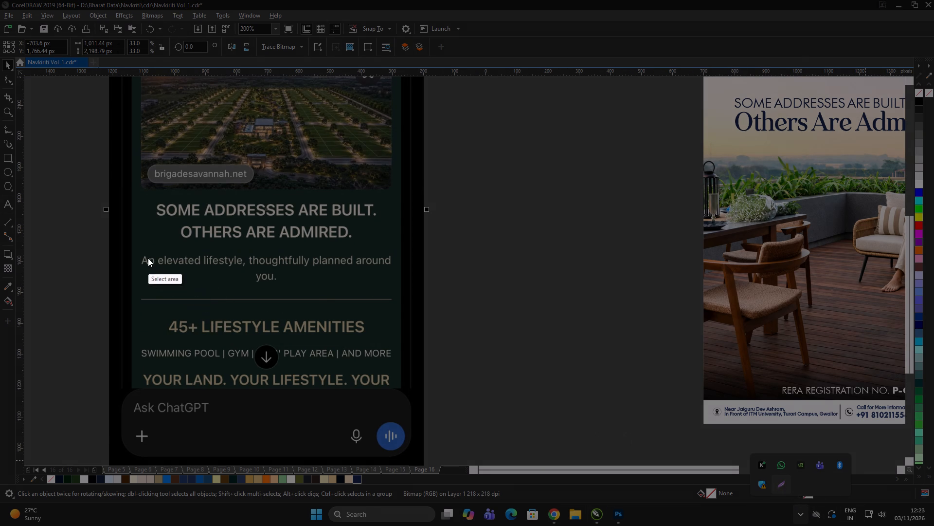
left_click_drag(141, 252, 394, 288)
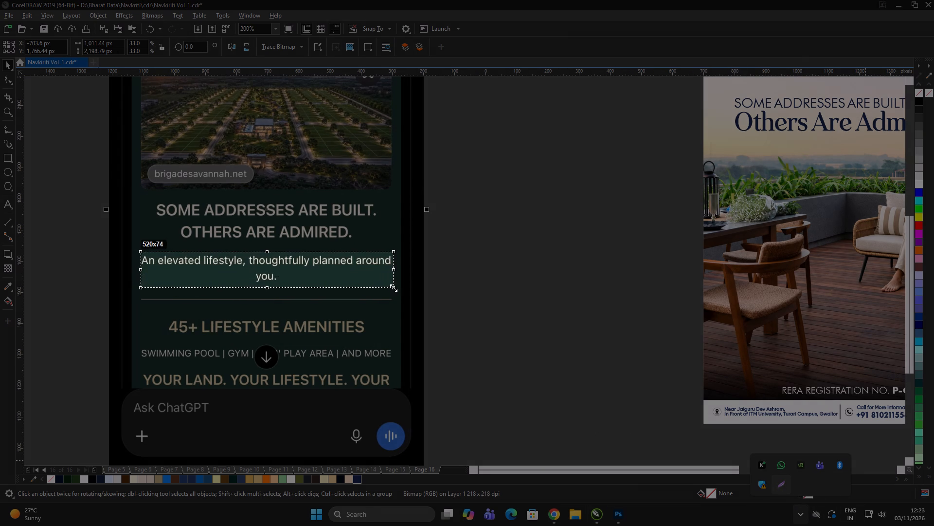
left_click_drag(394, 288, 395, 288)
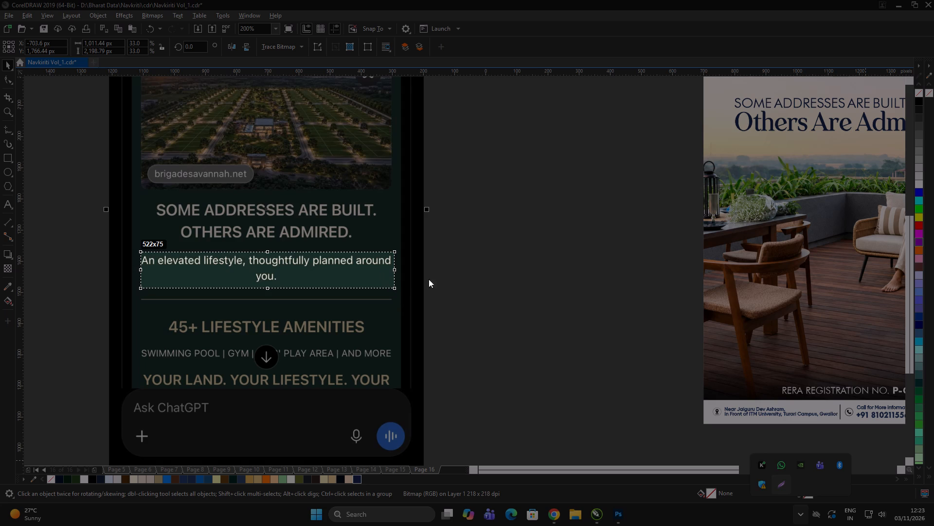
left_click(358, 297)
Switch to Google Keep in Chrome and close the open "SOME ADDRESSES ARE BUILT." note.
key("alt+Tab")
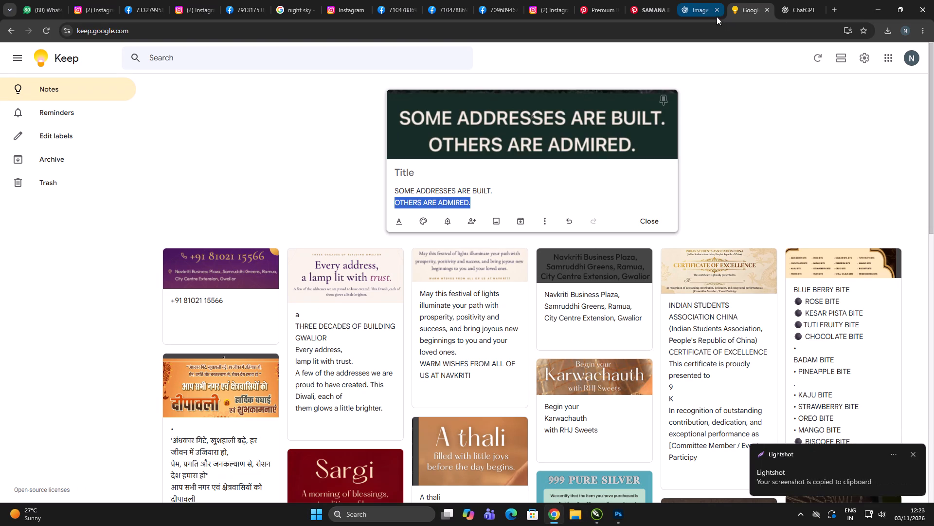
left_click(649, 225)
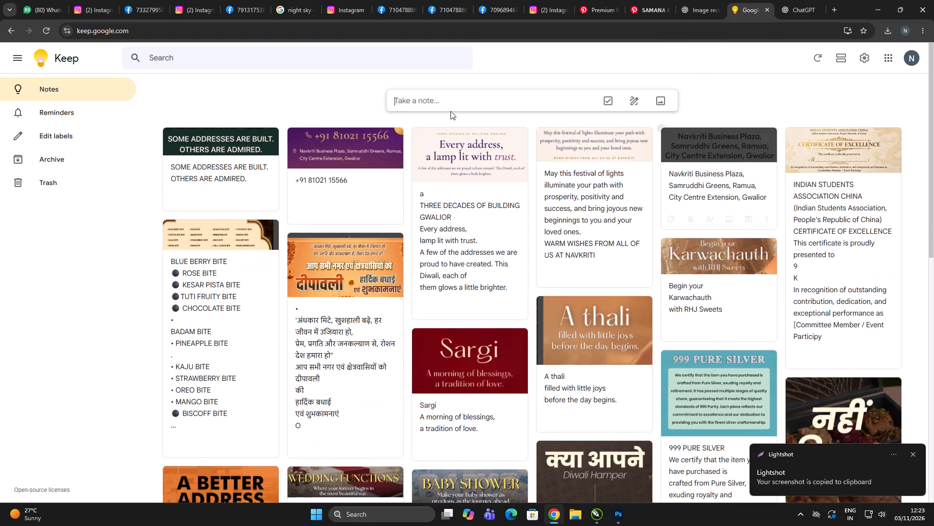
Paste the screenshot into a new Google Keep note, grab its image text, and copy "An elevated lifestyle, thoughtfully planned around you.".
left_click(451, 102)
key("ctrl+v")
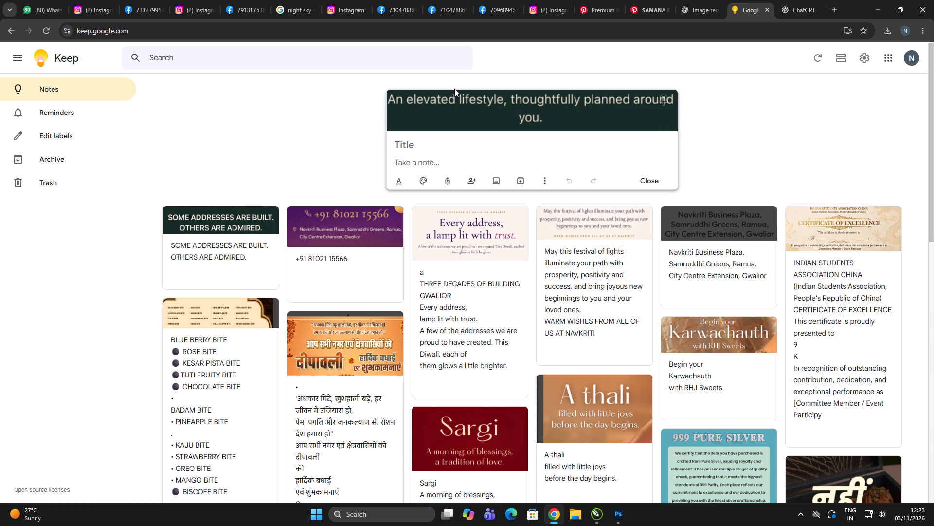
left_click(538, 181)
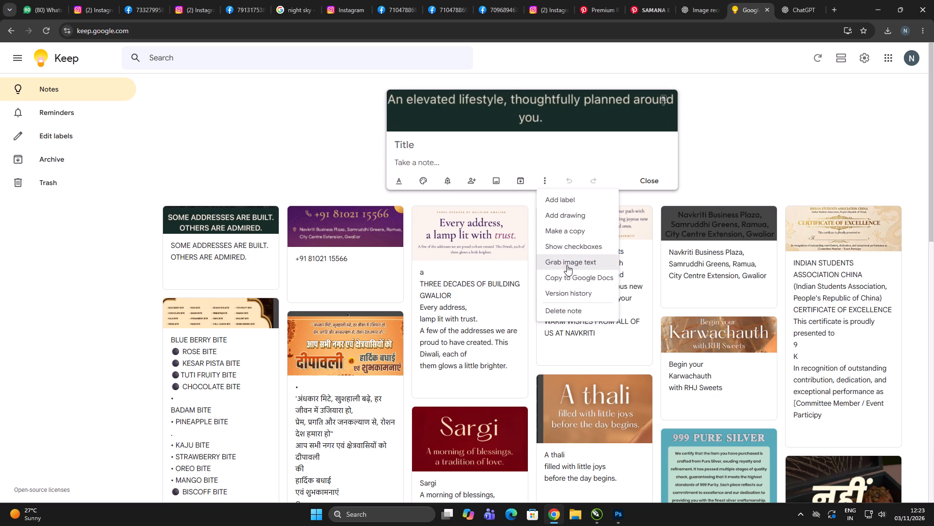
left_click(567, 265)
left_click_drag(393, 161, 415, 183)
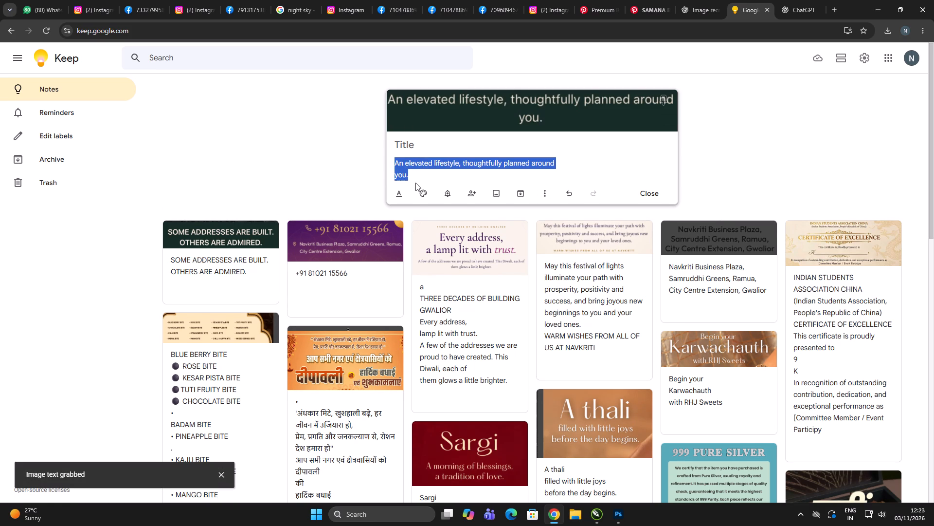
key("ctrl+c")
Switch back to CorelDRAW and review the Page 16 creative alongside the ChatGPT and The Valley references.
key("alt+Tab")
scroll(432, 236, "down", 1)
triple_click(501, 254)
scroll(698, 174, "up", 1)
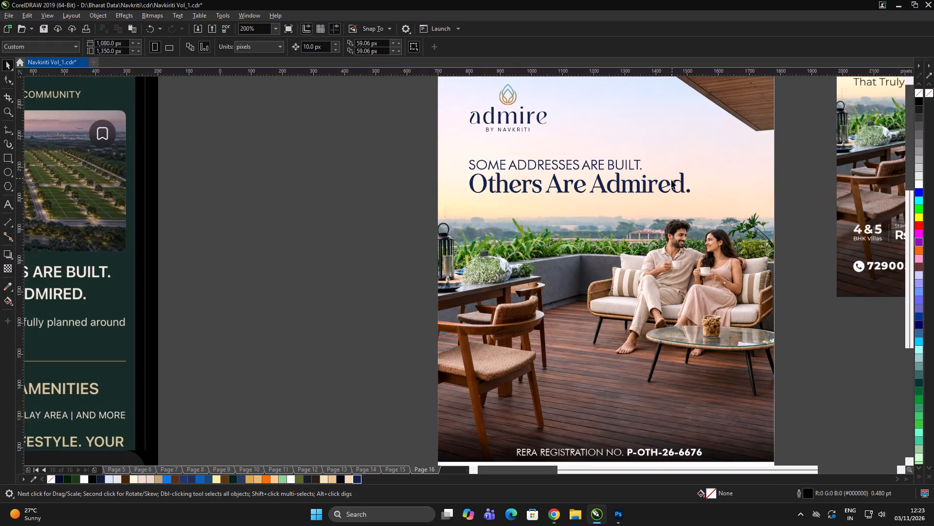
scroll(560, 187, "up", 1)
scroll(419, 207, "down", 1)
scroll(415, 247, "down", 1)
double_click(602, 356)
double_click(606, 354)
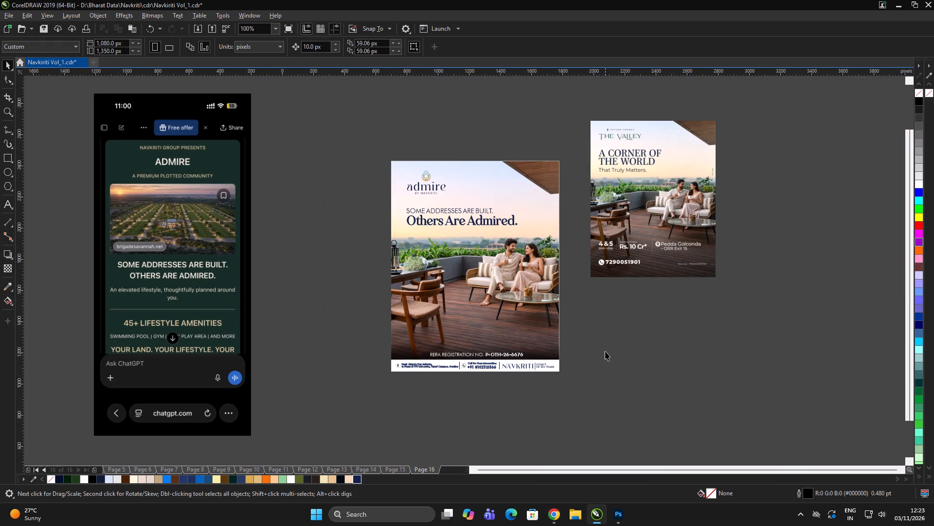
scroll(617, 277, "up", 1)
left_click(620, 221)
double_click(603, 361)
double_click(597, 352)
key("Page_Up")
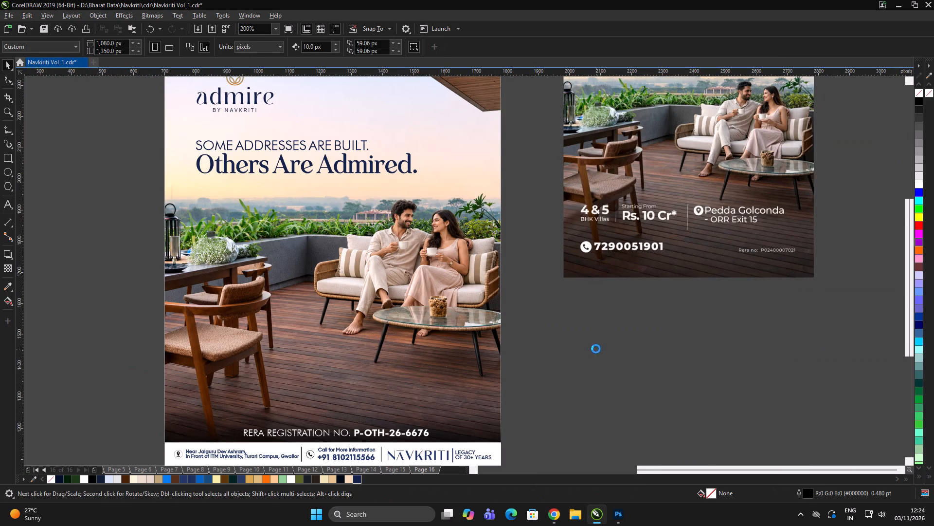
key("Page_Down")
Move The Valley reference image down beside the lower part of the terrace creative.
double_click(639, 345)
left_click(636, 342)
left_click(629, 261)
left_click_drag(617, 237, 602, 311)
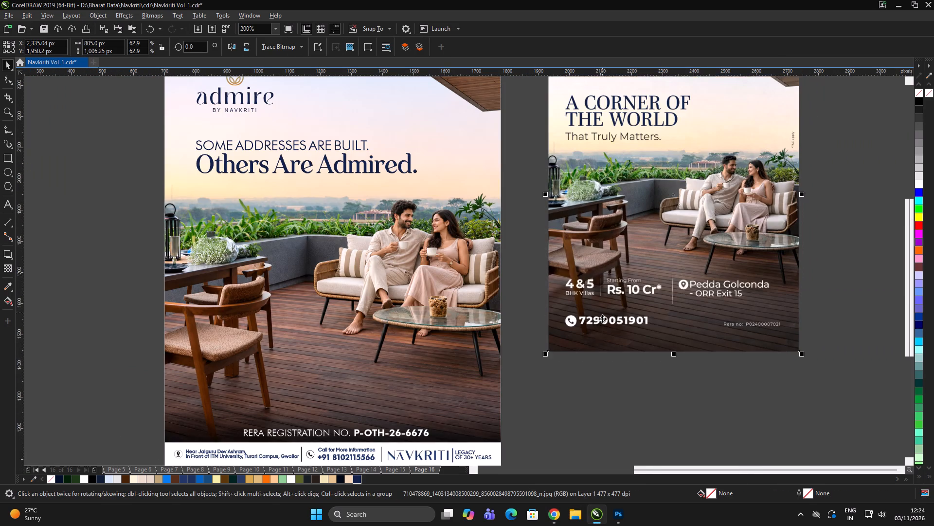
left_click(626, 407)
left_click(629, 405)
Select both headline lines and align their left edges.
left_click(346, 169)
left_click(355, 150, "shift")
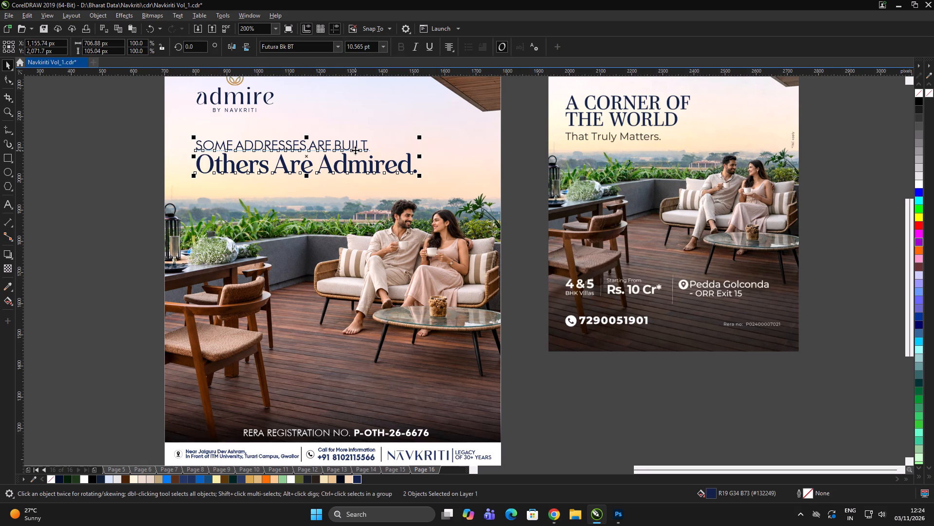
key("l")
Examine The Valley reference and the ChatGPT reference's "45+ Lifestyle Amenities" section for the remaining content.
left_click(636, 291)
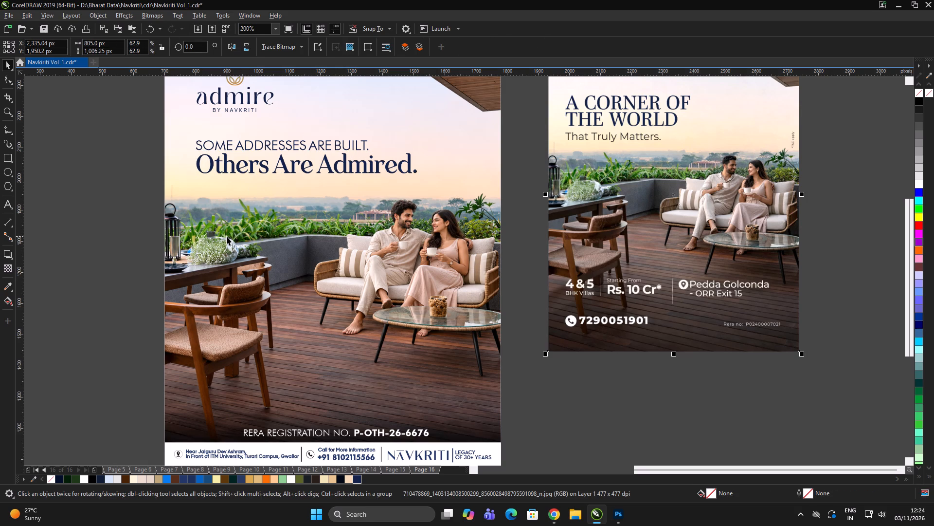
scroll(546, 234, "down", 1)
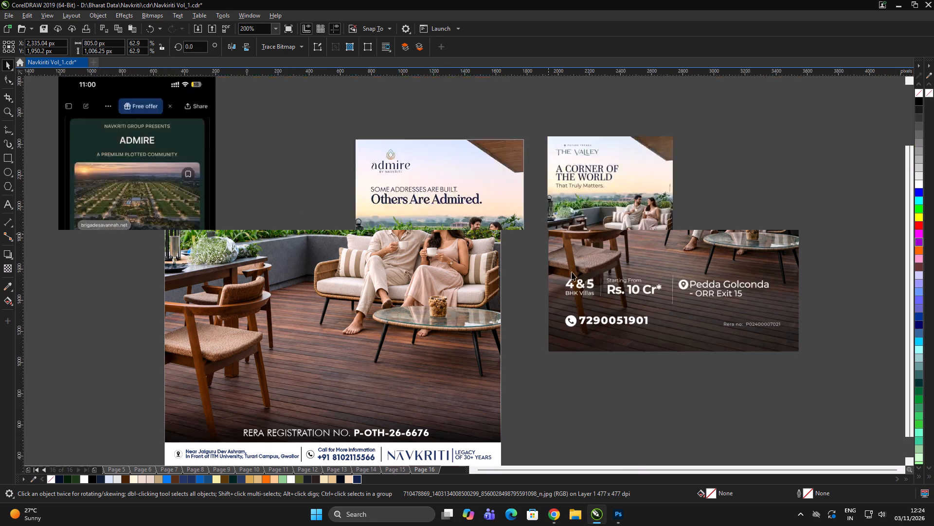
scroll(572, 272, "down", 1)
double_click(638, 353)
scroll(390, 257, "up", 1)
left_click(358, 282)
double_click(444, 282)
scroll(304, 331, "up", 1)
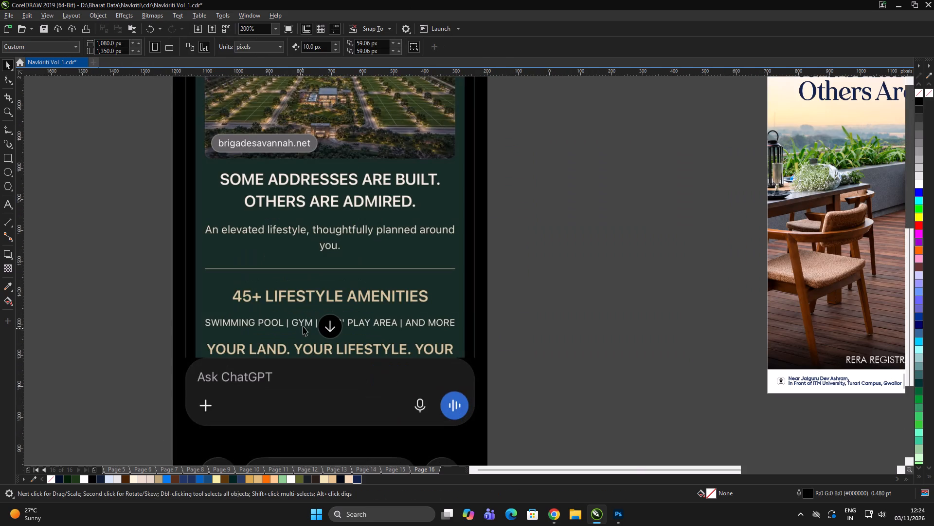
scroll(264, 310, "down", 2)
double_click(368, 402)
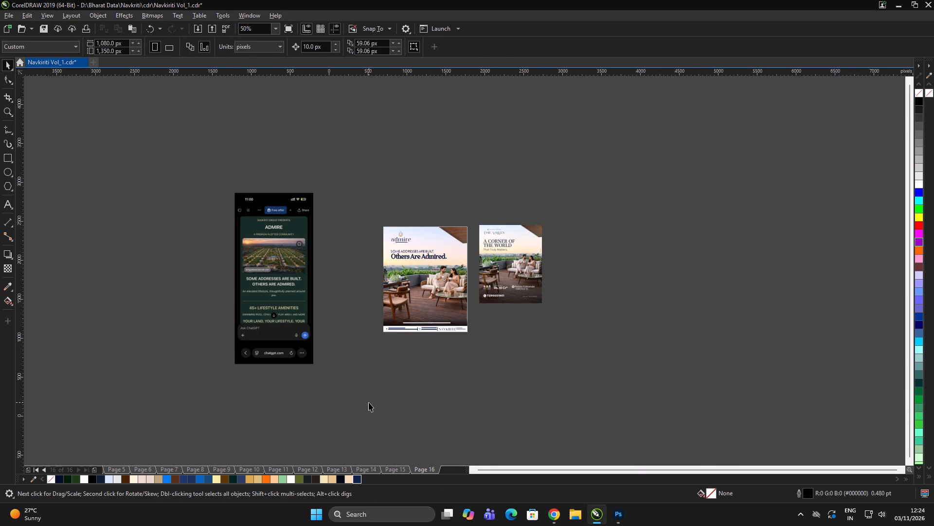
scroll(479, 282, "up", 1)
triple_click(691, 232)
left_click(690, 229)
Browse Pages 15 and 14, then Pages 1 through 6, for an amenities block to reuse.
key("Page_Up")
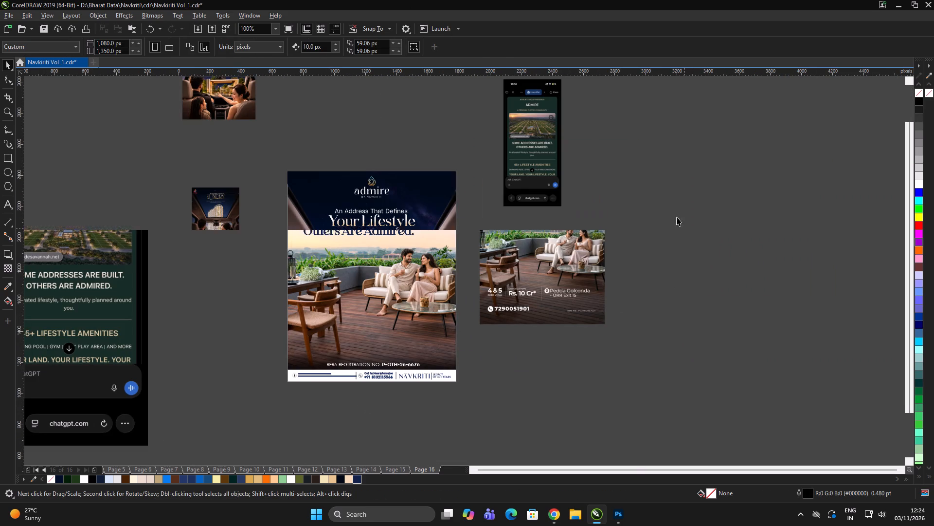
double_click(579, 300)
key("Page_Up")
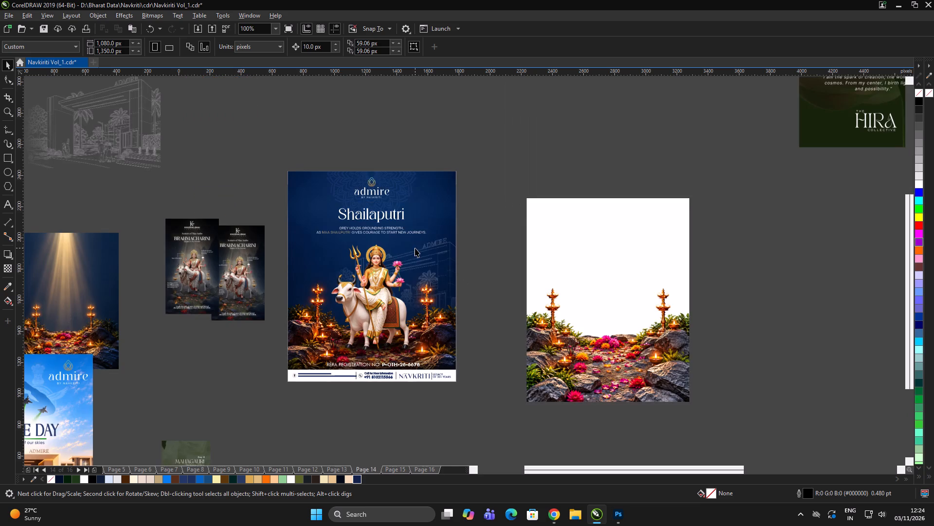
key("Page_Down")
left_click(327, 413)
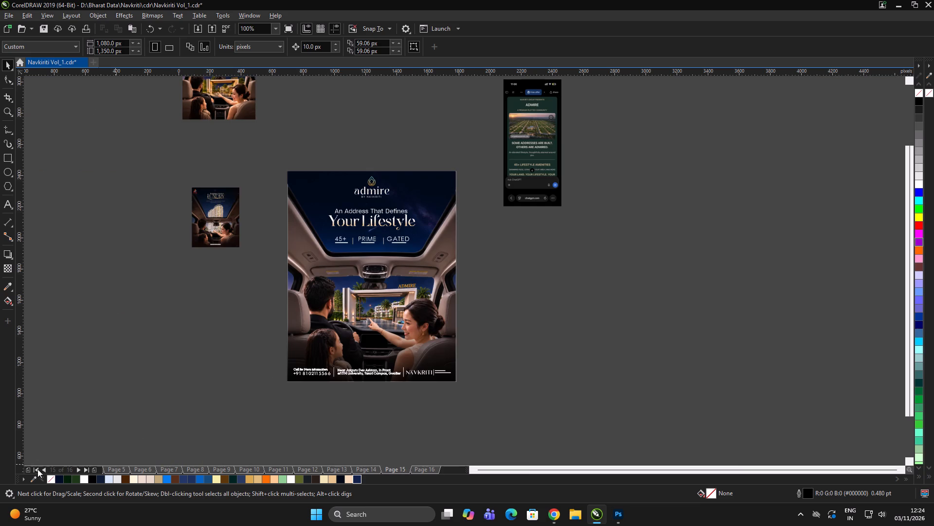
left_click(36, 469)
double_click(126, 366)
triple_click(510, 401)
left_click(508, 396)
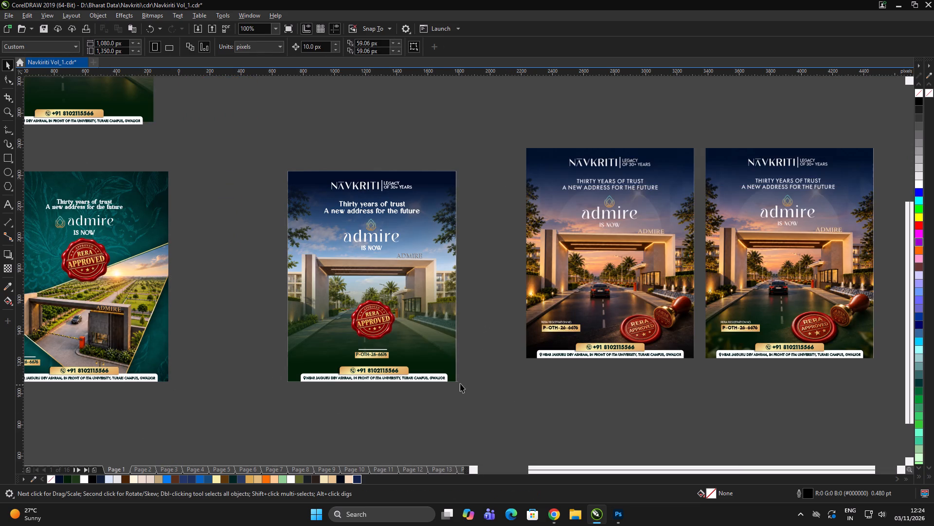
key("Page_Down")
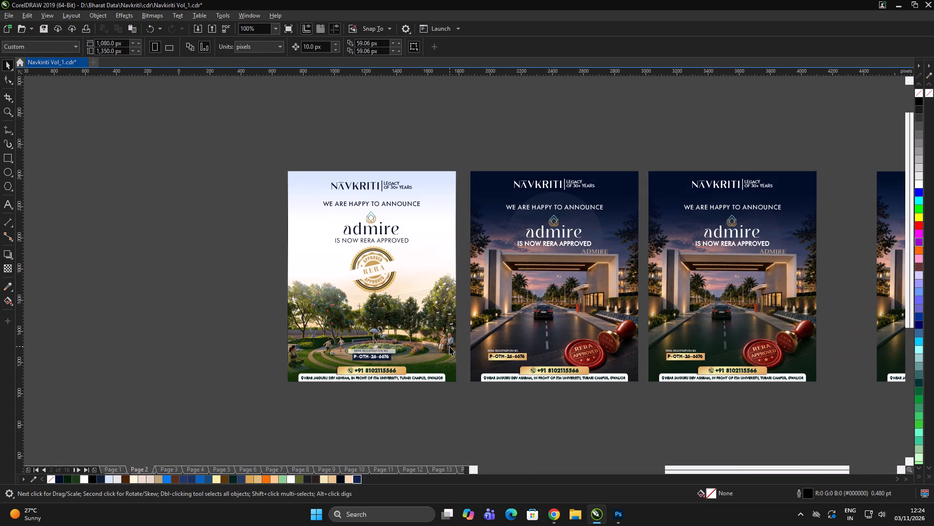
key("Page_Down")
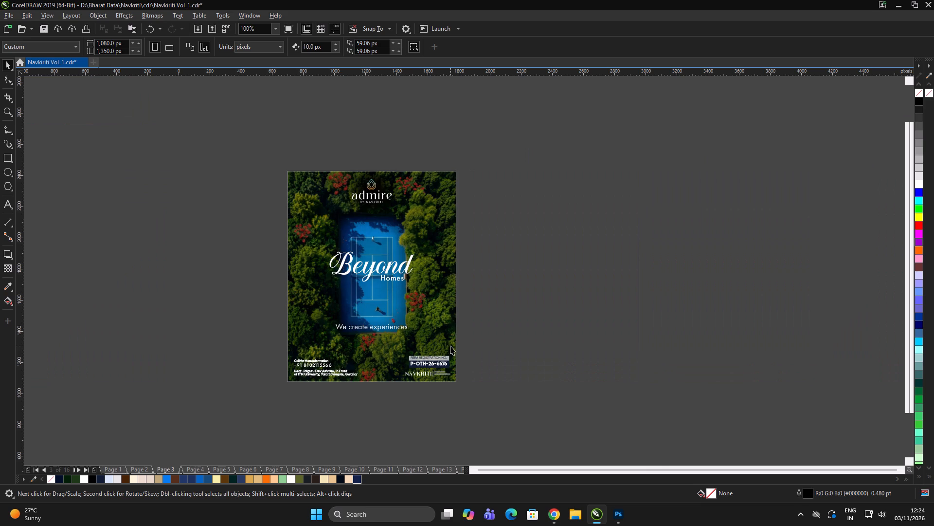
key("Page_Up")
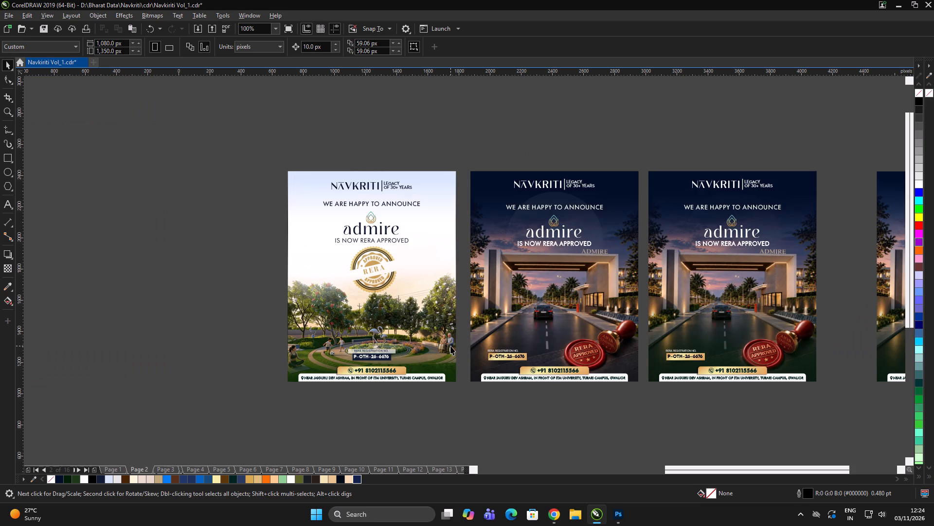
key("Page_Down")
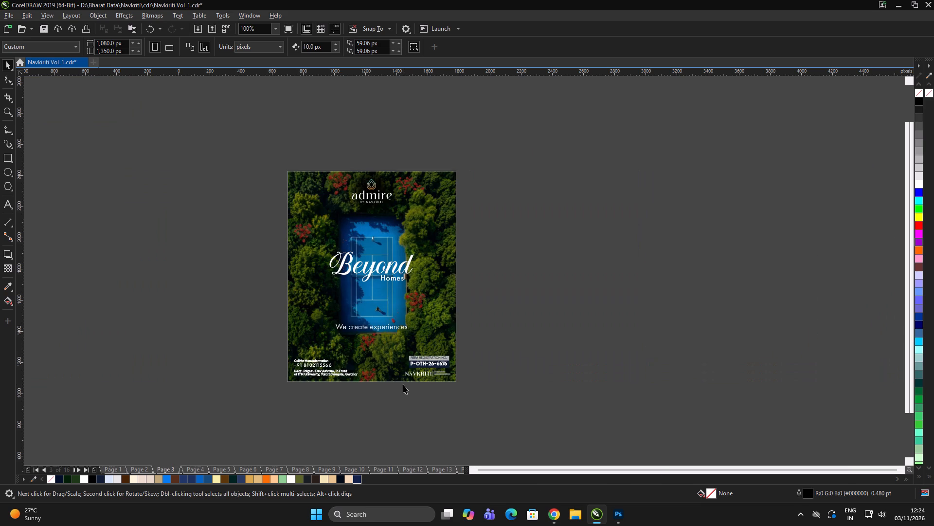
key("Page_Down")
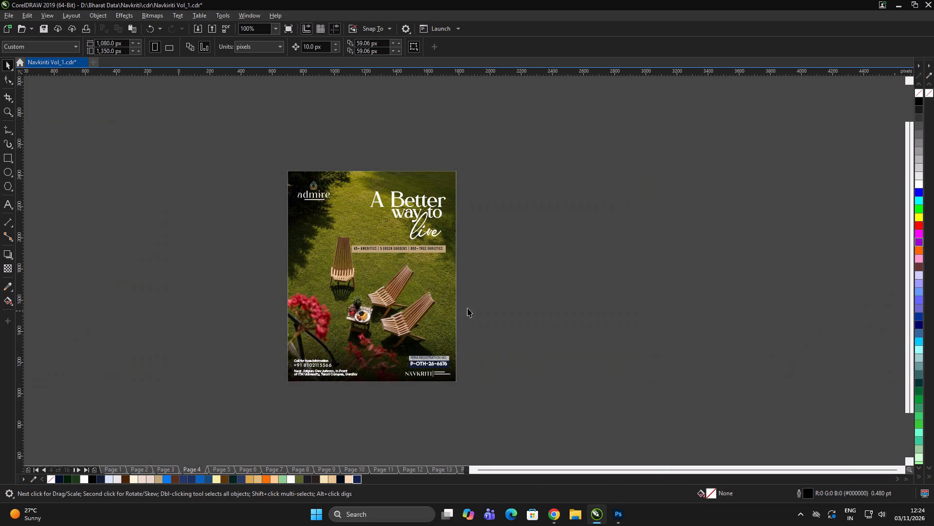
key("Page_Down")
double_click(517, 277)
key("Page_Down")
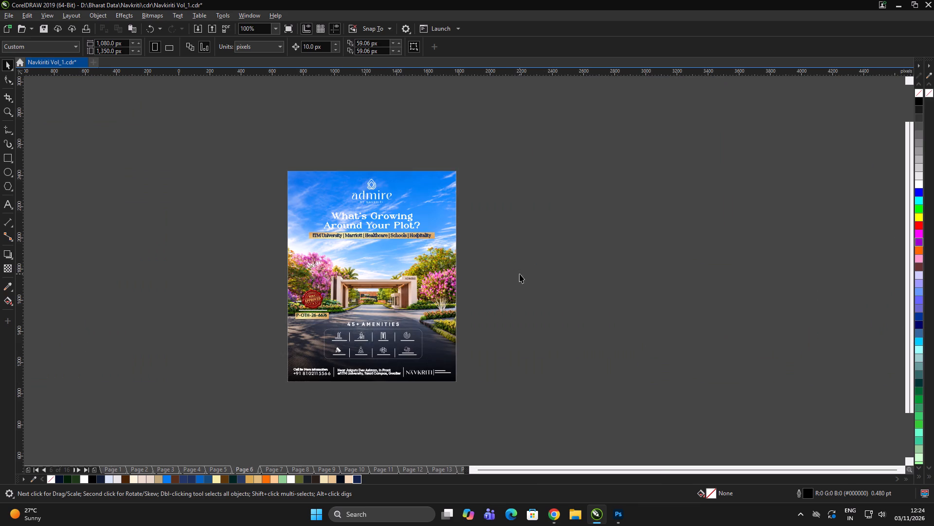
Copy the "45+ AMENITIES" heading with its framed icon grid from the gate creative on Page 6.
double_click(581, 305)
scroll(317, 383, "up", 1)
left_click_drag(185, 241, 547, 329)
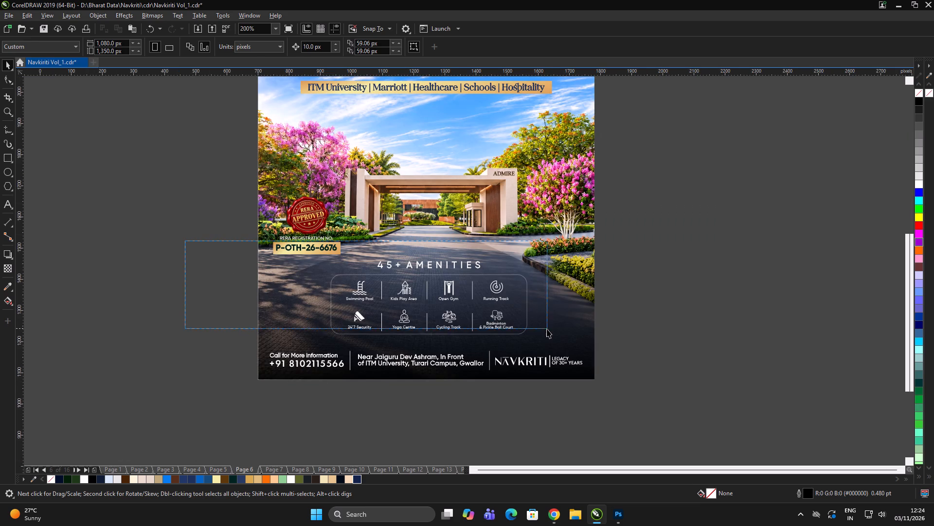
left_click_drag(547, 329, 552, 337)
scroll(448, 309, "down", 1)
key("ctrl+c")
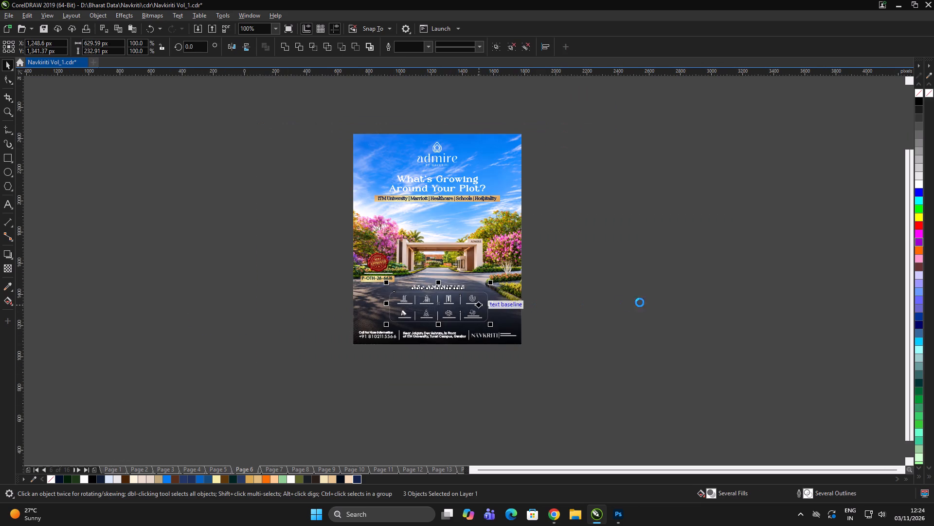
triple_click(648, 301)
left_click(647, 301)
double_click(334, 426)
Look through the creatives on the pages after Page 6, checking for another amenities layout.
key("Page_Down")
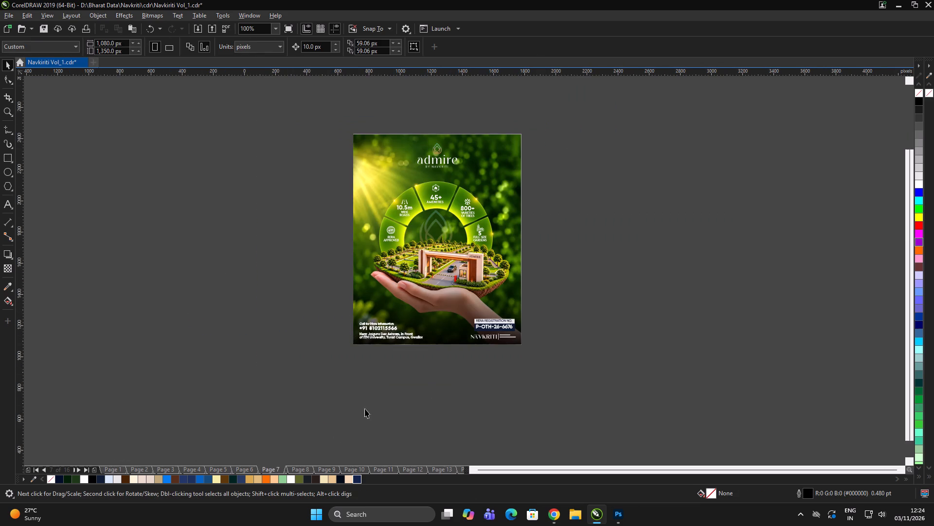
key("Page_Down")
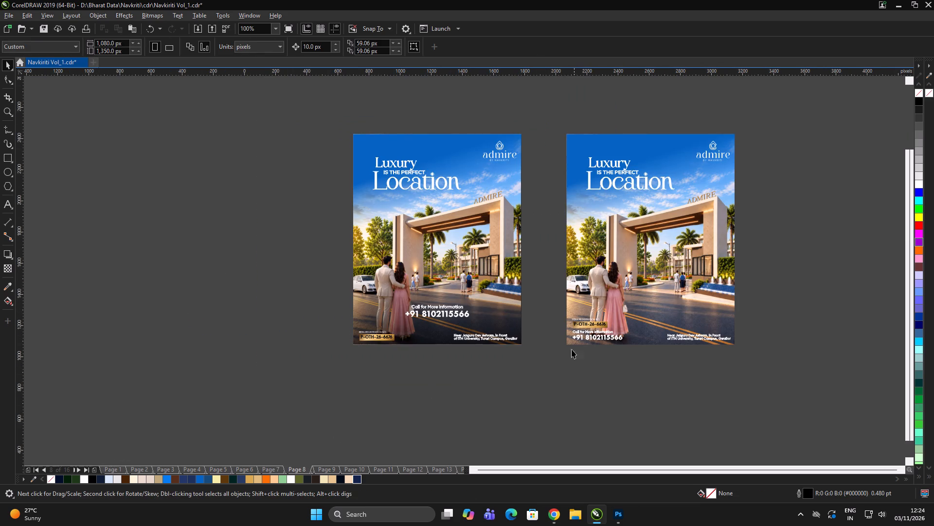
key("Page_Down")
triple_click(552, 393)
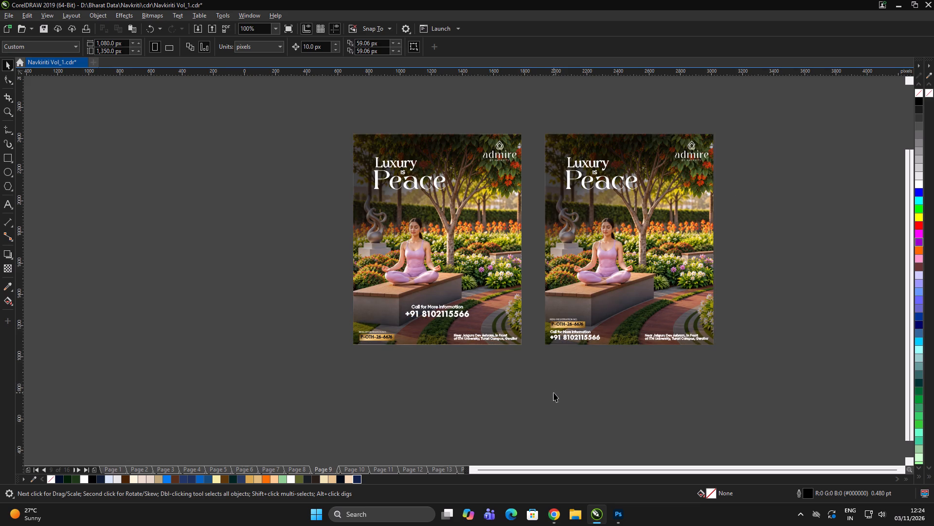
left_click(554, 393)
key("Page_Down")
key("Page_Down")
key("Page_Down")
key("Page_Down")
key("Page_Up")
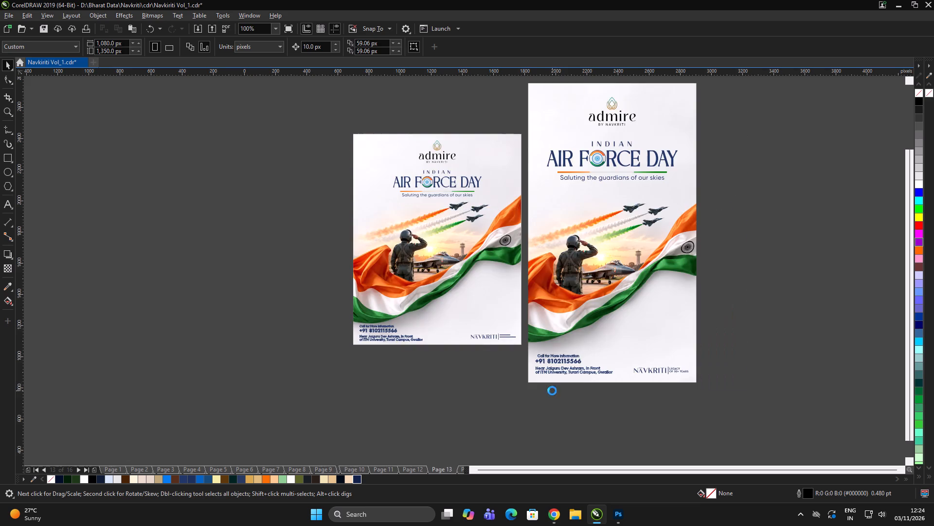
key("Page_Down")
key("Page_Up")
key("Page_Up")
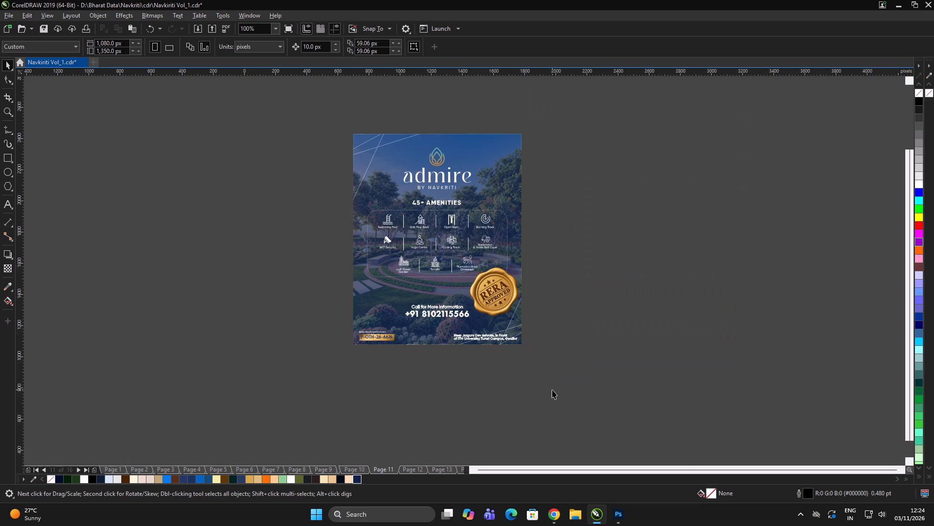
triple_click(635, 360)
double_click(634, 360)
double_click(480, 391)
left_click_drag(406, 409, 400, 411)
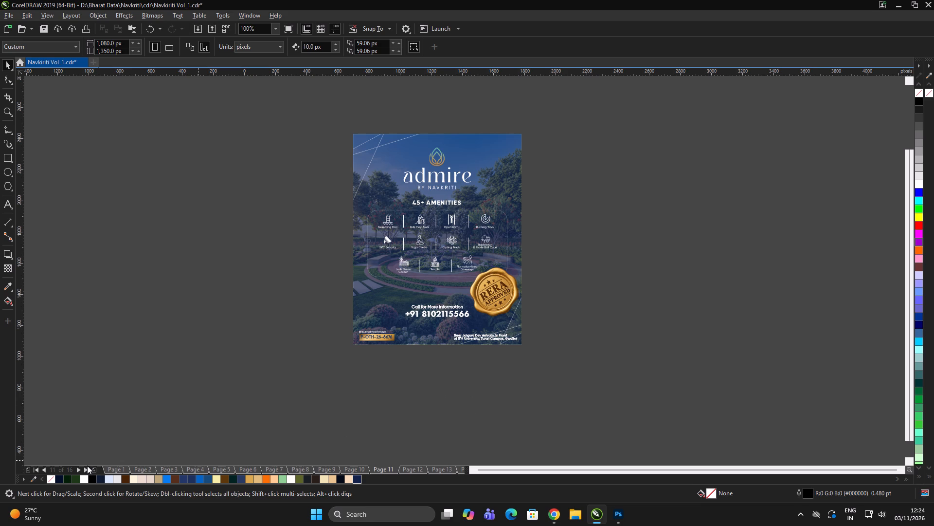
Paste the "45+ AMENITIES" heading and icon grid onto Page 16 and place them below the creative.
left_click(84, 469)
double_click(159, 385)
left_click(169, 384)
key("ctrl+v")
scroll(468, 318, "up", 1)
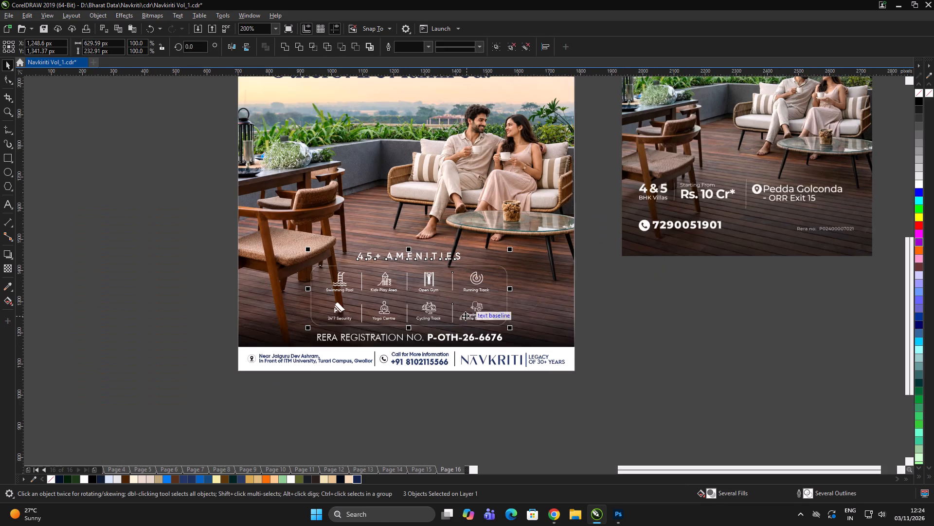
left_click_drag(470, 302, 471, 295)
scroll(471, 295, "up", 1)
scroll(488, 284, "down", 2)
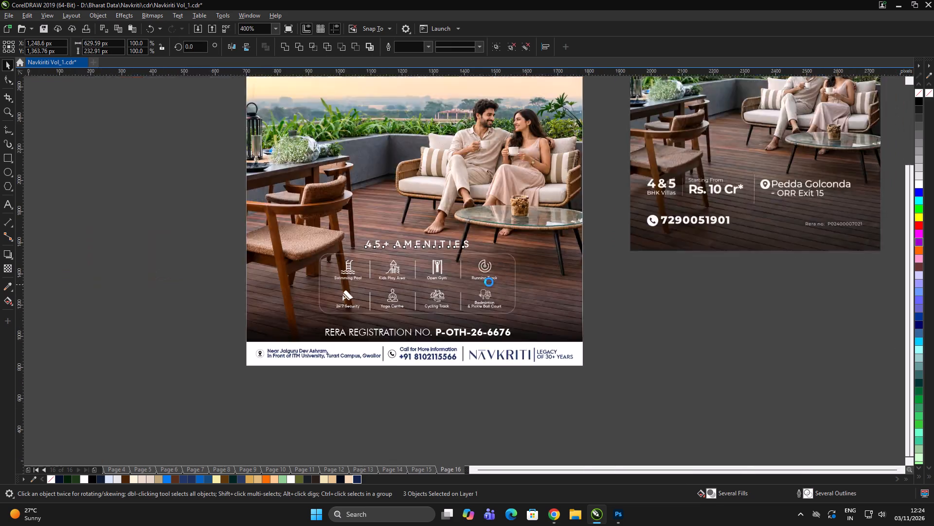
left_click_drag(489, 279, 467, 357)
Ungroup the pasted amenities block and delete the rounded frame around its icons.
scroll(467, 362, "up", 1)
key("ctrl+u")
left_click(585, 351, "ctrl")
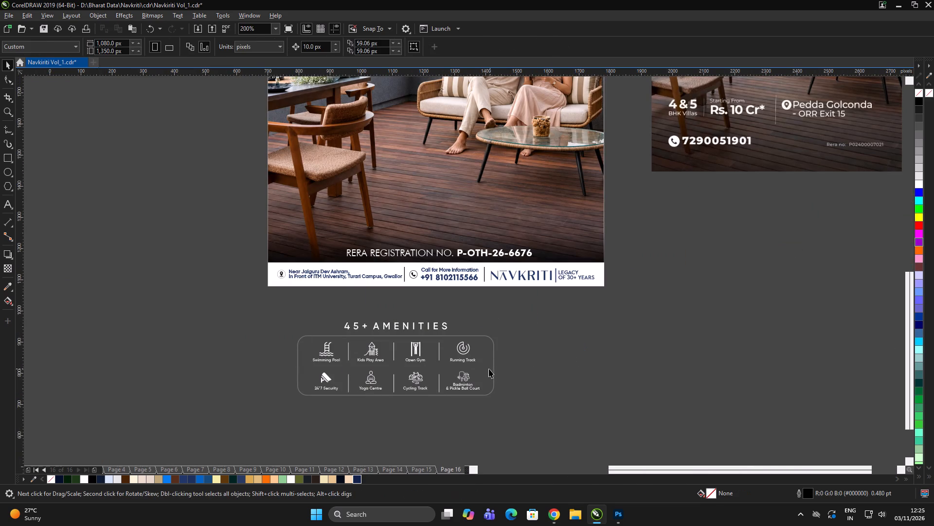
left_click(488, 368)
key("Delete")
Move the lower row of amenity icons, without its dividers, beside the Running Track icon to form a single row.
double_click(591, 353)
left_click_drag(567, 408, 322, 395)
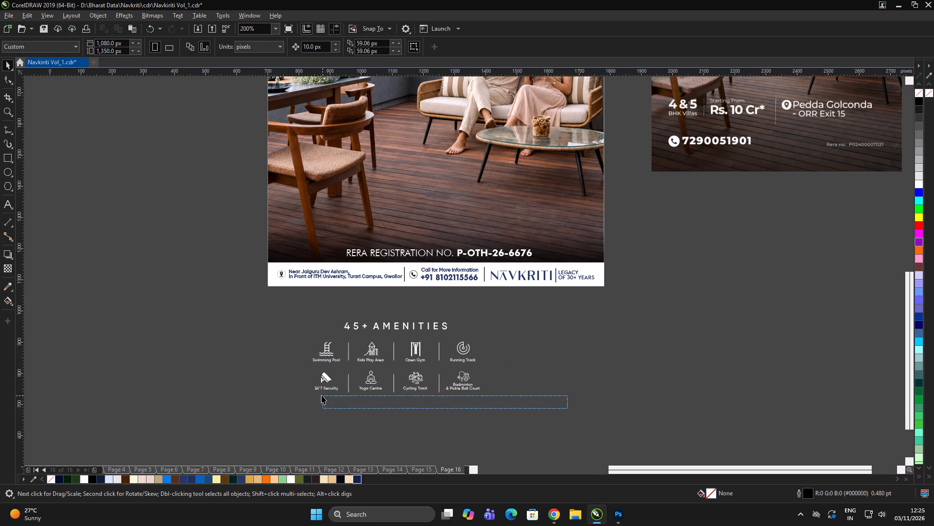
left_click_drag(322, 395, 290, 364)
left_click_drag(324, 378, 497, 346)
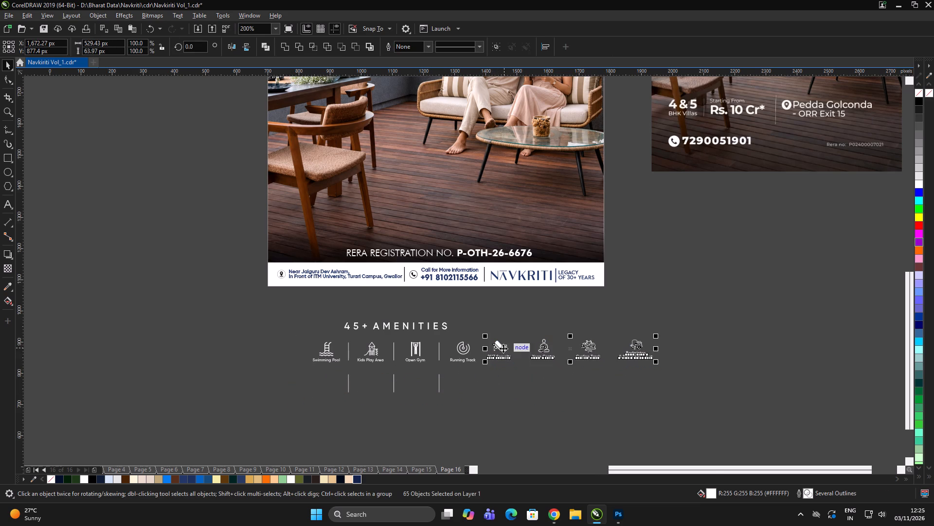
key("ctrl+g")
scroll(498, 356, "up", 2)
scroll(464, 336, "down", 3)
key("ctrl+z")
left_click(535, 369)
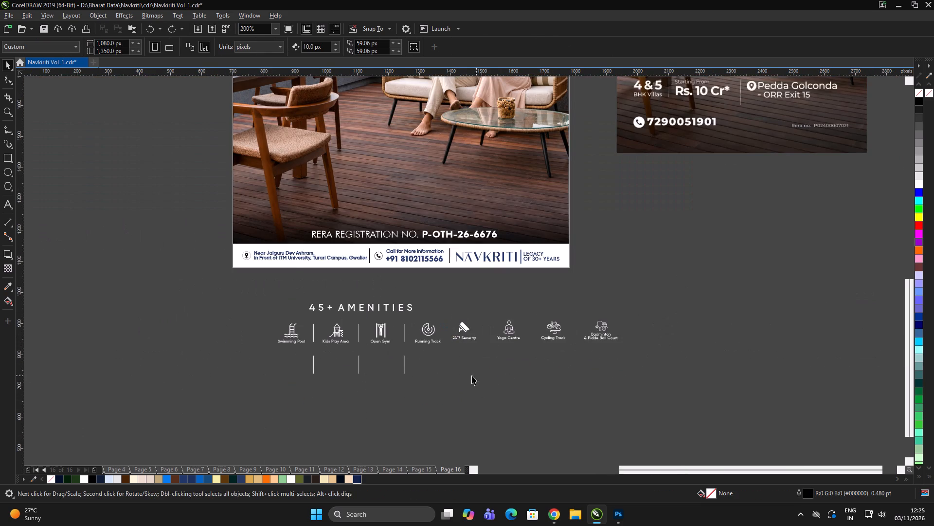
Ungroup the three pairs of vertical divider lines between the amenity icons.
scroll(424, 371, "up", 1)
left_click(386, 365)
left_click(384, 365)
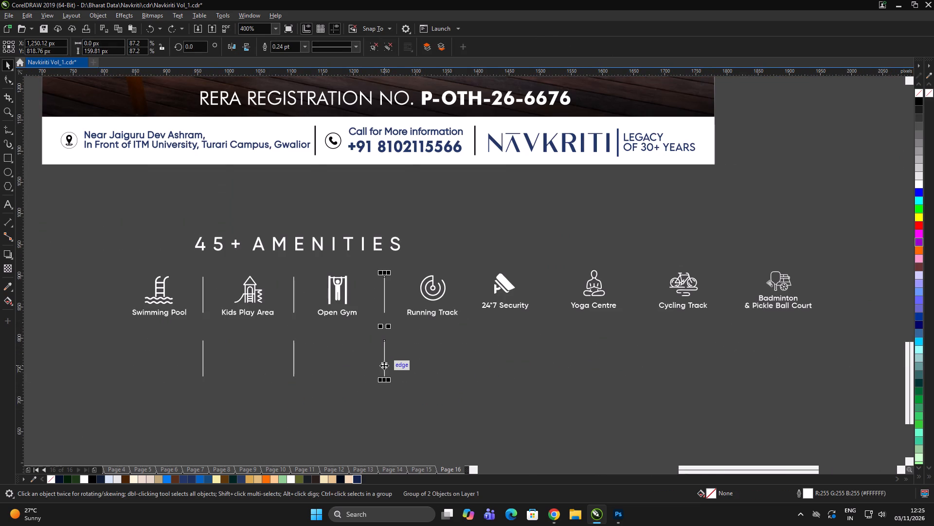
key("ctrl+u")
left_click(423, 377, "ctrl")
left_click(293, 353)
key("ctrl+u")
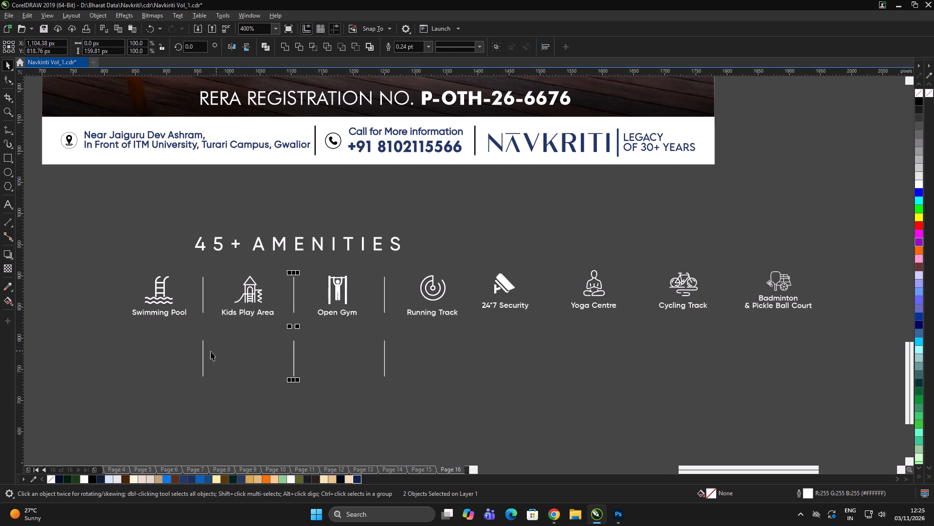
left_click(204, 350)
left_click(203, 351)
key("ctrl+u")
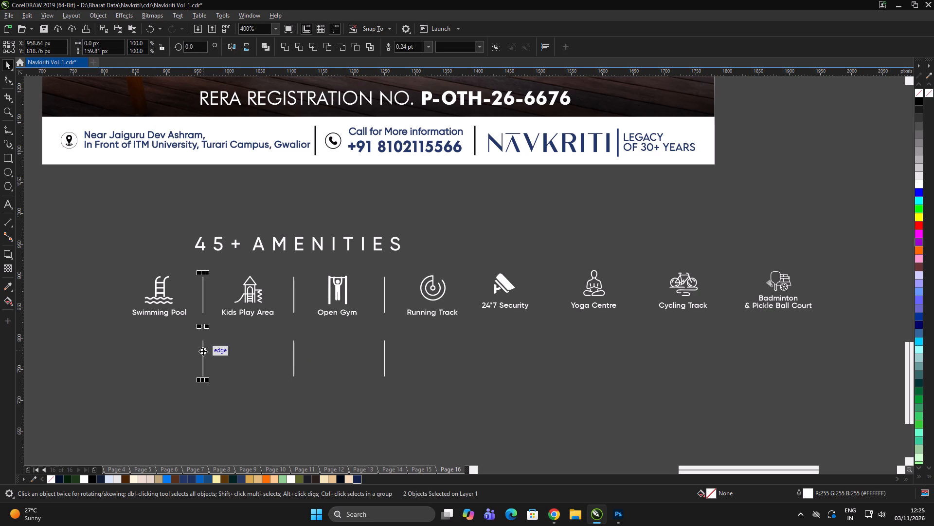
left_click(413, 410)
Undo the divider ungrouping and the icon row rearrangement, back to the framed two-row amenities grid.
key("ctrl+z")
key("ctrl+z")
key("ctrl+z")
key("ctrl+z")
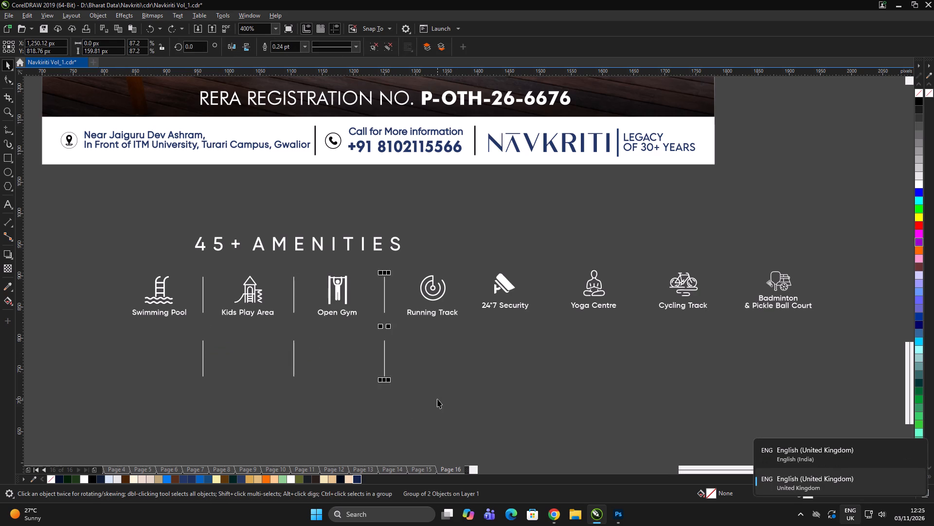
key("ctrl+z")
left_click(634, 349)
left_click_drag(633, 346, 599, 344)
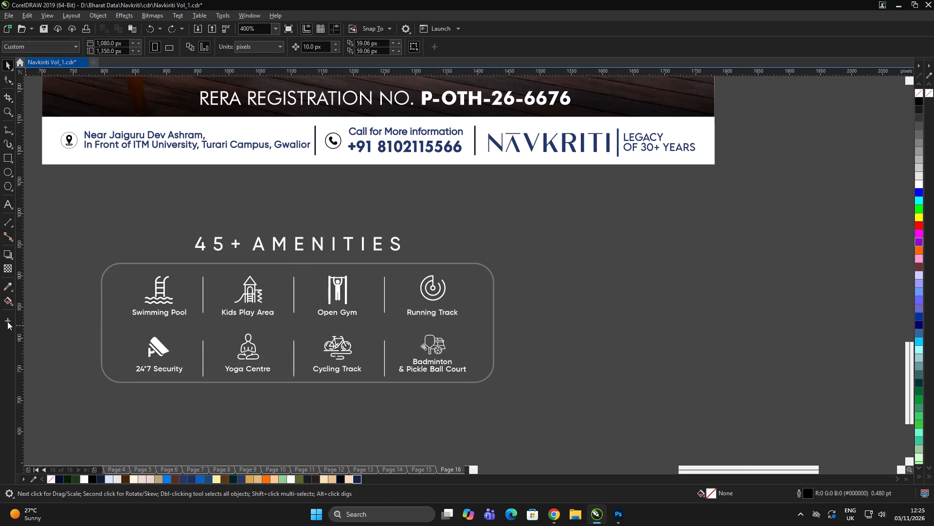
Delete the rounded frame around the amenity icons.
left_click(473, 323)
key("Delete")
double_click(569, 313)
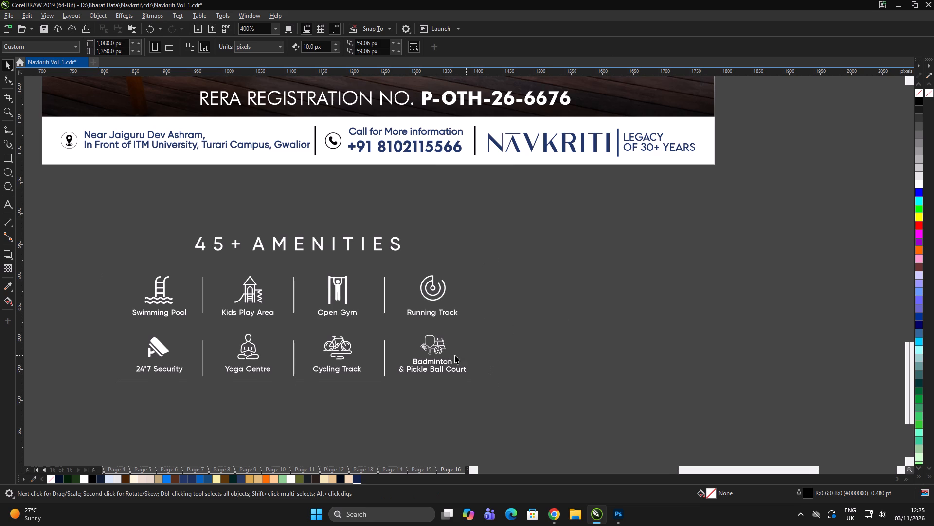
Ungroup all the amenity icons, labels and divider lines in the two-row grid.
left_click(432, 355)
left_click_drag(545, 262, 0, 449)
key("ctrl+u")
left_click(550, 399, "ctrl")
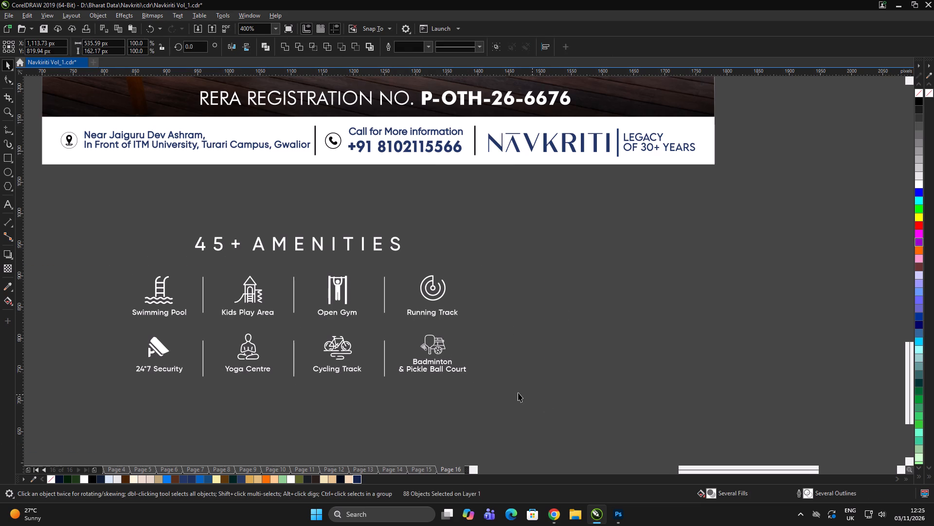
left_click(517, 393)
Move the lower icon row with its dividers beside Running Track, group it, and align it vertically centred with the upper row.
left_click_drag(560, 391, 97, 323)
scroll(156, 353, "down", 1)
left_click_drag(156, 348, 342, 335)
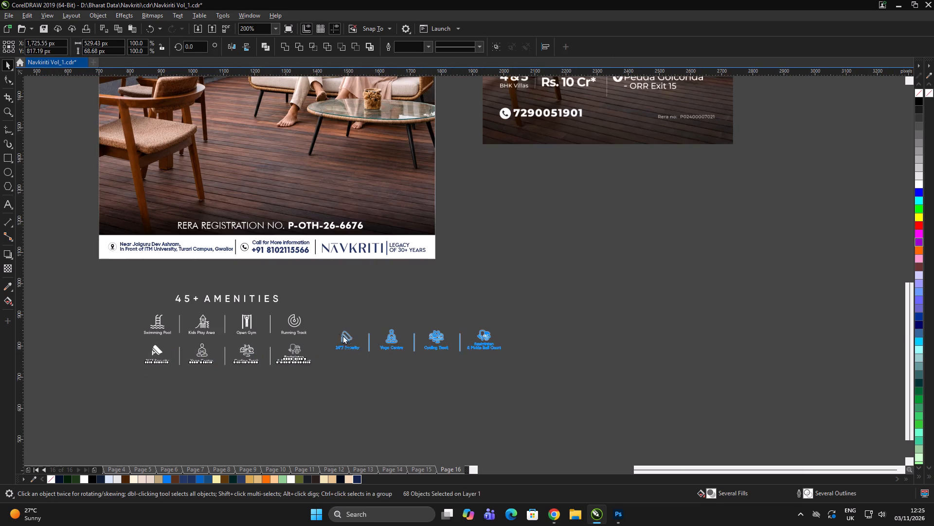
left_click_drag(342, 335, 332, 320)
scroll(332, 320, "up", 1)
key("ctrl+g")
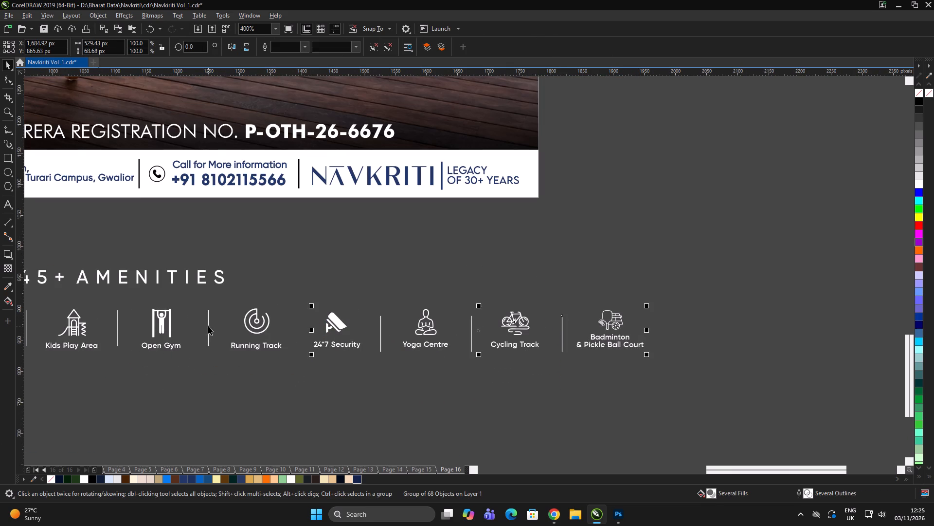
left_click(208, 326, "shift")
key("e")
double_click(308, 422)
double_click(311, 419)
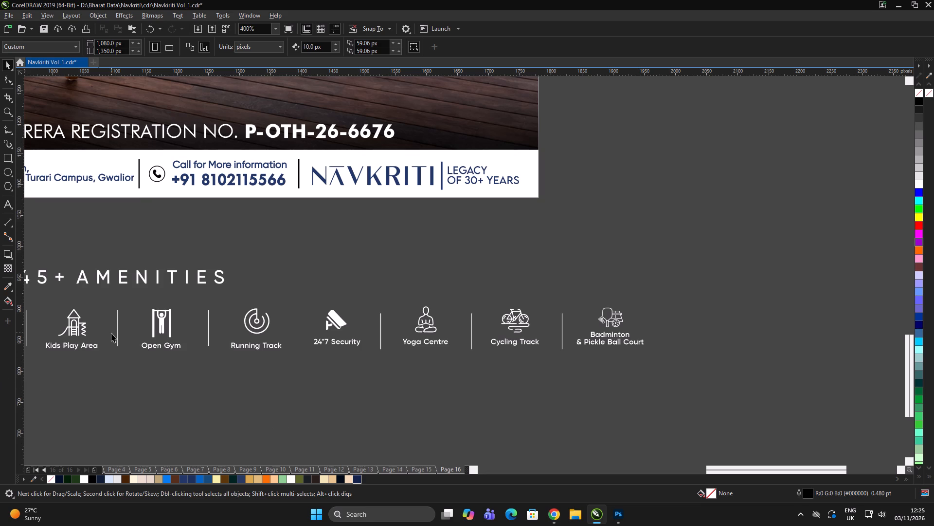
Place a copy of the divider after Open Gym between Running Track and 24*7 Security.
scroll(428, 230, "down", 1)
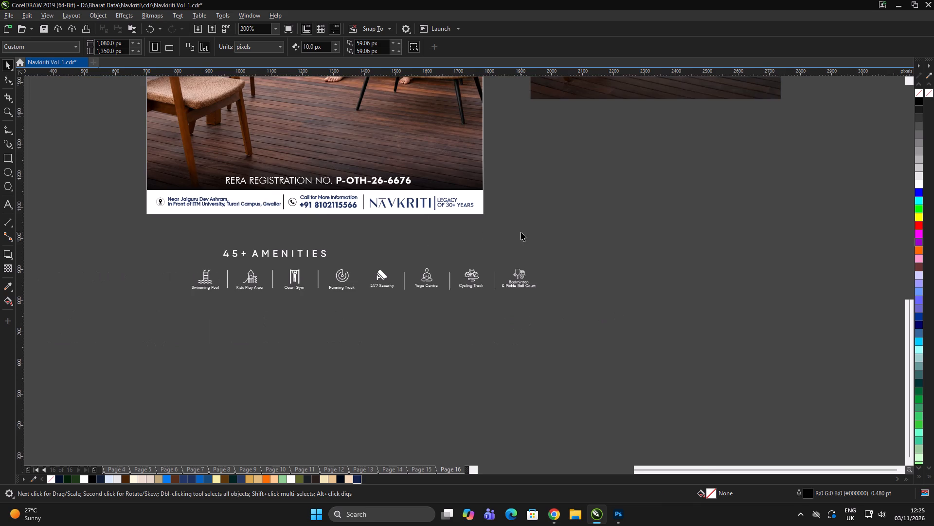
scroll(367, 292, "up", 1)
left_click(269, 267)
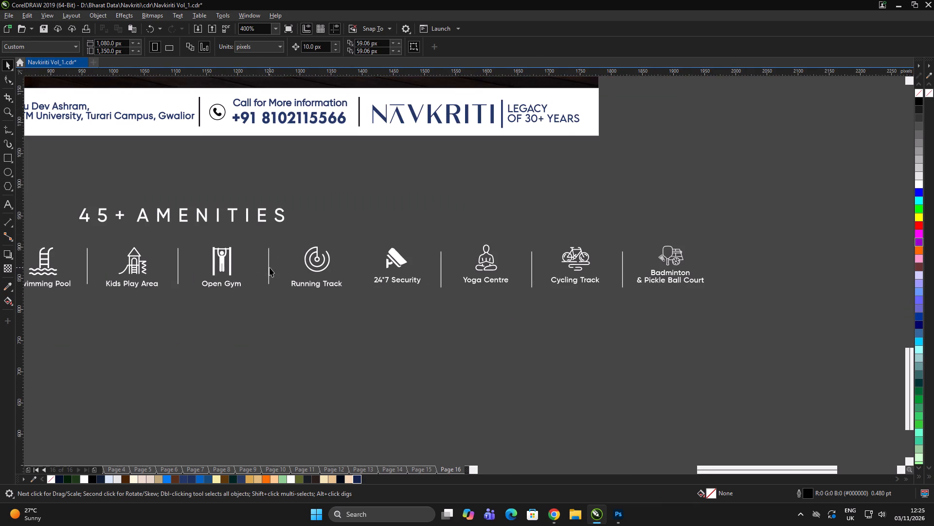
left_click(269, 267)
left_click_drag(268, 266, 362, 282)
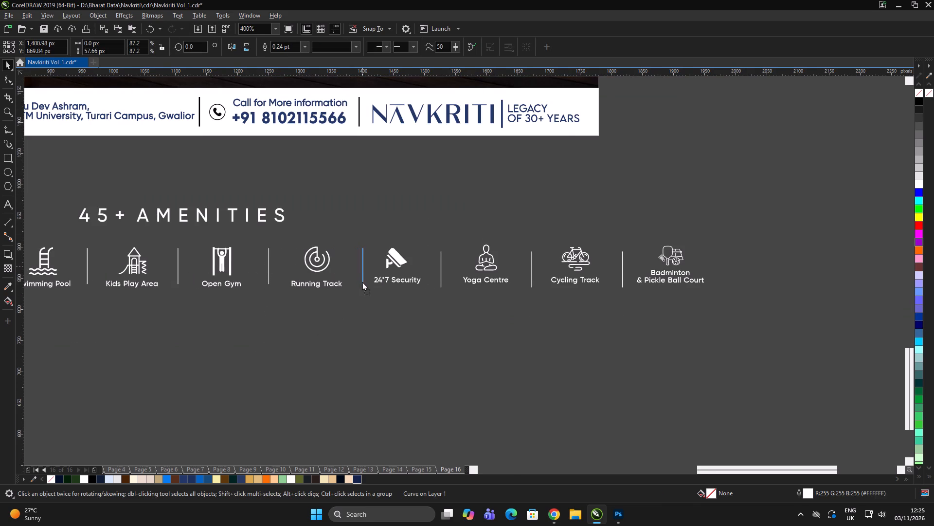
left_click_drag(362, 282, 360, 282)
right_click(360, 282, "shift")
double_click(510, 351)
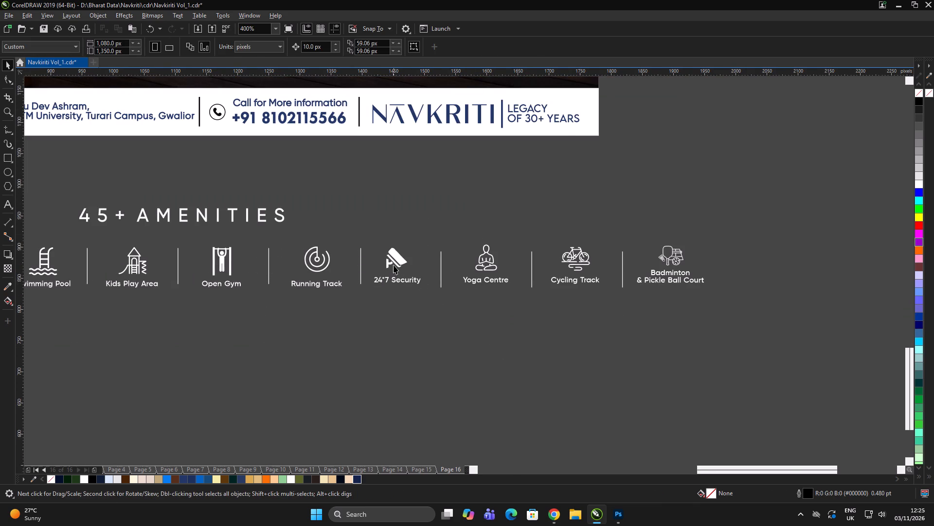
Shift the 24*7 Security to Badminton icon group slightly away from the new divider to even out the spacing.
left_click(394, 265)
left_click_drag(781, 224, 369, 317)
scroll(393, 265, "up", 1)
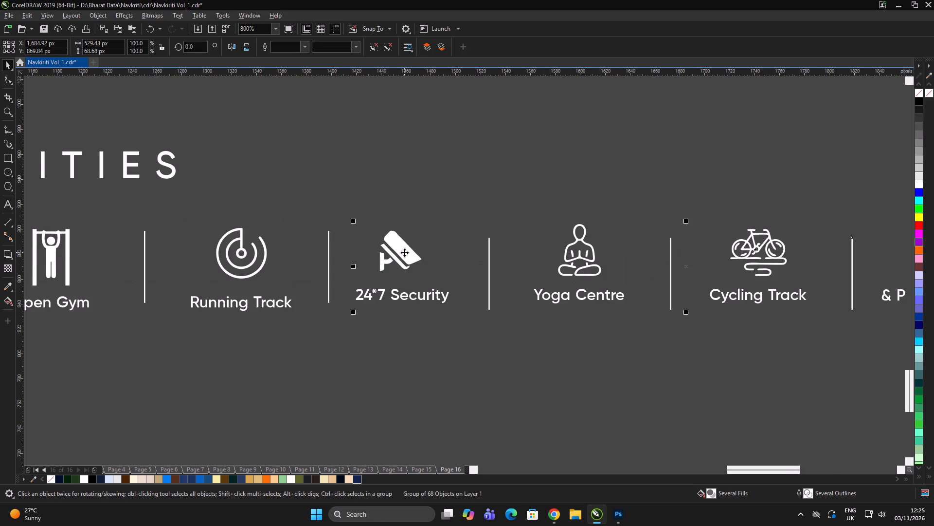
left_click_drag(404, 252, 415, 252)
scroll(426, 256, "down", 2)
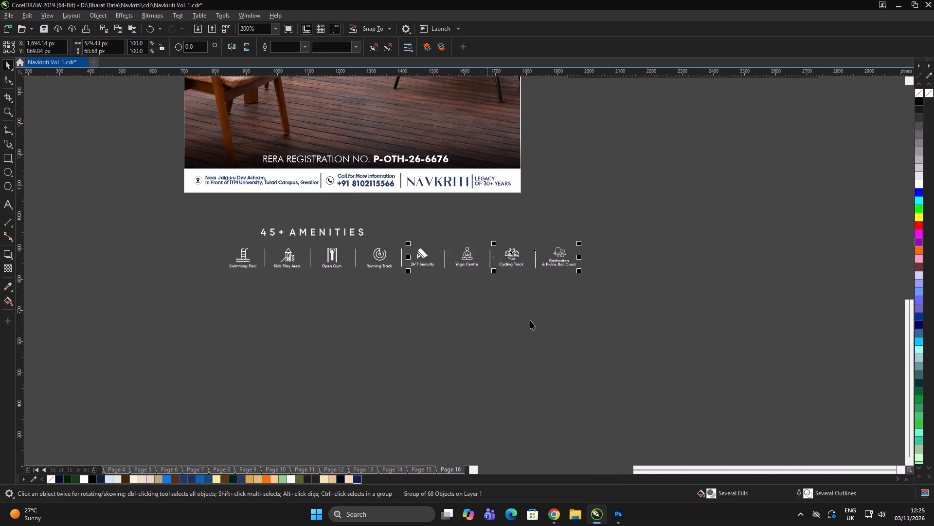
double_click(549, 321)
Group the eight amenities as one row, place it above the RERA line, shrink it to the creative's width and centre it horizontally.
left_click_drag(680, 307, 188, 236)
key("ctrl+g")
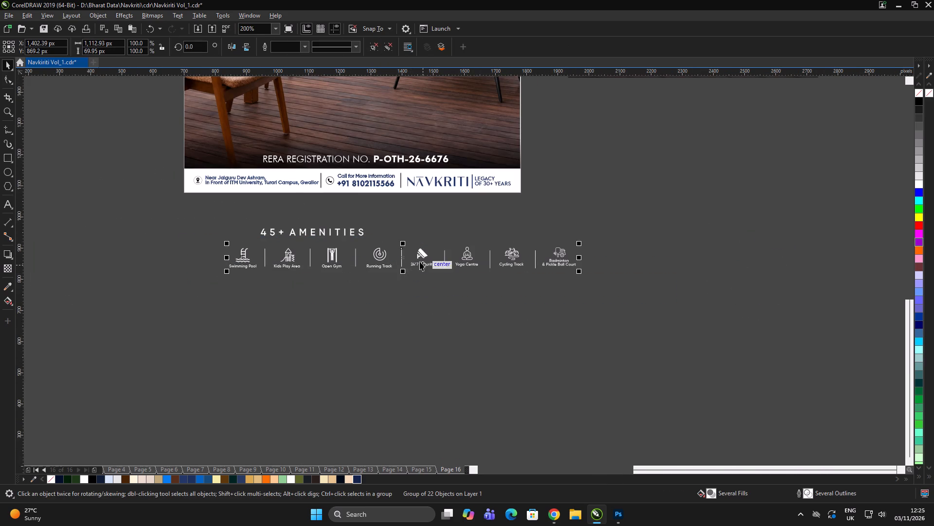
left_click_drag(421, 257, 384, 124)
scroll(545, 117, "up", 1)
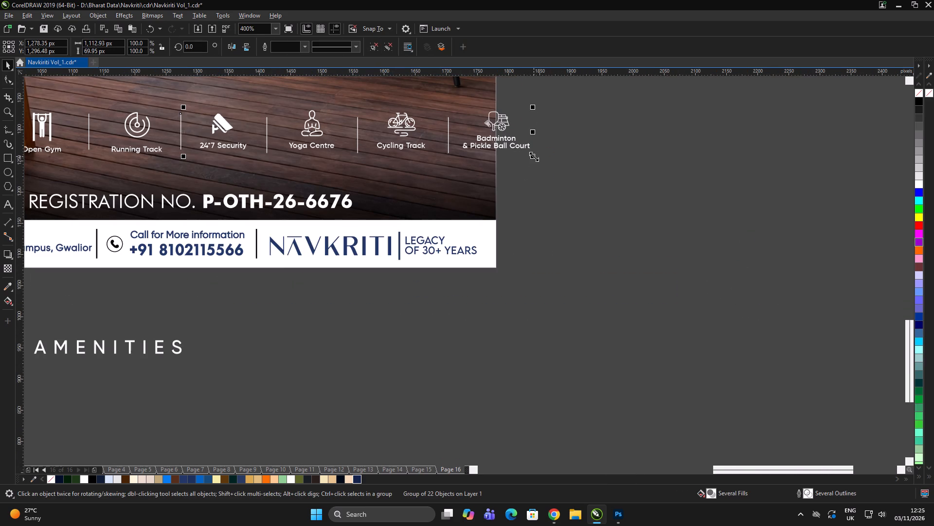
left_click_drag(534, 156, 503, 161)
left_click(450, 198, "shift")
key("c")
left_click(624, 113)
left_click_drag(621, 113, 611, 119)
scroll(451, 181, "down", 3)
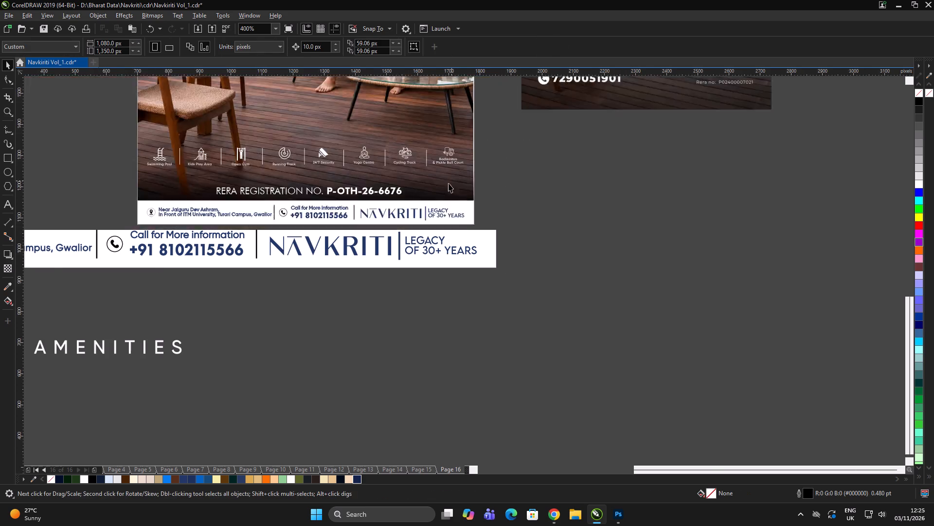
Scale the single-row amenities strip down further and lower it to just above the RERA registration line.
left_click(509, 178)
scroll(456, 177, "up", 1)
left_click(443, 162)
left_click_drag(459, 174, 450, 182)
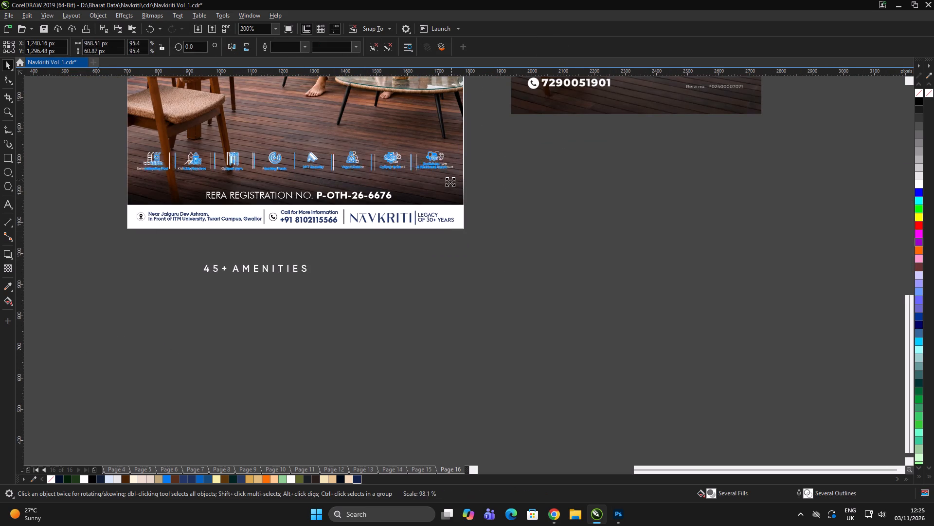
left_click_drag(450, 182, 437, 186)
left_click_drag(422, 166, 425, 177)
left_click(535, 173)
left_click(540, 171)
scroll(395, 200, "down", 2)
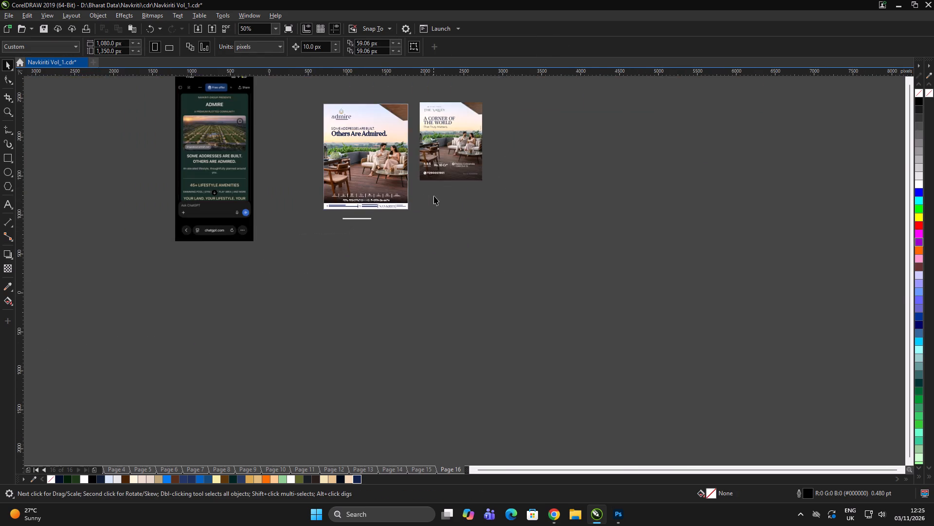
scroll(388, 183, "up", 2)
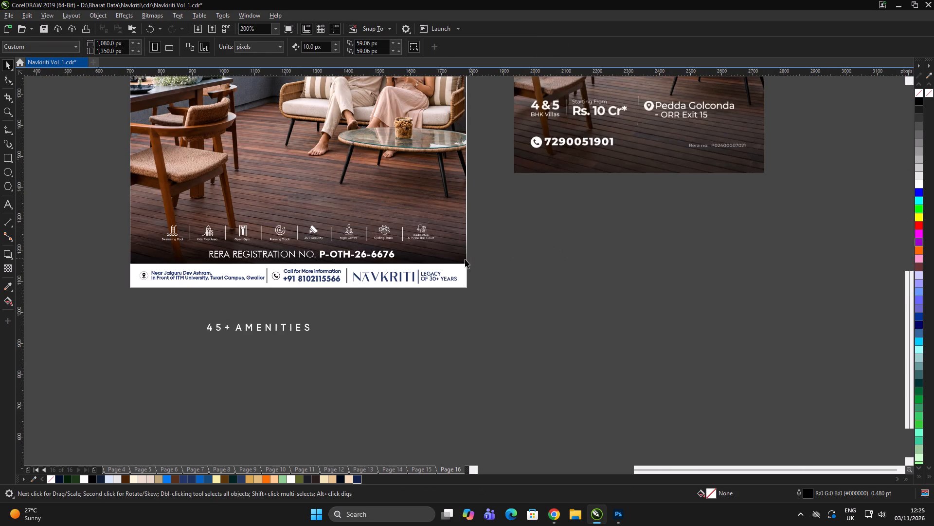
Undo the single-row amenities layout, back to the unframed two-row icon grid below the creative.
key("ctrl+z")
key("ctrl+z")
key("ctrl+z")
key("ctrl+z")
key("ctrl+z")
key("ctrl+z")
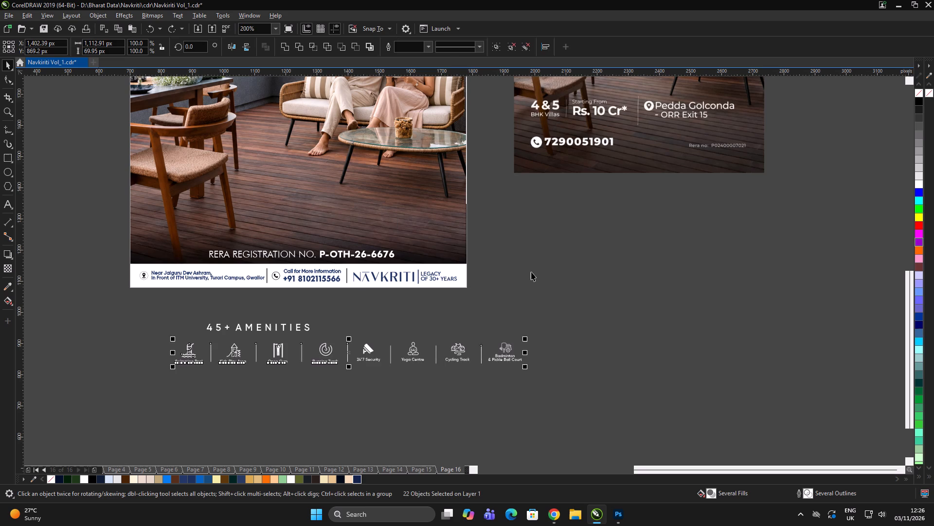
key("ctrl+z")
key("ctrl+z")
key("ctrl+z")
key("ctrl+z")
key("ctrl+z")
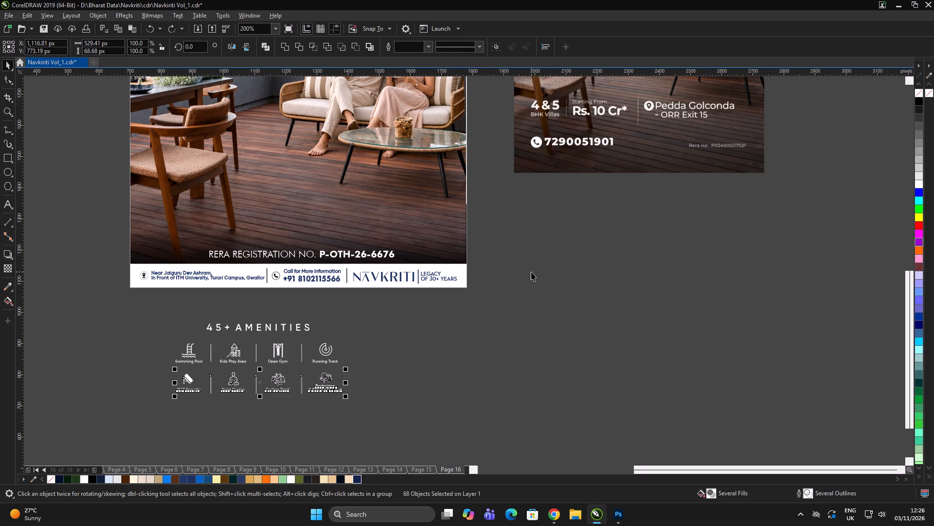
Move the "45+ AMENITIES" heading and two-row icon grid onto the creative above the RERA line and group them.
double_click(546, 343)
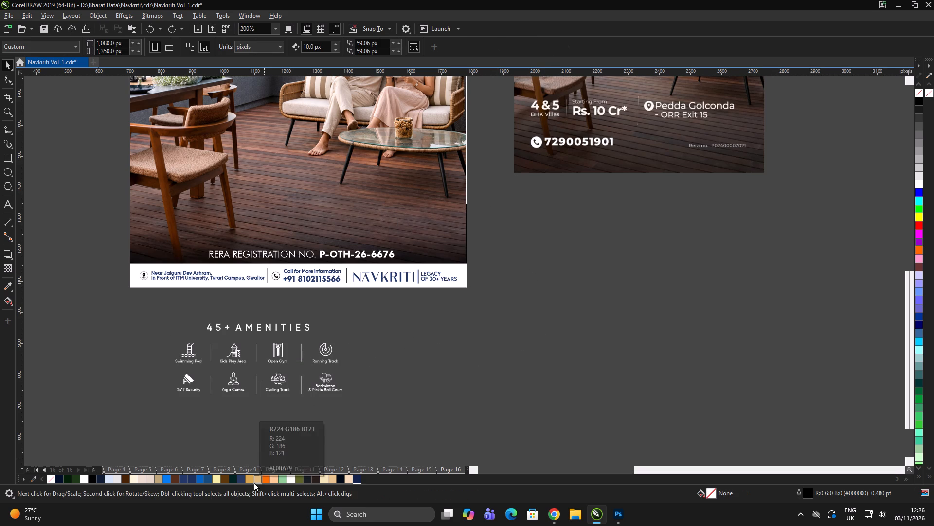
left_click(452, 340)
left_click_drag(467, 308, 117, 414)
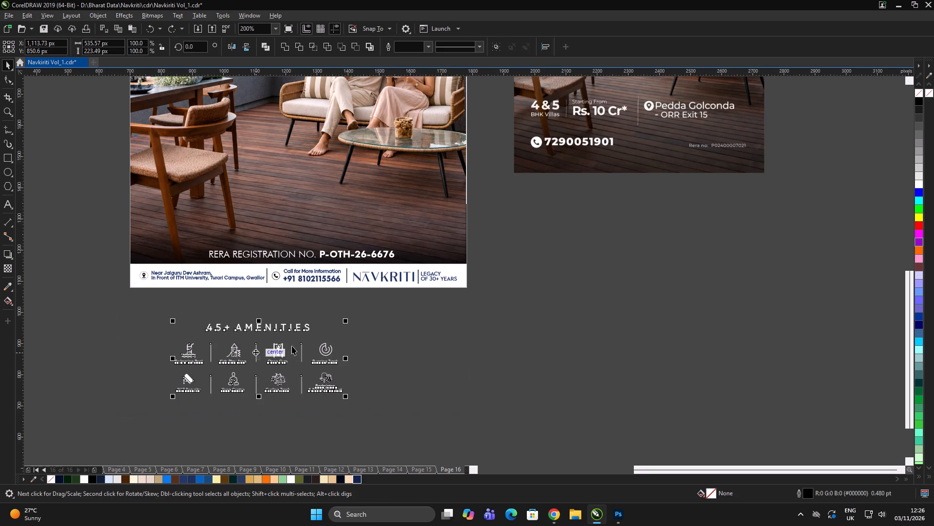
left_click_drag(303, 353, 344, 185)
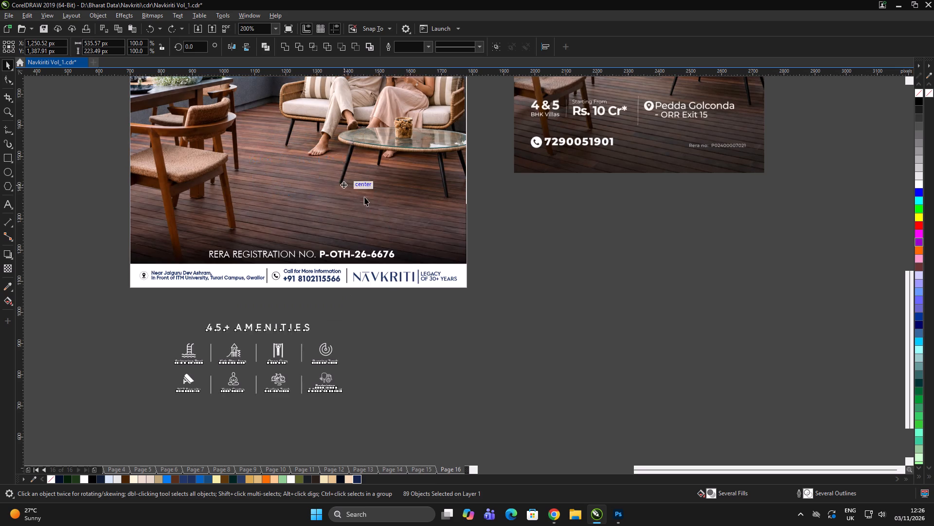
scroll(325, 232, "down", 1)
scroll(329, 200, "up", 1)
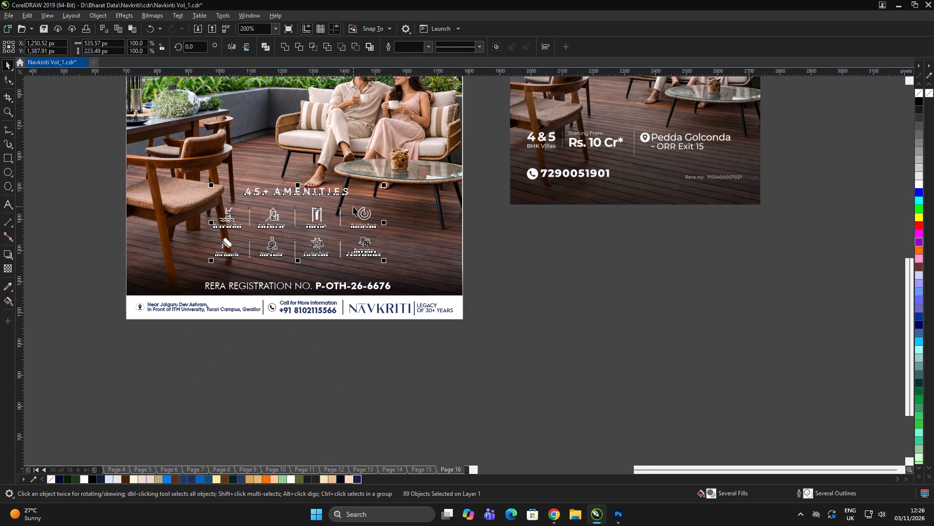
key("ctrl+g")
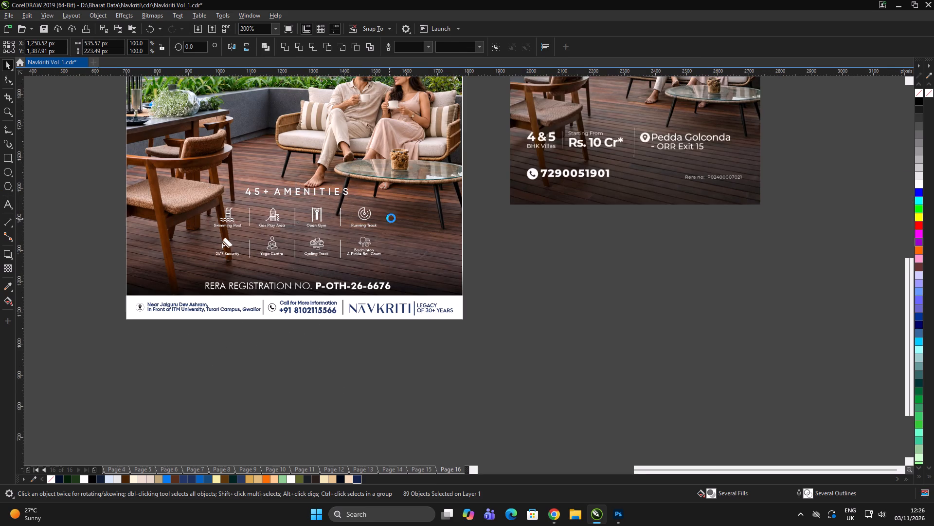
Centre the amenities group horizontally on the creative and lower it slightly towards the RERA line.
left_click(438, 239, "shift")
key("c")
double_click(520, 222)
left_click(360, 220)
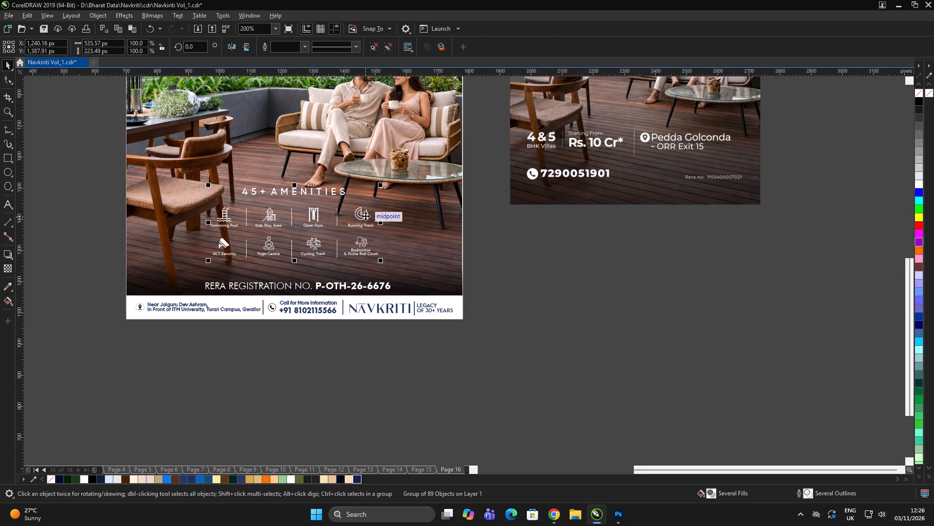
left_click_drag(365, 216, 365, 220)
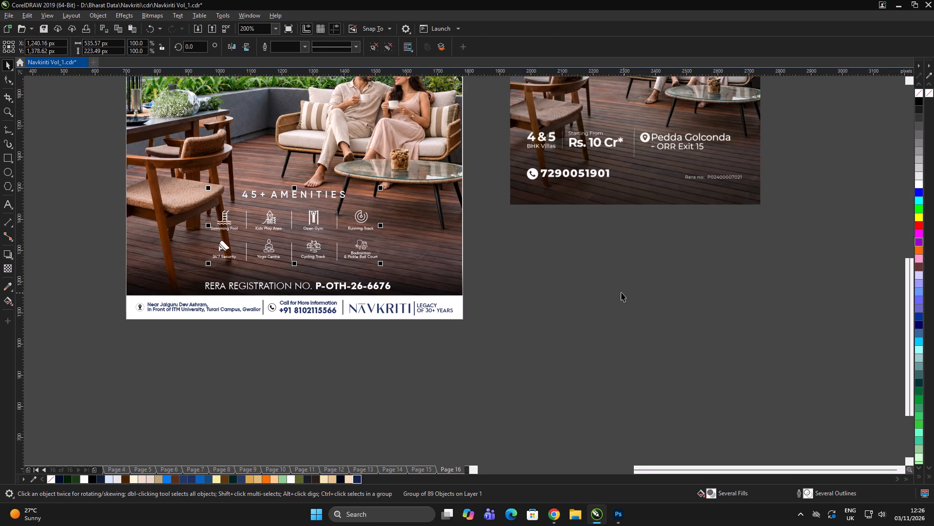
double_click(621, 292)
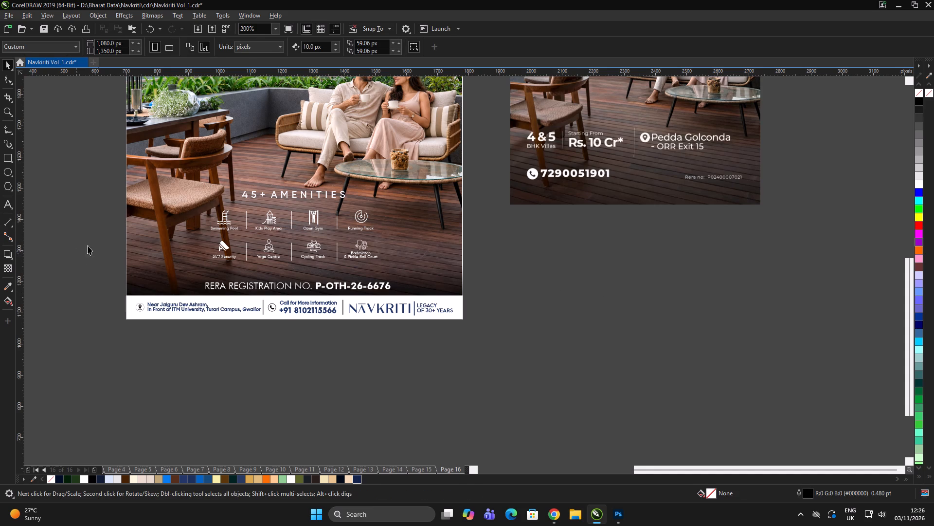
Align the grouped amenities block to the horizontal centre of the Admire creative.
left_click(586, 284)
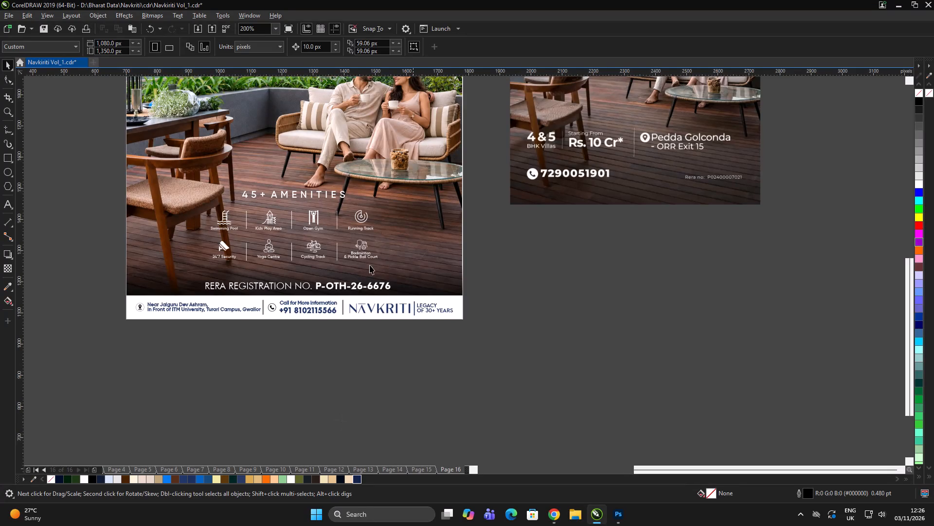
left_click(670, 306)
left_click(367, 248)
scroll(366, 247, "up", 1)
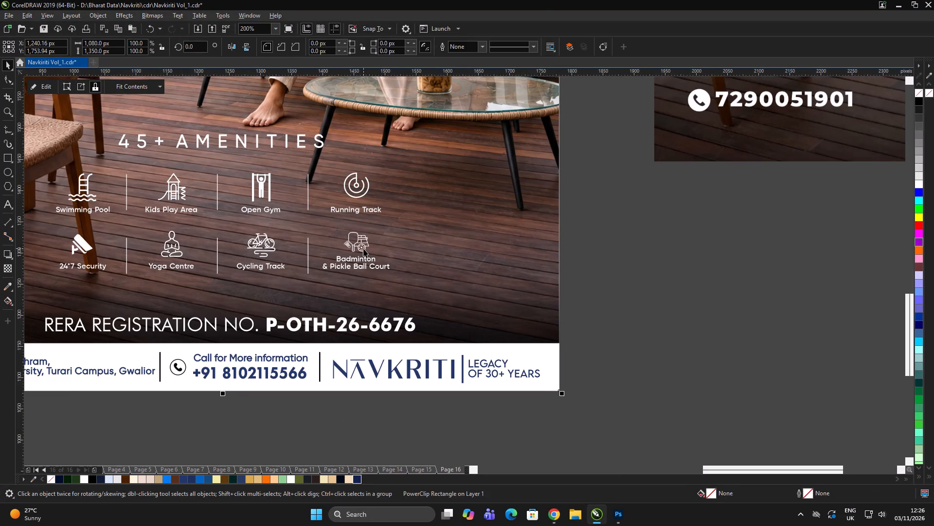
left_click(363, 248)
left_click(364, 244)
scroll(425, 262, "down", 1)
left_click(449, 260, "shift")
key("c")
left_click(597, 273)
Examine the whole Admire creative beside The Valley reference, close up and in full-screen preview.
left_click_drag(598, 274, 585, 270)
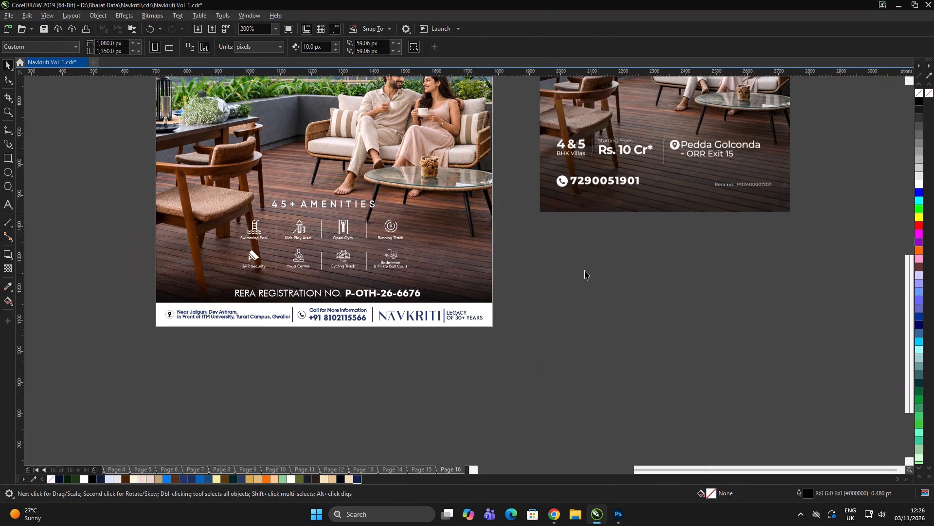
left_click_drag(585, 270, 590, 271)
scroll(428, 291, "down", 2)
double_click(575, 344)
scroll(476, 269, "up", 1)
key("z")
left_click_drag(348, 160, 561, 392)
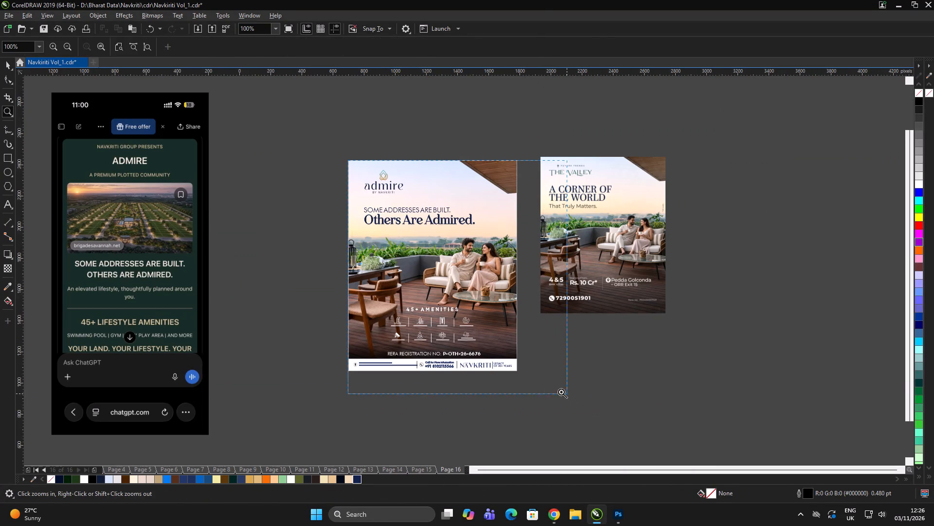
left_click_drag(561, 392, 535, 381)
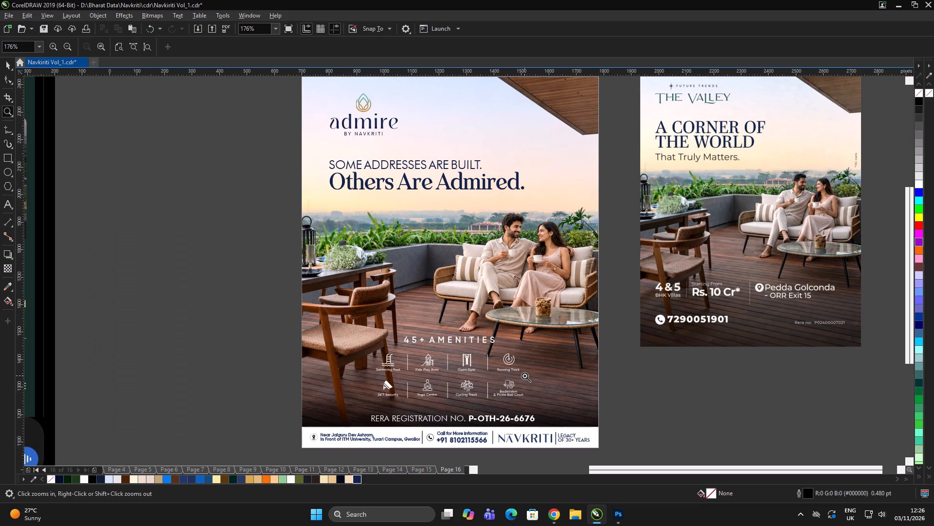
key("F9")
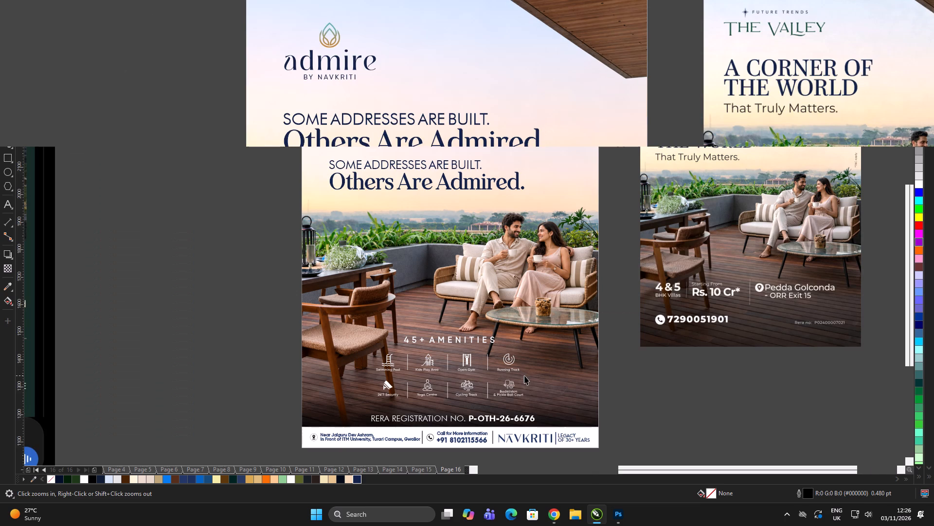
key("space")
Align the left edges of the "SOME ADDRESSES ARE BUILT." and "Others Are Admired." headline lines.
scroll(367, 95, "down", 3)
scroll(366, 144, "up", 1)
key("space")
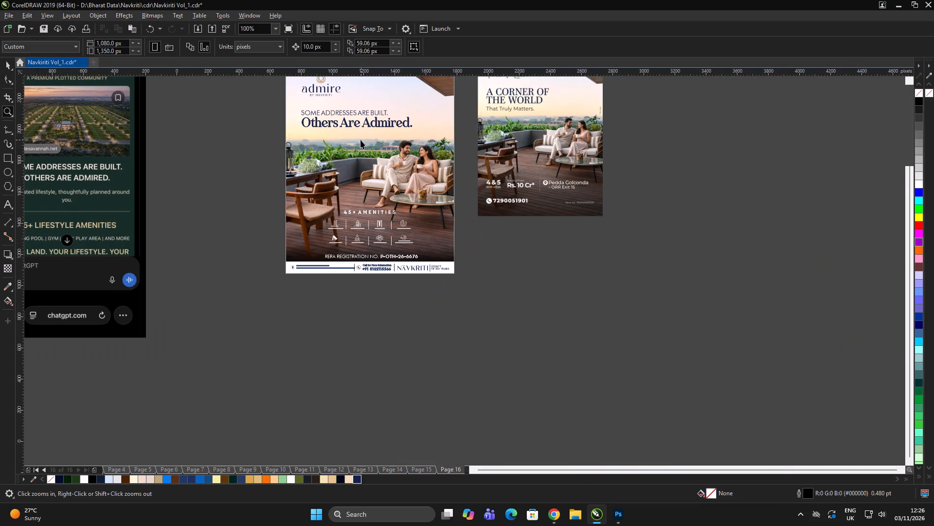
left_click_drag(264, 100, 433, 136)
scroll(383, 123, "up", 1)
key("l")
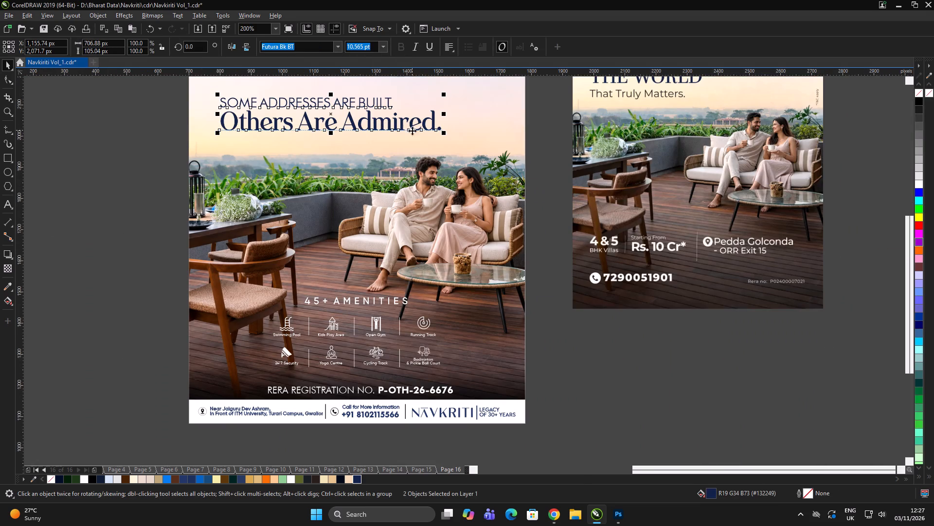
left_click(447, 134)
Delete The Valley reference image beside the Admire creative.
scroll(438, 147, "up", 1)
scroll(402, 176, "down", 2)
double_click(630, 329)
left_click(624, 267)
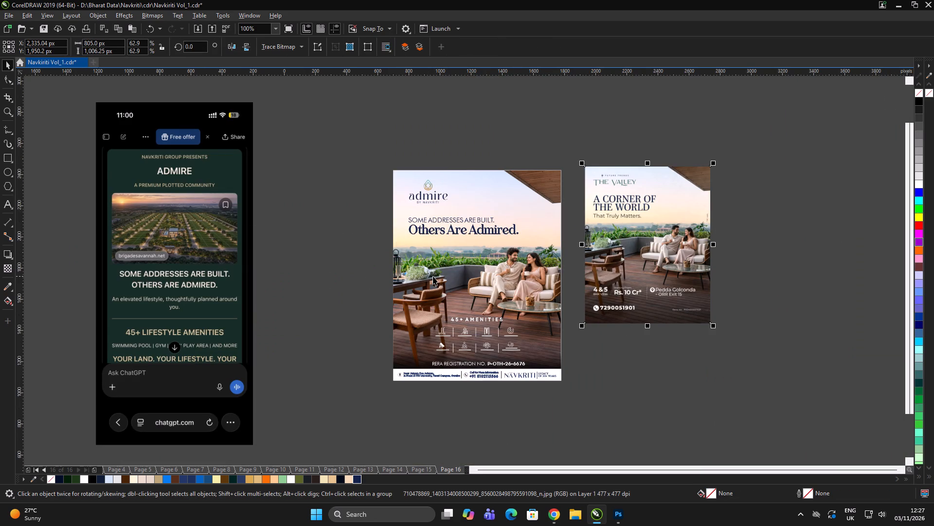
left_click(629, 219)
key("Delete")
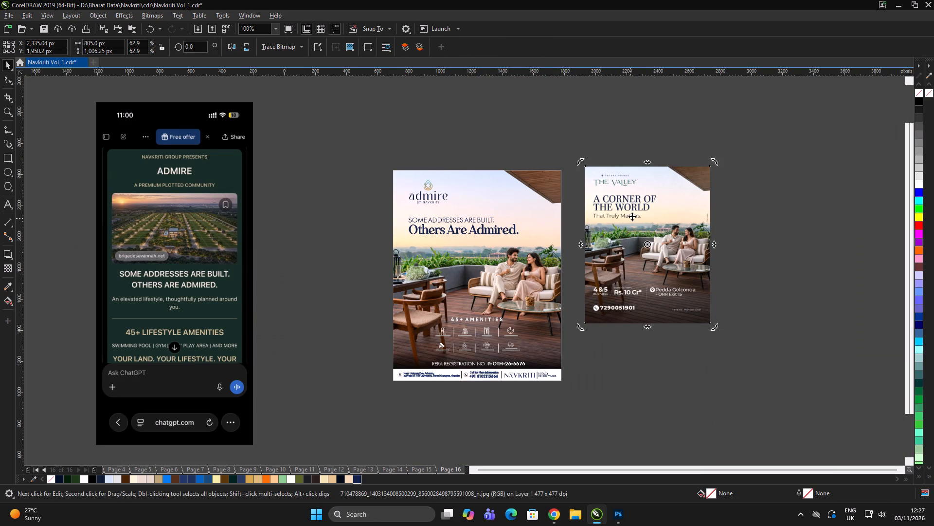
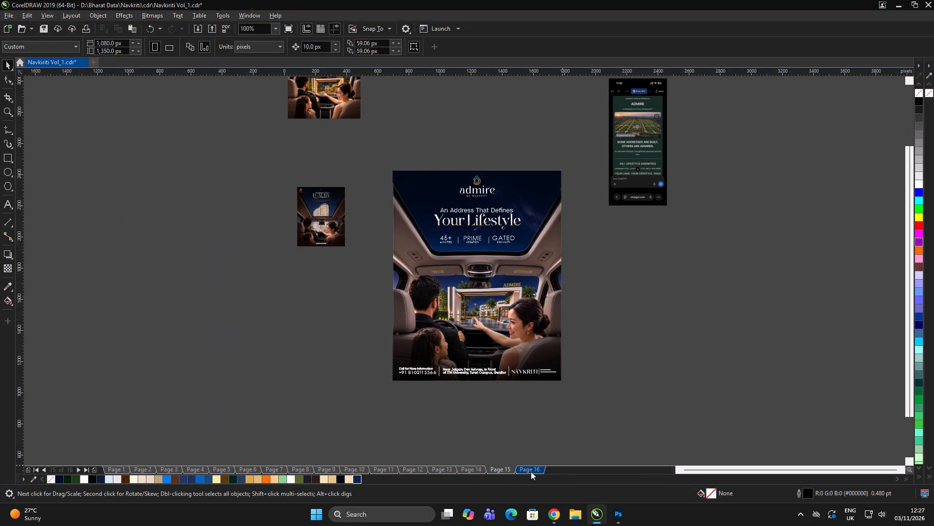
Delete the ChatGPT phone screenshot beside the Admire terrace creative on Page 16.
left_click(531, 471)
triple_click(671, 352)
left_click(672, 352)
double_click(675, 348)
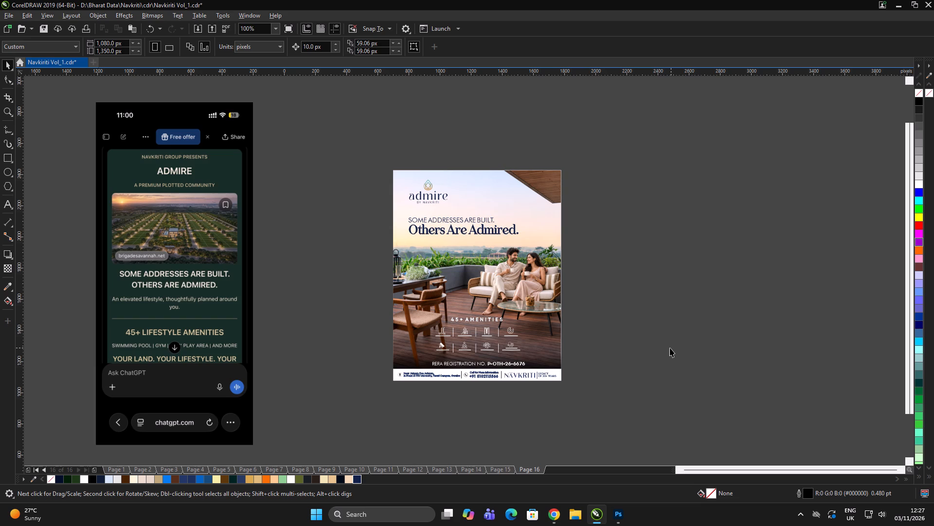
triple_click(687, 278)
left_click(144, 284)
double_click(316, 269)
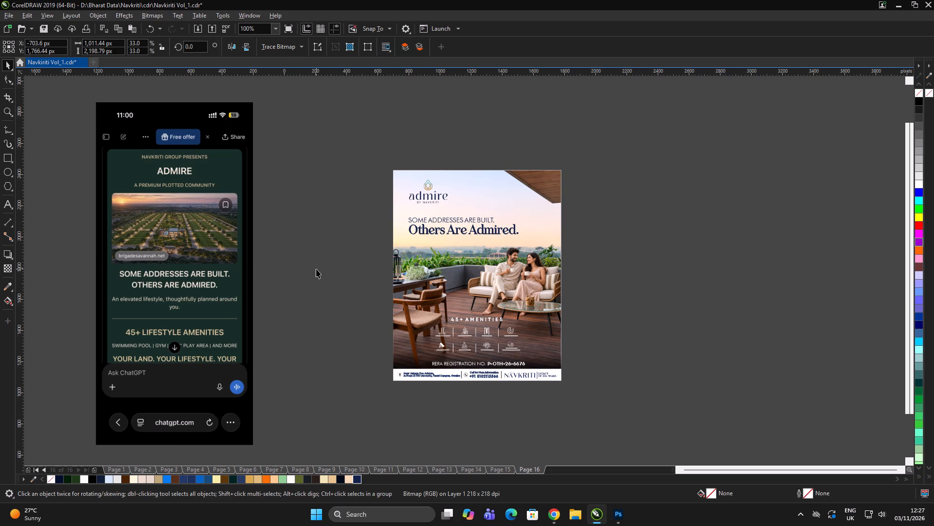
left_click(253, 277)
left_click(321, 266)
left_click(211, 273)
key("Delete")
double_click(270, 301)
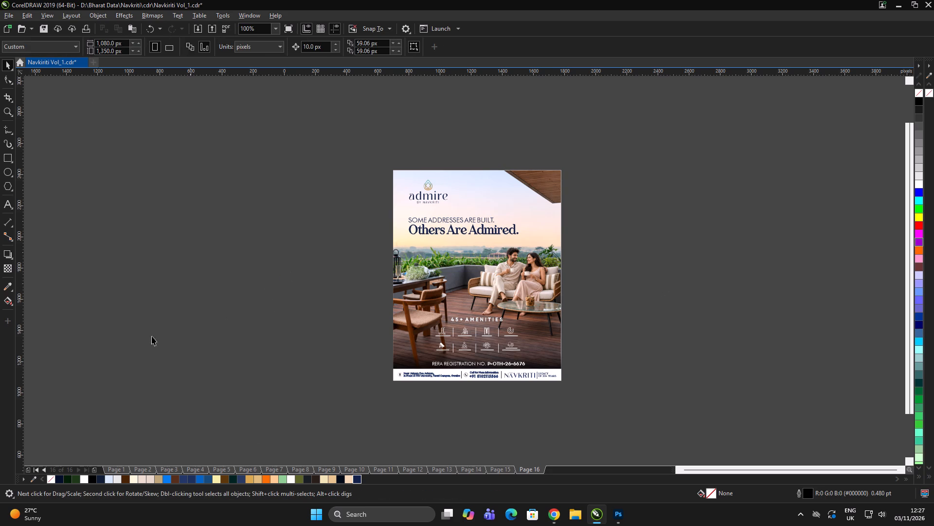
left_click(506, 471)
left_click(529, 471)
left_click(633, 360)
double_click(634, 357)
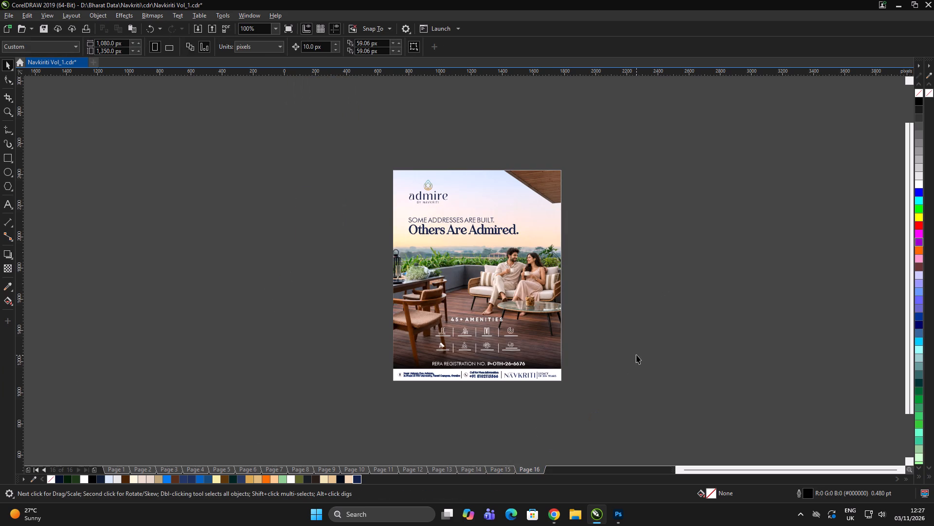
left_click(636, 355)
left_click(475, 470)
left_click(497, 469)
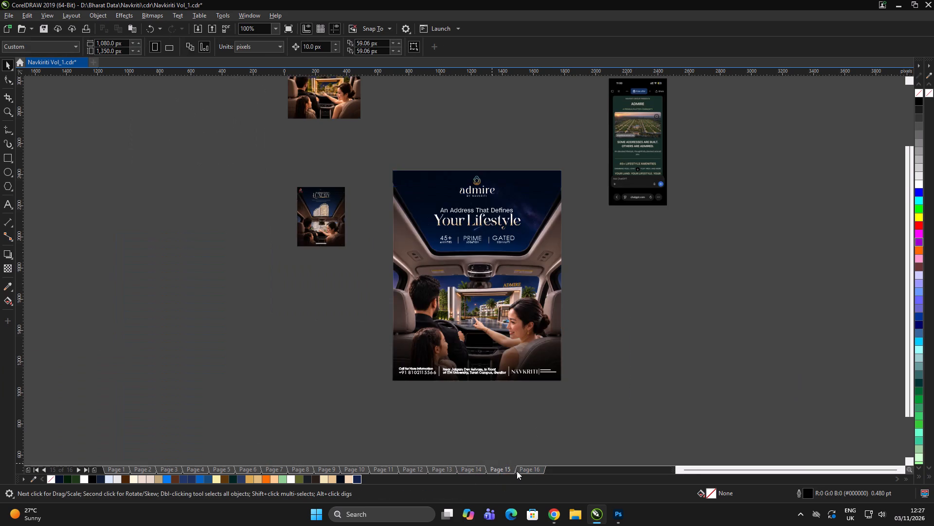
Add a new blank page after Page 16.
left_click(535, 470)
double_click(492, 428)
left_click_drag(491, 426, 412, 425)
left_click(96, 468)
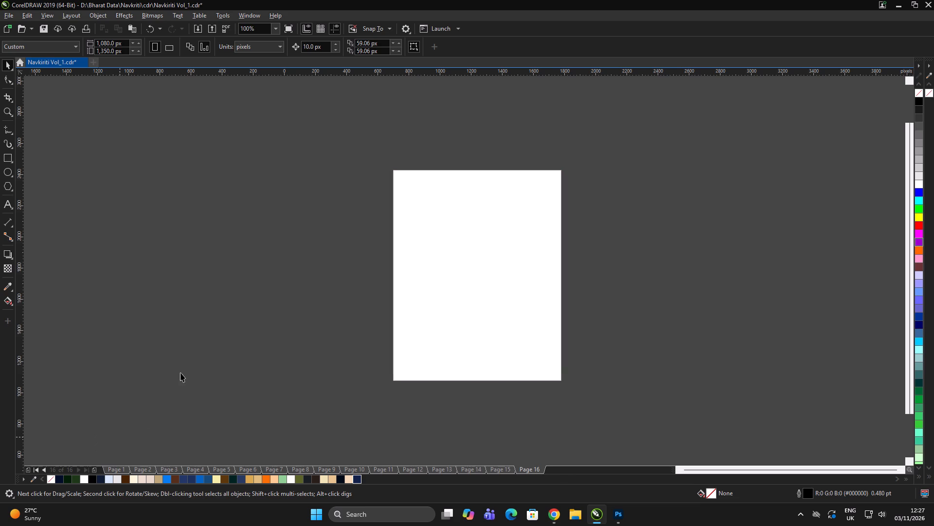
triple_click(180, 373)
left_click(181, 372)
left_click_drag(300, 190, 622, 369)
left_click(620, 364)
left_click(619, 360)
double_click(574, 303)
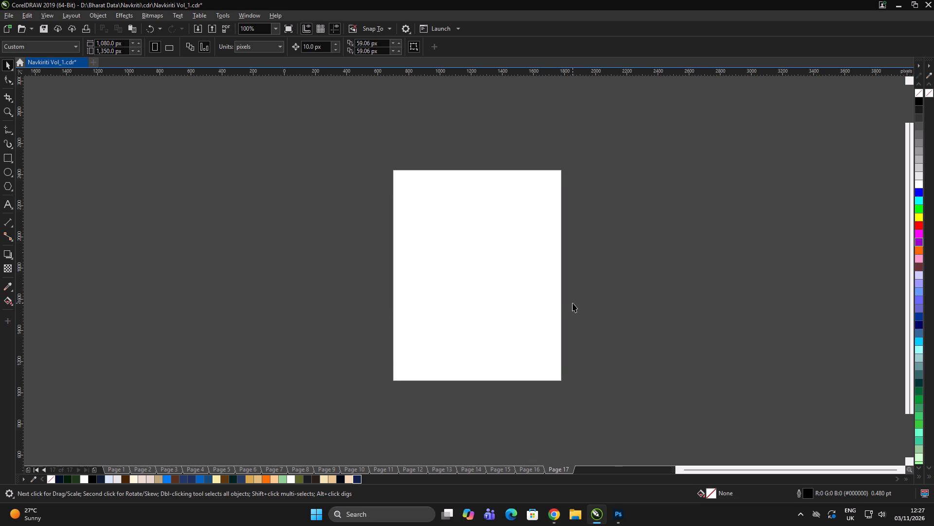
Import the Akreya "Customisable Luxury Villas" reference image from Downloads and place it about 898 px wide over the blank Page 17.
key("ctrl+i")
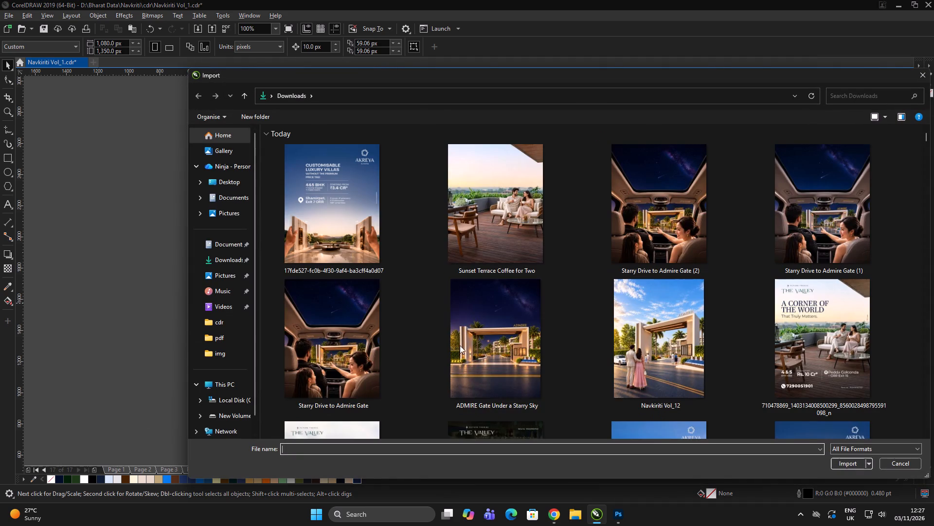
scroll(557, 287, "down", 2)
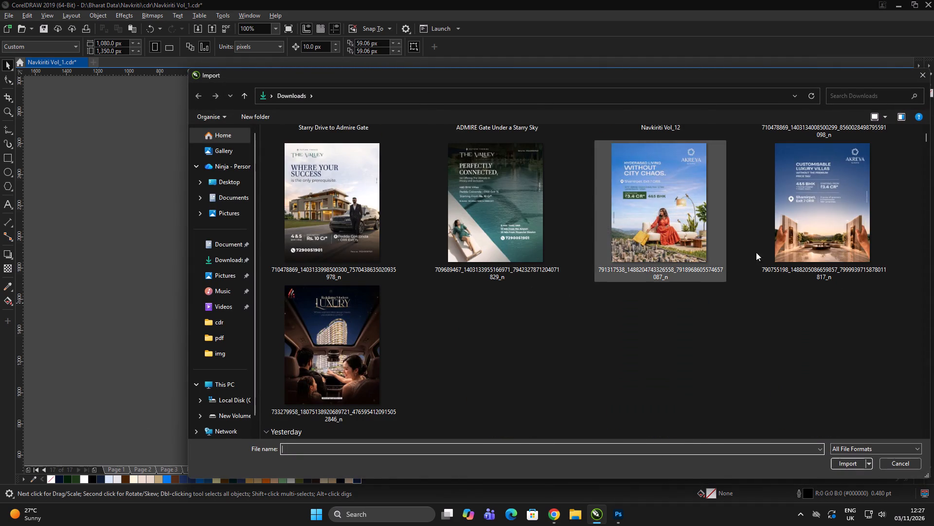
left_click(791, 223)
left_click(851, 458)
left_click_drag(370, 169, 601, 344)
Examine the Akreya villa reference closely, including its text layout and the hands opening the walls around the living area.
scroll(589, 320, "up", 1)
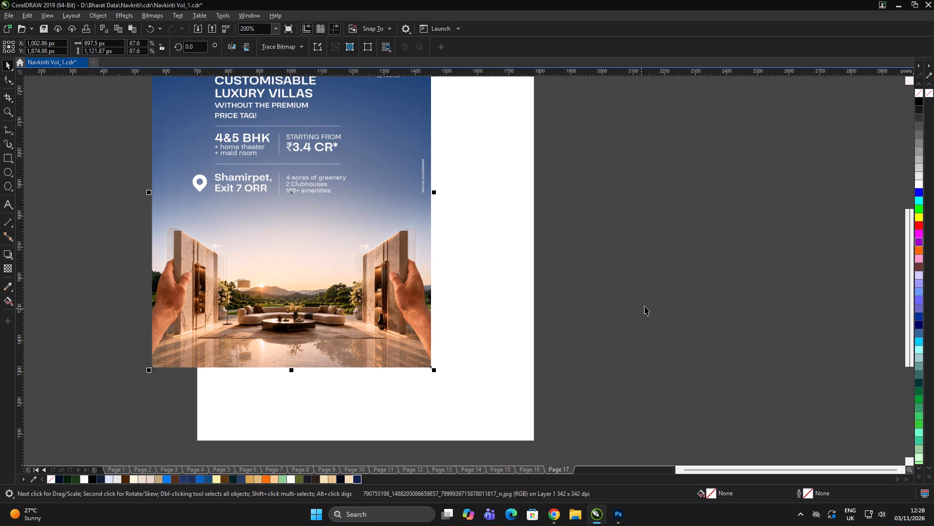
left_click(644, 305)
left_click(649, 303)
left_click(219, 288)
scroll(262, 301, "up", 1)
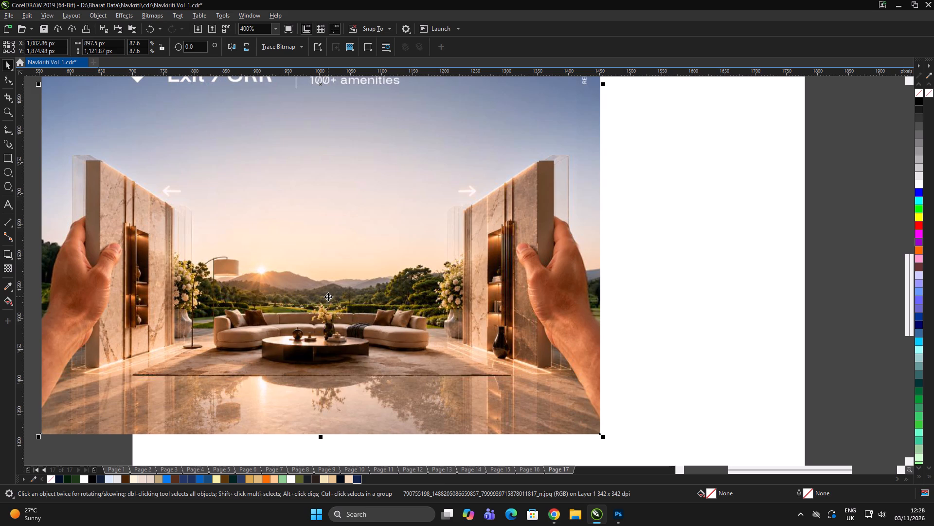
scroll(357, 346, "down", 4)
left_click(540, 299)
left_click_drag(536, 299, 522, 299)
scroll(369, 292, "up", 1)
left_click(347, 280)
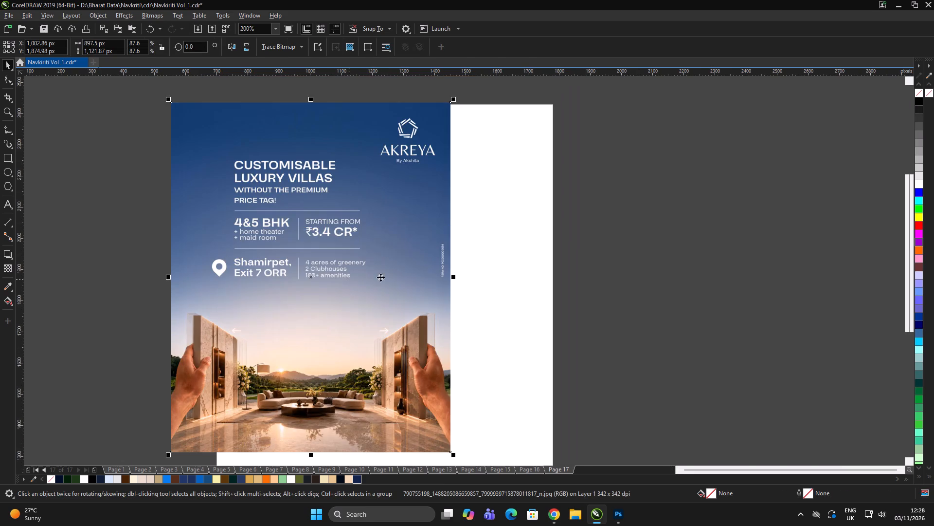
scroll(431, 251, "down", 1)
left_click(570, 252)
left_click_drag(566, 252, 550, 259)
left_click(370, 302)
scroll(368, 303, "up", 3)
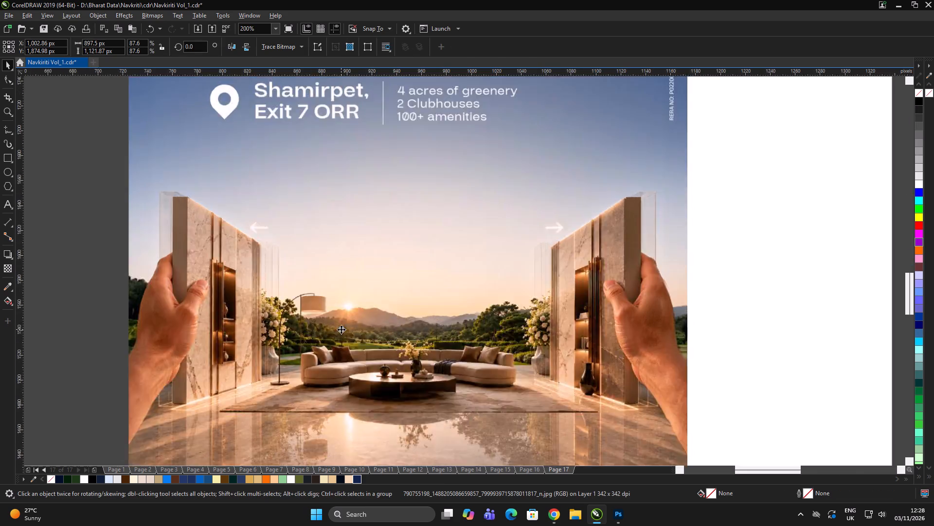
scroll(335, 295, "down", 2)
double_click(638, 298)
left_click(427, 305)
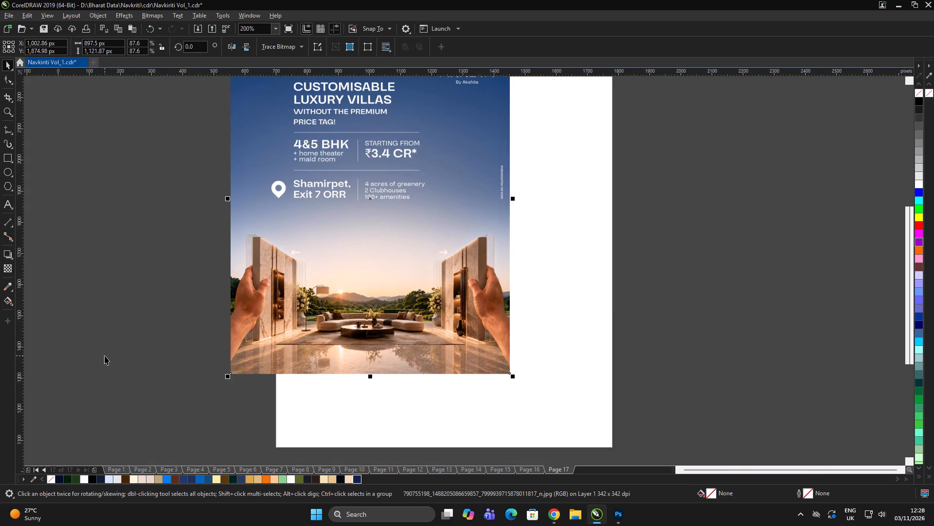
Centre the Akreya reference image on Page 17 and resize it to 1080 × 1350 px so it fills the page.
key("p")
left_click(723, 378)
left_click(450, 256)
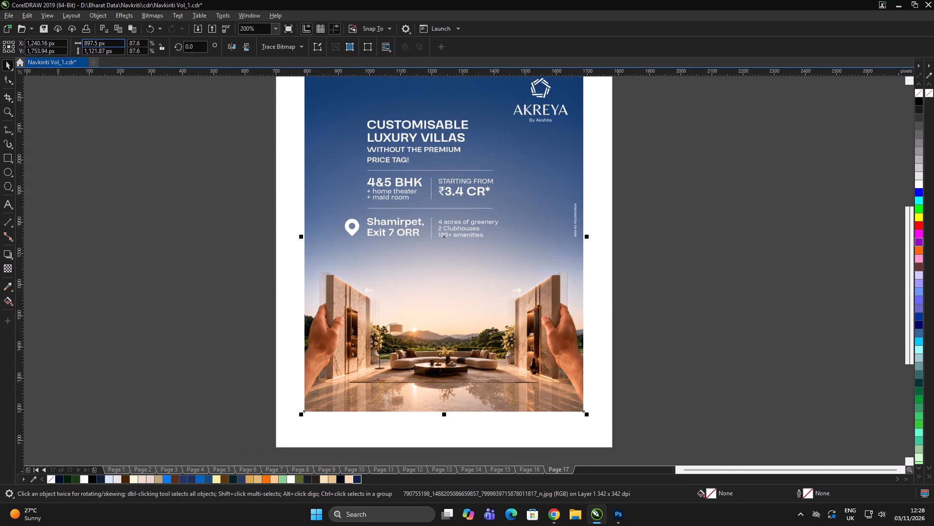
left_click(111, 43)
key("ctrl+a")
type("1080")
key("Tab")
type("1350")
key("Return")
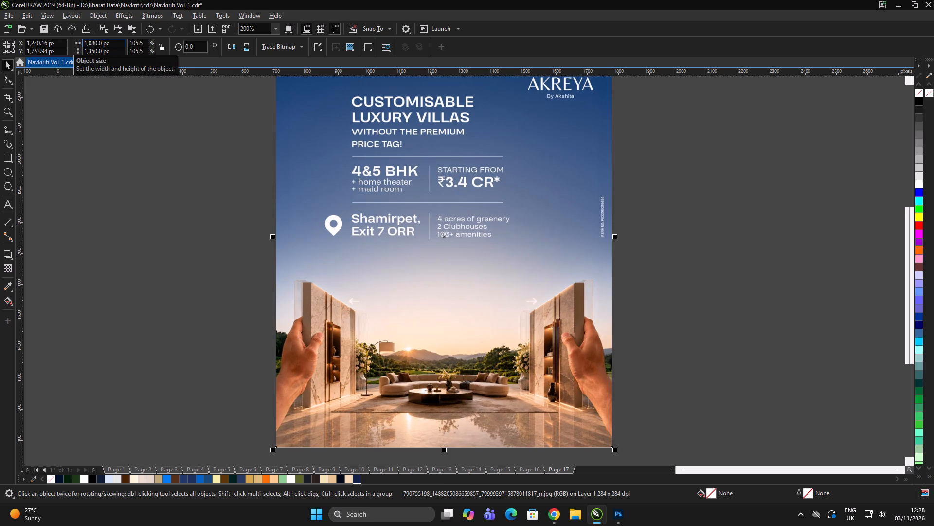
key("p")
scroll(581, 341, "down", 2)
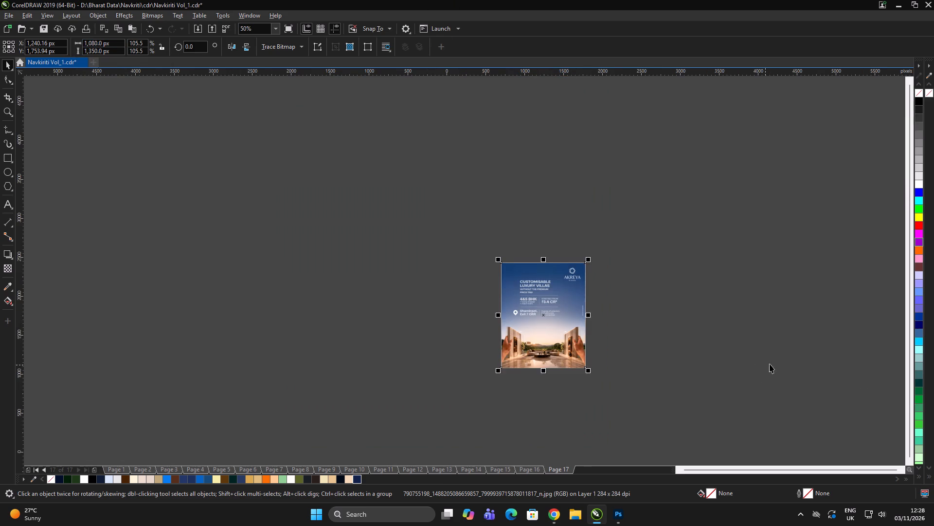
double_click(773, 361)
scroll(533, 355, "up", 2)
left_click(738, 323)
triple_click(817, 306)
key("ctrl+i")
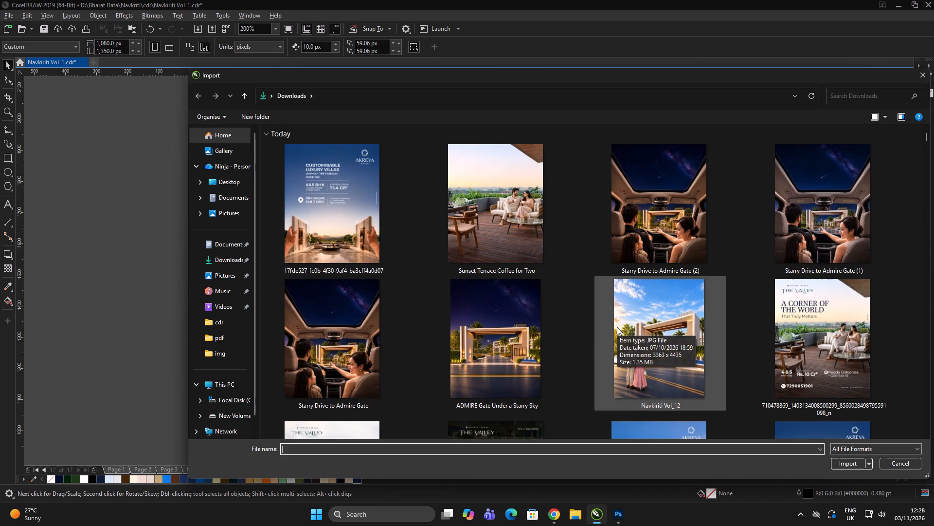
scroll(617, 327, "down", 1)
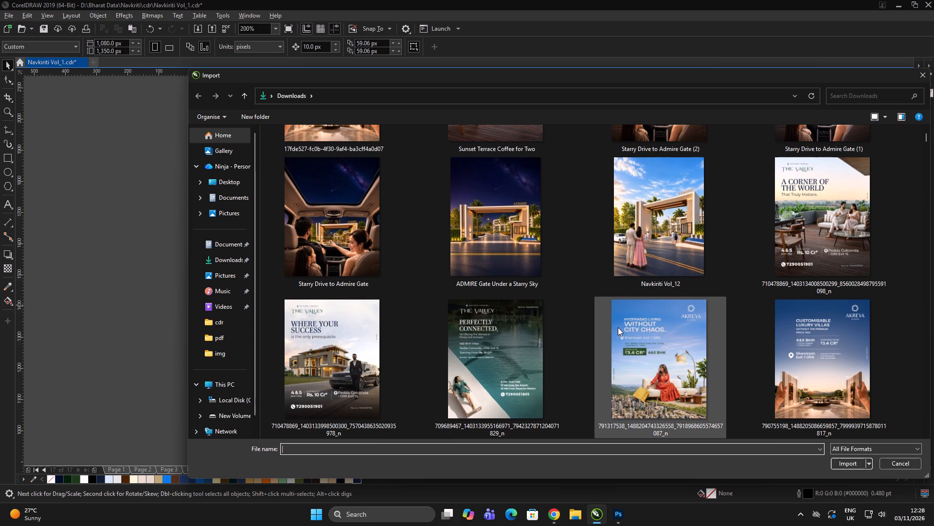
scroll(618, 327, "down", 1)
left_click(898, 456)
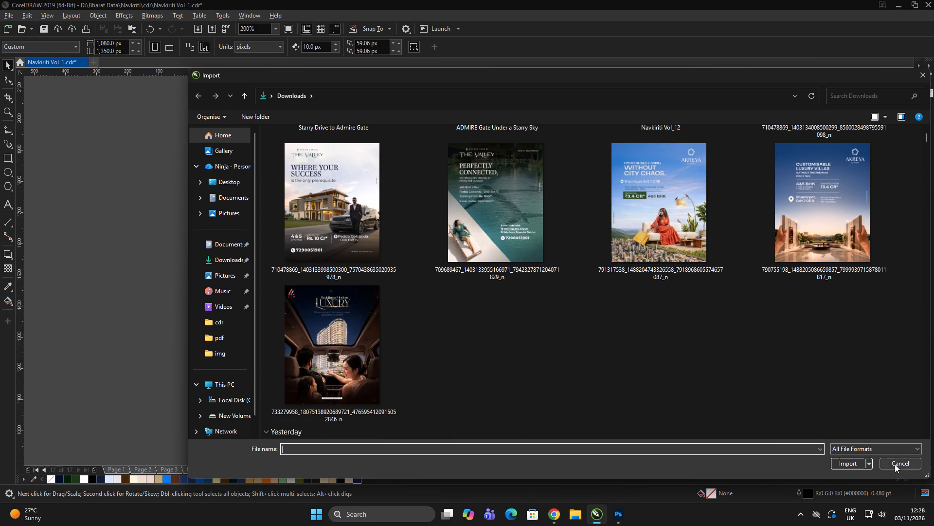
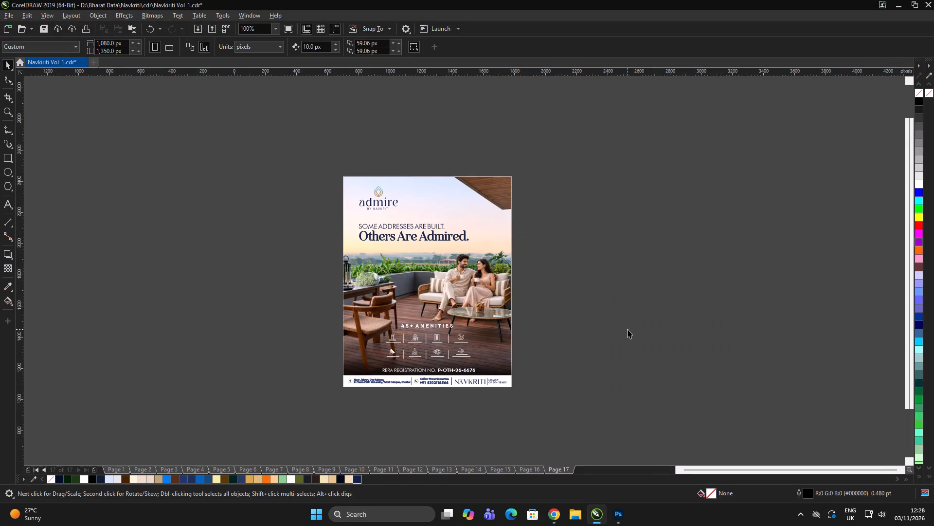
Go back through the earlier pages to the Air Force Day gate creative on Page 12.
key("Page_Up")
key("Page_Up")
key("Page_Up")
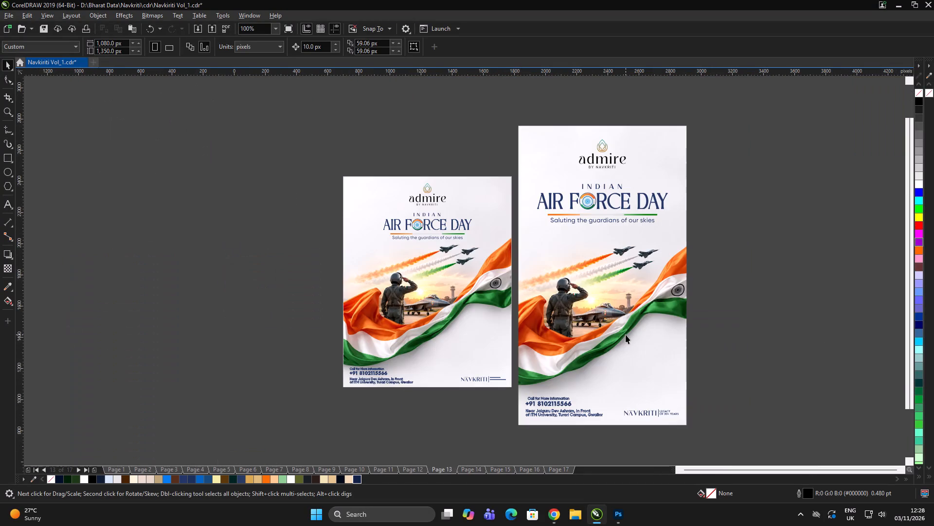
key("Page_Up")
key("Page_Up")
key("Page_Down")
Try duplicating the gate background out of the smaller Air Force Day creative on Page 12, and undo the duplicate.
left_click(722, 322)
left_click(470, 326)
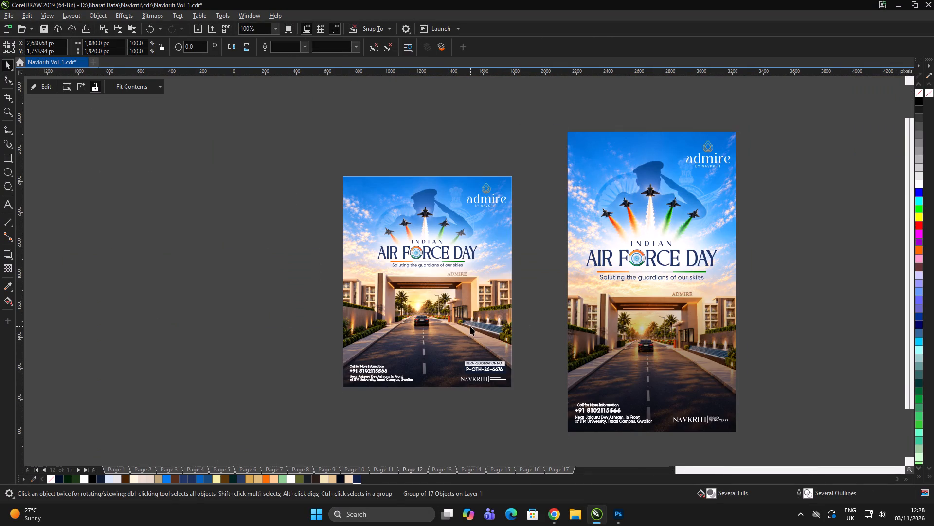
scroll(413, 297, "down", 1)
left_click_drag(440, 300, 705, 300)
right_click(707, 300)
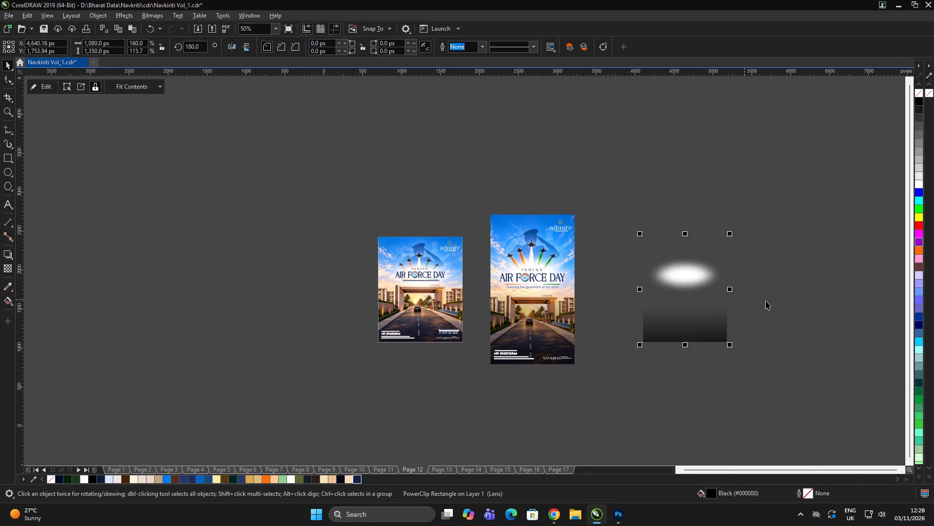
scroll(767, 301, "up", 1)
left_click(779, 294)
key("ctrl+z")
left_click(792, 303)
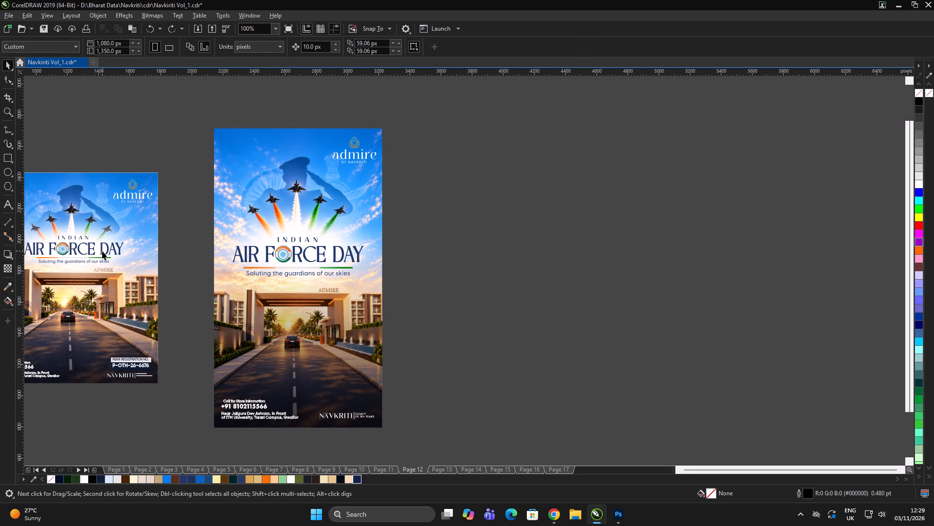
Copy the complete smaller Air Force Day gate creative from Page 12.
left_click(129, 221)
scroll(557, 188, "down", 1)
double_click(605, 190)
scroll(454, 220, "up", 1)
left_click(691, 178)
left_click_drag(297, 101, 65, 415)
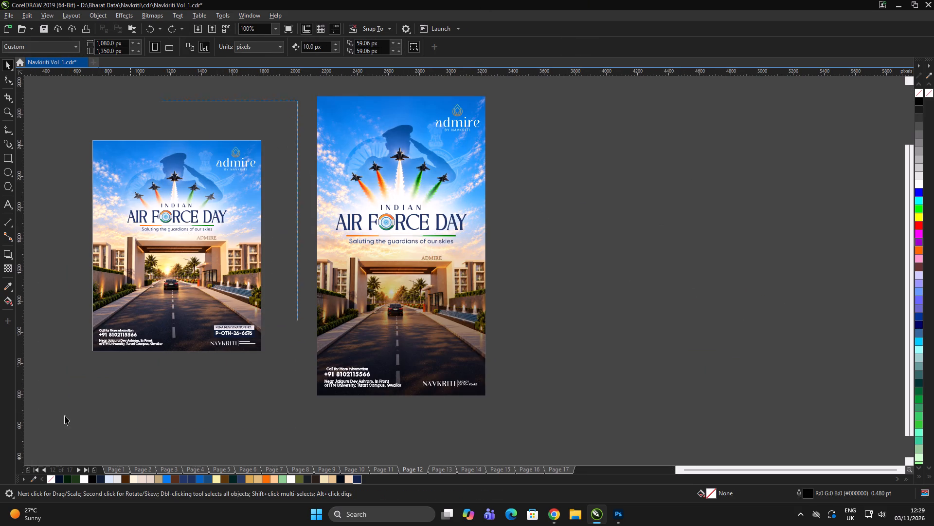
left_click_drag(65, 415, 3, 450)
key("ctrl+c")
Look through the creatives on Pages 11 back to 7 for other usable imagery.
double_click(647, 267)
key("Page_Up")
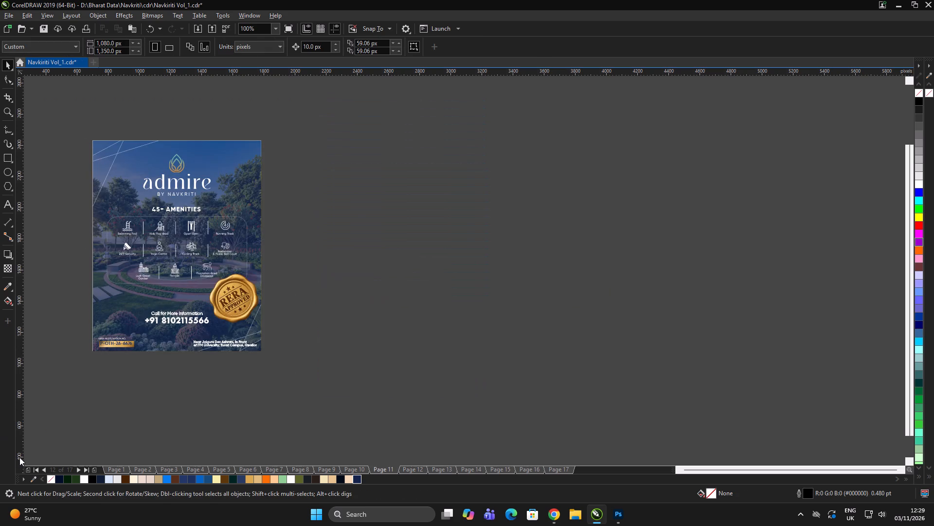
key("Page_Up")
key("Page_Up")
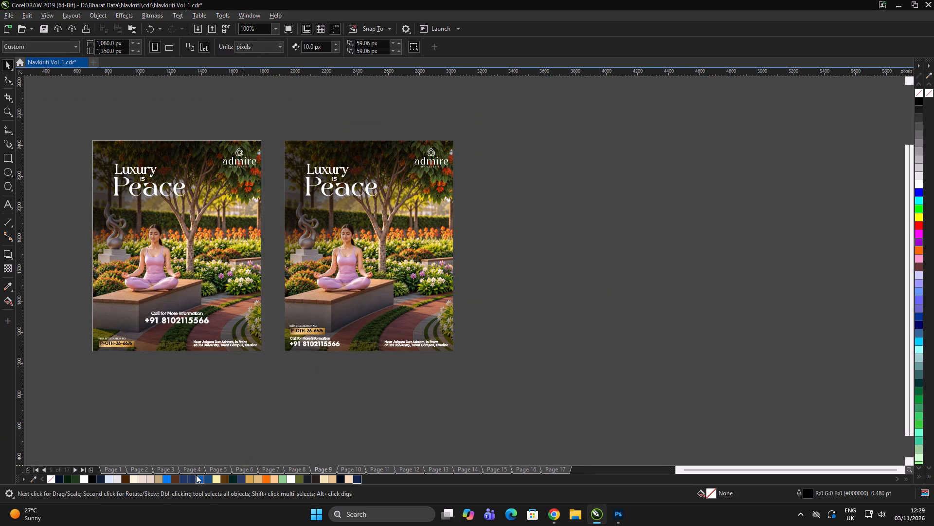
key("Page_Up")
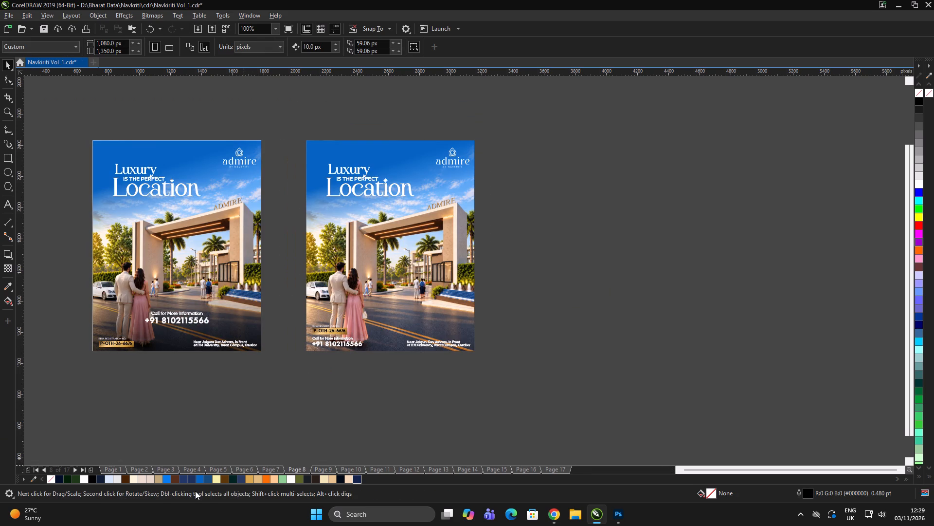
key("Page_Up")
double_click(537, 269)
left_click_drag(538, 269, 536, 273)
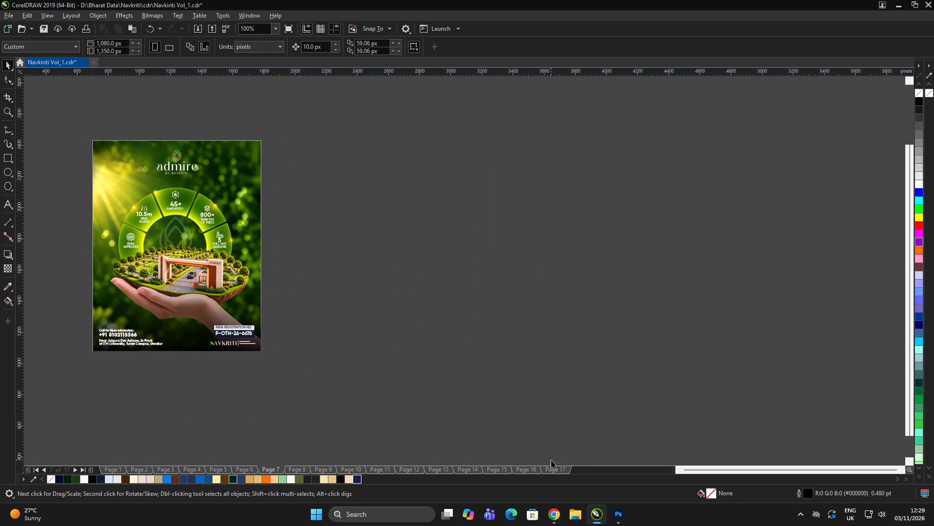
Paste the Air Force Day creative on Page 17 and place it to the right of the Akreya reference, with a wide gap.
left_click(553, 467)
left_click(578, 308)
key("ctrl+v")
left_click_drag(166, 233, 501, 231)
left_click(696, 296)
left_click(683, 277)
Ungroup the pasted Air Force Day creative and delete its Admire logo, headline and tagline.
left_click(509, 273)
key("ctrl+u")
left_click(646, 192, "ctrl")
left_click_drag(687, 129, 353, 261)
key("Delete")
double_click(829, 183)
left_click(588, 285)
double_click(740, 239)
Delete the glow and dark gradient overlay, the contact details, the RERA number and the Navkriti logo from the pasted creative.
left_click(504, 320)
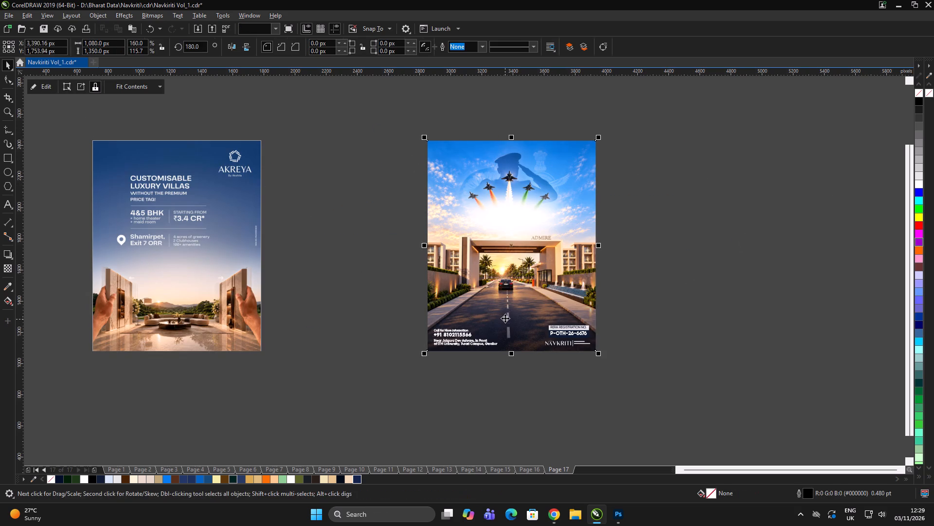
left_click_drag(507, 316, 764, 252)
key("Delete")
left_click(708, 314)
left_click_drag(718, 312, 710, 315)
left_click_drag(752, 260, 248, 444)
key("Delete")
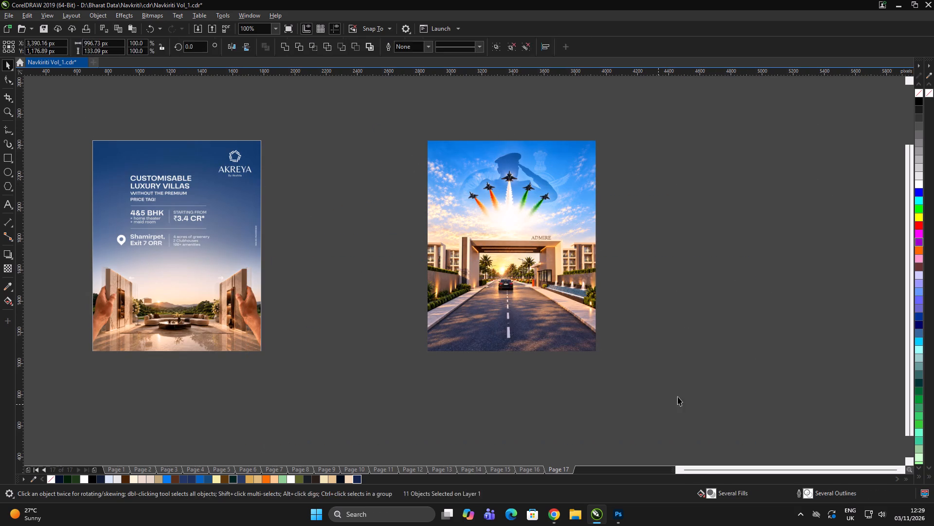
Examine the stripped gate image and the hand-held walls around the living area in the Akreya reference.
triple_click(693, 390)
left_click(550, 306)
scroll(573, 261, "up", 2)
scroll(525, 276, "down", 1)
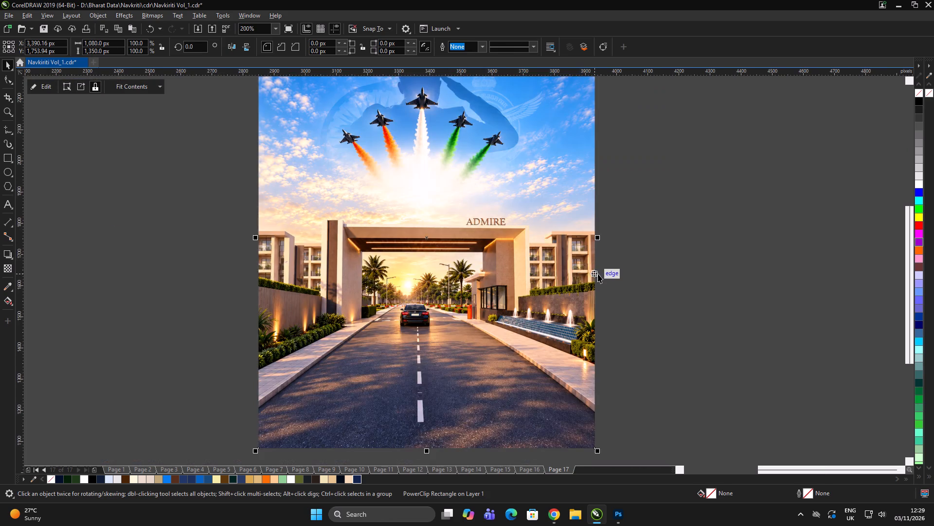
scroll(598, 274, "down", 1)
double_click(695, 292)
left_click(492, 289)
scroll(483, 278, "up", 1)
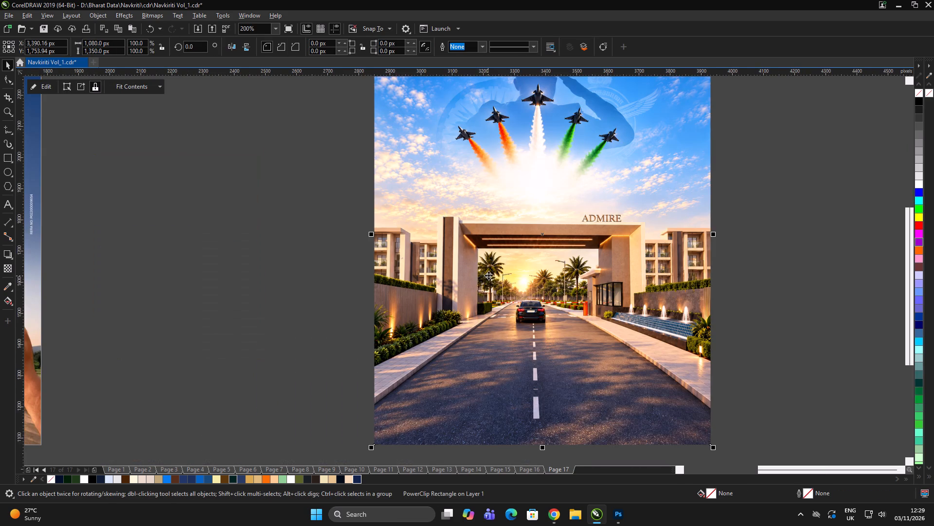
scroll(494, 277, "down", 1)
scroll(114, 321, "up", 1)
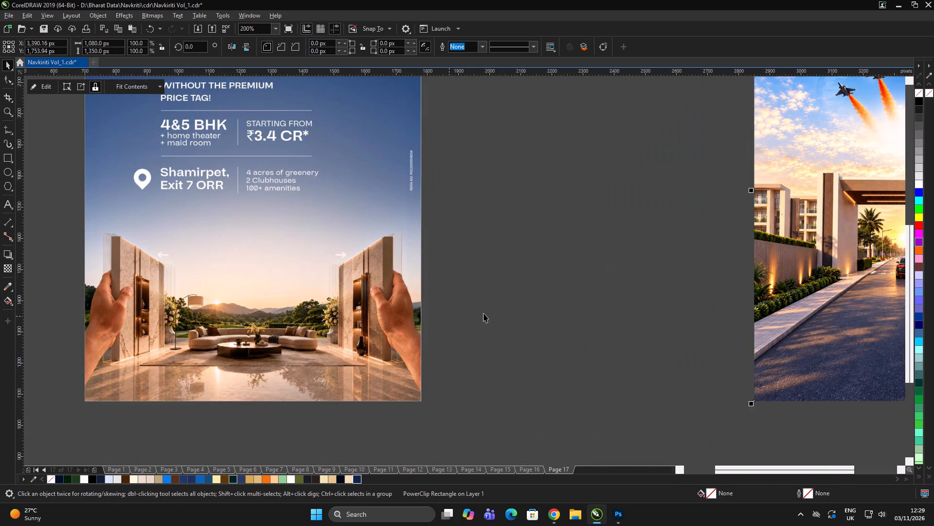
double_click(567, 294)
scroll(236, 302, "up", 2)
scroll(349, 293, "down", 1)
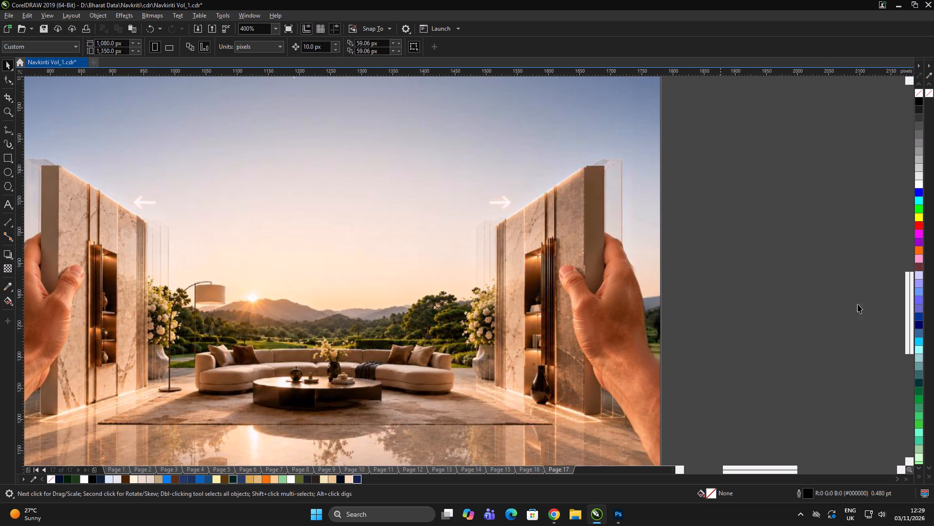
scroll(512, 284, "down", 4)
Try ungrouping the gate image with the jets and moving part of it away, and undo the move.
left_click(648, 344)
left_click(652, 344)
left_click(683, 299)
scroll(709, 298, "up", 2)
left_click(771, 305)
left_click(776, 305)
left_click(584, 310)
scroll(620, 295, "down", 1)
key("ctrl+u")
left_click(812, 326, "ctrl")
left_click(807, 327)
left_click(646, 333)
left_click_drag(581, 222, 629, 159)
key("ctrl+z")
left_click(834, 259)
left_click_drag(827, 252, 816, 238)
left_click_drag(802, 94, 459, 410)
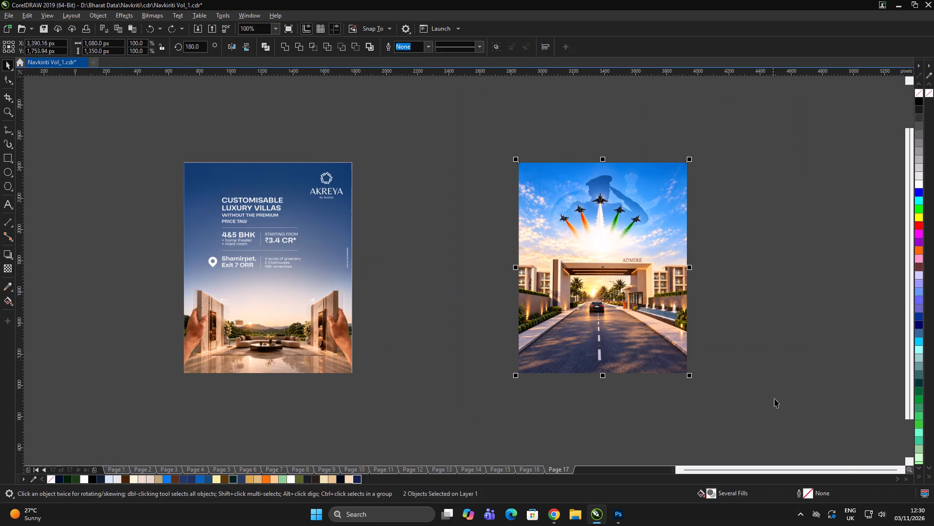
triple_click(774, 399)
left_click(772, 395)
Look back through Pages 16 to 2 for another version of the Admire gate image.
key("Page_Up")
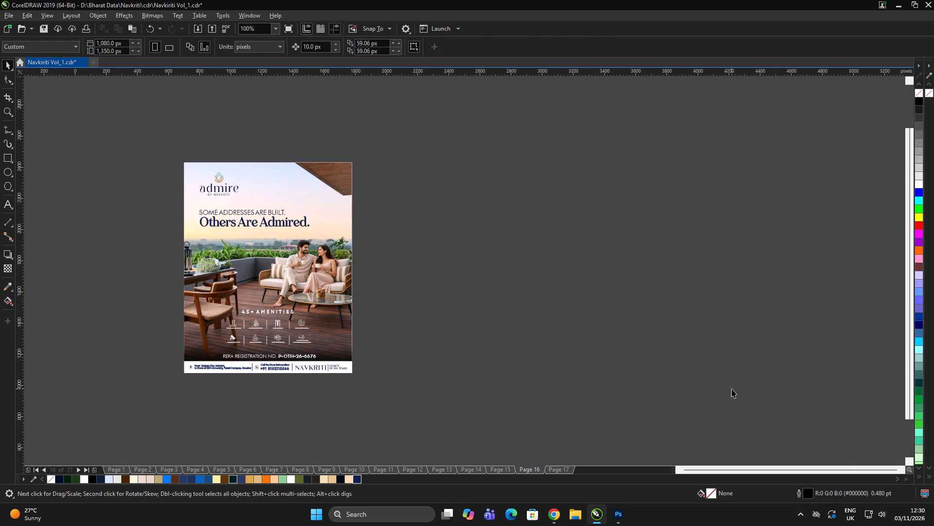
key("Page_Up")
key("Page_Up")
key("Page_Up")
key("Page_Up")
key("Page_Up")
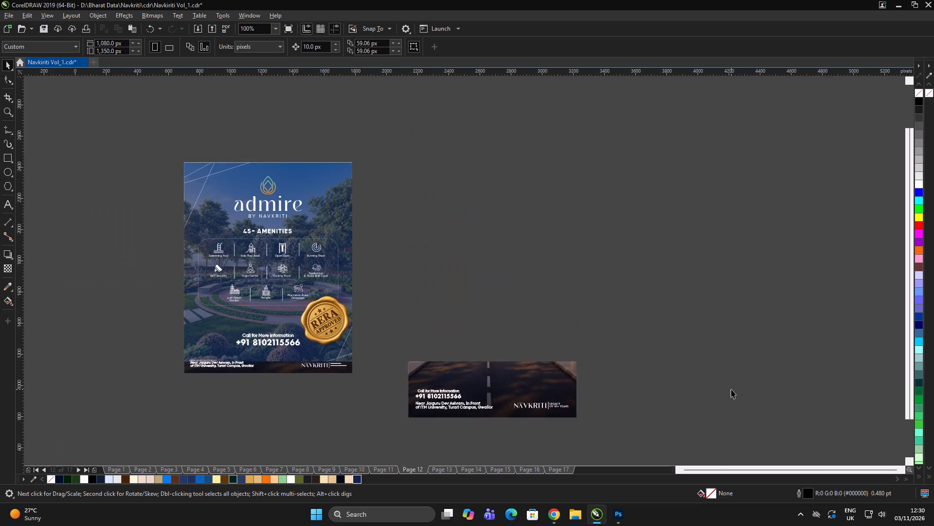
key("Page_Up")
key("Page_Up")
key("Page_Up")
key("Page_Up")
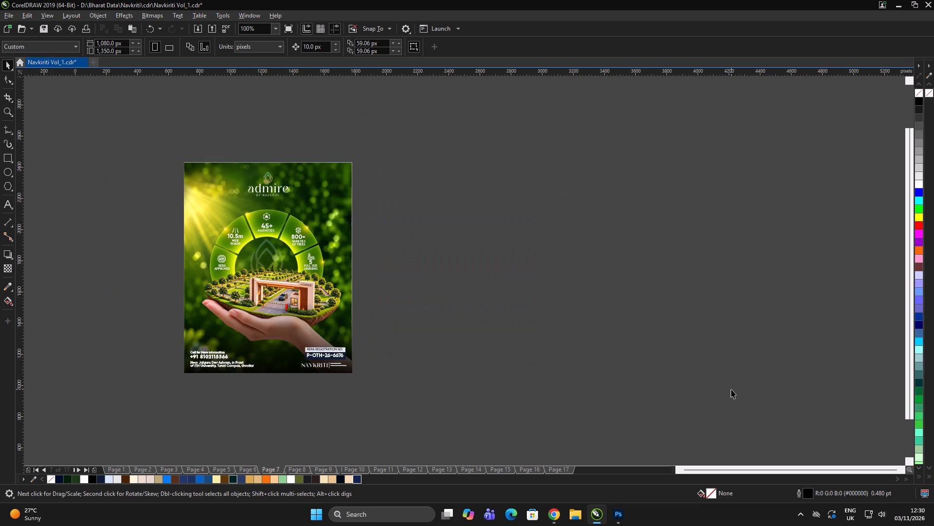
key("Page_Up")
key("Page_Up")
key("Page_Up")
key("Page_Up")
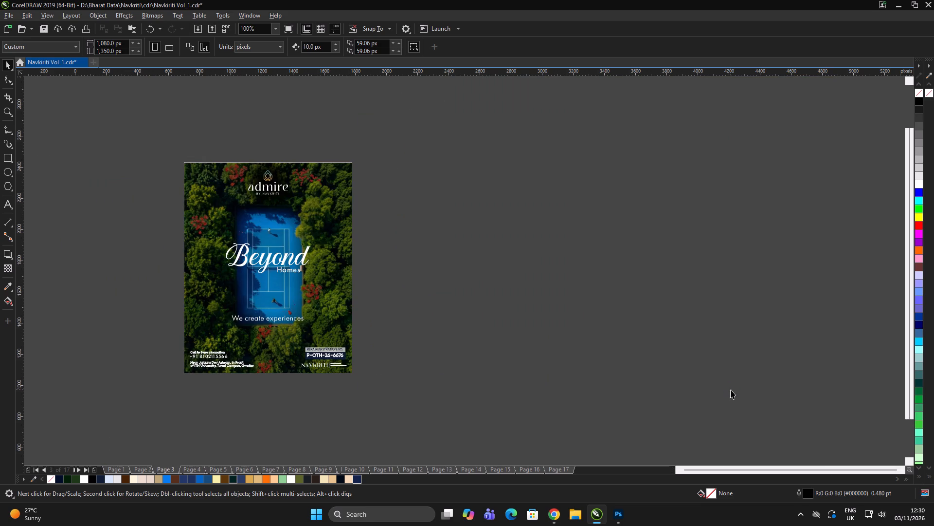
key("Page_Up")
double_click(621, 424)
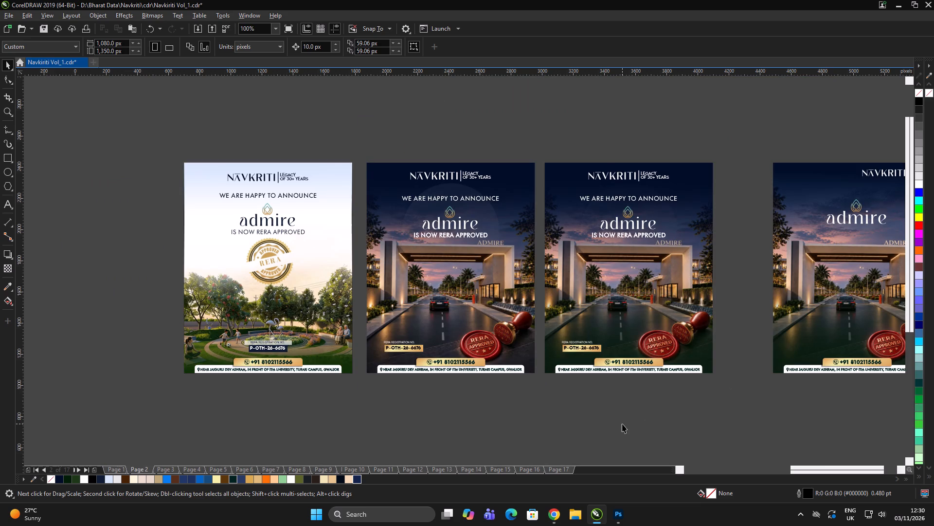
scroll(306, 260, "down", 1)
left_click(444, 351)
scroll(661, 272, "up", 1)
double_click(663, 271)
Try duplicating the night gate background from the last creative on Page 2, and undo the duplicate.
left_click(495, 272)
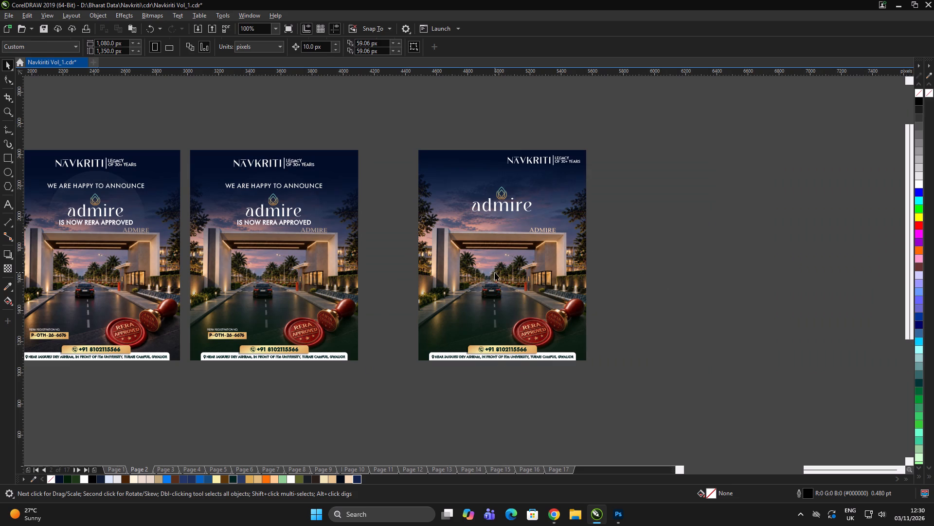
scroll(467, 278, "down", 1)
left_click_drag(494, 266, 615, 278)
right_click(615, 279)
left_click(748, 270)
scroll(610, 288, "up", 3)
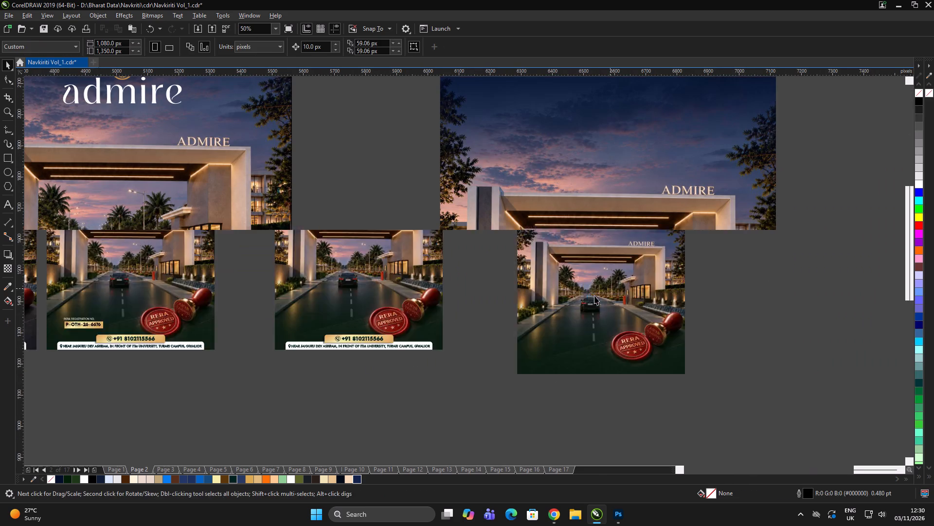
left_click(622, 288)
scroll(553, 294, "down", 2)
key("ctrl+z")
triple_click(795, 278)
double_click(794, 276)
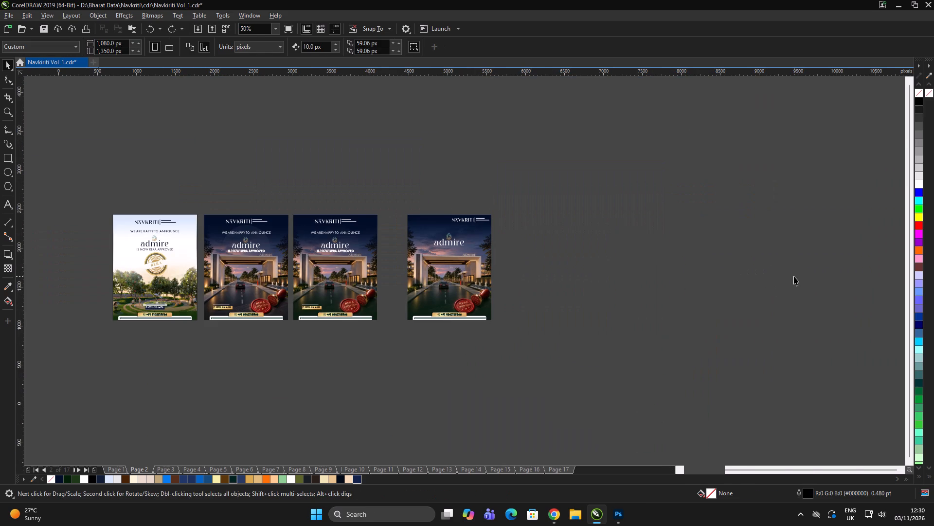
Copy the whole daytime "Thirty years of trust" gate creative, with the red RERA seal, from Page 1.
key("Page_Up")
scroll(372, 266, "up", 2)
scroll(574, 271, "down", 2)
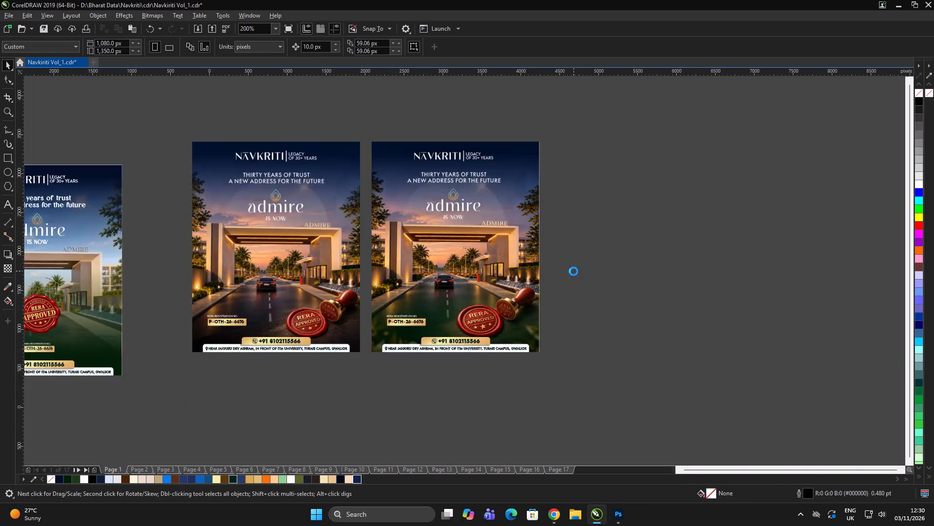
key("Page_Up")
left_click(539, 332)
left_click(542, 332)
left_click(302, 264)
scroll(339, 260, "up", 1)
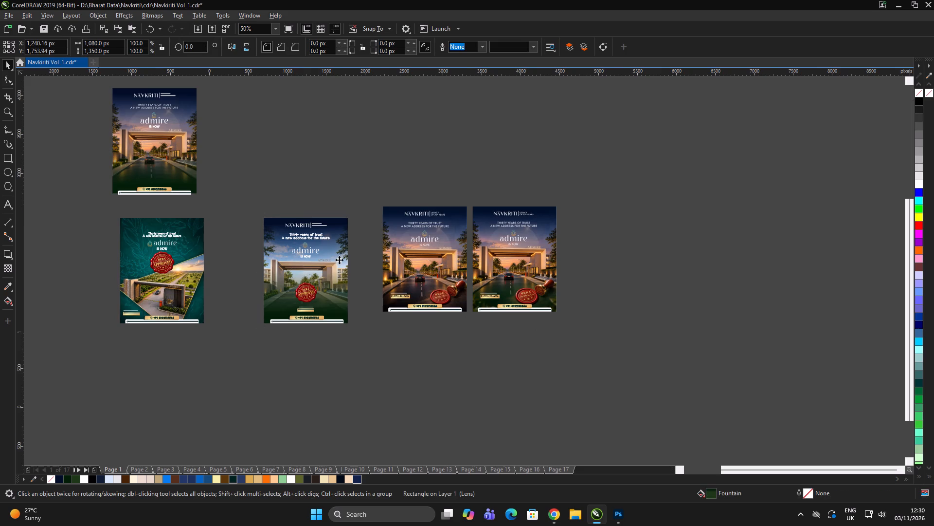
left_click_drag(390, 152, 4, 437)
key("ctrl+c")
left_click(448, 422)
left_click(448, 418)
left_click_drag(448, 418, 172, 173)
key("ctrl+c")
double_click(170, 219)
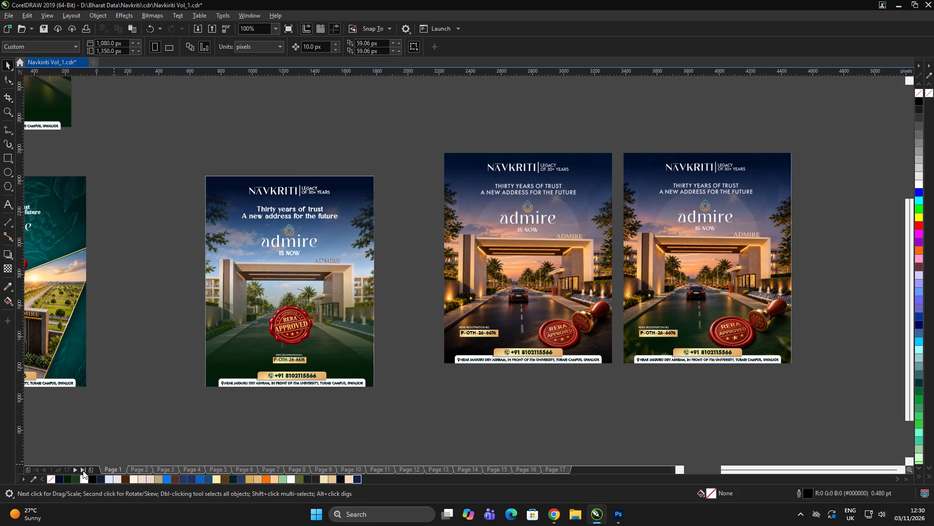
Paste the "Thirty years of trust" creative on Page 17 and place it beside the Akreya reference, left of it.
left_click(83, 470)
scroll(303, 282, "down", 2)
key("ctrl+v")
scroll(302, 289, "up", 2)
left_click_drag(308, 277, 88, 287)
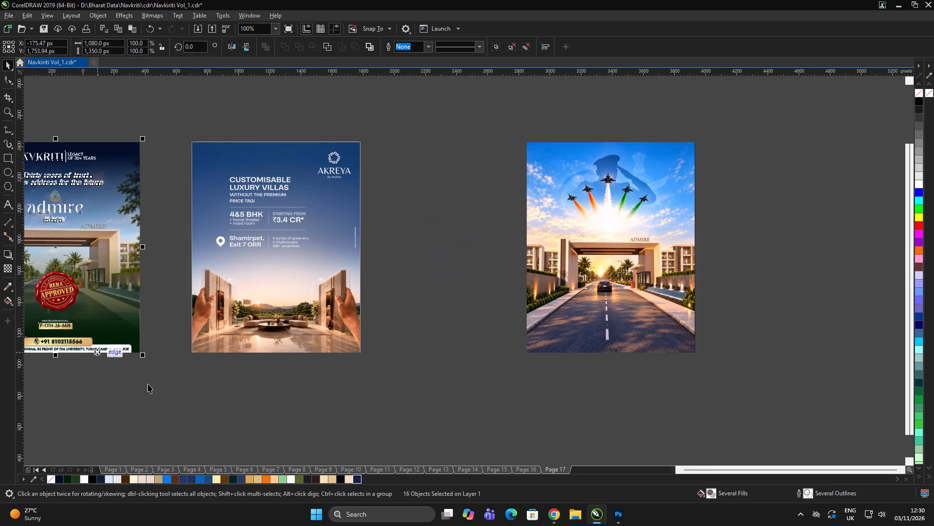
scroll(526, 269, "down", 1)
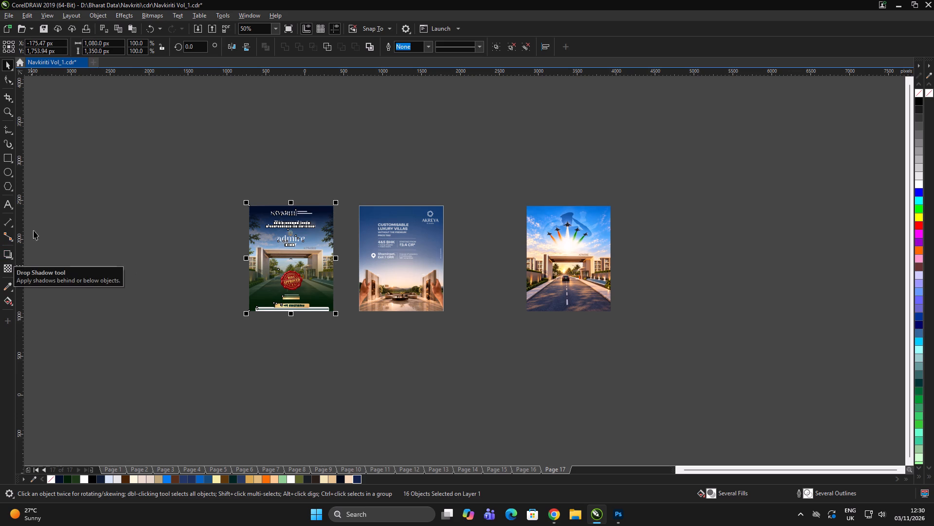
double_click(272, 404)
double_click(369, 382)
Ungroup the pasted "Thirty years of trust" creative and delete the dark green and blue gradient overlays covering its gate image.
left_click(305, 273)
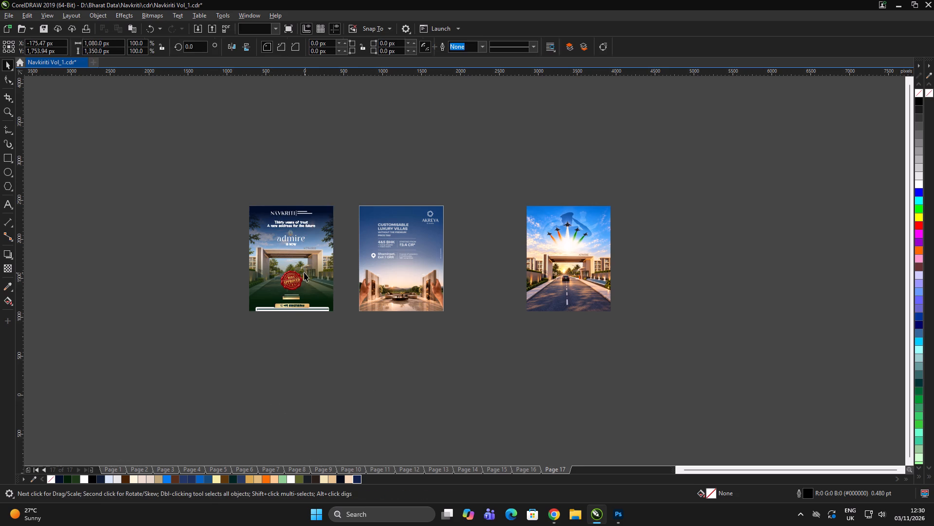
key("ctrl+u")
left_click(377, 363, "ctrl")
left_click(307, 250)
key("Delete")
double_click(180, 291)
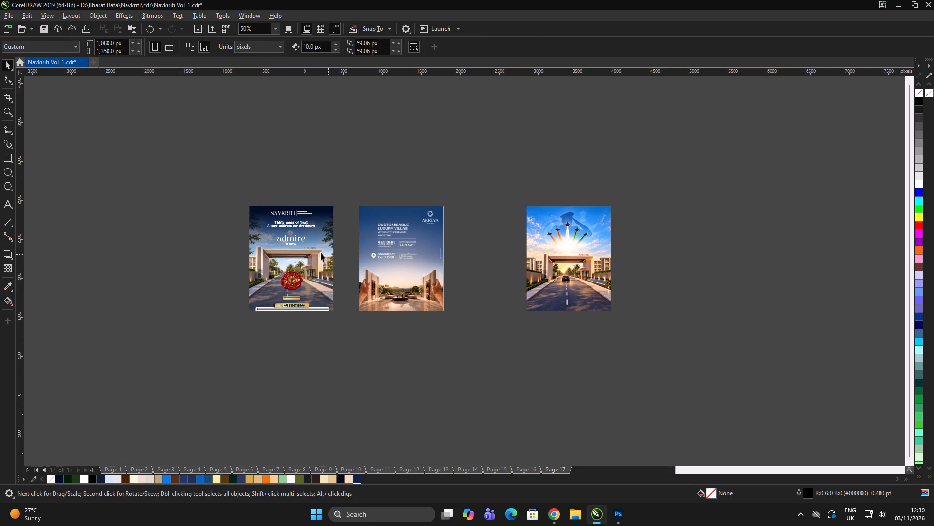
left_click(310, 249)
key("Delete")
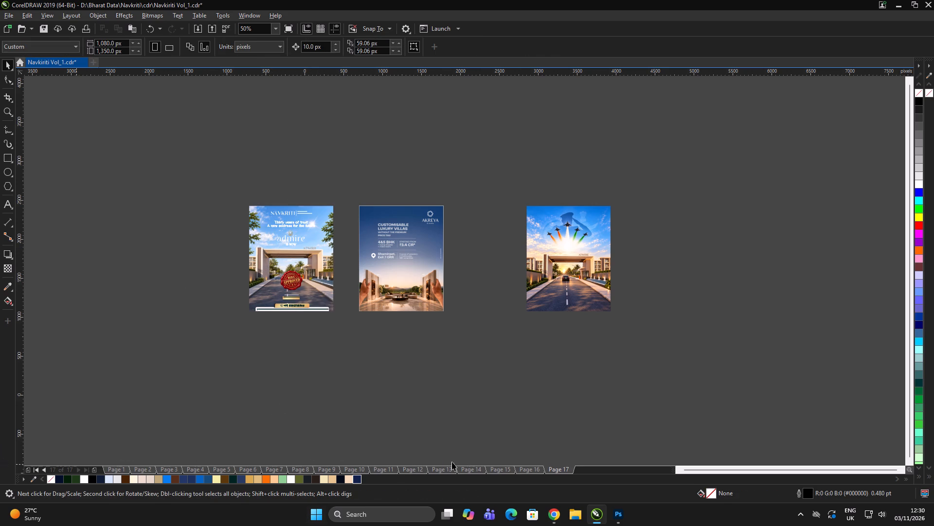
left_click(451, 462)
Delete the logos, headline, RERA seal and number, phone and address strips, leaving only the daytime gate image and tree branches.
scroll(333, 238, "up", 2)
scroll(418, 219, "down", 1)
left_click_drag(217, 129, 410, 284)
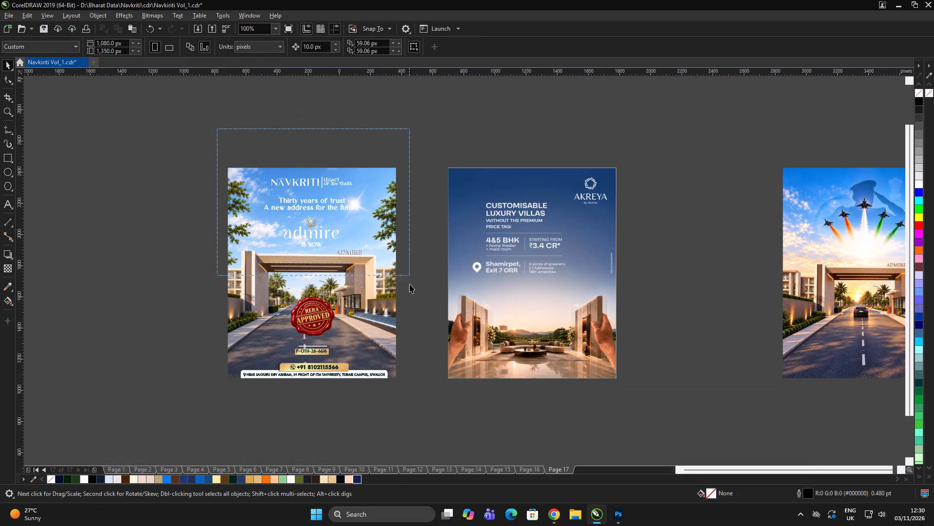
left_click_drag(410, 284, 409, 290)
key("Delete")
left_click(159, 210)
left_click_drag(164, 210, 167, 217)
left_click_drag(133, 223, 400, 433)
key("Delete")
left_click(319, 429)
left_click(324, 429)
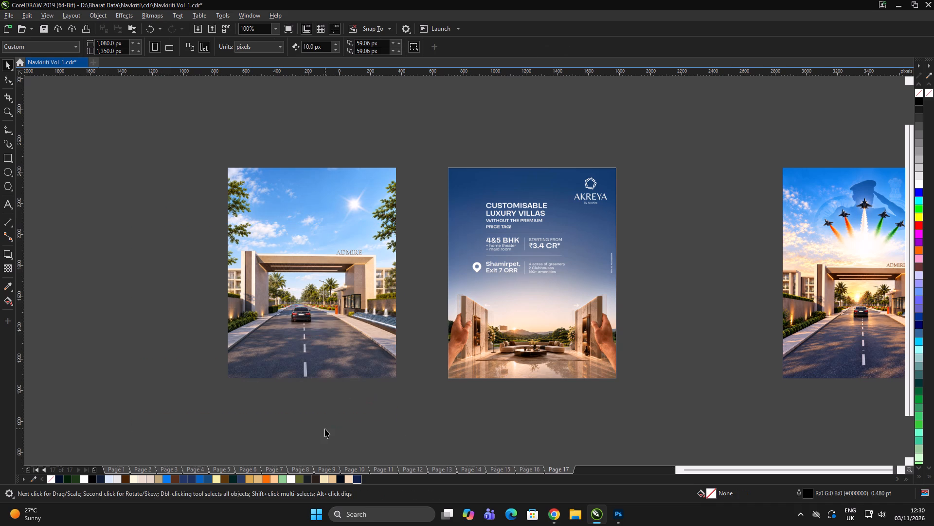
Move the daytime Admire gate image farther left, leaving a wider gap beside the Akreya reference.
scroll(317, 268, "up", 1)
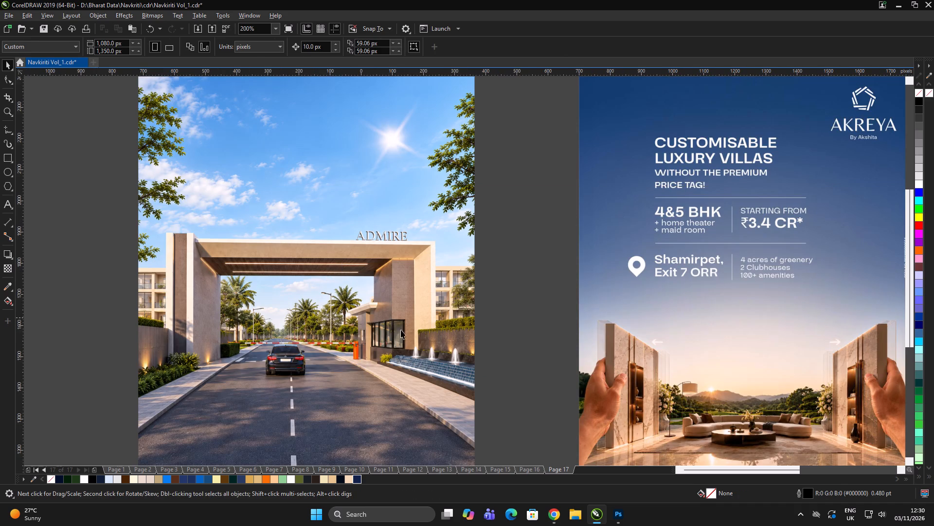
left_click(417, 344)
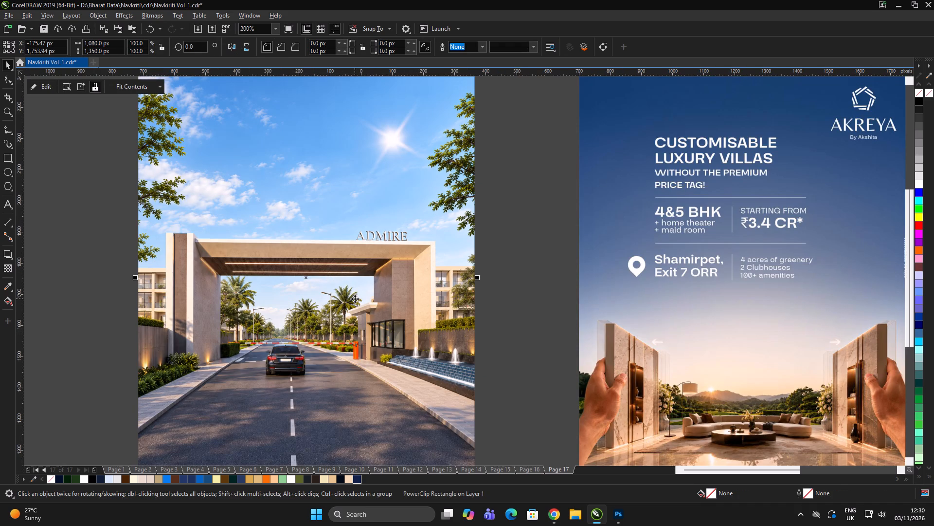
scroll(363, 286, "down", 2)
left_click_drag(359, 282, 389, 328)
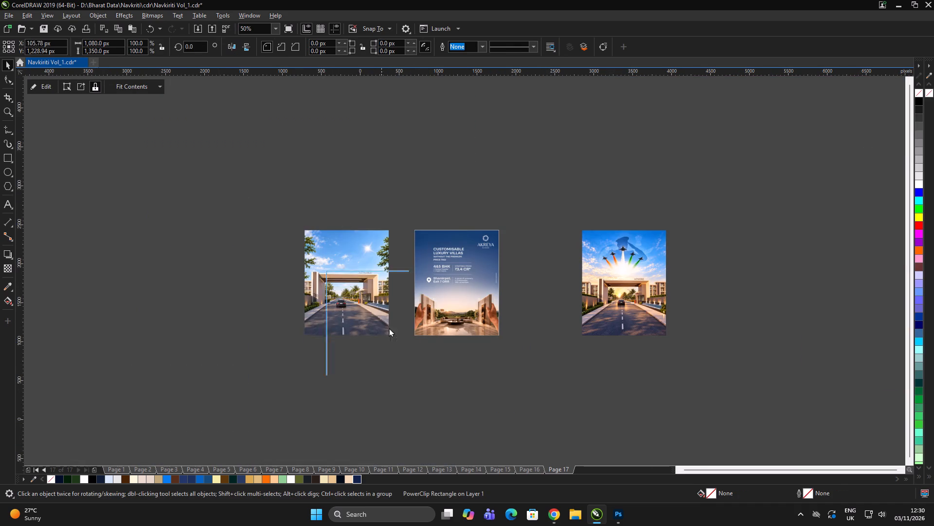
left_click_drag(389, 328, 326, 310)
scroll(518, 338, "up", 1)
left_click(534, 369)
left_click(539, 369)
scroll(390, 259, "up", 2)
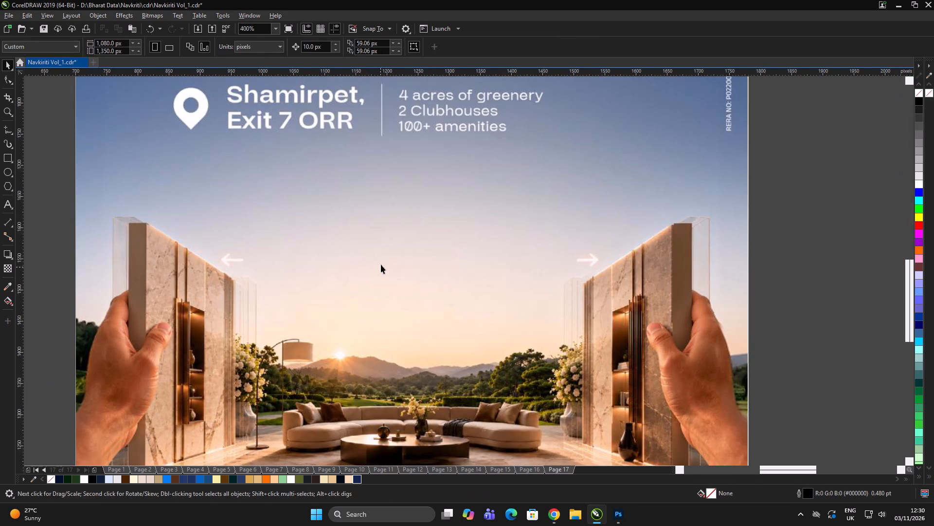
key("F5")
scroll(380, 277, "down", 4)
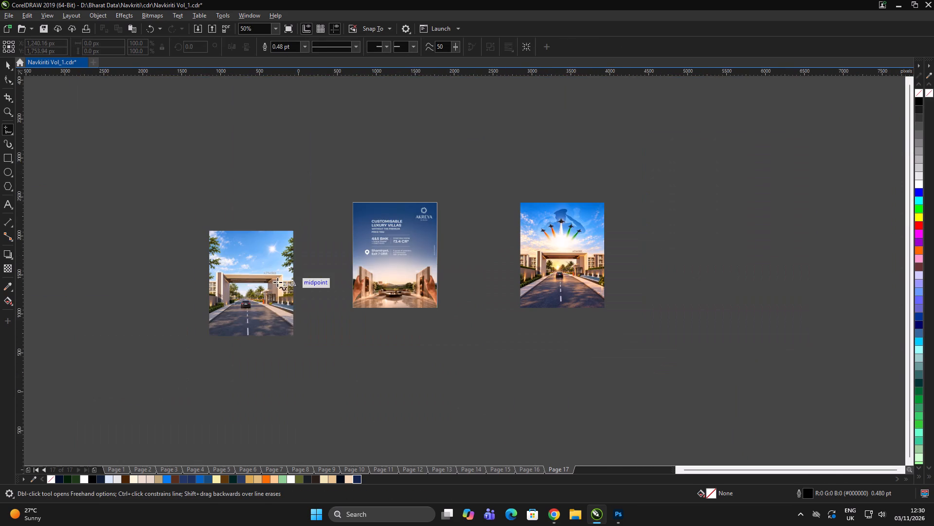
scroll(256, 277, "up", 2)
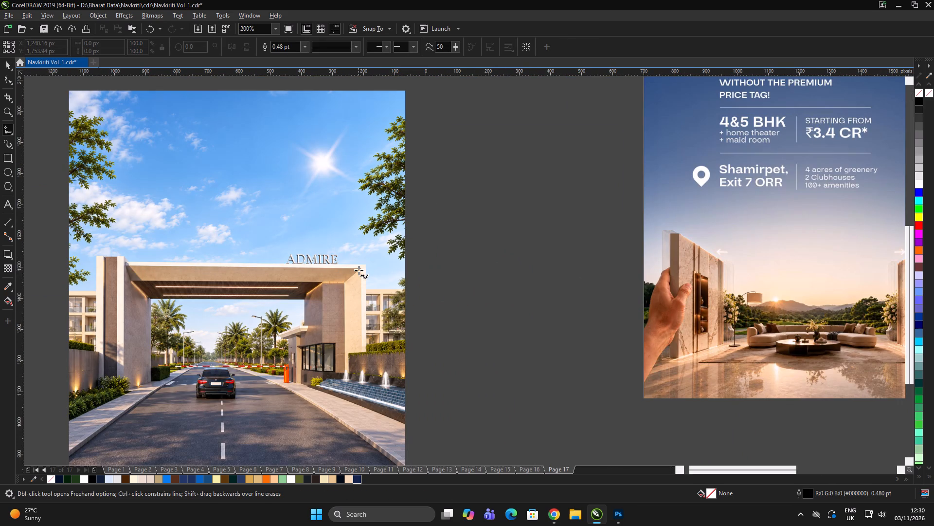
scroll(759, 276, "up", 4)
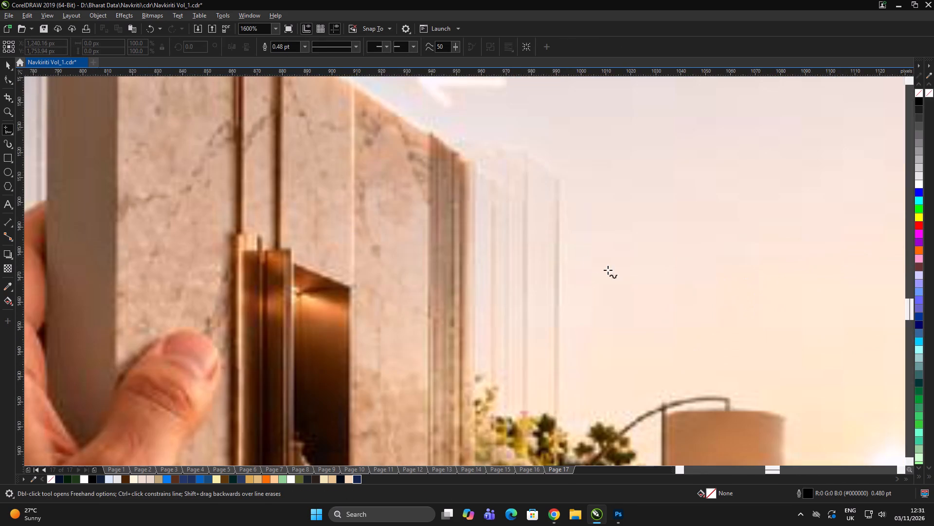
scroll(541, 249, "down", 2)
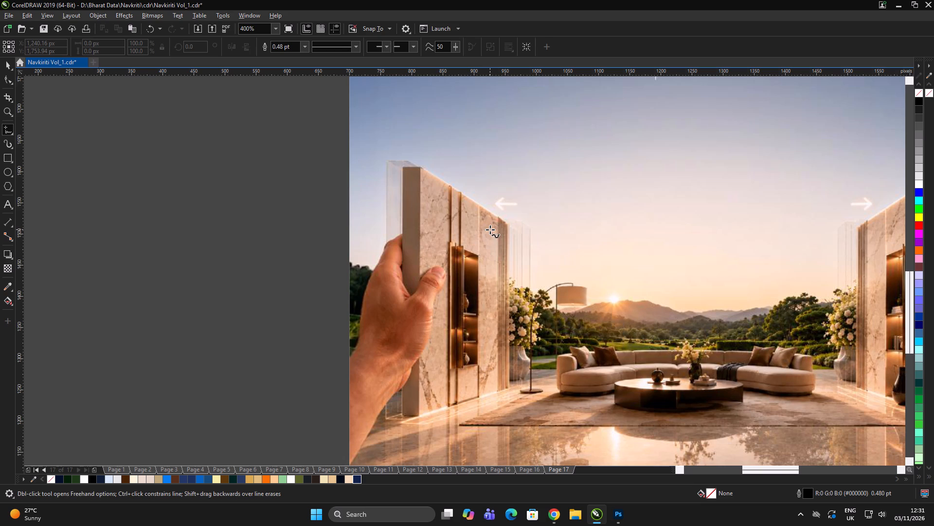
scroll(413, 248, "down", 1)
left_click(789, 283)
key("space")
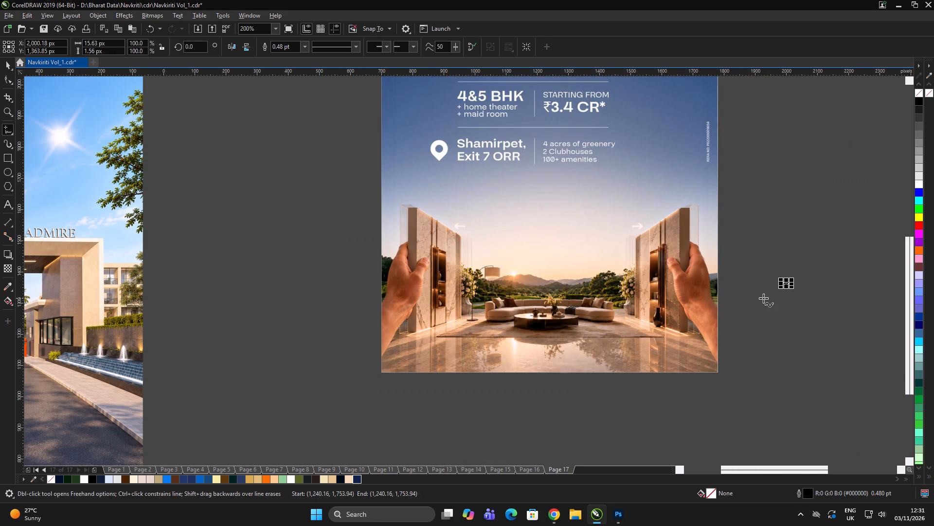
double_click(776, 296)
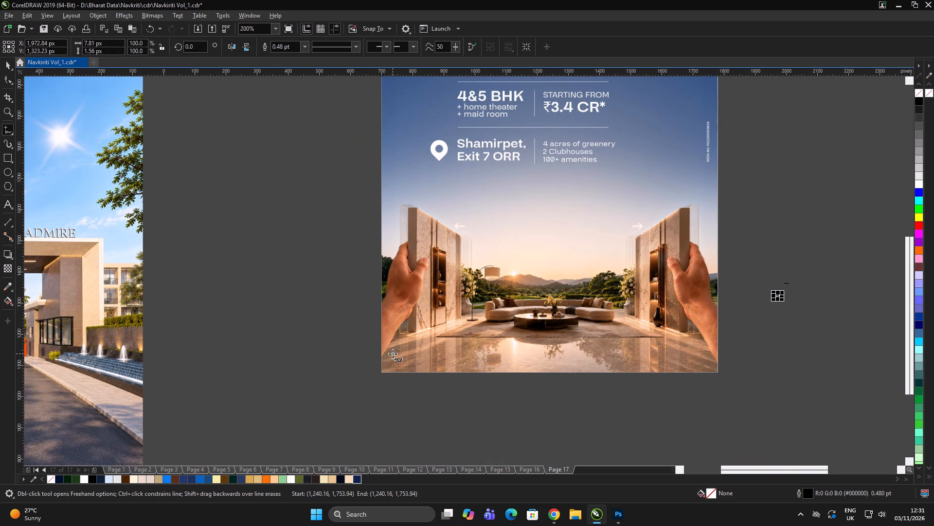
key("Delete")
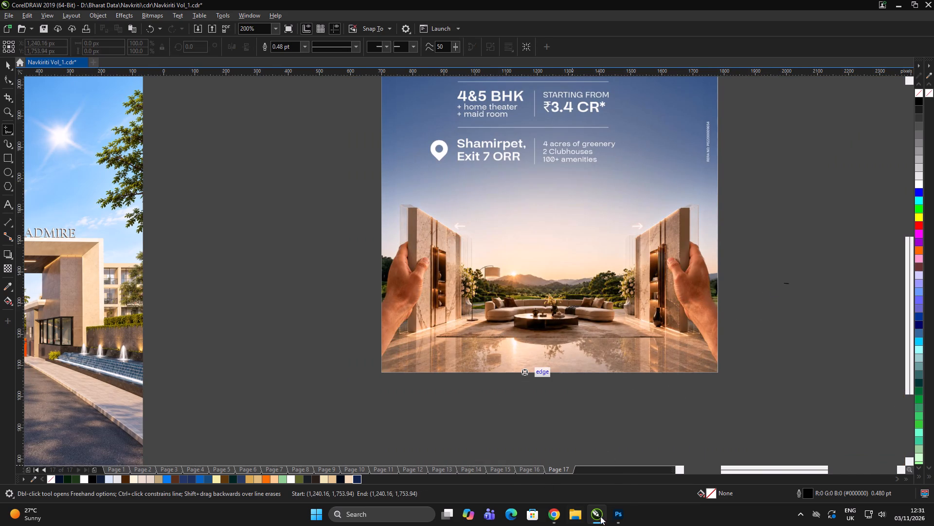
Switch to Photoshop and open the Akreya luxury villas reference image from the Downloads folder.
left_click(618, 517)
left_click(24, 4)
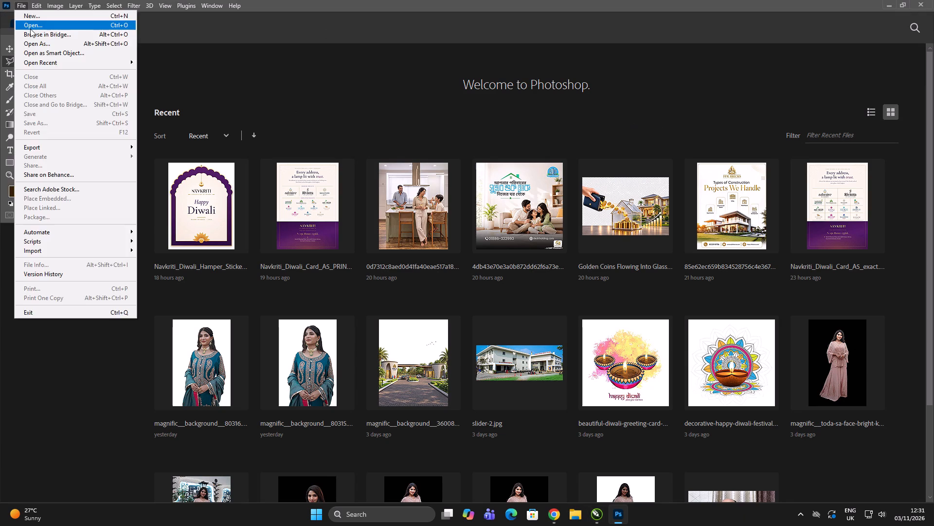
left_click(30, 29)
left_click(197, 146)
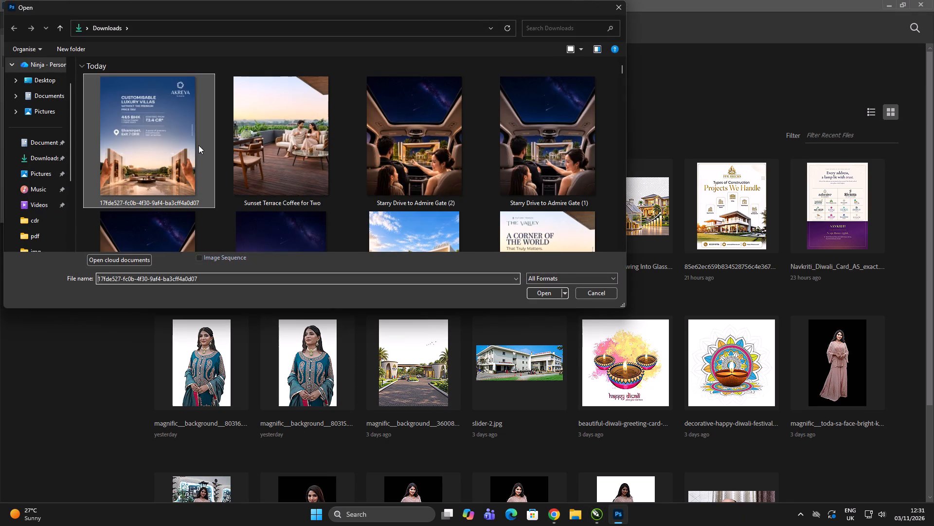
left_click(545, 294)
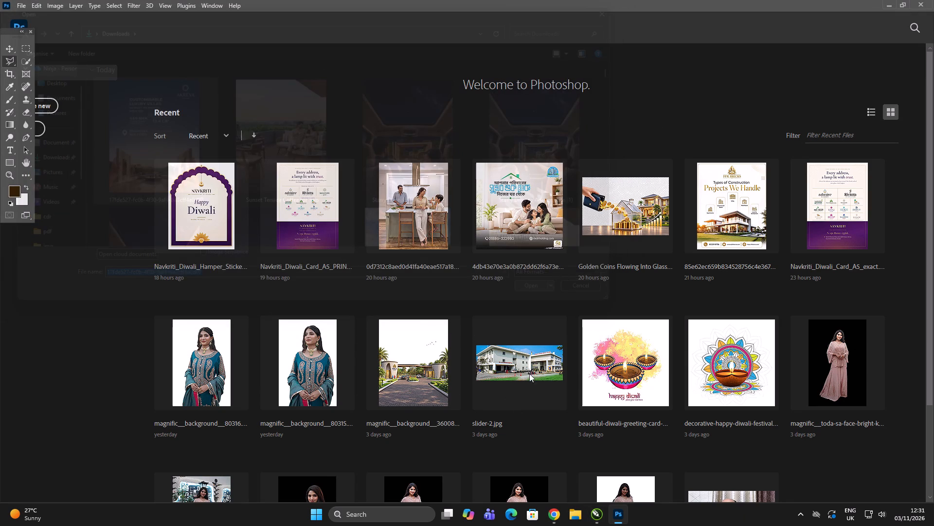
Outline the lit shelf niche on the left marble wall with the Polygonal Lasso and remove it with Fill.
scroll(270, 398, "up", 6, "alt")
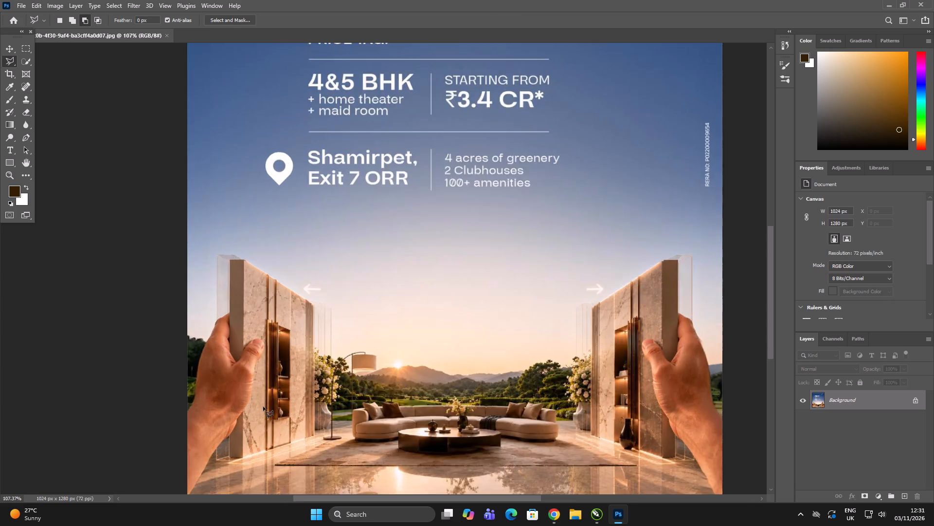
scroll(263, 407, "up", 8, "alt")
left_click(12, 58)
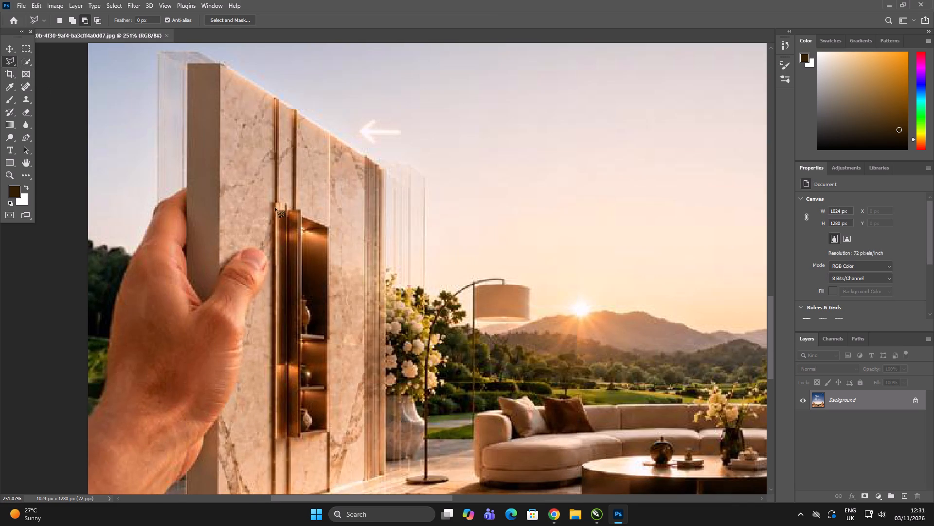
left_click(264, 198)
left_click(341, 219)
left_click(343, 450)
left_click(249, 450)
left_click(271, 304)
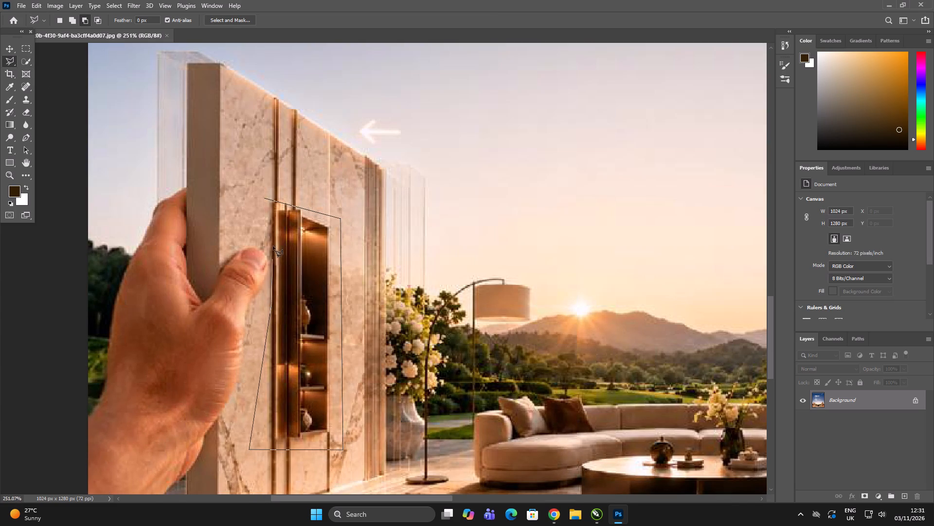
left_click(266, 200)
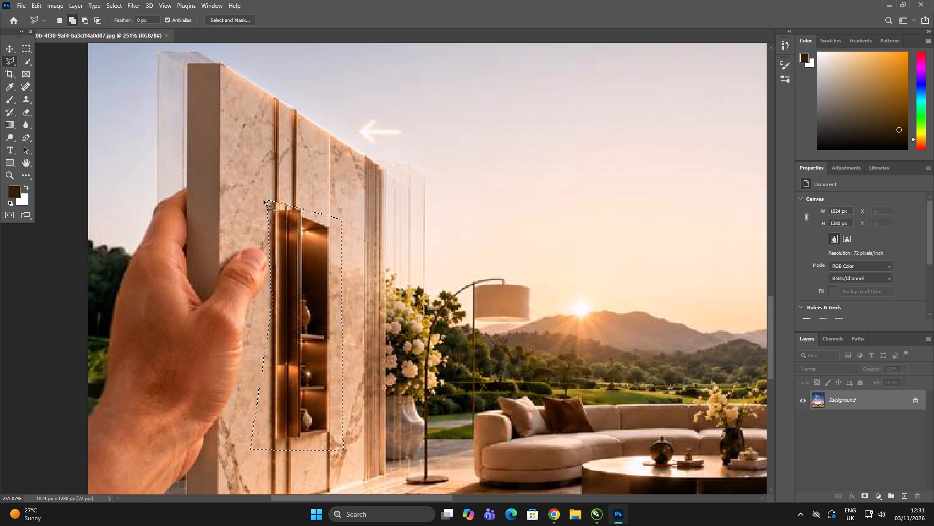
key("shift+BackSpace")
key("Return")
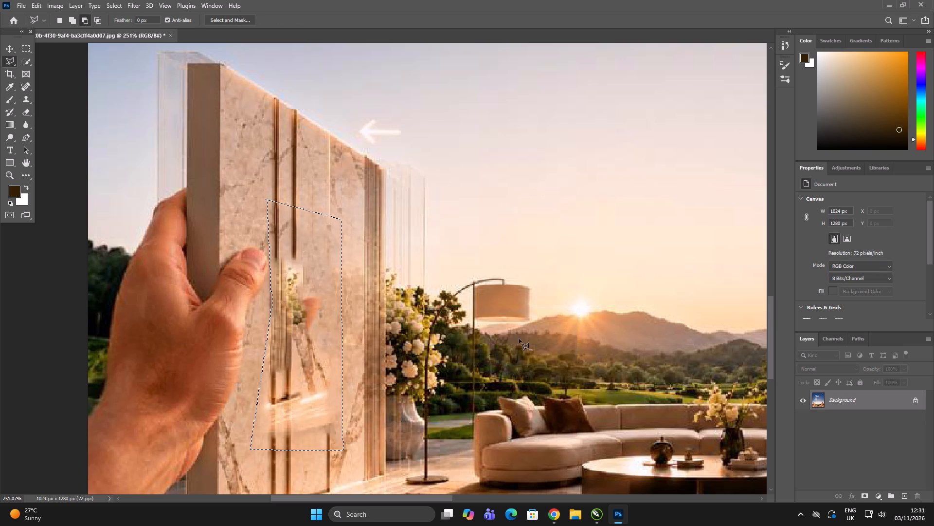
scroll(364, 400, "up", 3, "alt")
key("ctrl+d")
Lasso the leftover flower and vein smears where the left wall's niche was and fill them, clearing the selection.
left_click(231, 177)
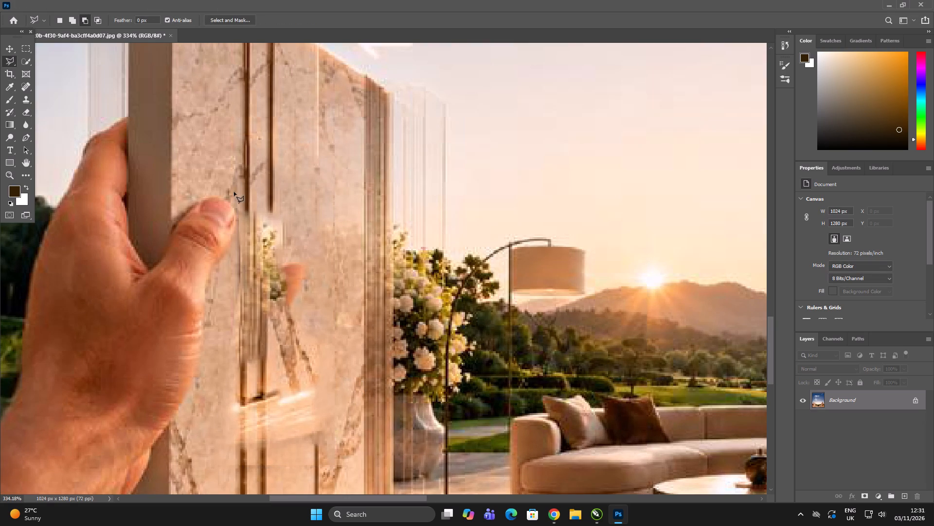
left_click(236, 431)
left_click(344, 395)
left_click(332, 183)
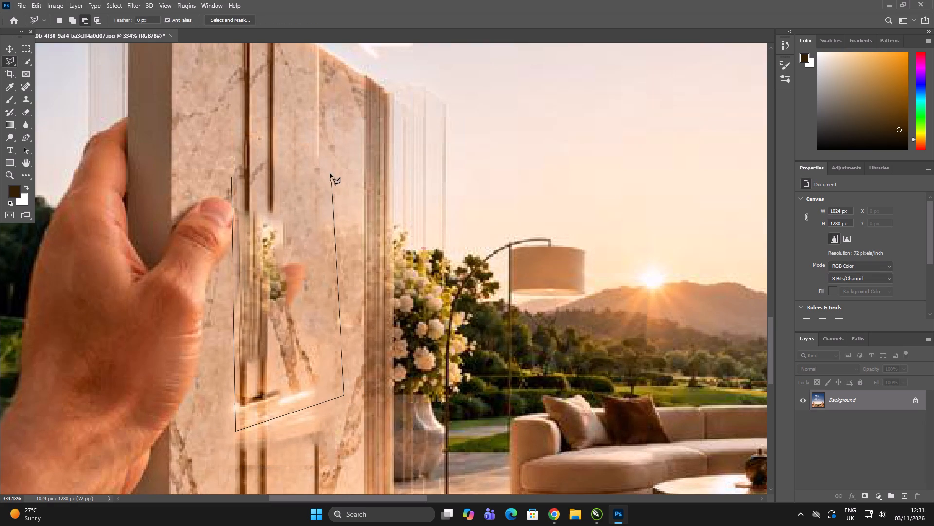
left_click_drag(307, 159, 301, 160)
left_click(240, 164)
left_click(231, 177)
key("shift+BackSpace")
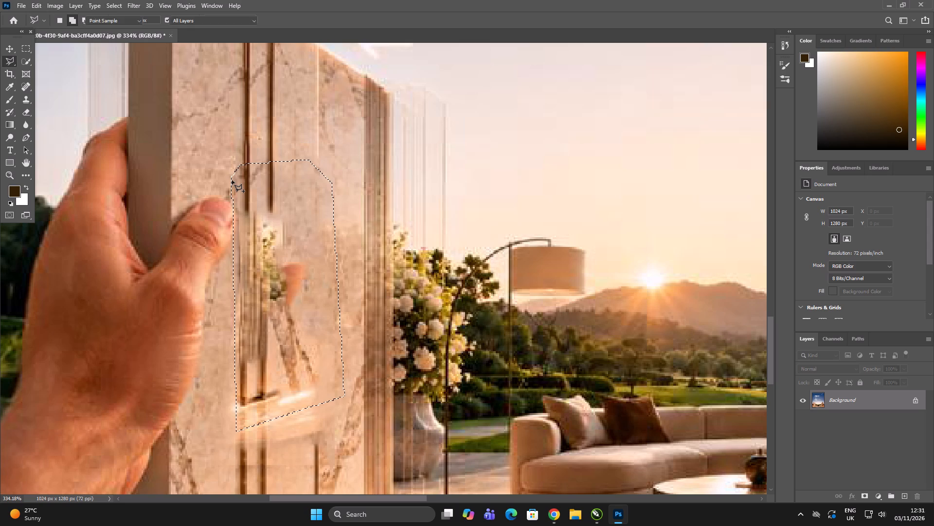
key("Return")
key("ctrl+d")
scroll(237, 141, "down", 6, "alt")
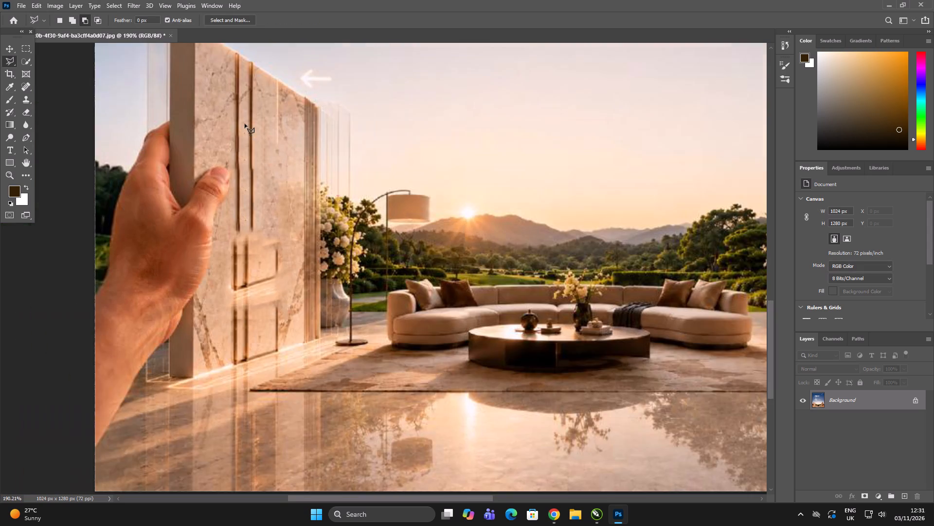
Select the remaining box-shaped artefact on the lower left wall with a rectangular marquee and fill it, clearing the selection.
scroll(317, 238, "up", 2, "alt")
left_click(27, 46)
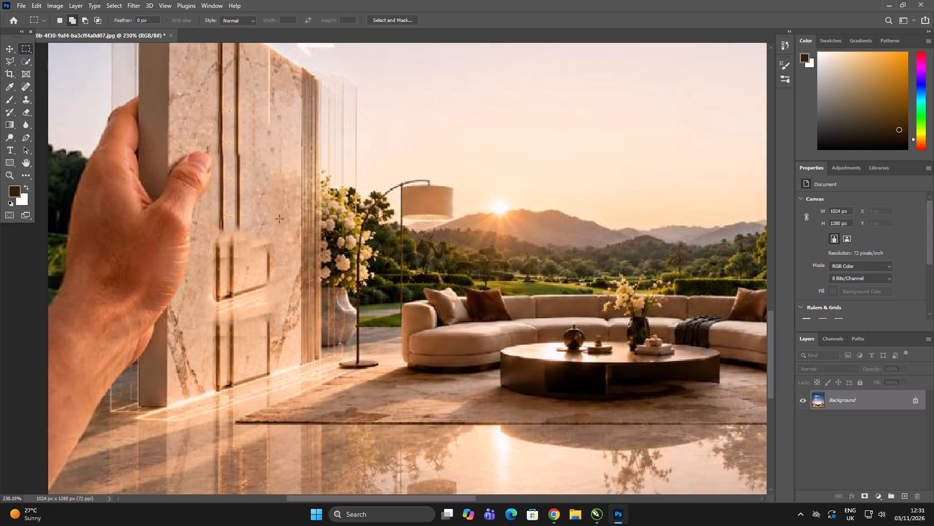
left_click_drag(209, 215, 279, 350)
key("shift+BackSpace")
key("Return")
key("ctrl+f")
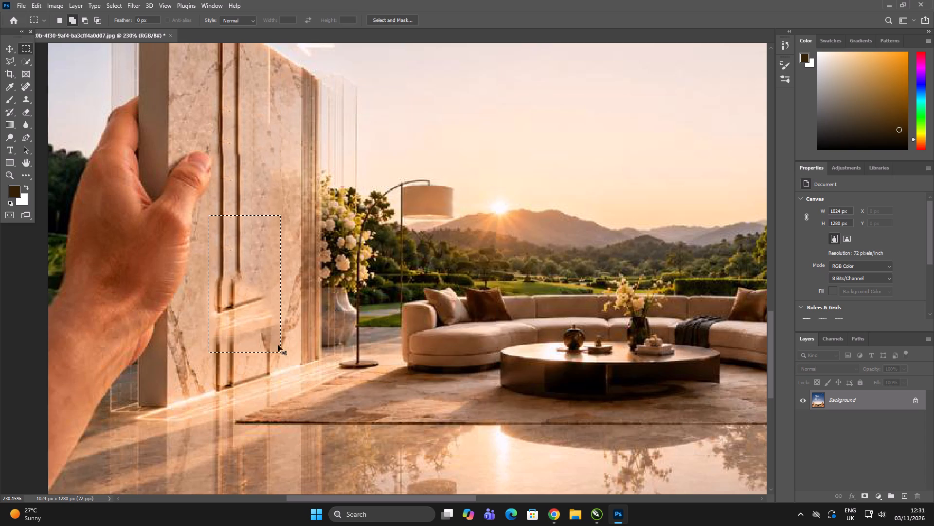
left_click(550, 87)
key("ctrl+d")
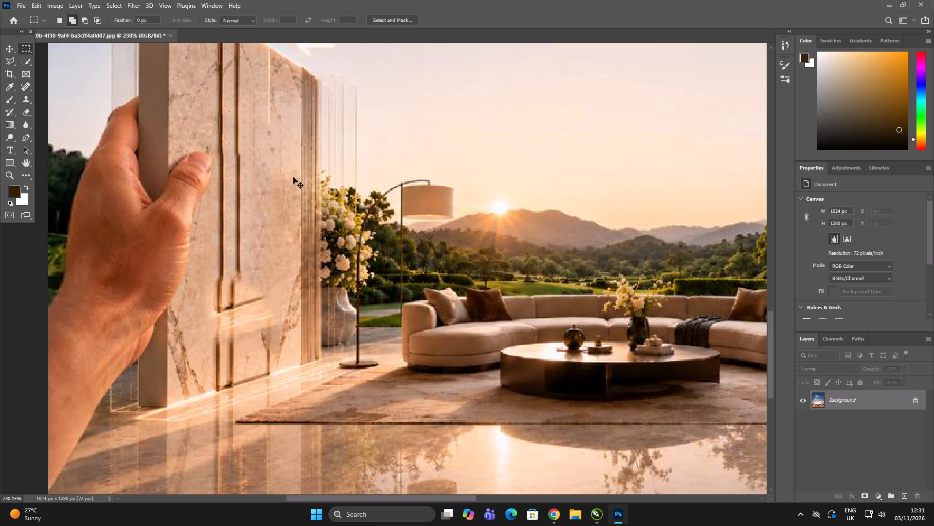
Marquee the broken groove and panel lines beside the thumb on the left wall and fill them, clearing the selection.
left_click_drag(214, 127, 279, 176)
key("shift+BackSpace")
key("Return")
key("ctrl+d")
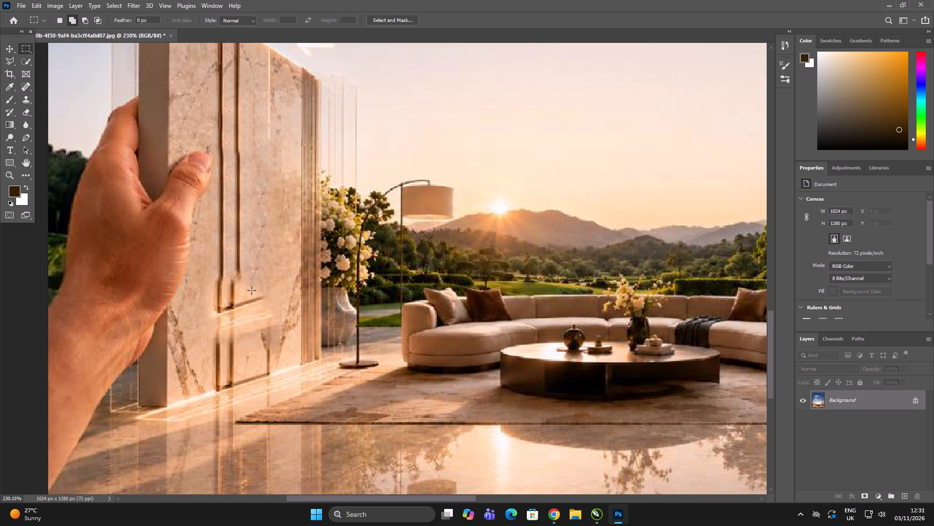
Marquee the diagonal light streaks low on the left wall, fill them, and reselect the patched area.
scroll(243, 355, "up", 4, "alt")
left_click_drag(200, 218, 303, 346)
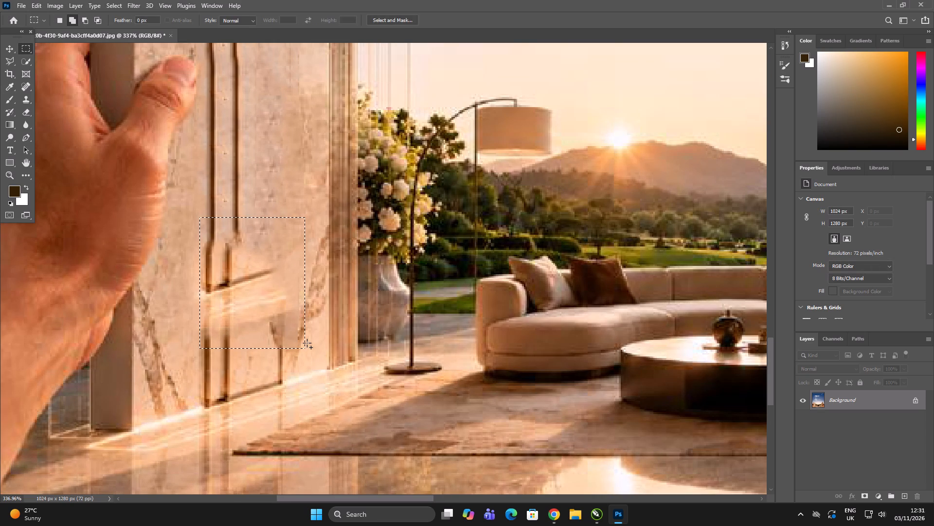
key("shift+BackSpace")
key("Return")
key("ctrl+d")
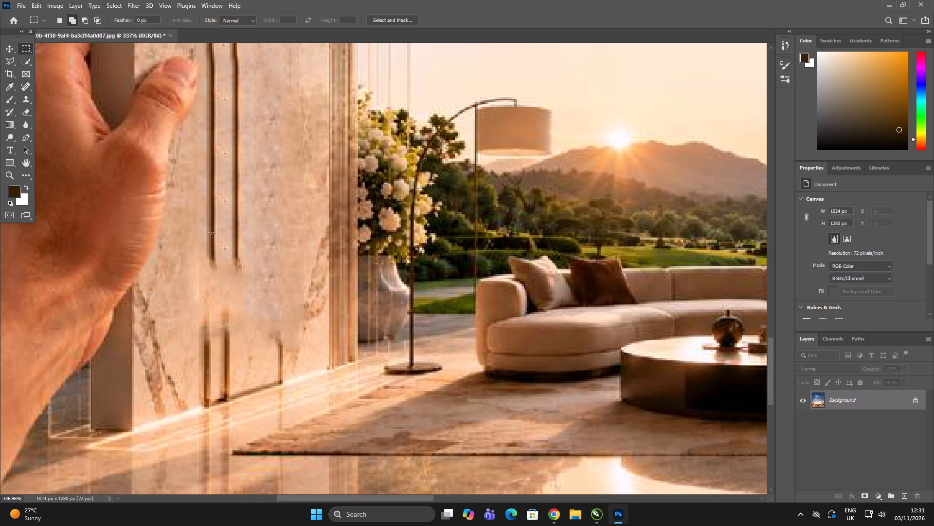
left_click_drag(194, 225, 304, 344)
scroll(179, 246, "down", 11, "alt")
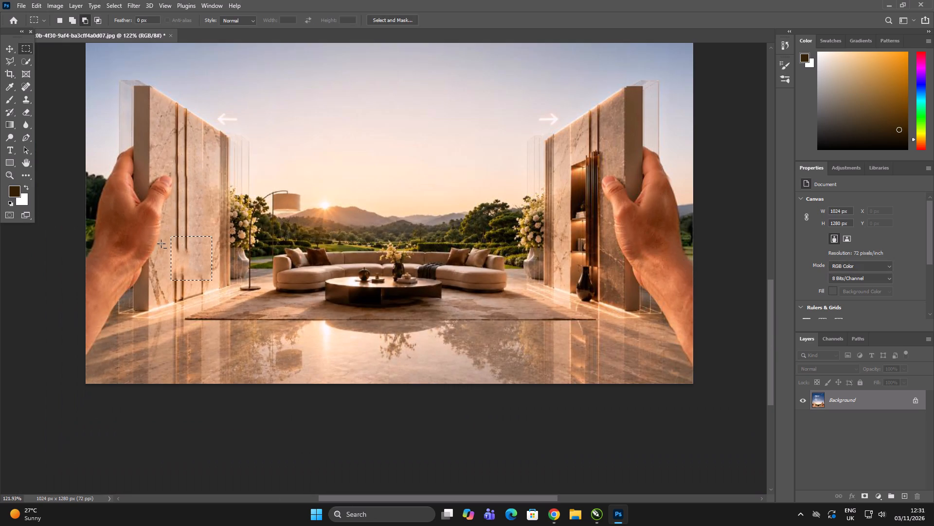
Marquee the shelf niche, bronze slats and upper part of the black vase on the right marble wall and apply Fill.
scroll(595, 159, "up", 7, "alt")
left_click_drag(527, 144, 530, 147)
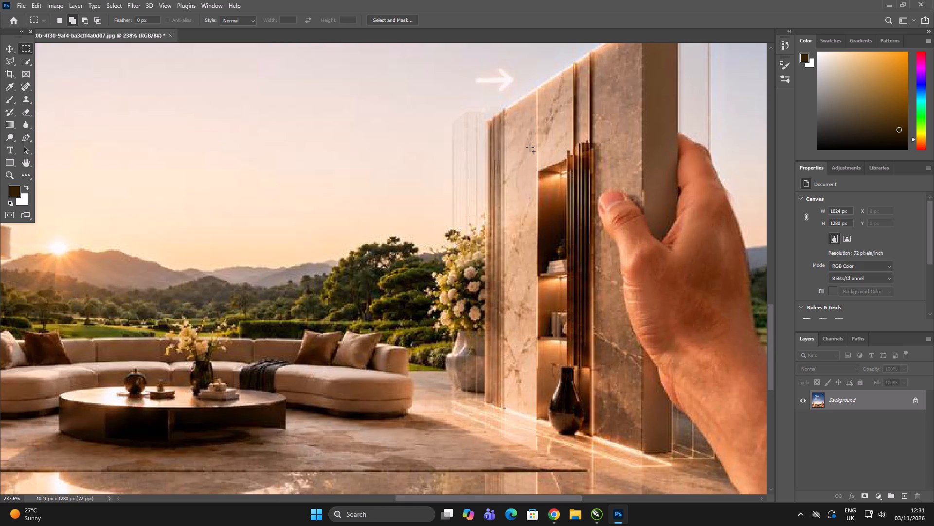
left_click_drag(530, 147, 596, 412)
key("shift+BackSpace")
key("Return")
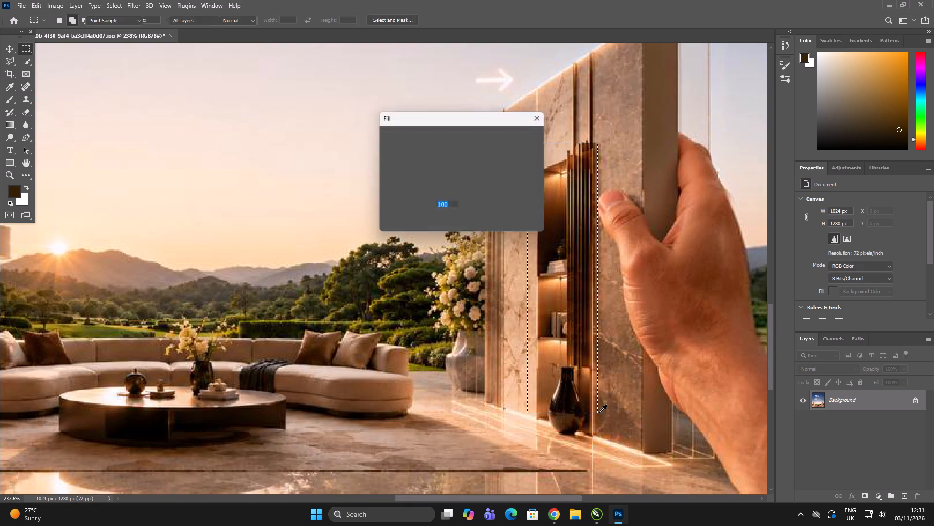
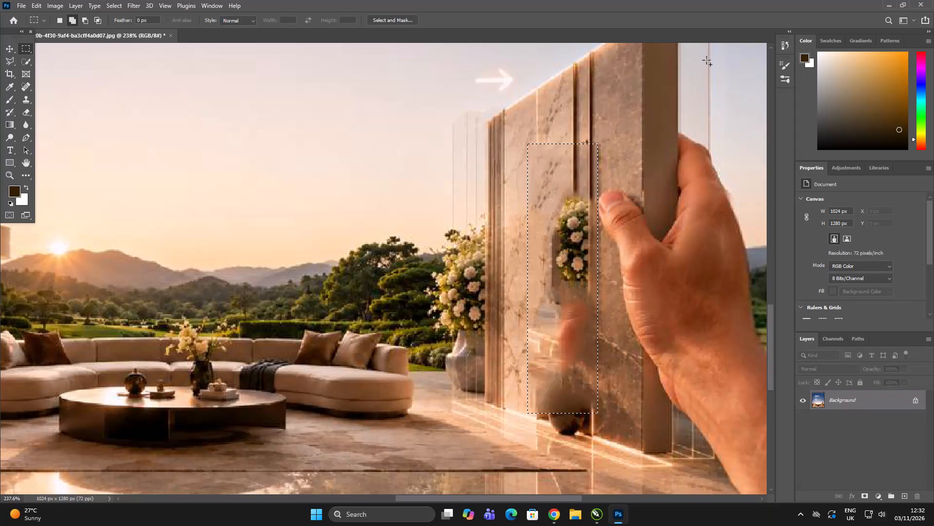
Outline the white flowers and niche on the right marble wall with the Polygonal Lasso, apply Content-Aware Fill, and clear the selection.
key("ctrl+d")
scroll(636, 175, "up", 10, "alt")
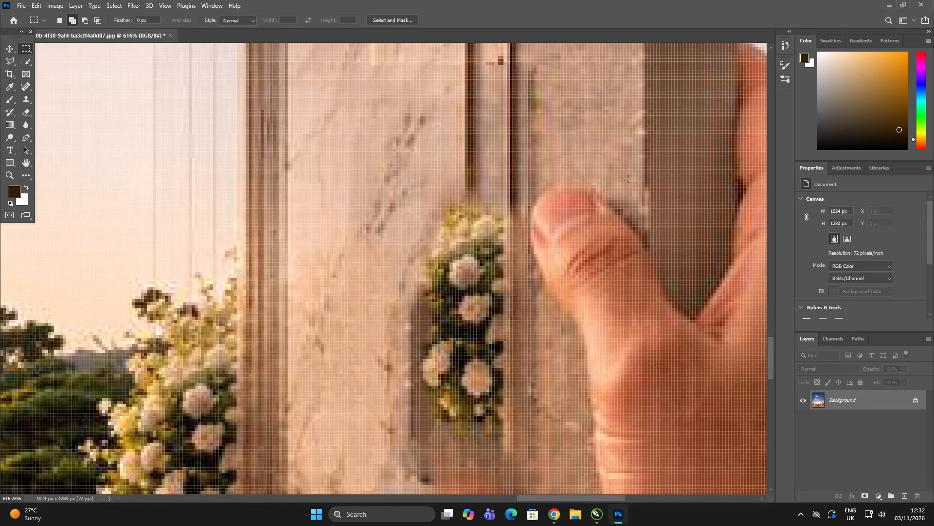
scroll(595, 176, "down", 6, "alt")
left_click(8, 55)
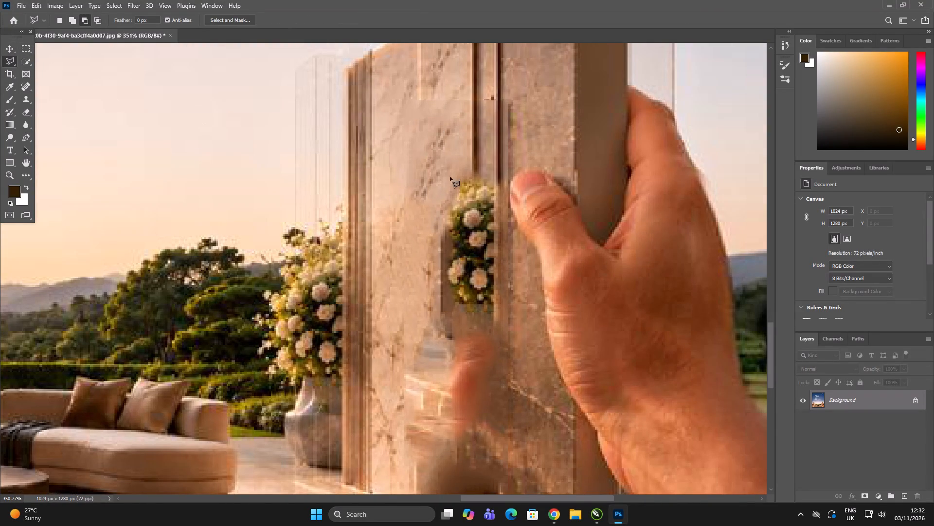
left_click(428, 184)
left_click(500, 174)
left_click(493, 381)
left_click(425, 333)
left_click(419, 246)
left_click(429, 185)
key("shift+BackSpace")
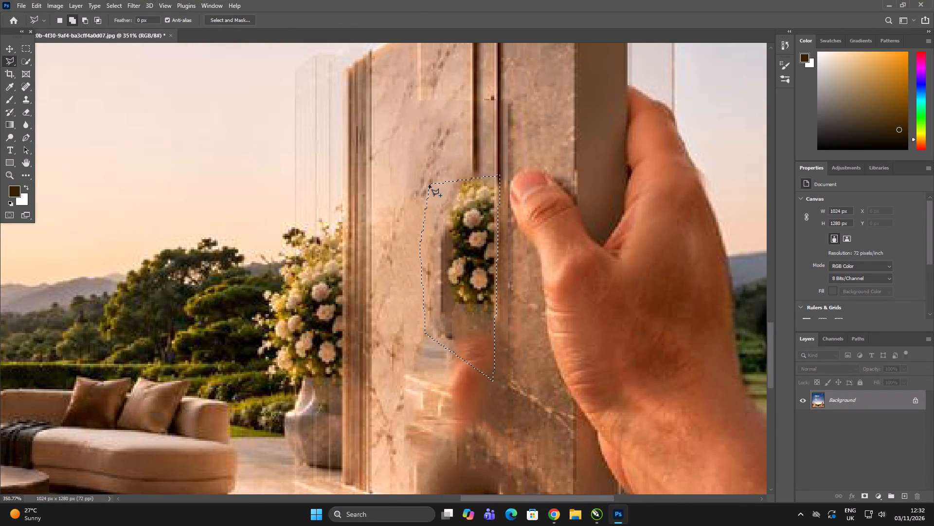
key("Return")
key("ctrl+d")
Lasso the shelf fragments, skin-toned smear and dark vase on the lower right wall and fill them Content-Aware, clearing the selection.
left_click(420, 225)
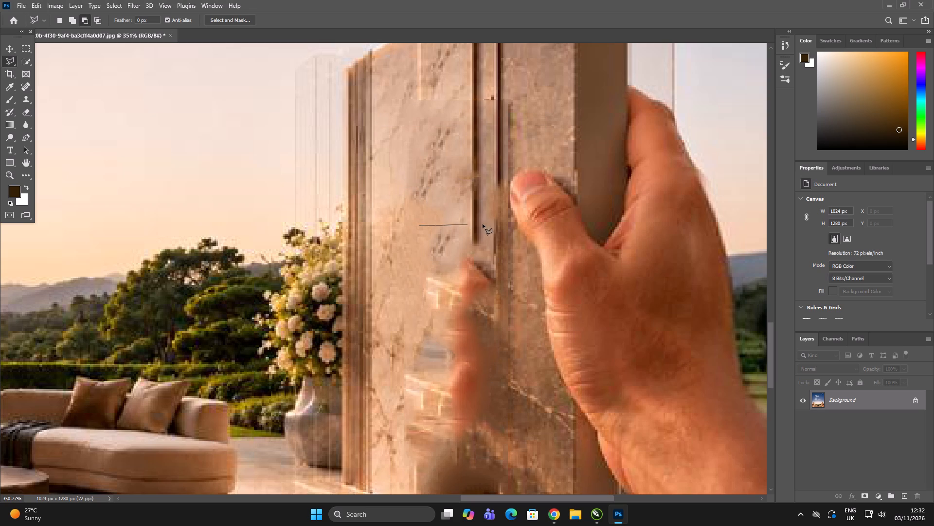
left_click(497, 222)
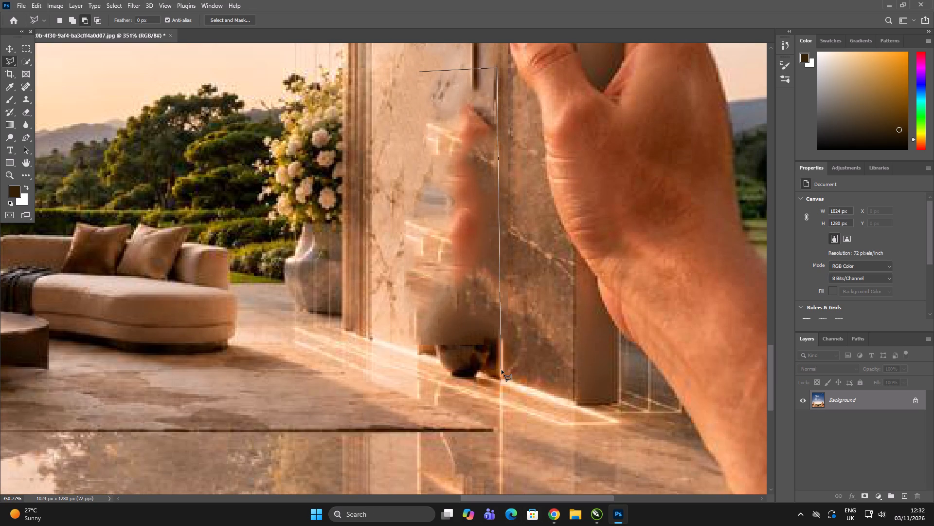
left_click(502, 370)
left_click(417, 352)
left_click(392, 301)
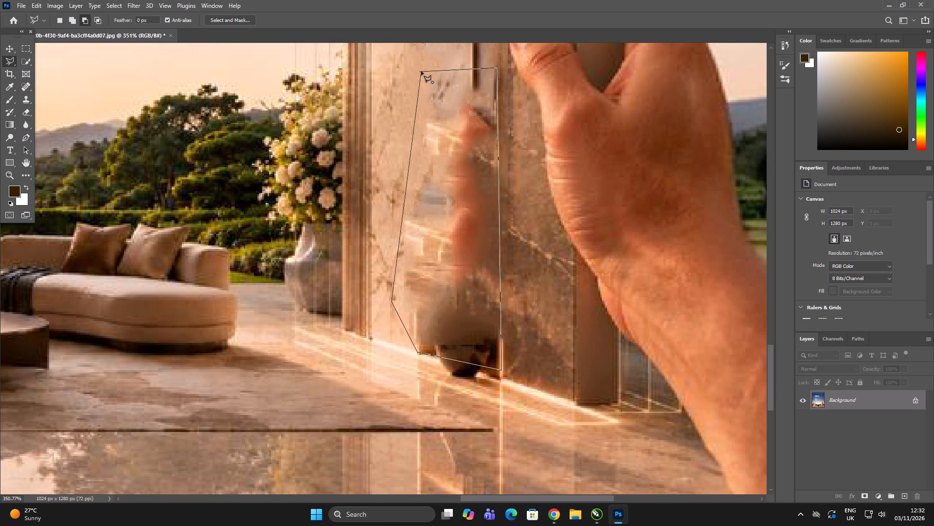
left_click(421, 71)
key("shift+BackSpace")
key("Return")
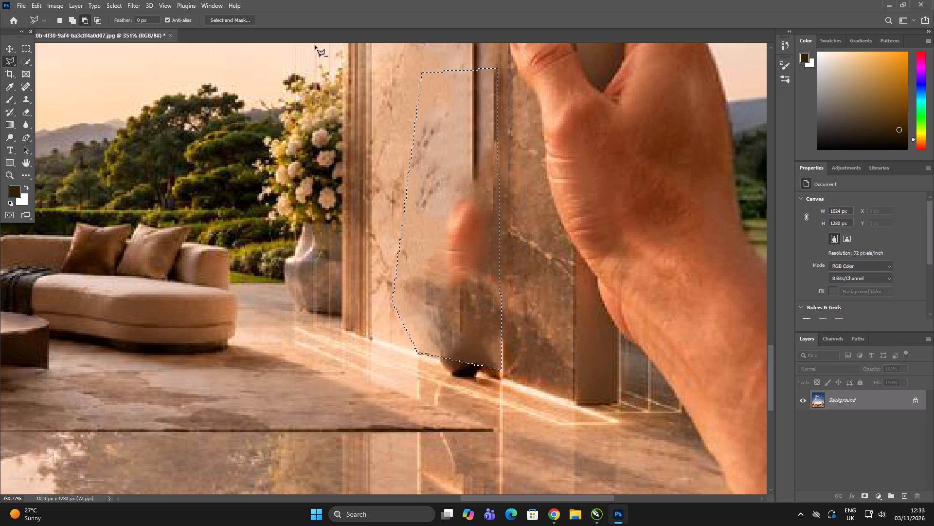
key("ctrl+d")
Lasso the remaining skin-toned smudge and blurred vase area across the right wall's groove and fill it Content-Aware, clearing the selection.
left_click(427, 181)
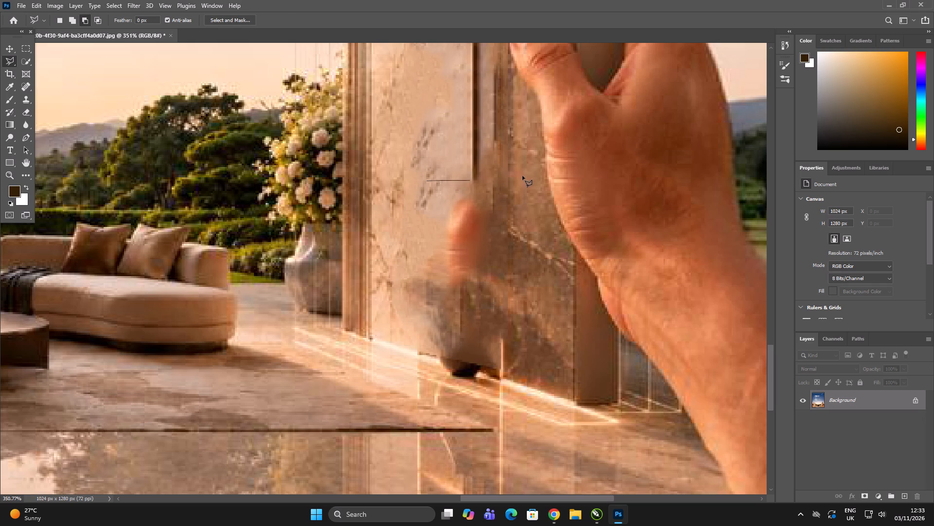
left_click(519, 175)
left_click(507, 379)
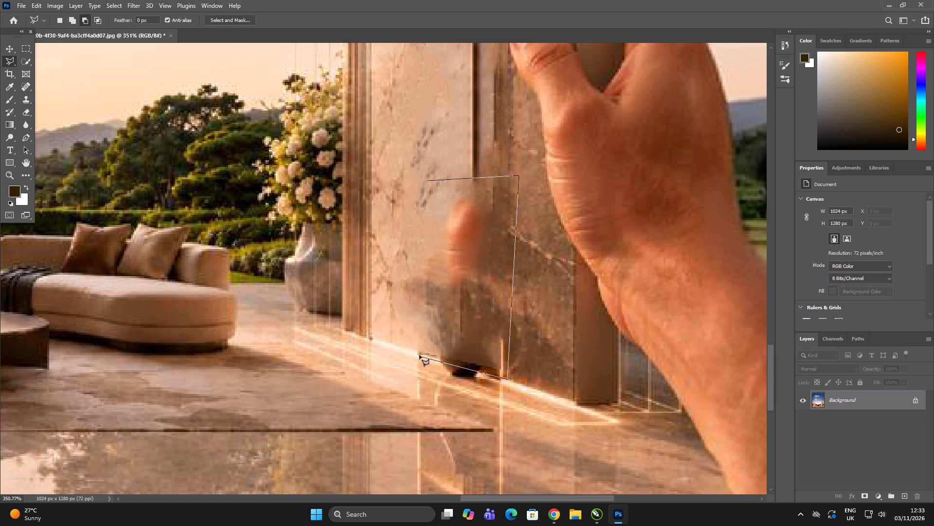
left_click(419, 355)
left_click(404, 275)
left_click(427, 180)
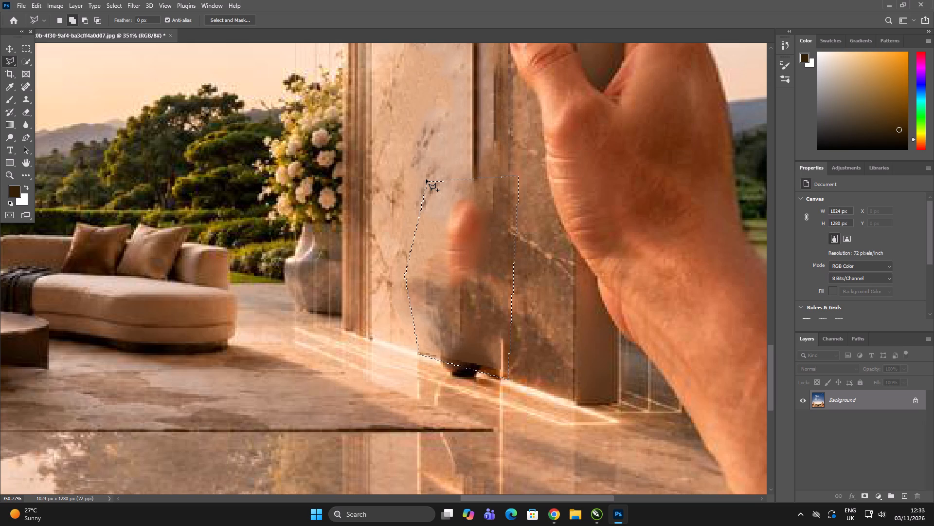
key("shift+BackSpace")
key("Return")
key("ctrl+d")
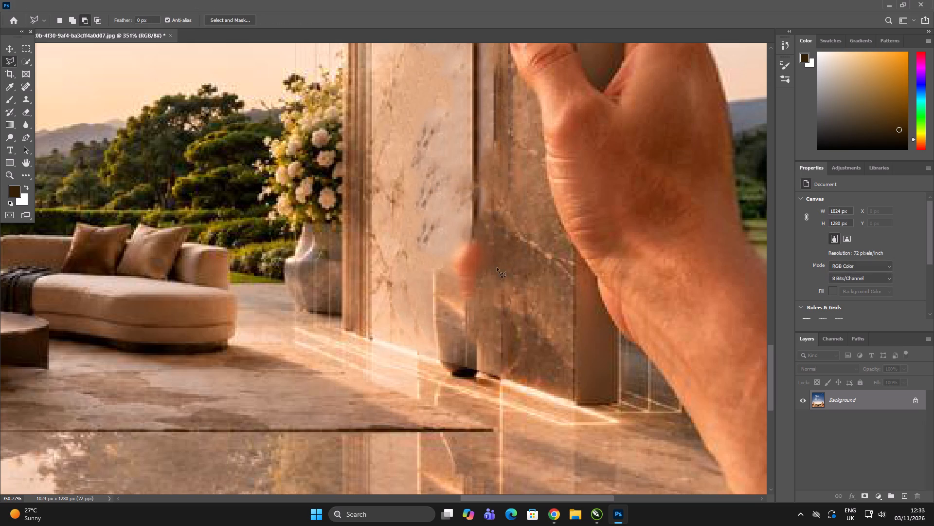
Lasso the leftover vase and smudge on the sofa side of the right wall's groove and fill it Content-Aware, clearing the selection.
left_click(470, 236, "alt")
left_click(466, 365)
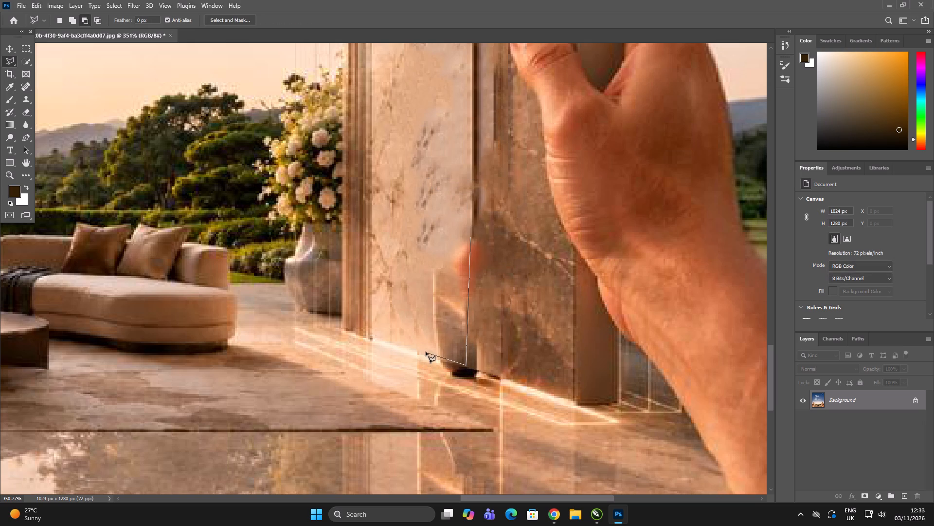
left_click(425, 350)
left_click(404, 223)
left_click(440, 209)
left_click(472, 235)
left_click(472, 235)
key("shift+BackSpace")
key("Return")
key("ctrl+d")
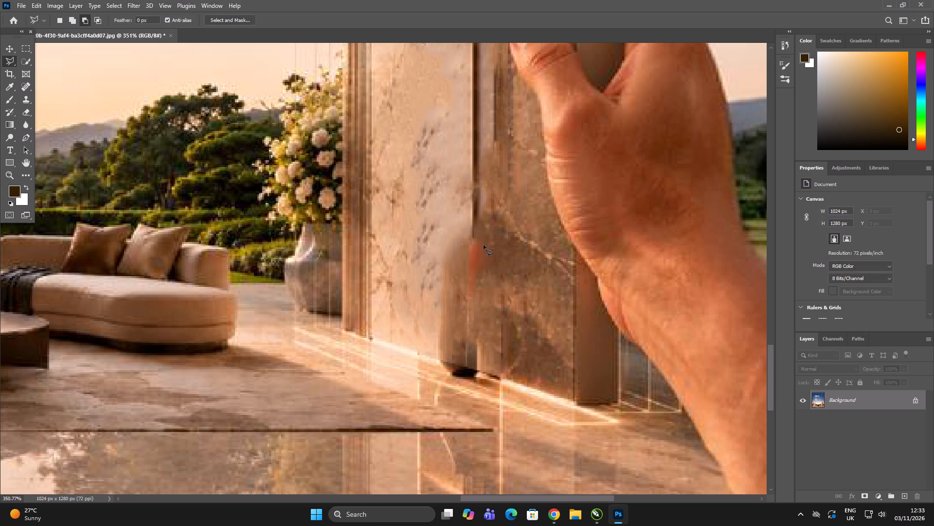
Lasso the white arrow in the sky beside the right wall and remove it with Content-Aware Fill, clearing the selection.
scroll(499, 279, "down", 13, "alt")
scroll(473, 117, "up", 13, "alt")
left_click(399, 143)
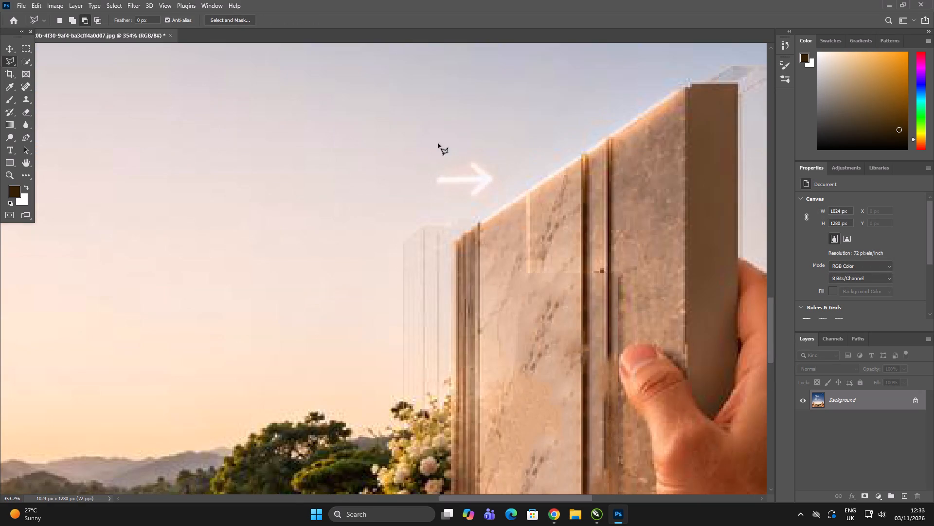
left_click_drag(522, 145, 524, 154)
left_click(485, 203)
left_click(423, 194)
left_click(388, 153)
double_click(398, 144)
key("shift+BackSpace")
key("Return")
key("ctrl+d")
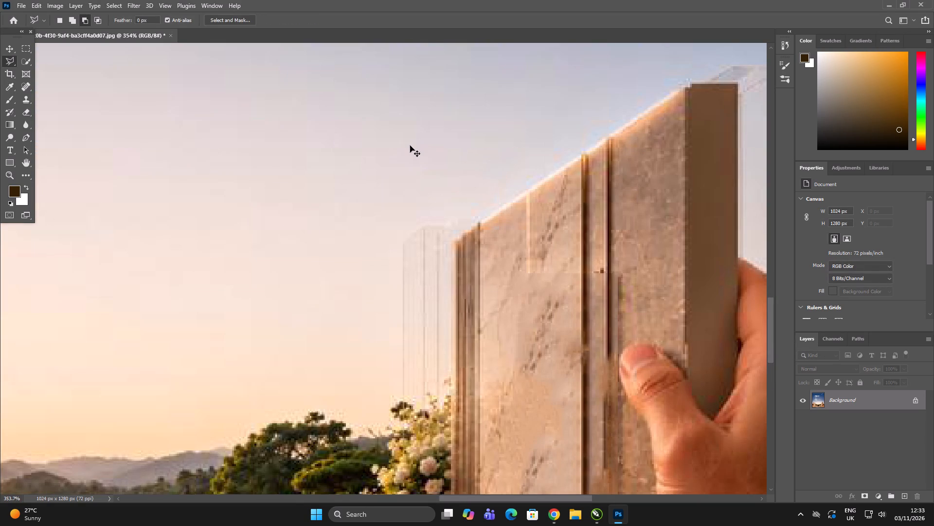
Lasso the white arrow in the sky beside the left wall and remove it with Content-Aware Fill, clearing the selection.
scroll(419, 190, "down", 7, "alt")
scroll(153, 115, "down", 5, "alt")
scroll(84, 168, "up", 12, "alt")
scroll(217, 190, "down", 8, "alt")
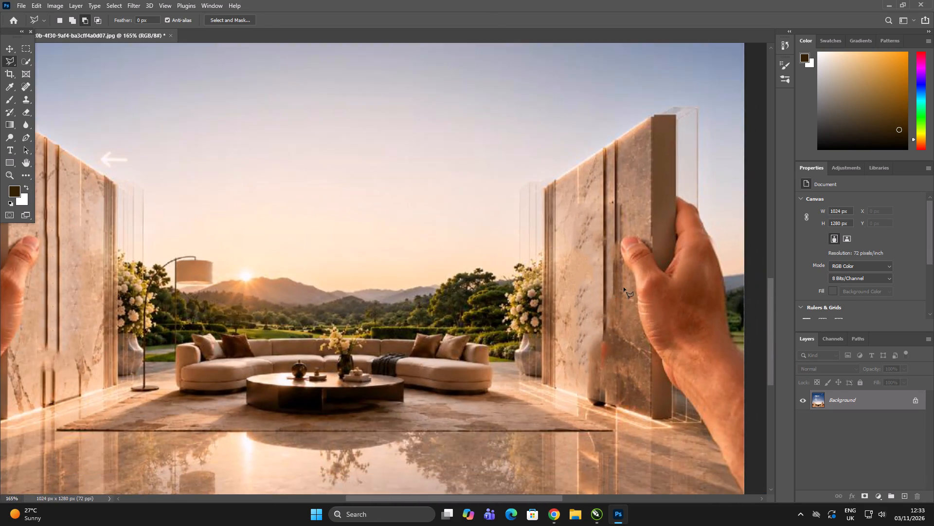
scroll(81, 147, "up", 5, "alt")
left_click(103, 144)
left_click(93, 166)
left_click(122, 183)
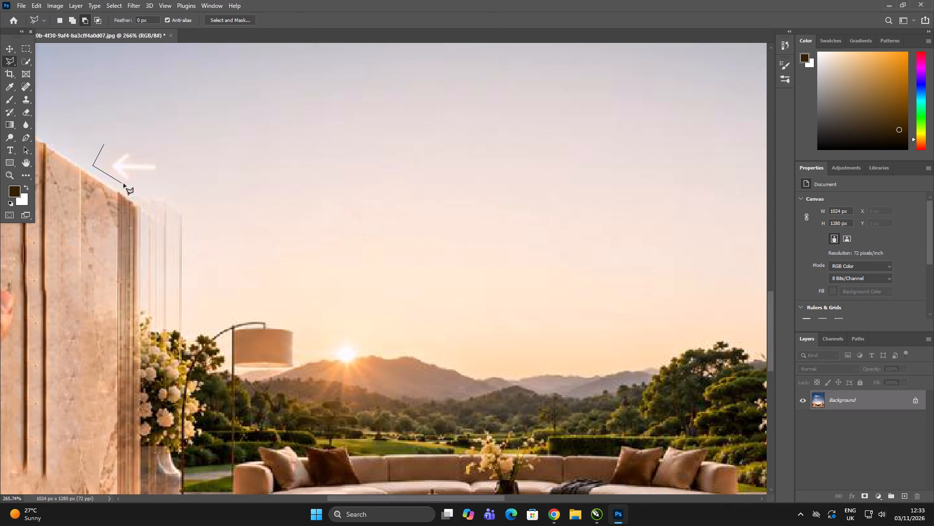
left_click(183, 177)
left_click(188, 159)
triple_click(119, 130)
key("shift+plus")
key("shift+BackSpace")
key("Return")
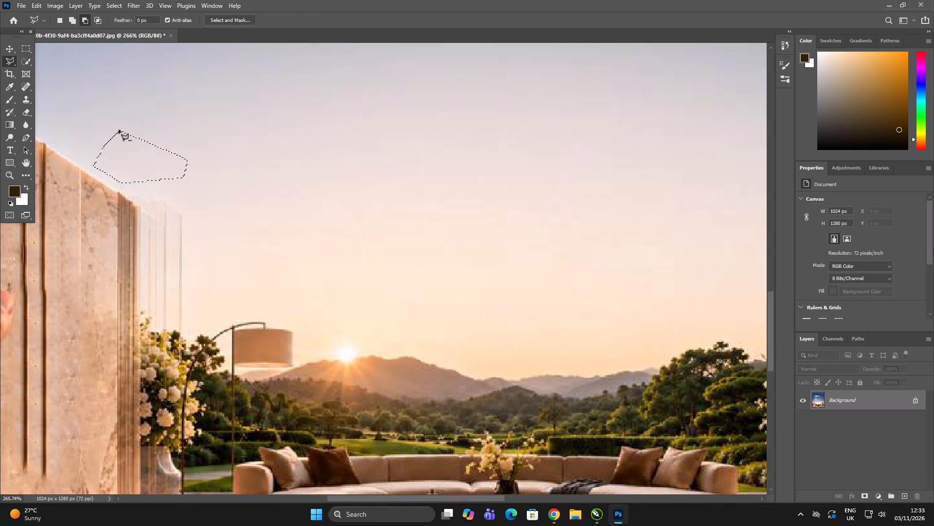
key("ctrl+d")
Lasso the central scene between the two walls, from the sky above them to the rug's front edge, and fill it with the foreground colour.
scroll(278, 278, "down", 6, "alt")
scroll(261, 285, "up", 1, "alt")
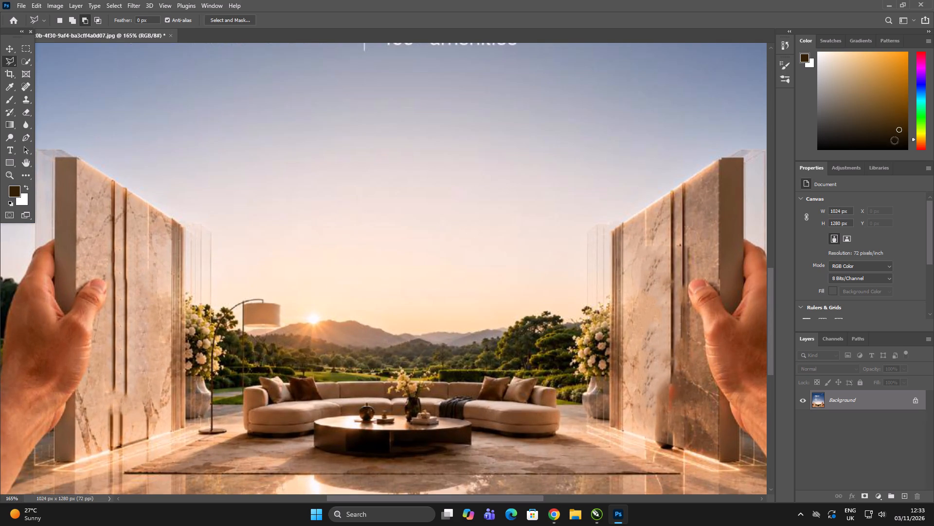
left_click(183, 229)
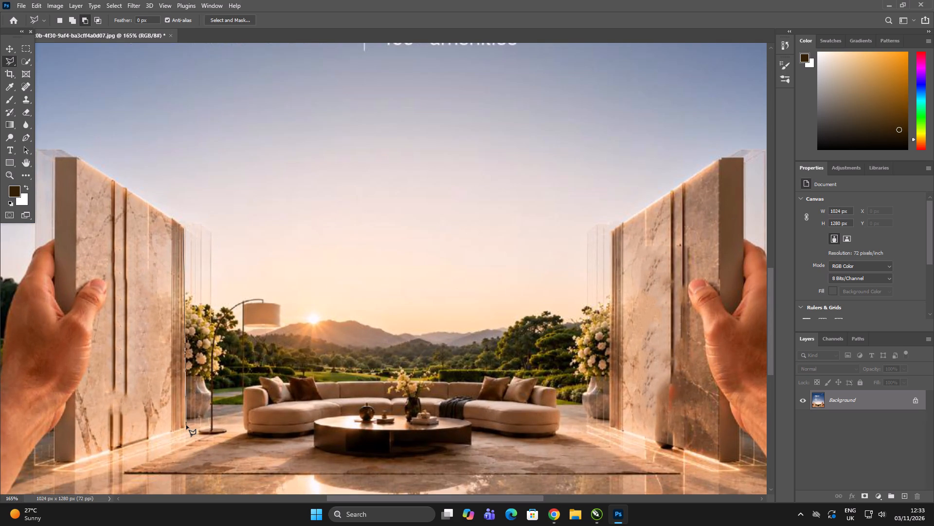
left_click(186, 425)
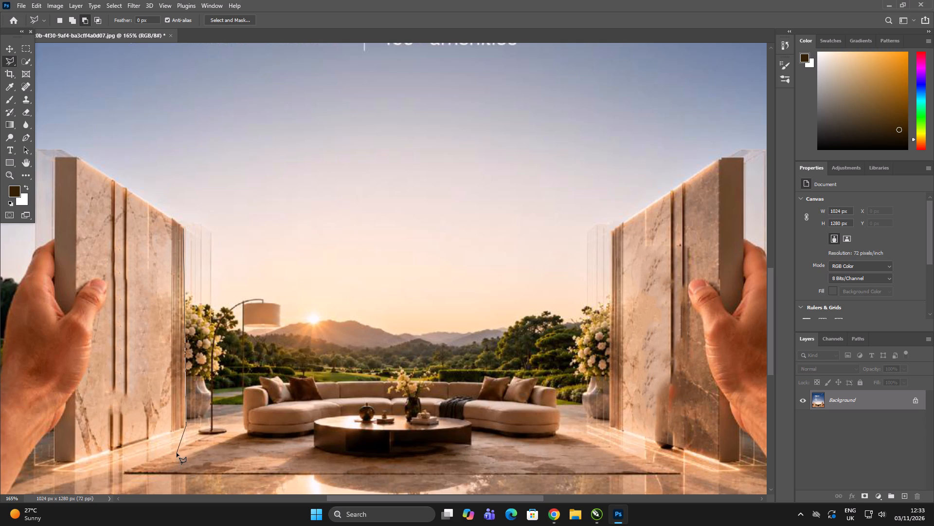
left_click(167, 454)
left_click(126, 471)
left_click(680, 474)
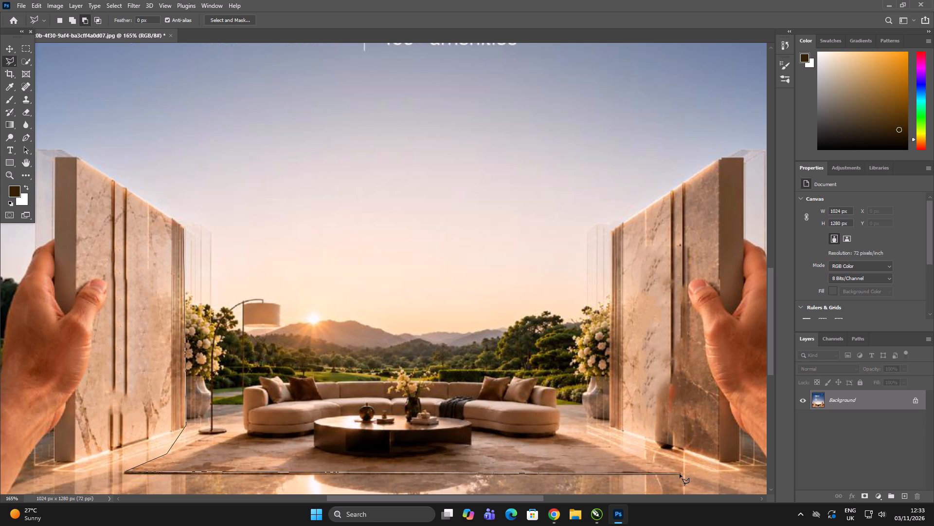
left_click(610, 426)
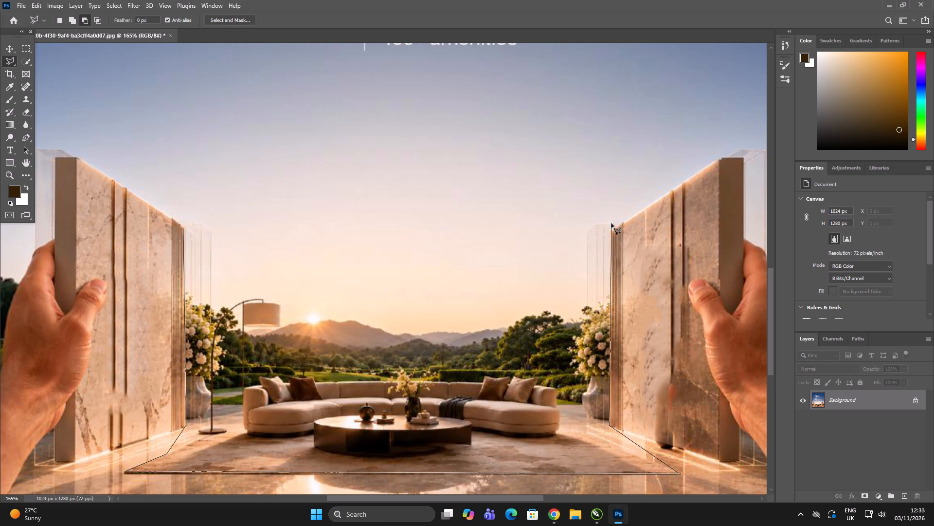
left_click(612, 231)
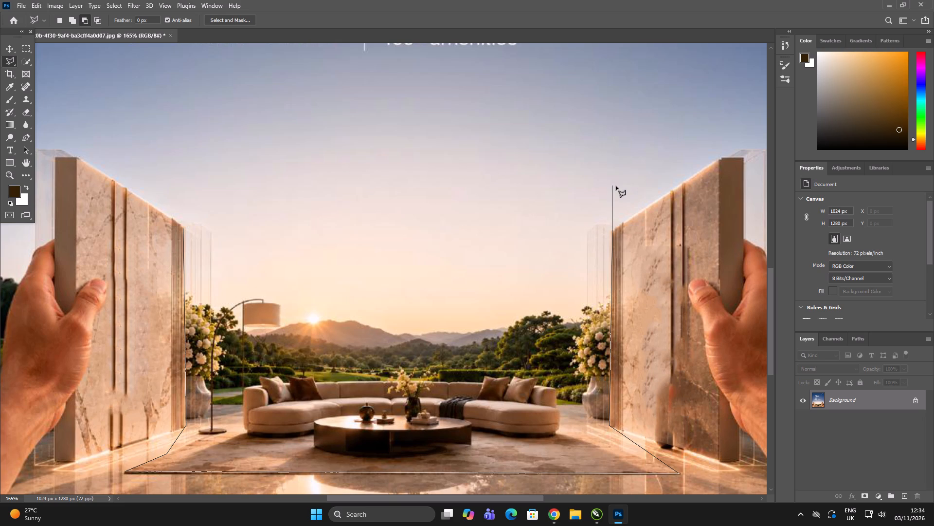
left_click(616, 186, "shift")
left_click(185, 194, "shift")
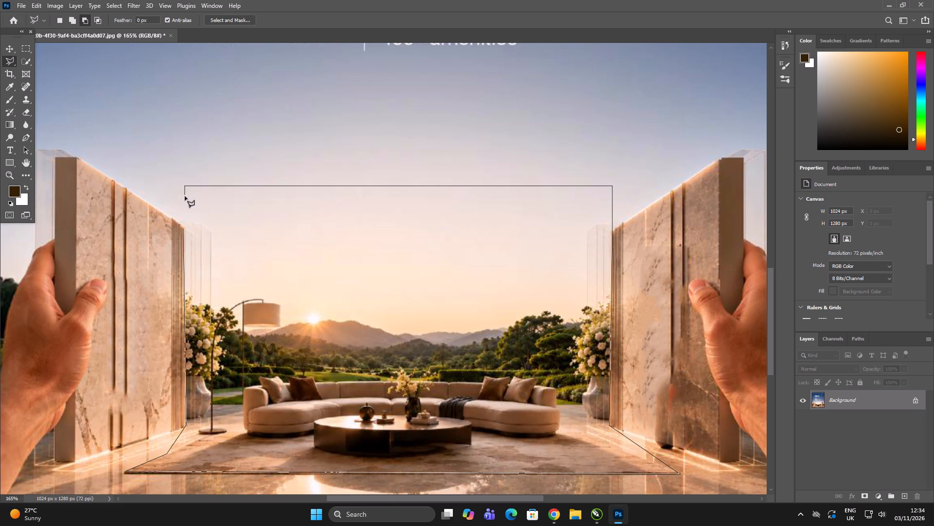
left_click(182, 229)
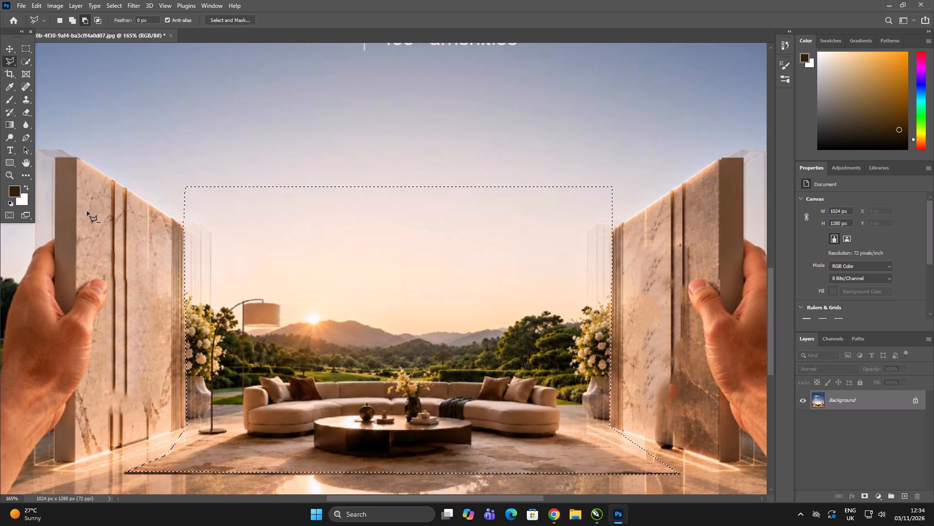
key("shift+BackSpace")
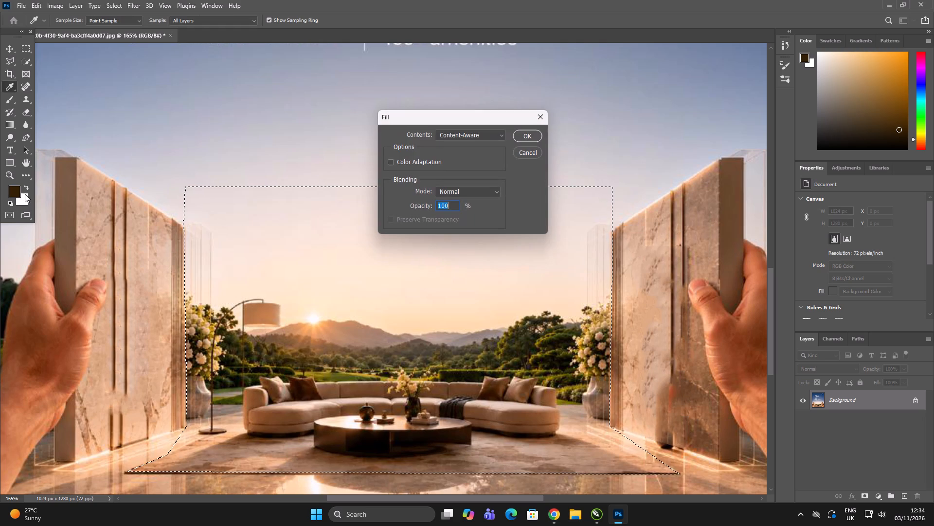
left_click(456, 135)
left_click(461, 145)
left_click(525, 142)
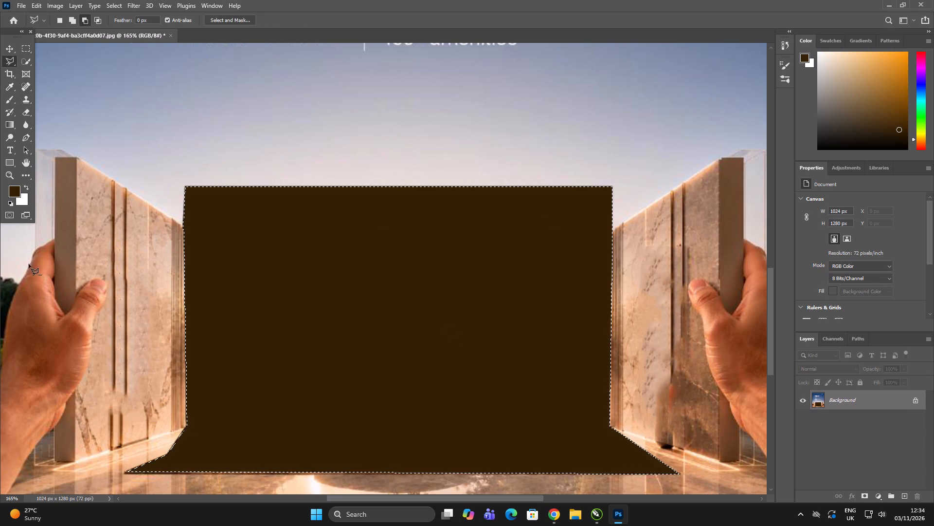
Set the foreground colour to pure red (ff0000) and refill the selected central scene with it, clearing the selection.
double_click(15, 194)
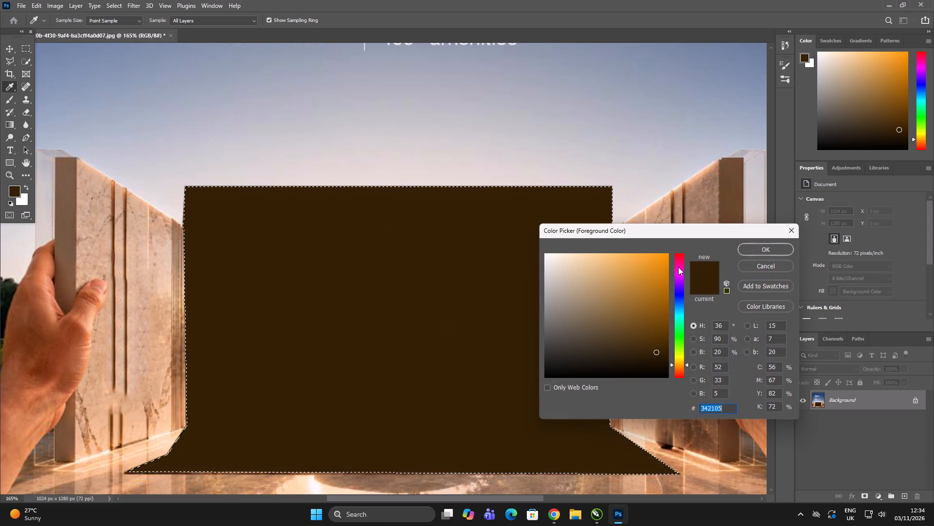
left_click(679, 265)
left_click_drag(652, 263, 671, 246)
left_click_drag(682, 260, 681, 245)
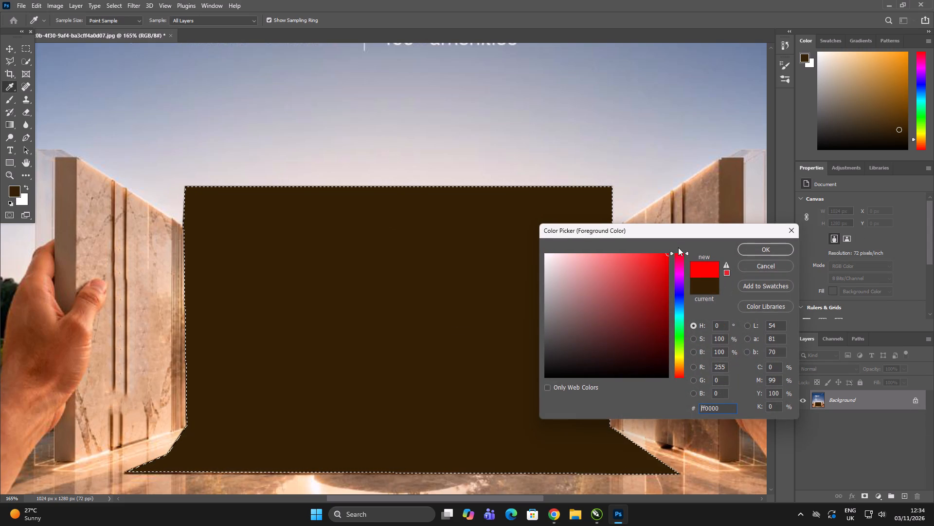
left_click(766, 252)
key("shift+BackSpace")
key("Return")
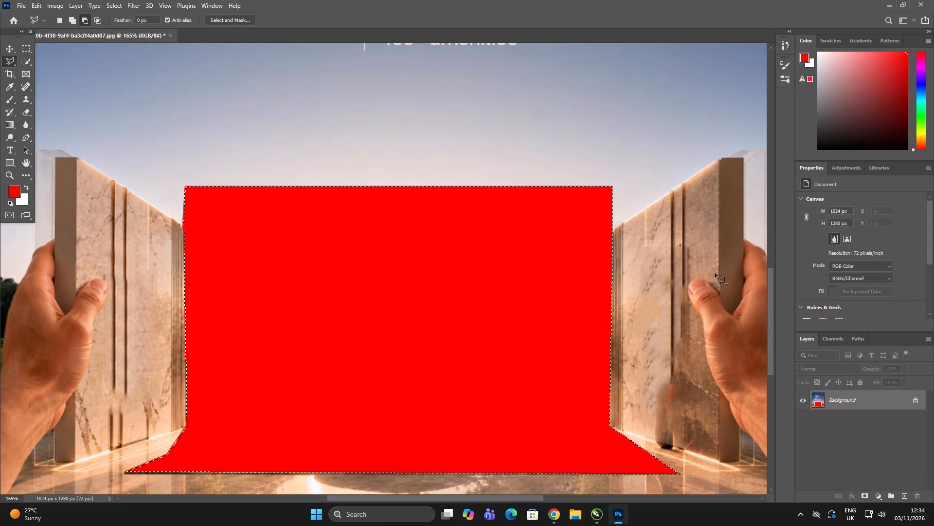
key("ctrl+d")
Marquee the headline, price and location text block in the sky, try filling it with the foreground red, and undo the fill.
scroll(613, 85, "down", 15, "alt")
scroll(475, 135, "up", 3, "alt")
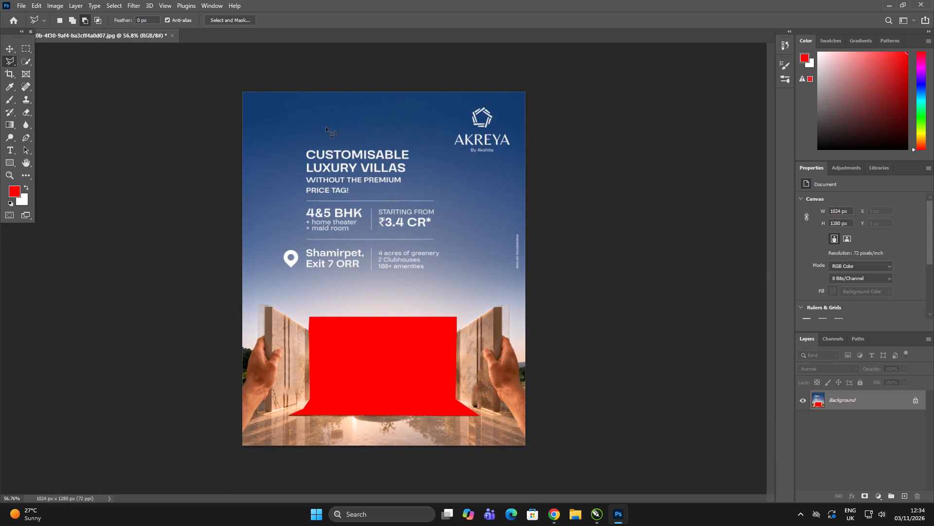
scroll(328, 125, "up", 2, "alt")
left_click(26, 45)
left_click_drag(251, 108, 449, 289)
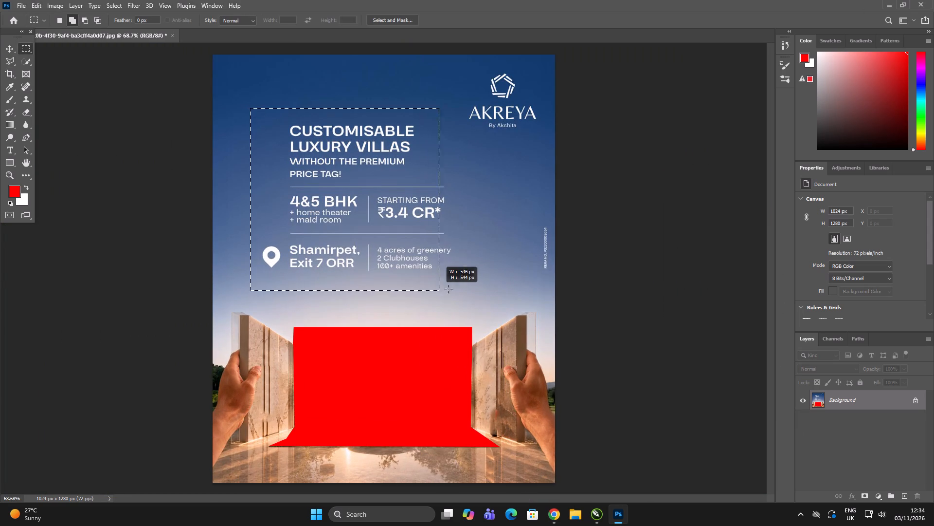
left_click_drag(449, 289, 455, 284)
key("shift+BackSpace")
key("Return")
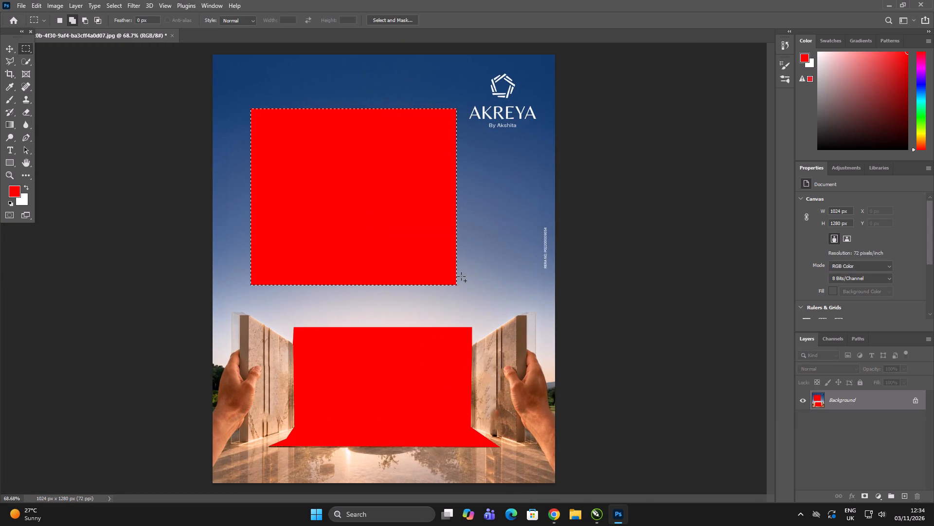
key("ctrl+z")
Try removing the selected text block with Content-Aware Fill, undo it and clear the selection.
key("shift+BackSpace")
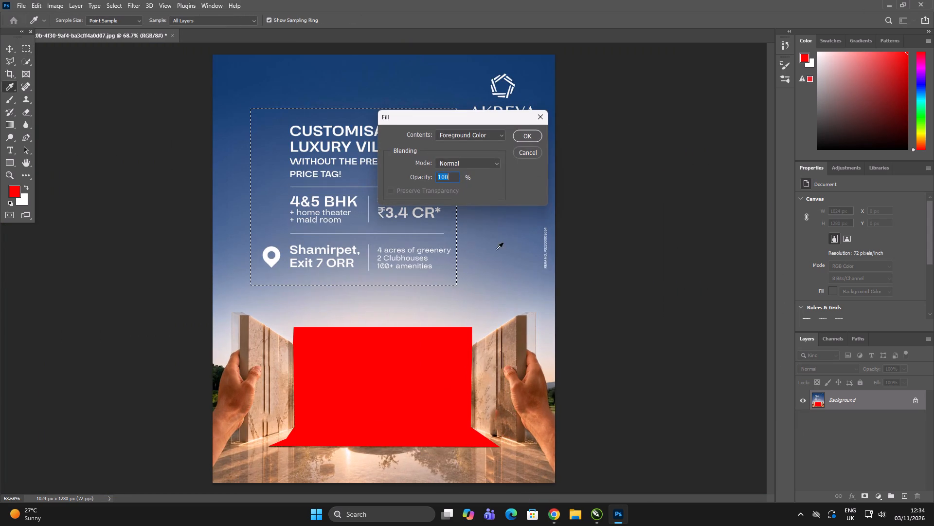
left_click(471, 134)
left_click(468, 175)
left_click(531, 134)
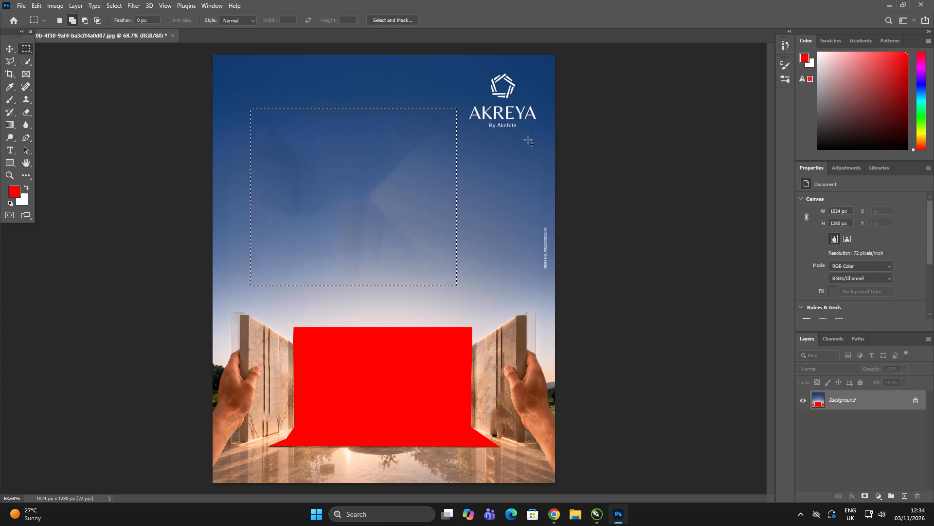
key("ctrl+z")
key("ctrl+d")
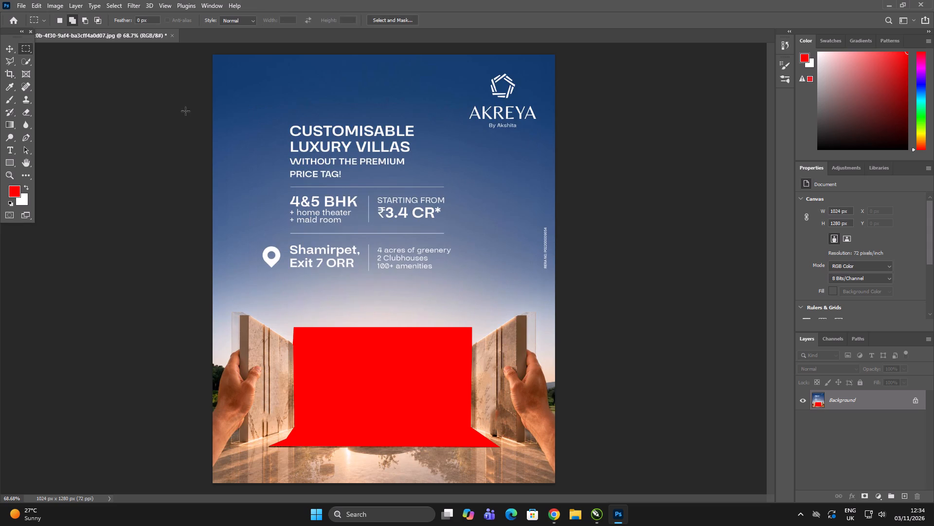
Save the red-masked reference image as a JPEG named sdf in the Downloads folder.
left_click(21, 5)
left_click(48, 120)
left_click(387, 236)
double_click(264, 224)
double_click(257, 226)
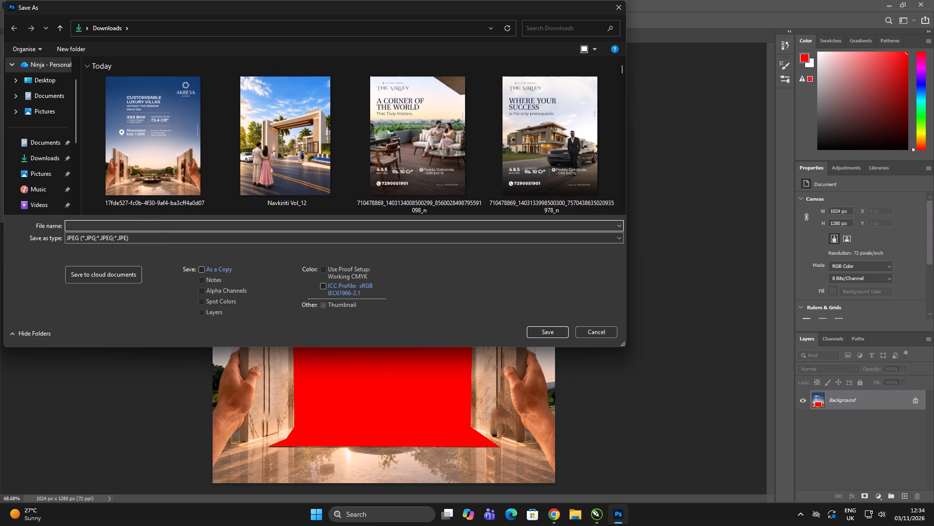
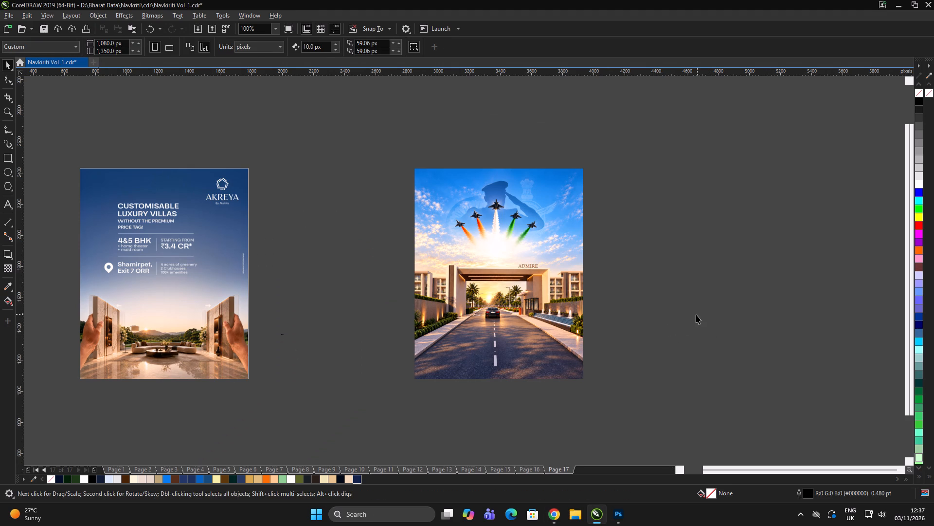
left_click(701, 315)
left_click(484, 318)
double_click(730, 317)
double_click(648, 309)
Move the jet-flypast Admire gate creative on top of the Akreya reference on Page 17.
left_click_drag(536, 325, 235, 361)
left_click_drag(237, 358, 267, 356)
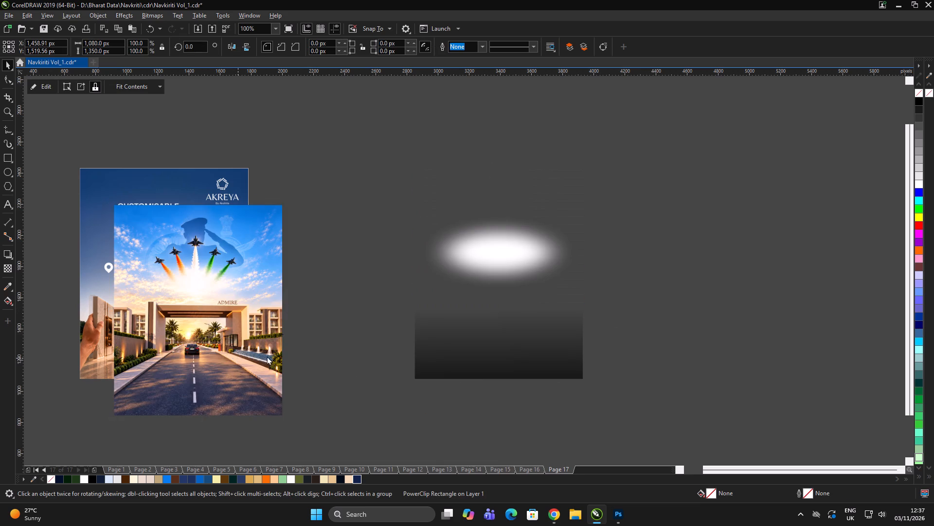
left_click_drag(267, 356, 476, 329)
left_click_drag(459, 327, 174, 349)
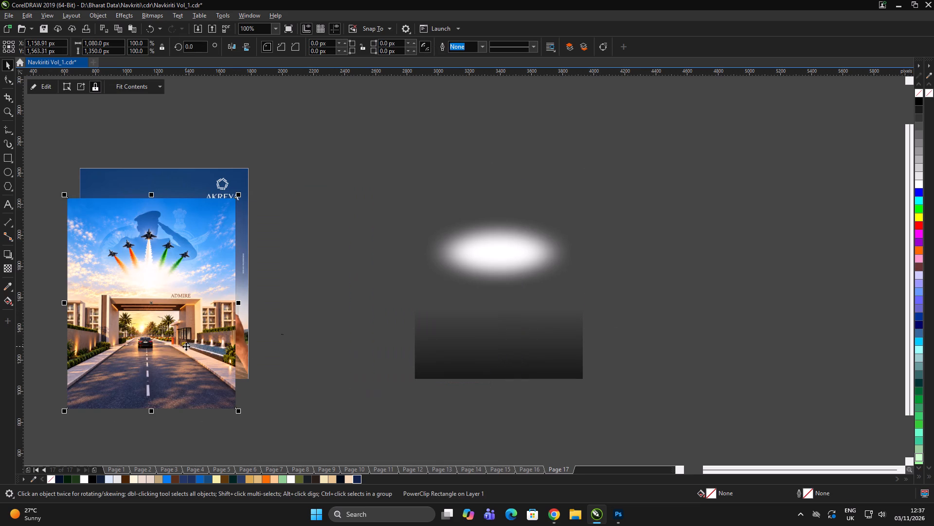
double_click(393, 330)
left_click(184, 355)
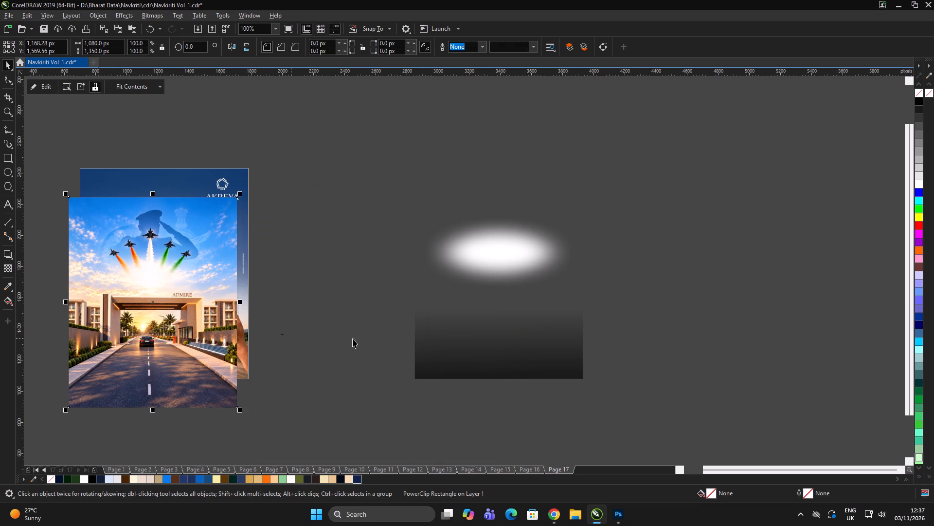
key("alt+Tab")
key("alt+Tab")
Extract the sunset gate picture from its PowerClip frame and delete the empty frame.
left_click(203, 357)
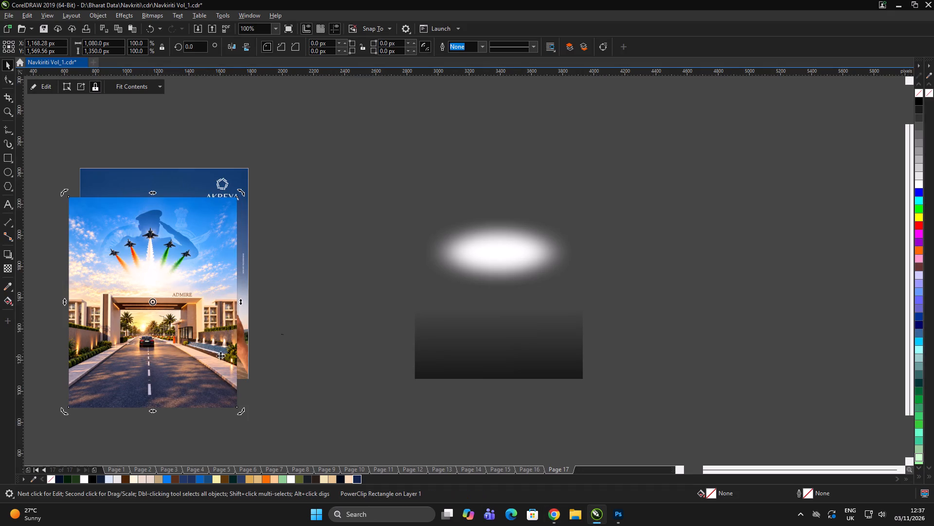
key("F10")
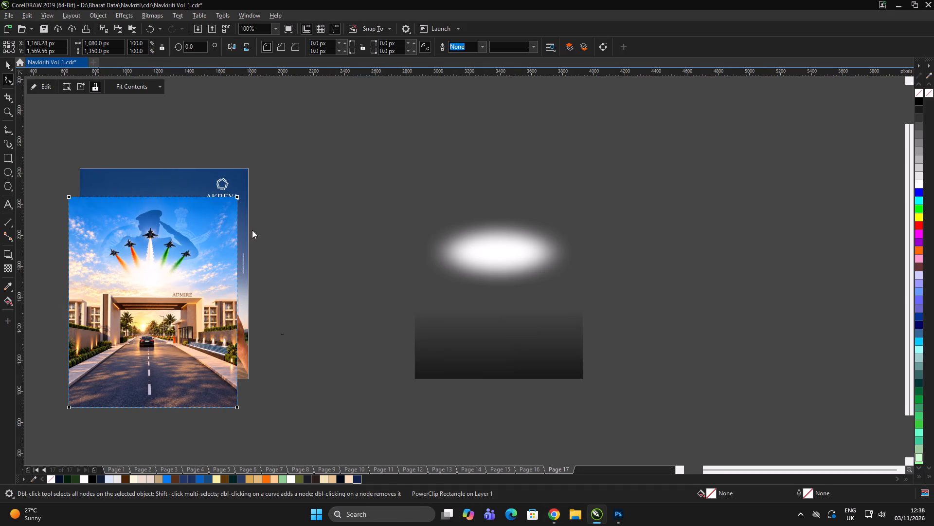
key("space")
left_click(80, 85)
left_click(330, 211)
left_click_drag(329, 212, 324, 216)
left_click_drag(151, 257, 293, 260)
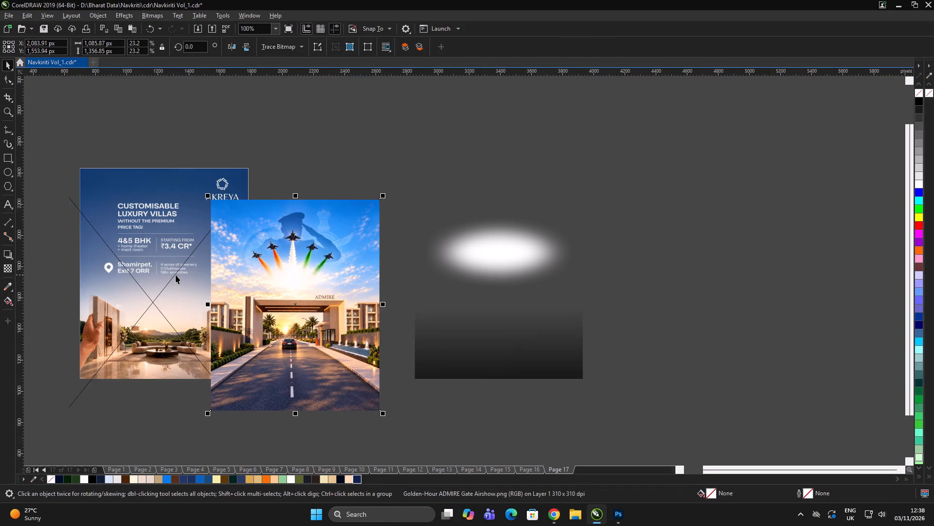
left_click(162, 304)
key("Delete")
Place the extracted gate picture over the Akreya reference's living scene and scale it to about 620 x 775 px.
left_click(330, 310)
left_click_drag(331, 299, 219, 282)
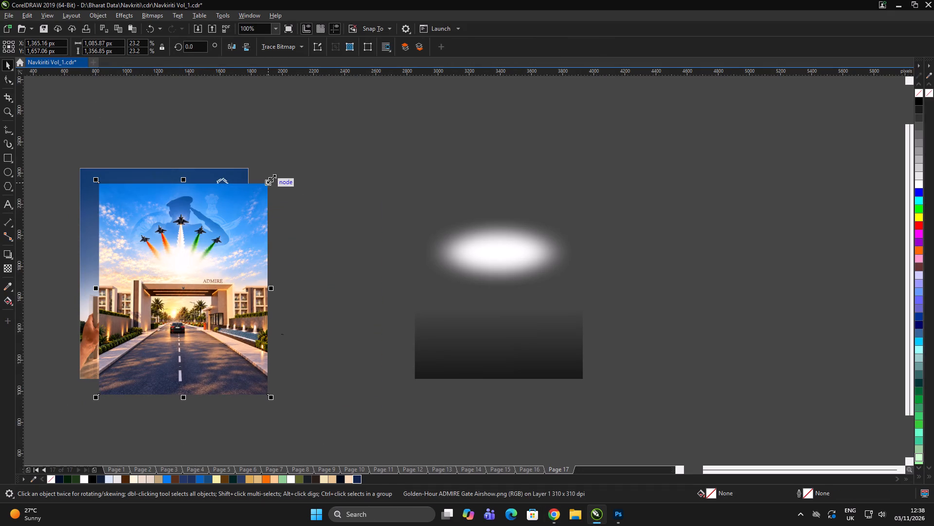
left_click_drag(271, 178, 242, 251)
scroll(181, 334, "up", 1)
left_click_drag(243, 313, 278, 363)
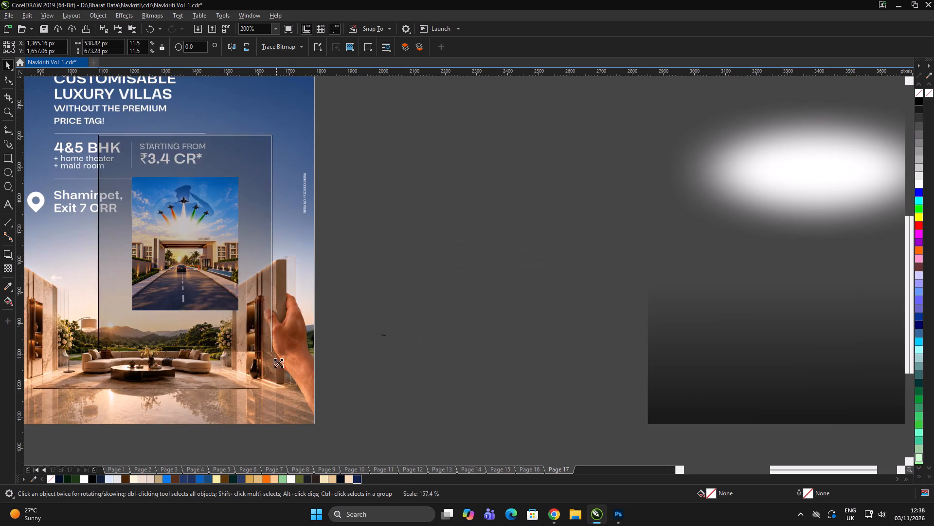
left_click_drag(278, 363, 286, 372)
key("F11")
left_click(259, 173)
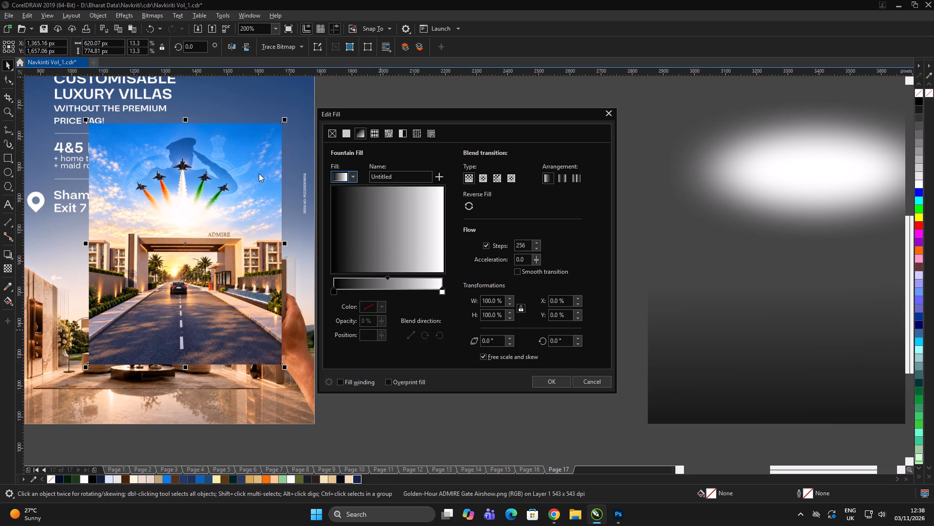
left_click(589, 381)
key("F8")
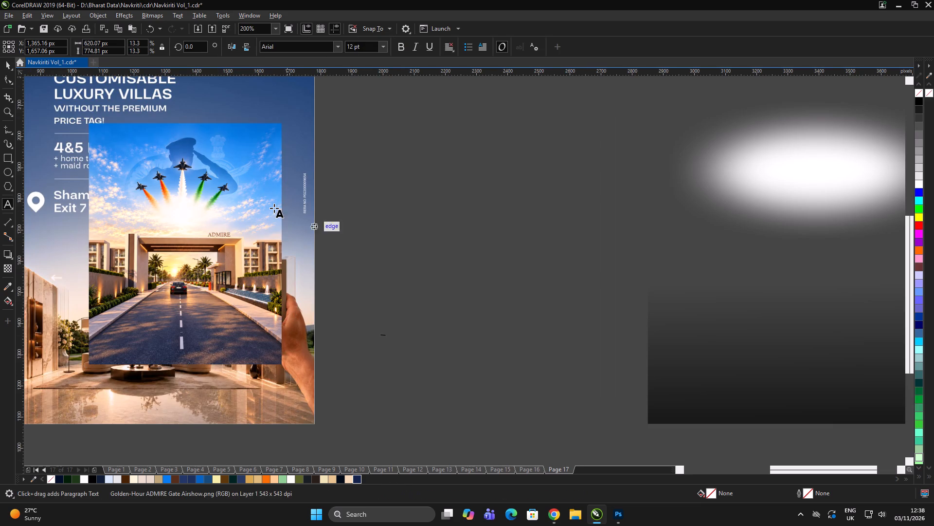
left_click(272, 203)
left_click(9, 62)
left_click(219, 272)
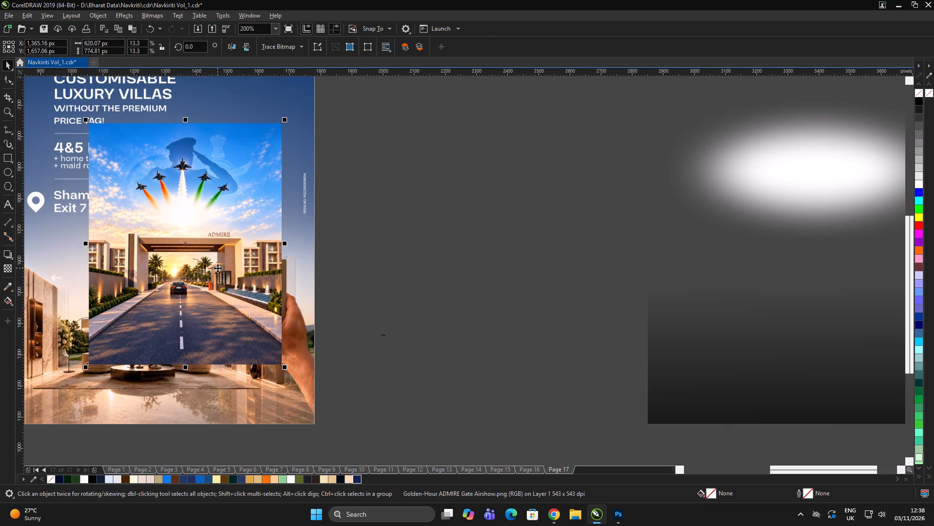
Pull the gate picture's upper-right corner node down its side with the Shape tool, cropping the sky diagonally.
key("F10")
left_click_drag(281, 124, 276, 239)
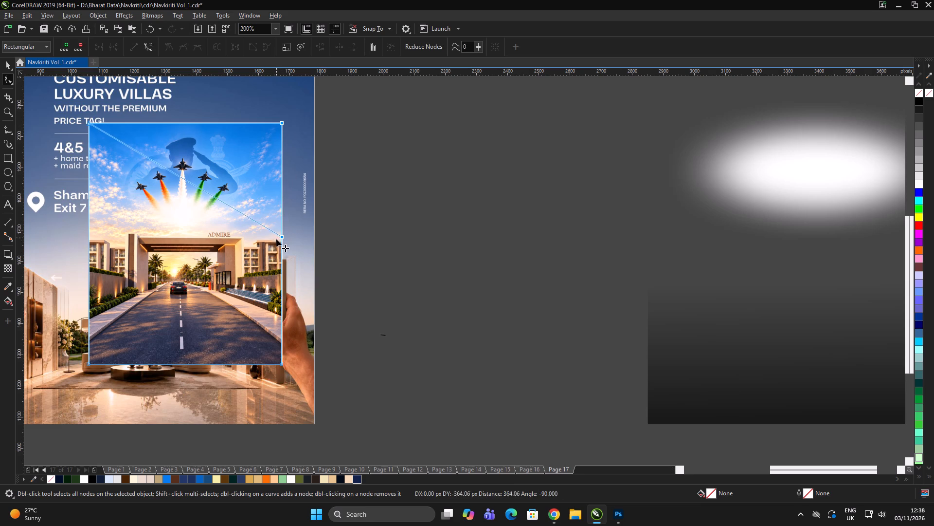
left_click_drag(276, 239, 278, 263)
key("space")
Reposition the cropped gate picture between the stone panels and enlarge it to about 689 x 861 px.
left_click_drag(253, 288, 191, 314)
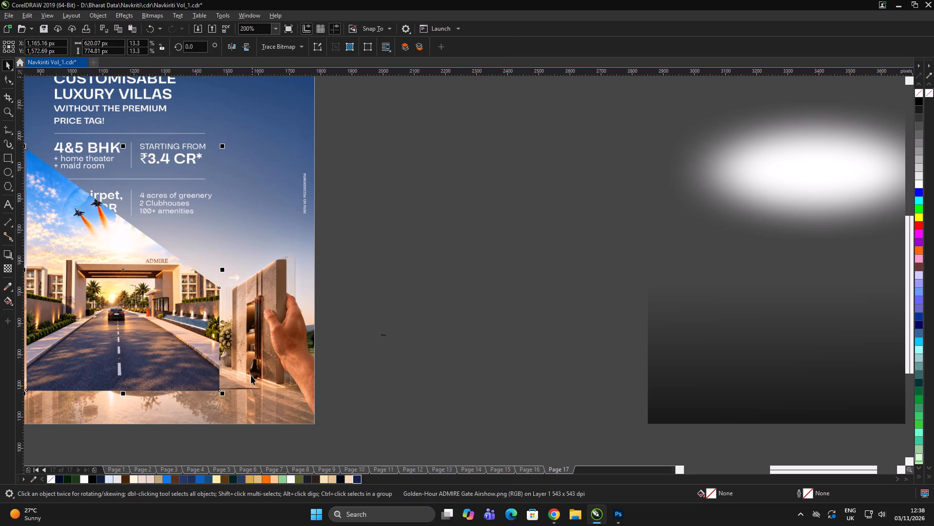
left_click_drag(224, 396, 235, 414)
left_click_drag(217, 377, 221, 382)
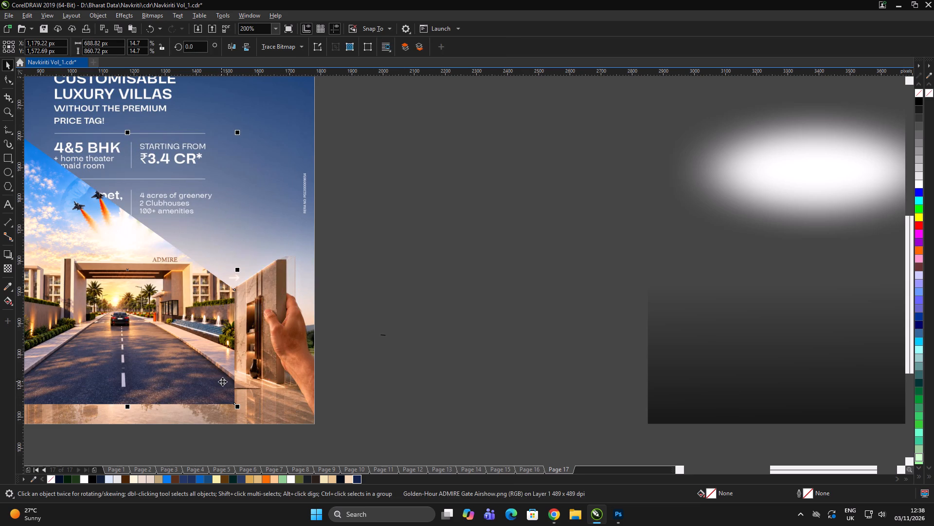
scroll(353, 352, "down", 1)
scroll(256, 355, "up", 1)
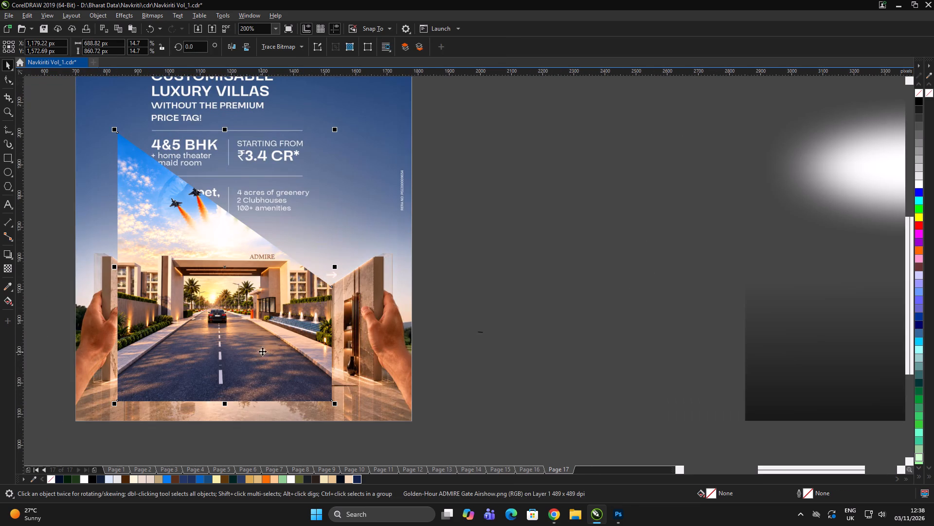
Add a node to the gate picture's diagonal edge and reshape its right end against the right-hand stone panel.
key("F10")
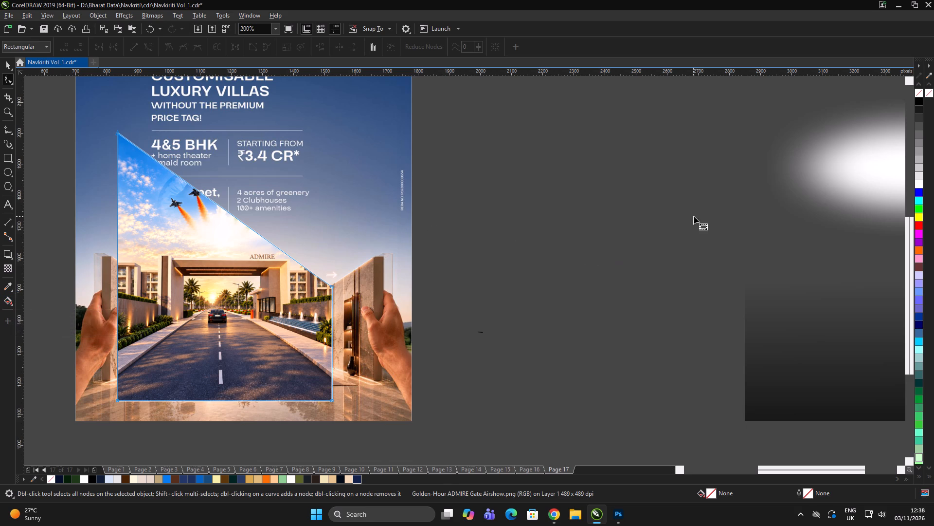
scroll(585, 361, "down", 1)
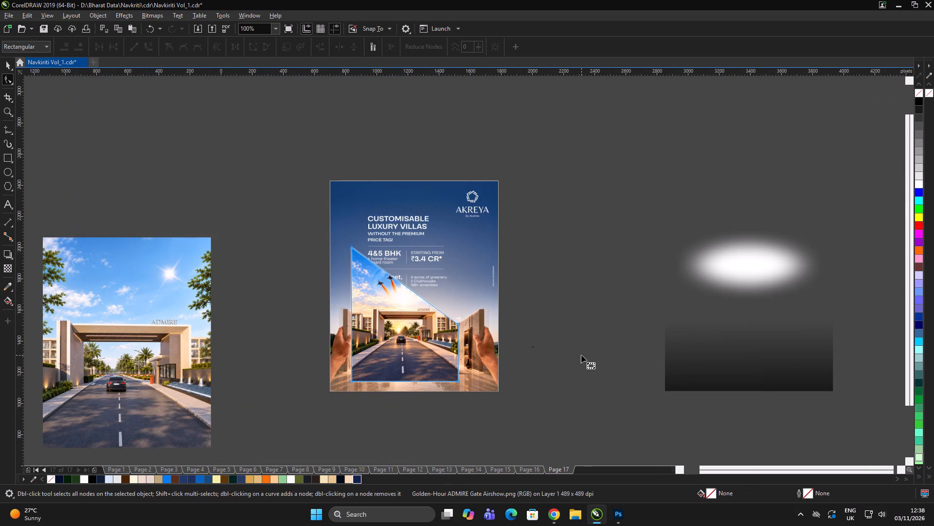
key("F10")
double_click(409, 289)
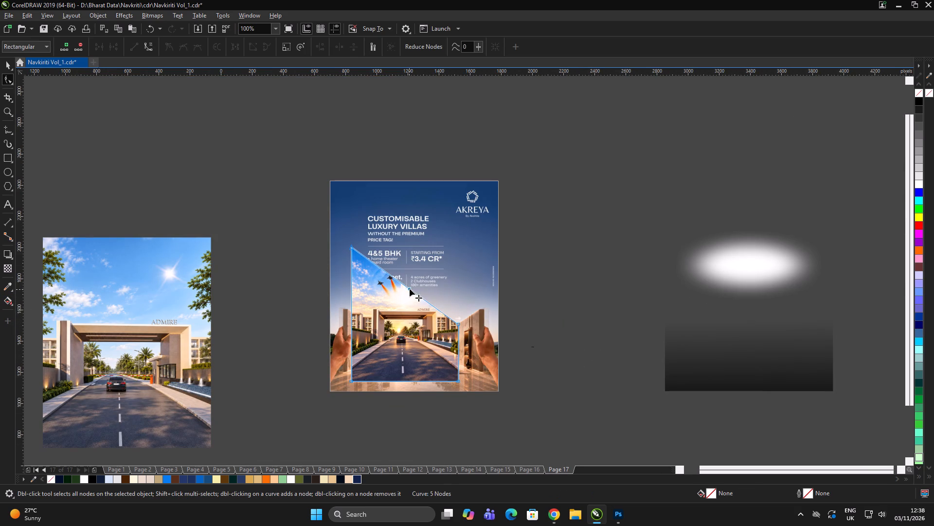
left_click_drag(410, 288, 451, 342)
scroll(470, 338, "up", 1)
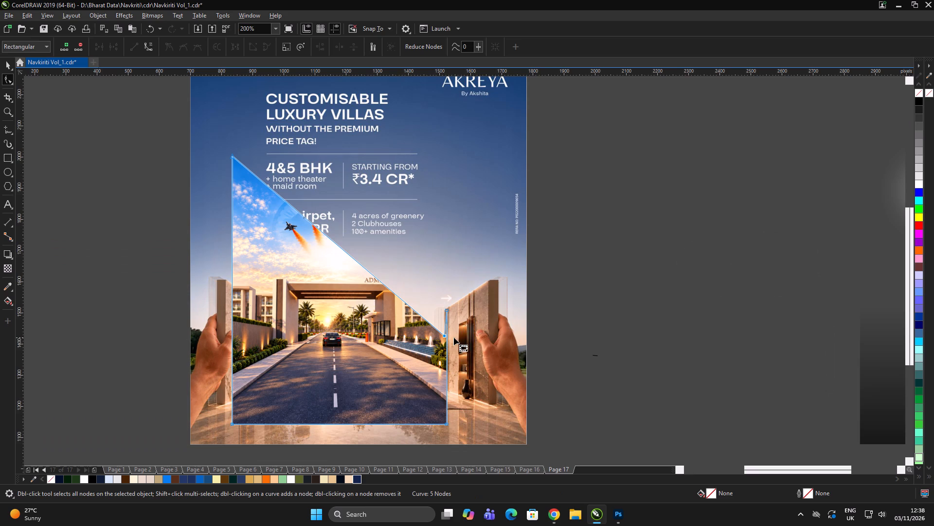
left_click_drag(446, 338, 413, 316)
scroll(434, 321, "up", 2)
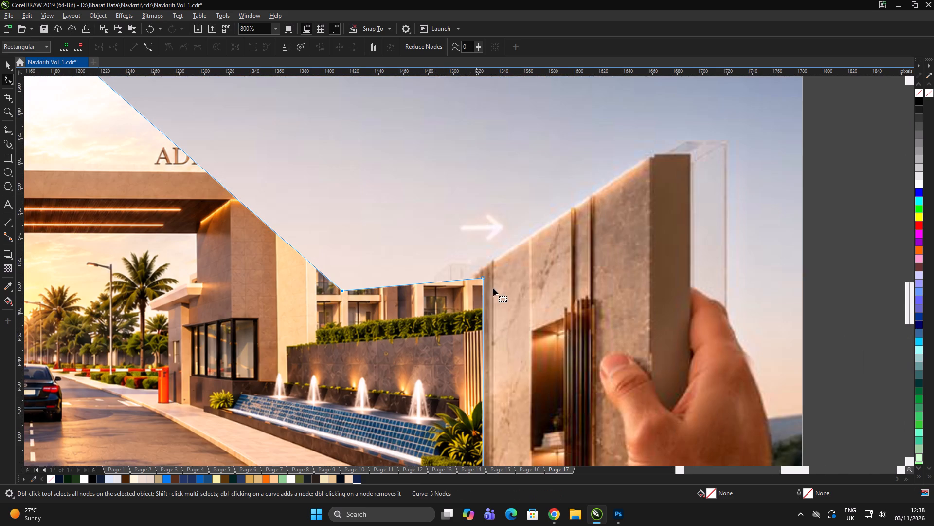
left_click_drag(483, 280, 485, 314)
scroll(469, 262, "down", 3)
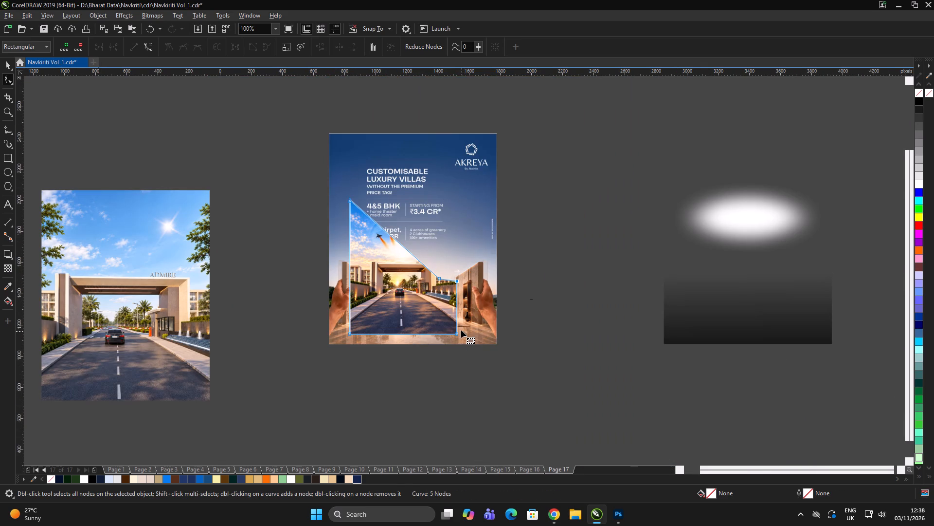
Move the gate picture's two bottom corner nodes up to the reference's floor line between the stone panels.
left_click_drag(456, 334, 455, 326)
left_click_drag(353, 332, 354, 323)
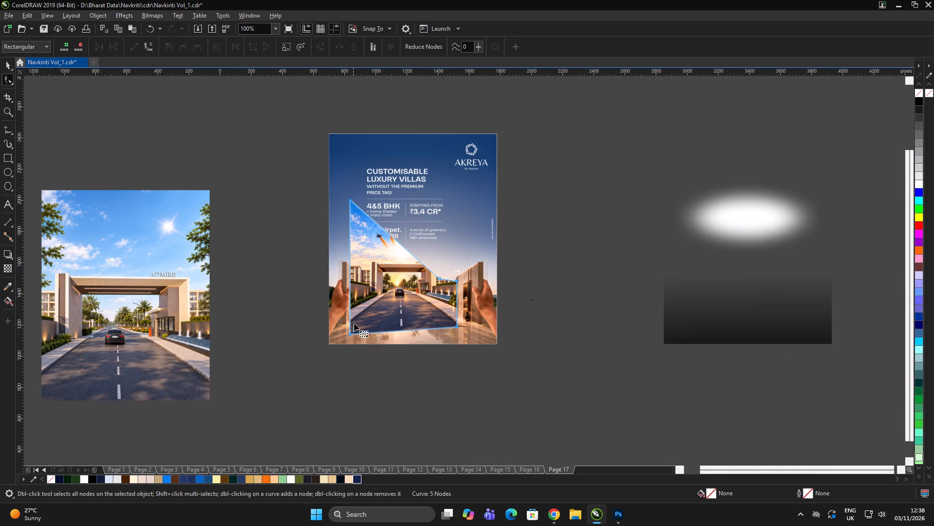
left_click_drag(354, 323, 355, 322)
scroll(358, 319, "up", 1)
left_click_drag(345, 347, 353, 327)
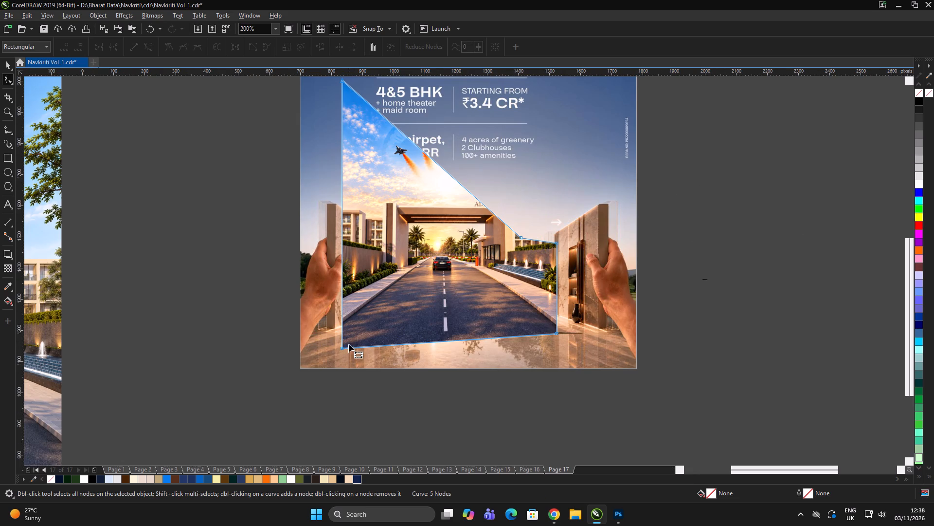
left_click_drag(341, 348, 368, 309)
left_click_drag(370, 308, 370, 322)
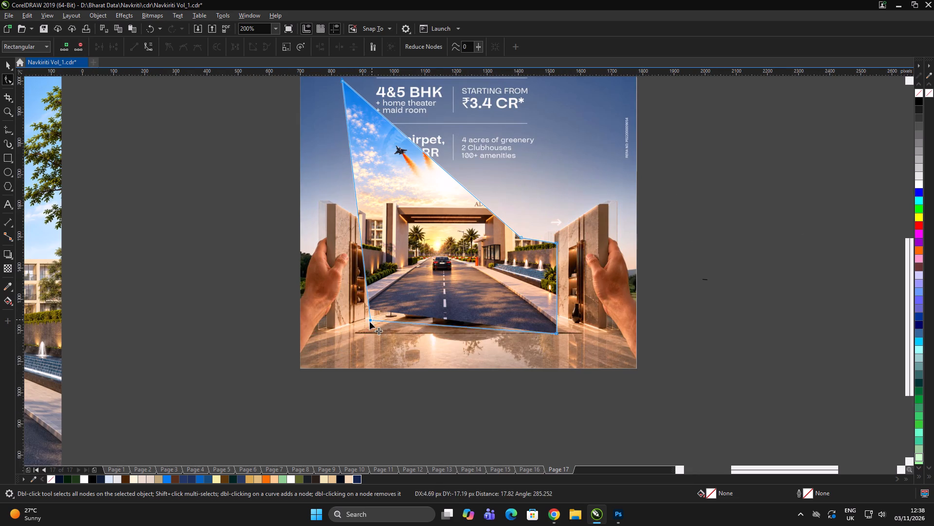
left_click_drag(370, 322, 364, 332)
Add a node near the gate picture's lower-left corner and reshape the corner along the floor line beside the left-hand stone panel.
double_click(361, 326)
left_click_drag(362, 323, 423, 290)
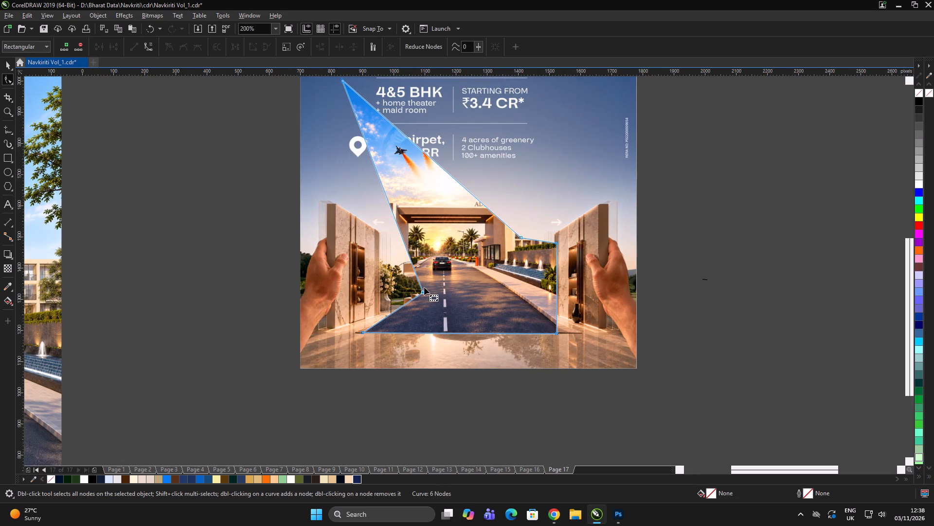
scroll(378, 329, "up", 2)
left_click_drag(323, 341, 306, 343)
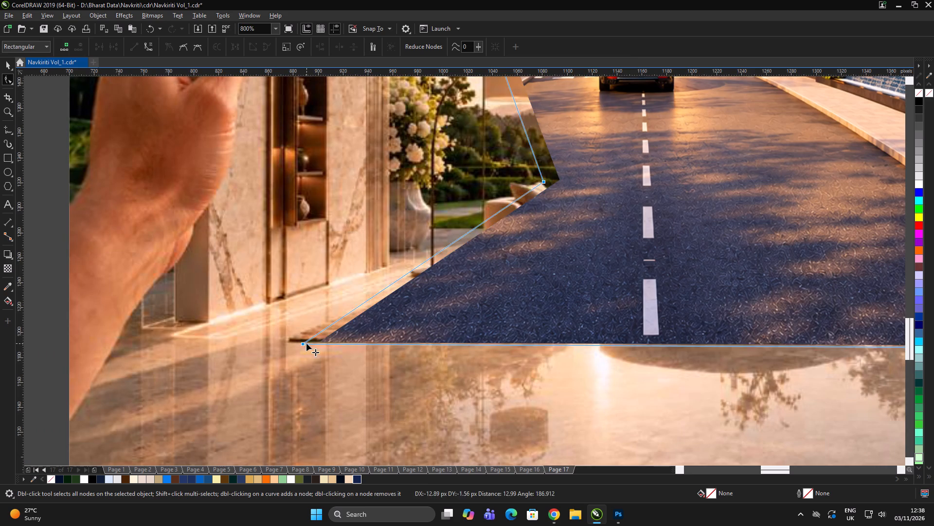
left_click_drag(306, 343, 295, 340)
scroll(430, 345, "down", 1)
left_click_drag(484, 262, 457, 325)
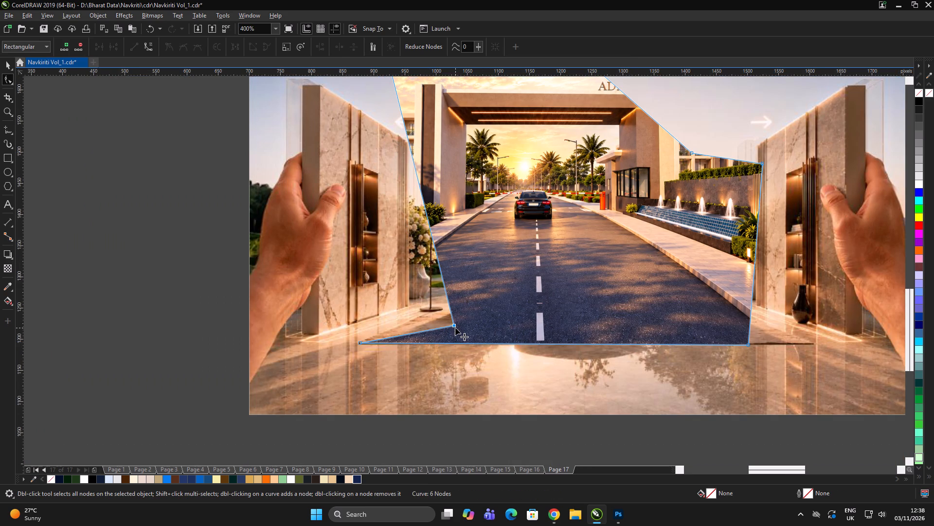
left_click_drag(456, 328, 432, 315)
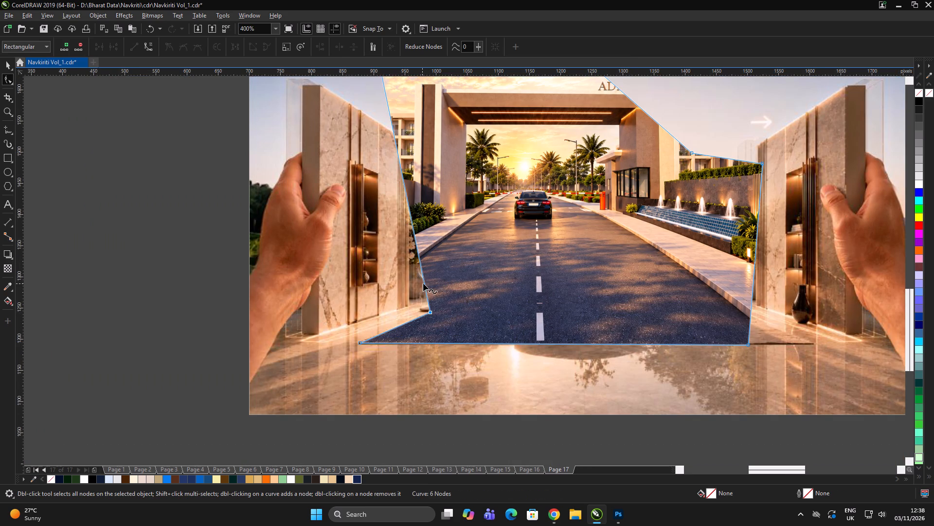
Add two nodes to the gate picture's left edge and fit it along the left-hand stone panel's inner edge, from top to foot.
double_click(424, 283)
left_click_drag(424, 283, 411, 306)
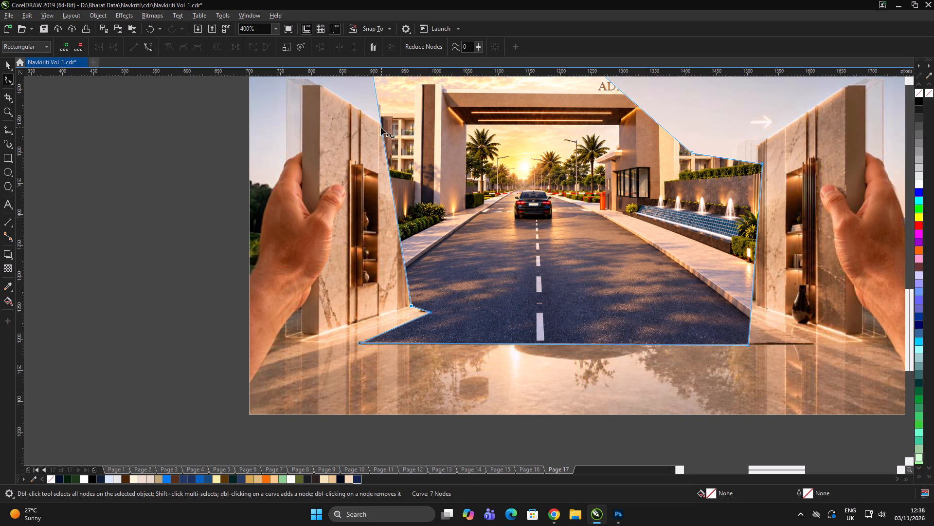
double_click(381, 128)
left_click_drag(380, 128, 426, 109)
left_click_drag(427, 110, 418, 129)
scroll(425, 118, "down", 1)
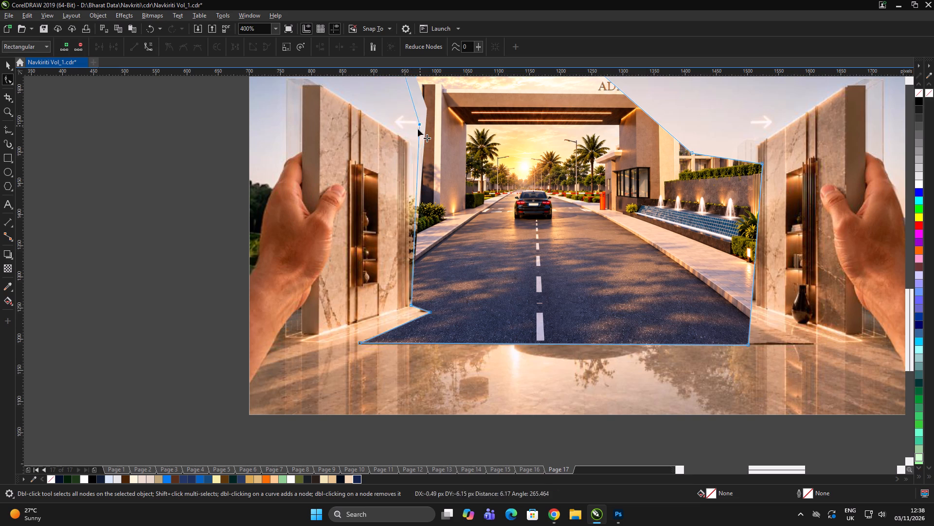
left_click_drag(418, 129, 409, 138)
scroll(402, 187, "down", 1)
scroll(417, 244, "up", 1)
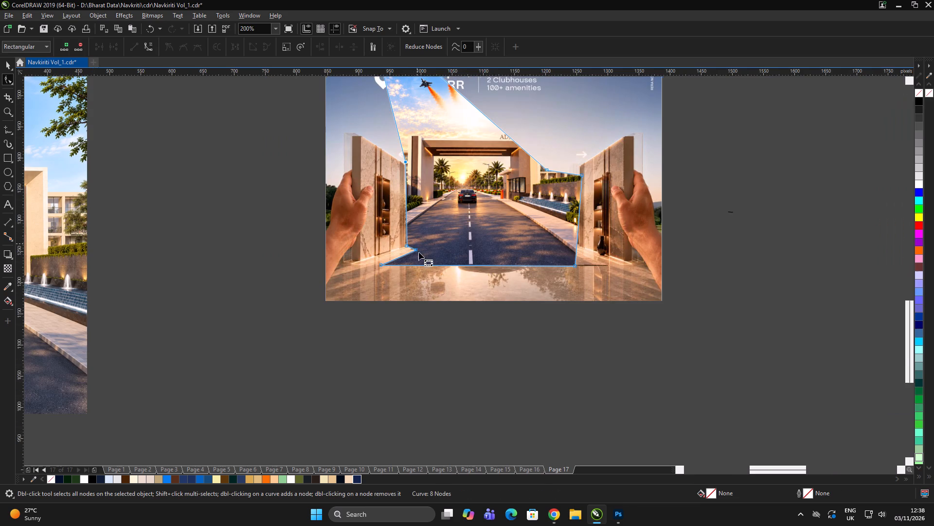
Replace the protruding node at the gate picture's lower left with one at the foot of the left-hand stone panel.
left_click_drag(416, 255, 450, 220)
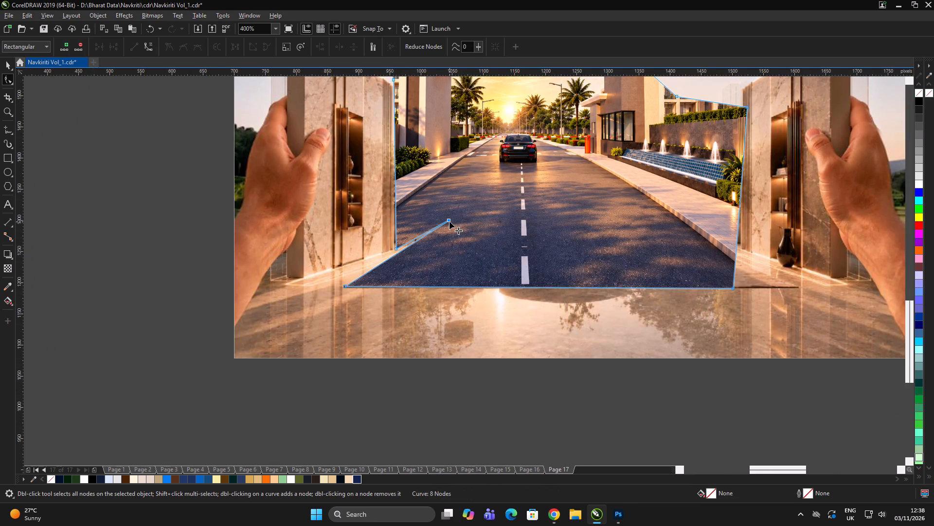
key("ctrl+z")
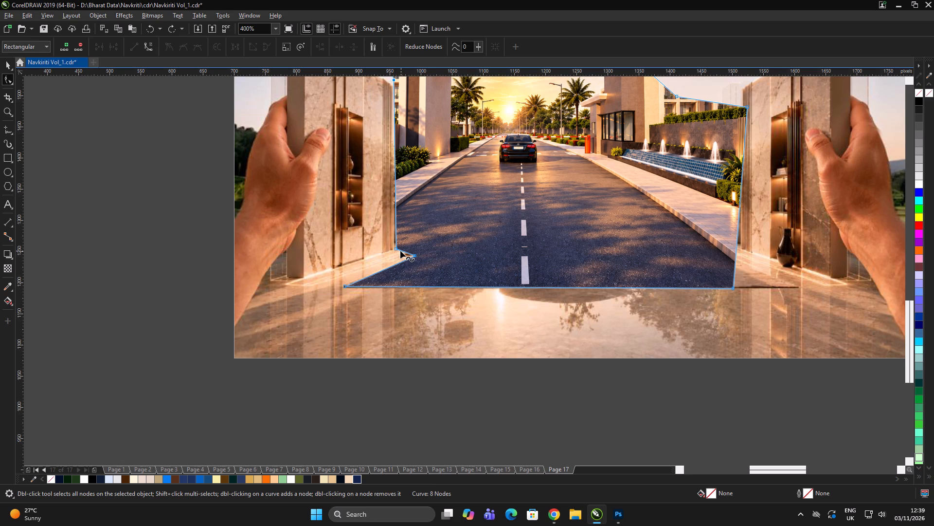
double_click(400, 249)
double_click(407, 258)
double_click(406, 258)
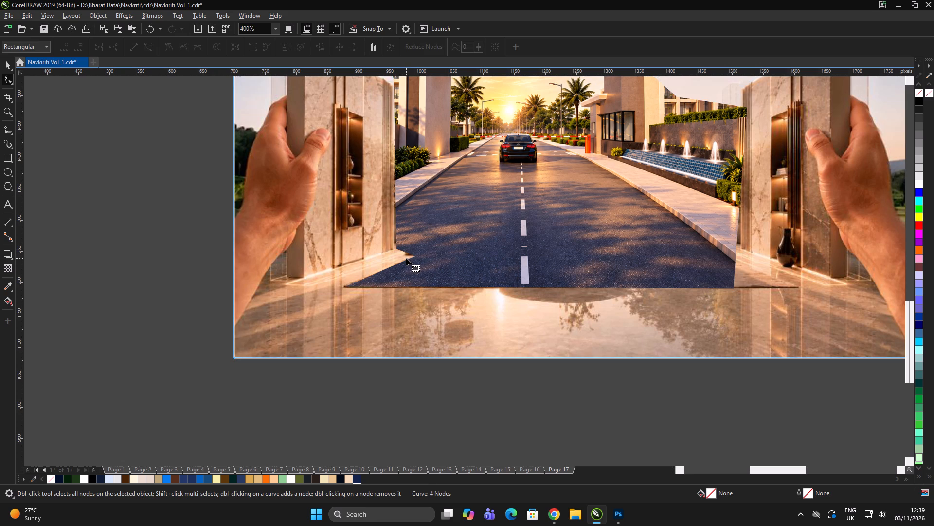
double_click(413, 259)
key("space")
scroll(461, 266, "up", 1)
scroll(427, 268, "down", 3)
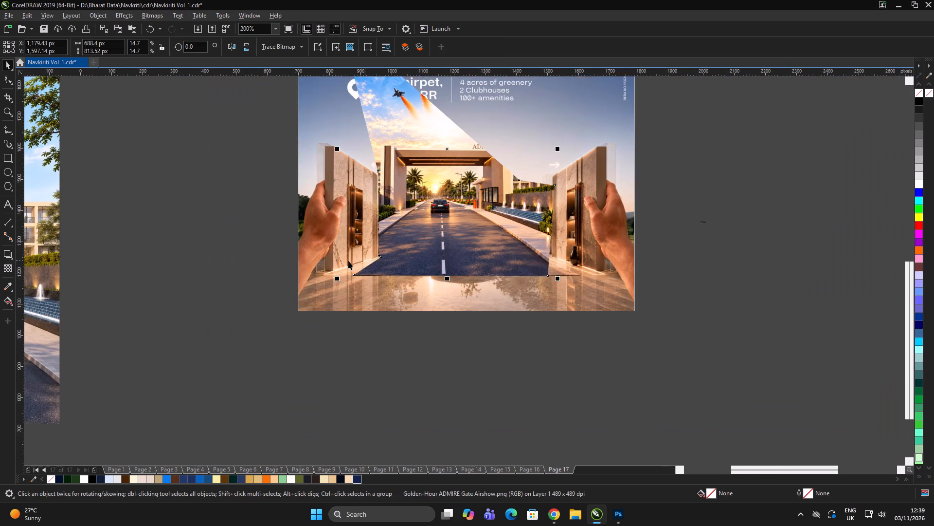
scroll(408, 257, "down", 2)
double_click(586, 304)
scroll(446, 259, "up", 1)
Add a node to the gate picture's diagonal edge, pull it outward to uncover the ADMIRE sign, and delete the old inner node.
left_click(441, 253)
scroll(459, 240, "up", 1)
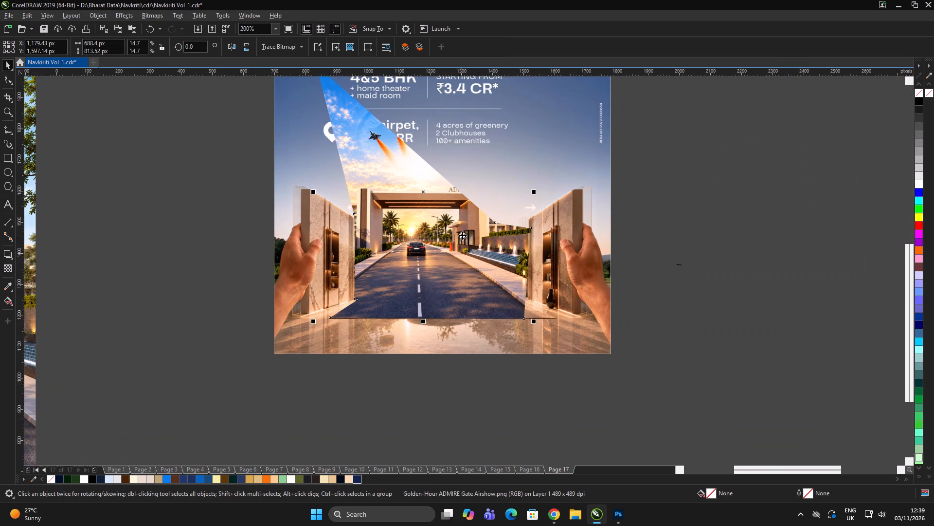
key("F10")
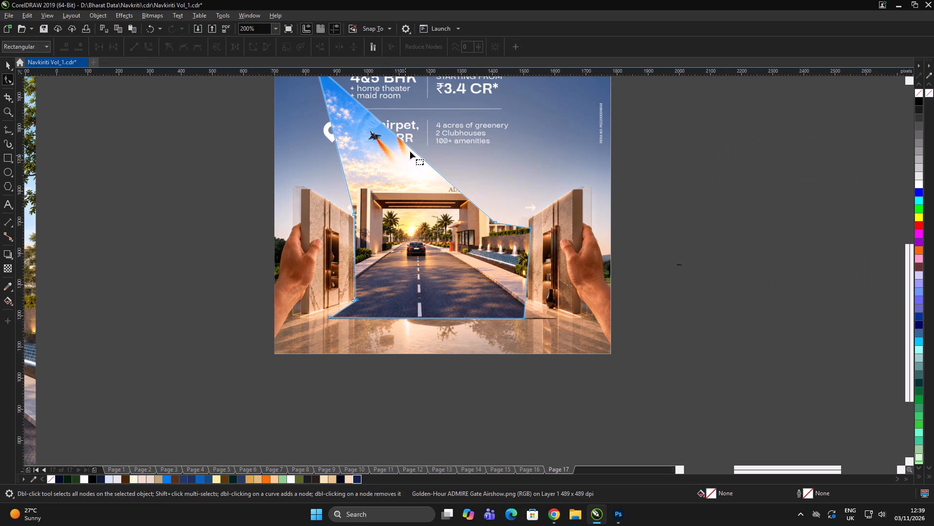
double_click(419, 155)
left_click_drag(419, 155, 524, 178)
scroll(507, 197, "up", 1)
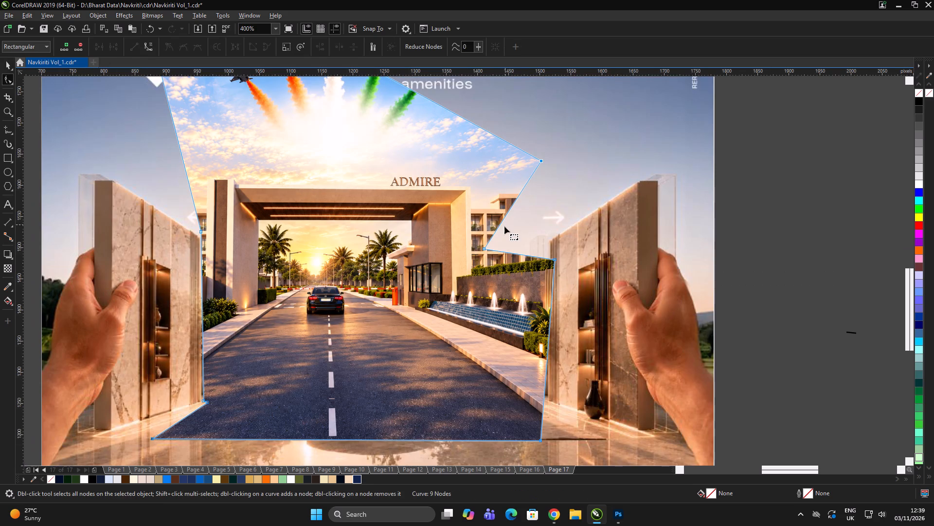
double_click(486, 249)
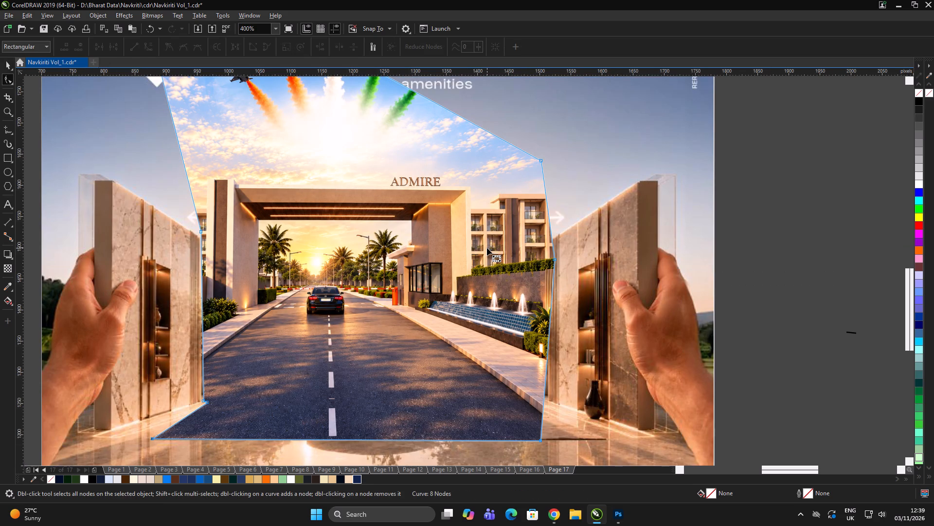
Adjust the gate picture's bottom-right corner node along the floor line and add a node above it at the kerb's end.
left_click_drag(541, 439, 569, 436)
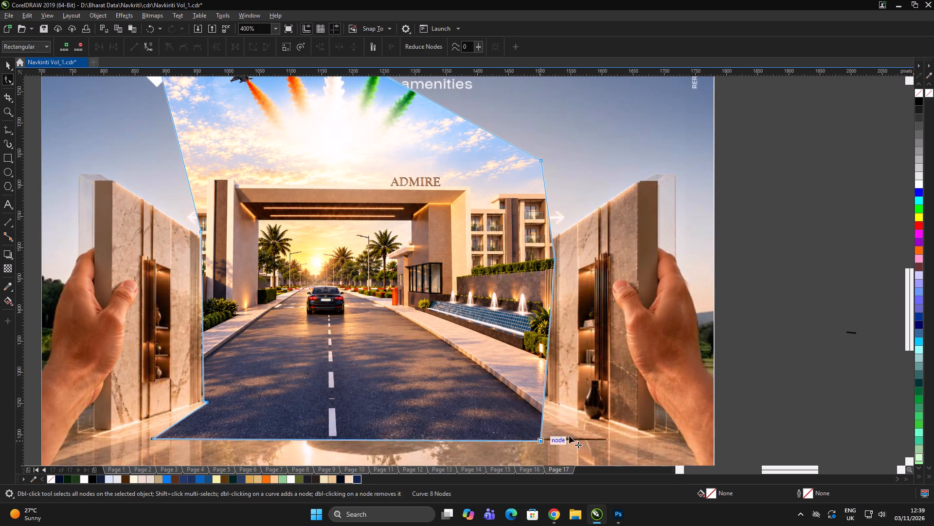
left_click_drag(569, 436, 600, 437)
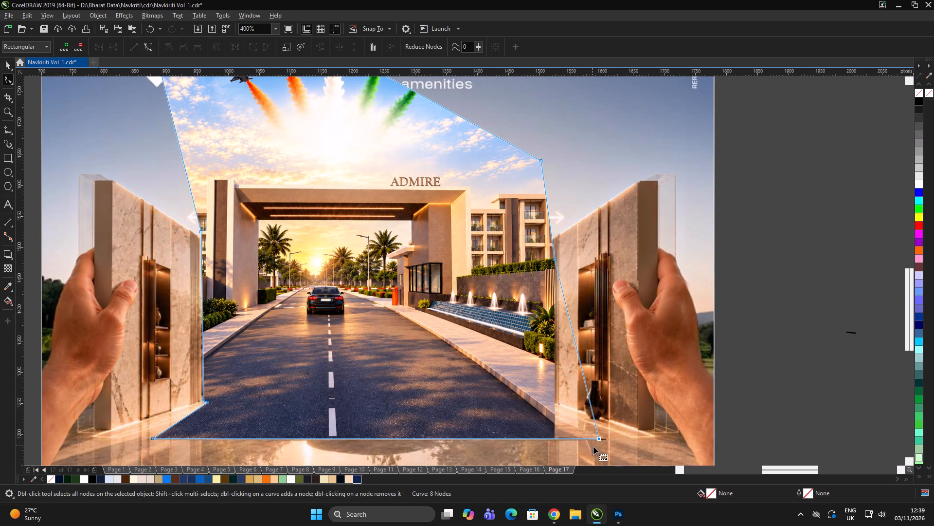
left_click_drag(599, 437, 501, 437)
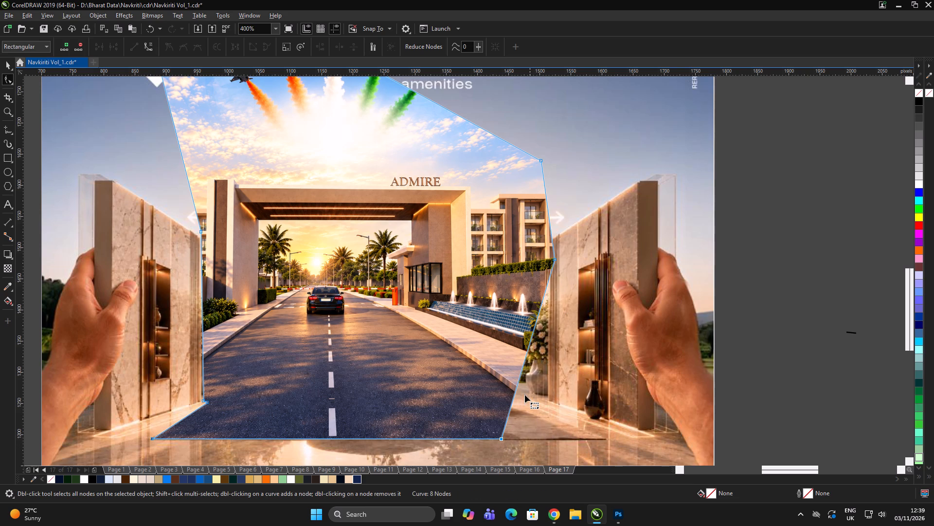
double_click(514, 394)
left_click_drag(514, 394, 524, 403)
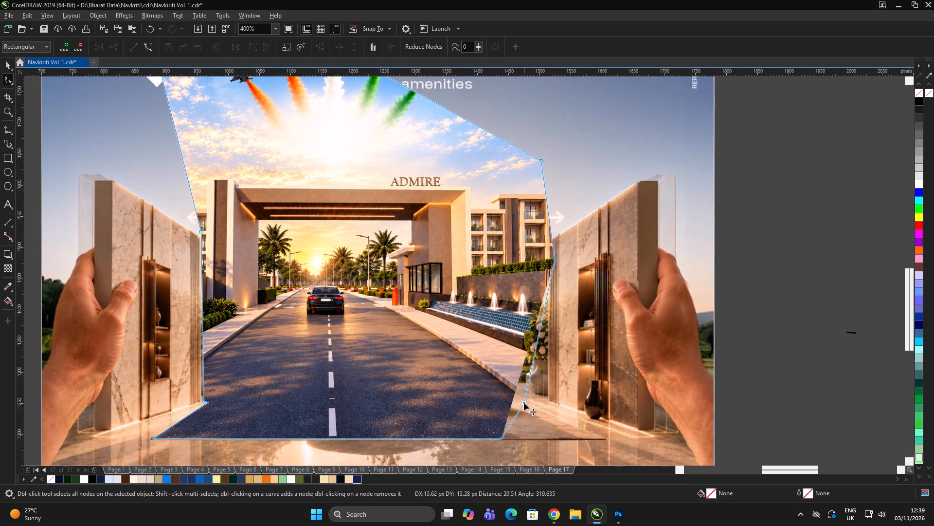
left_click_drag(524, 403, 524, 402)
left_click_drag(501, 438, 541, 435)
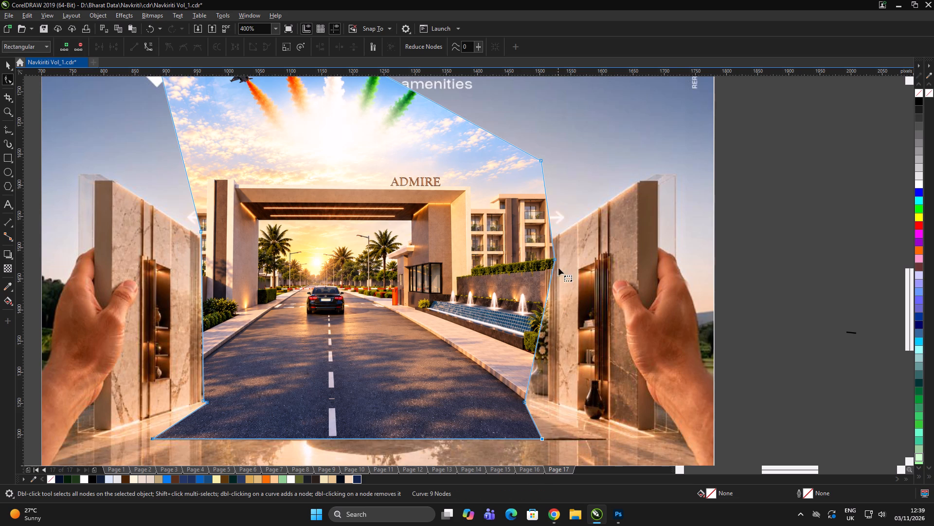
Add another node at the right-hand stone panel's foot and align the gate picture's right edge with the panel's inner edge.
left_click_drag(555, 260, 529, 241)
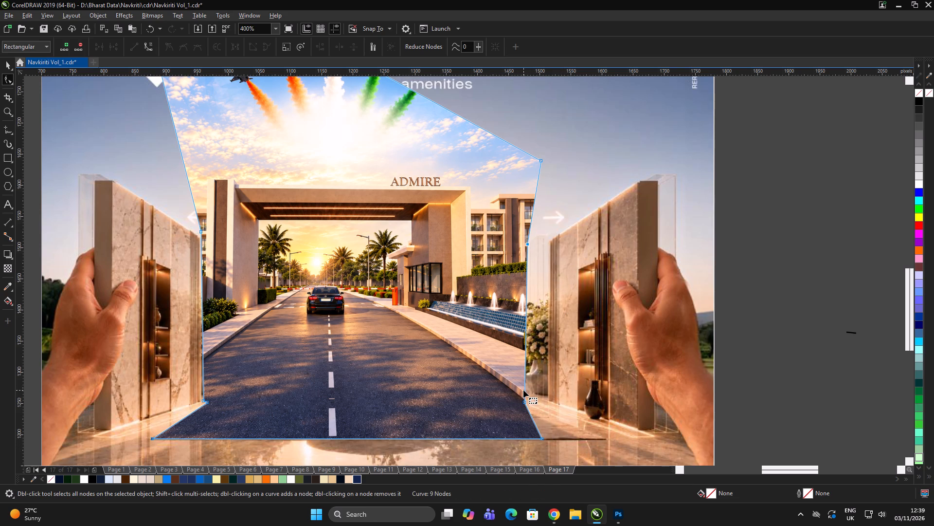
double_click(525, 388)
left_click_drag(525, 388, 547, 402)
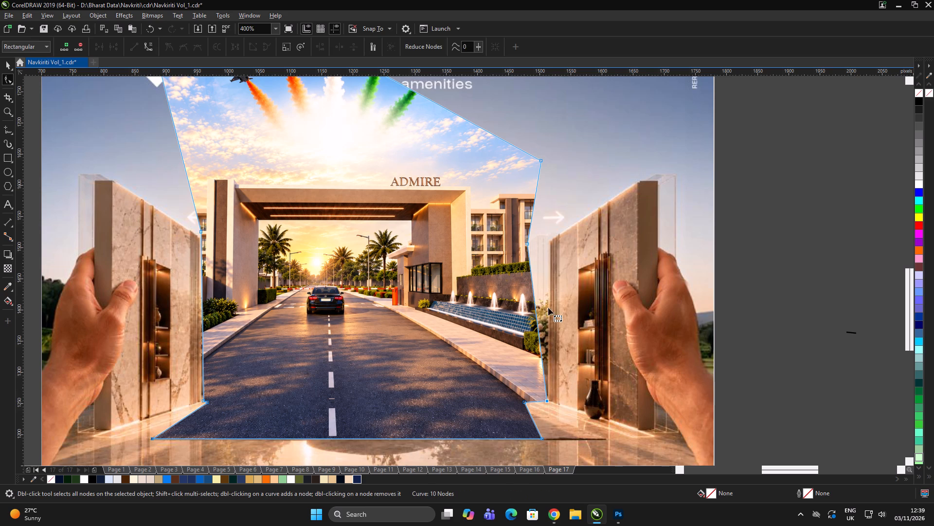
left_click_drag(526, 242, 548, 241)
scroll(507, 261, "down", 1)
left_click(687, 265)
double_click(690, 265)
key("space")
double_click(701, 263)
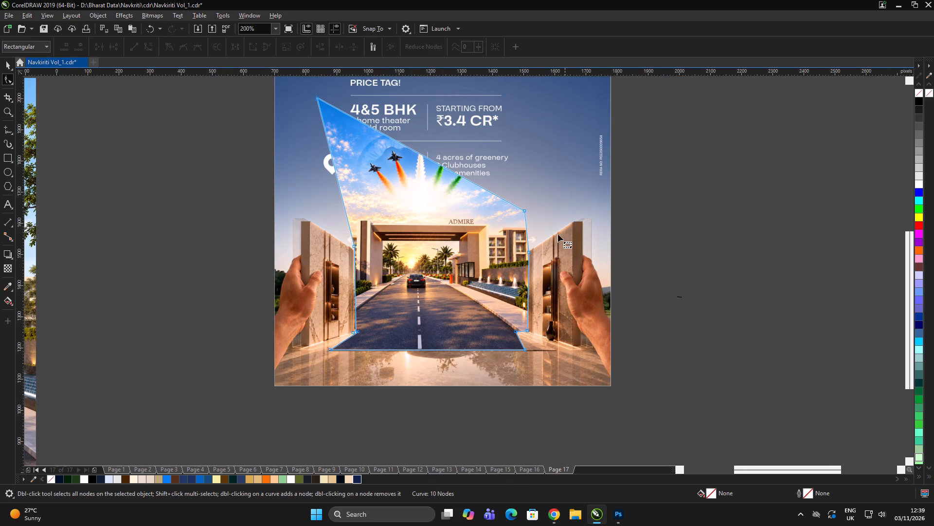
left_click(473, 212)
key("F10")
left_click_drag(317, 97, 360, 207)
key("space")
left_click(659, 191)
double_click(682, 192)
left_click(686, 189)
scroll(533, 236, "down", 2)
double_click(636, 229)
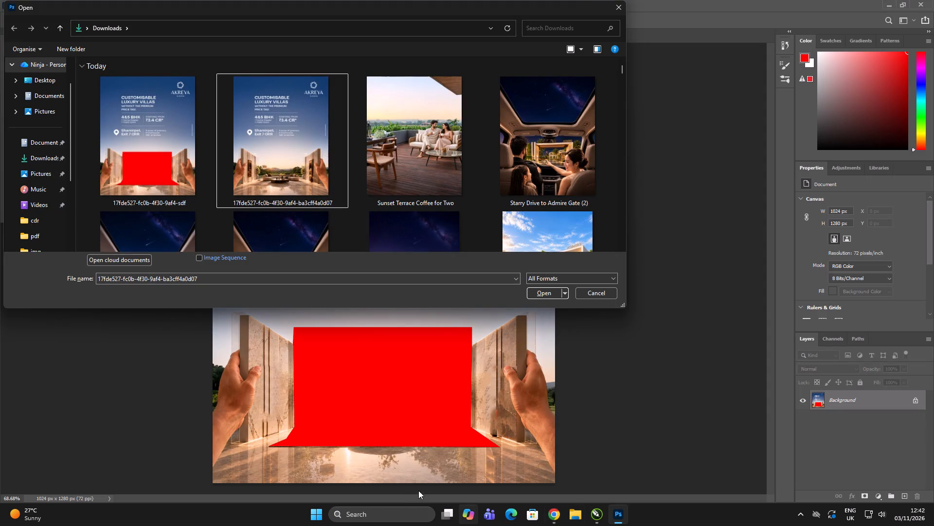
left_click(598, 297)
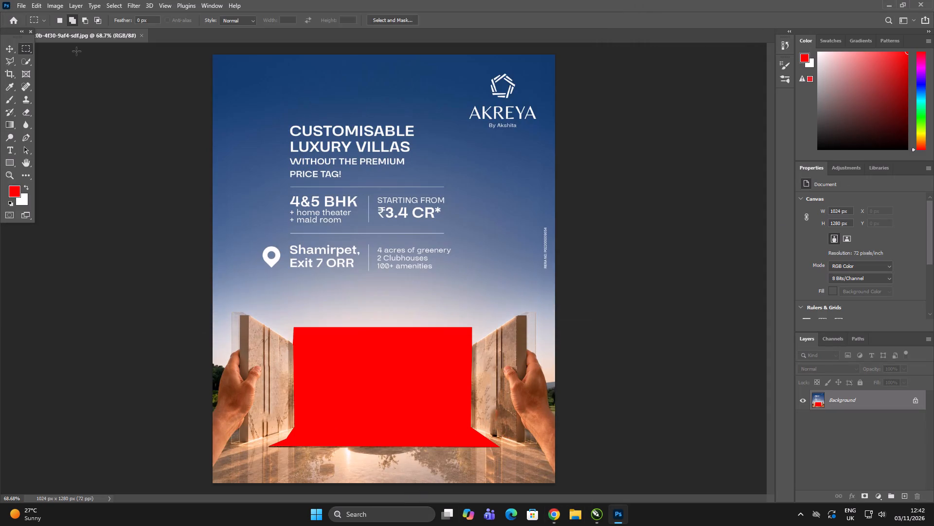
left_click(22, 2)
left_click(37, 25)
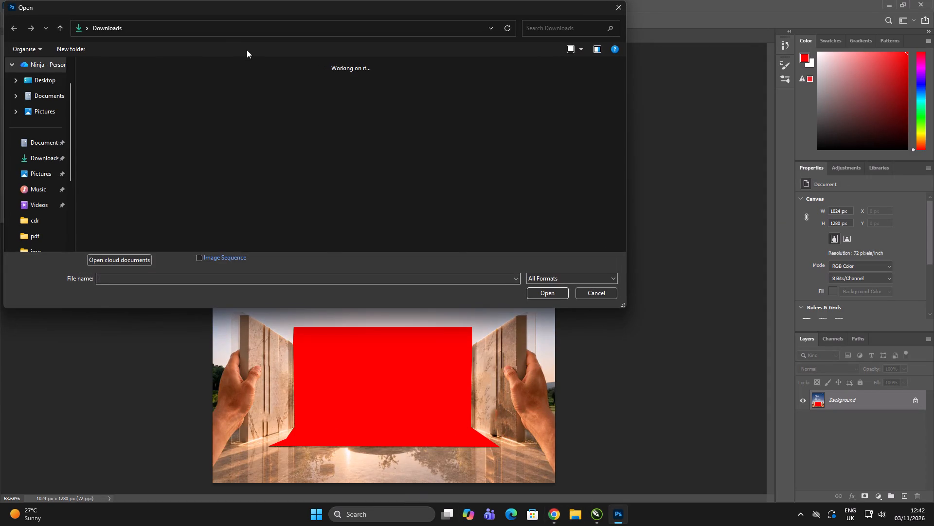
left_click(161, 105)
left_click(536, 295)
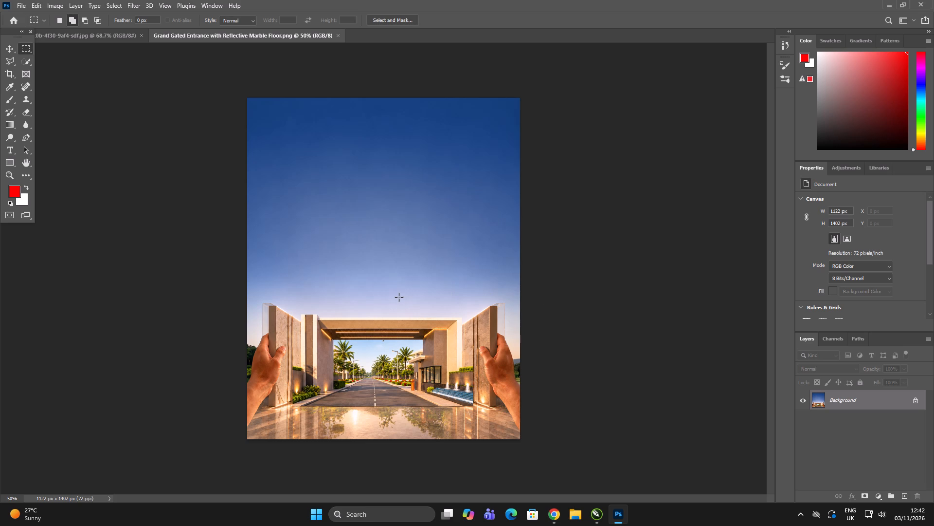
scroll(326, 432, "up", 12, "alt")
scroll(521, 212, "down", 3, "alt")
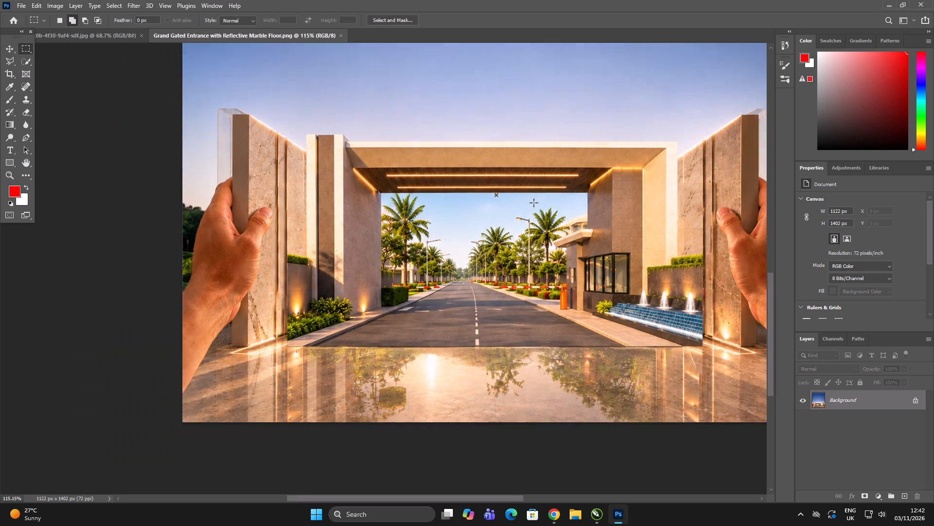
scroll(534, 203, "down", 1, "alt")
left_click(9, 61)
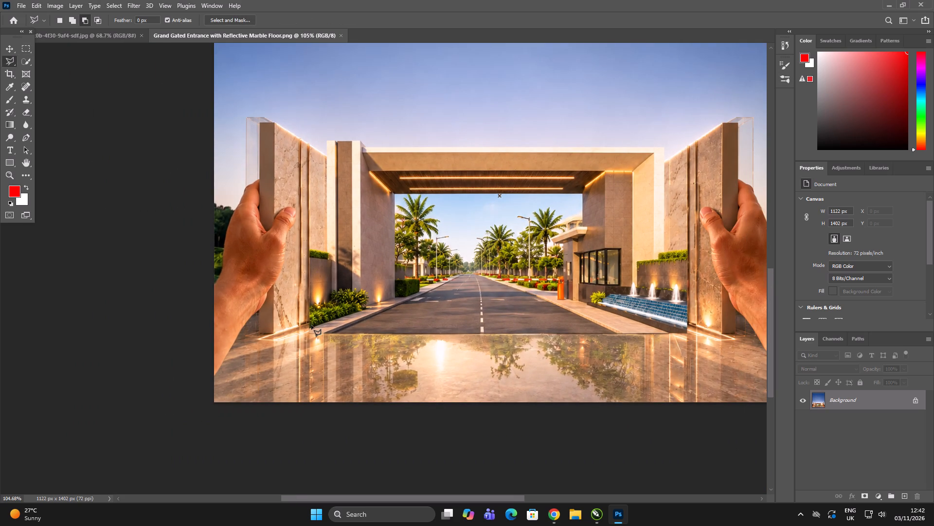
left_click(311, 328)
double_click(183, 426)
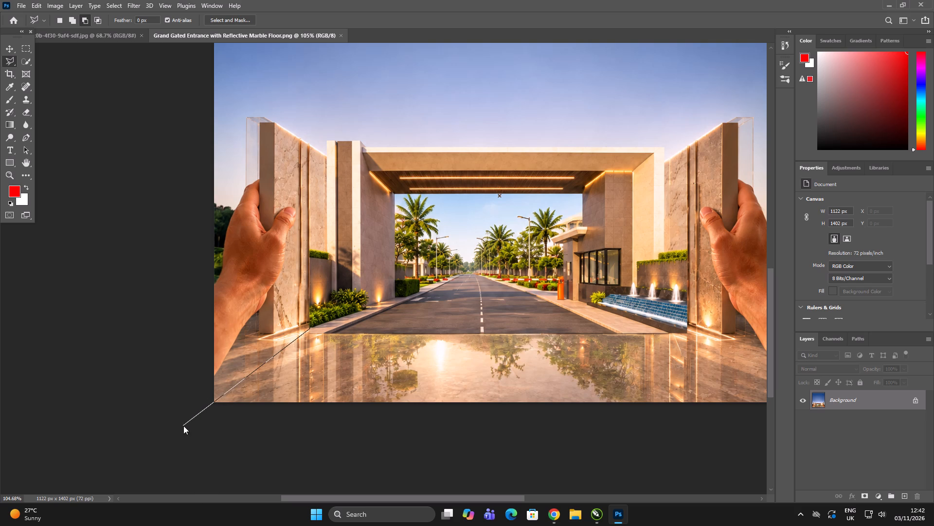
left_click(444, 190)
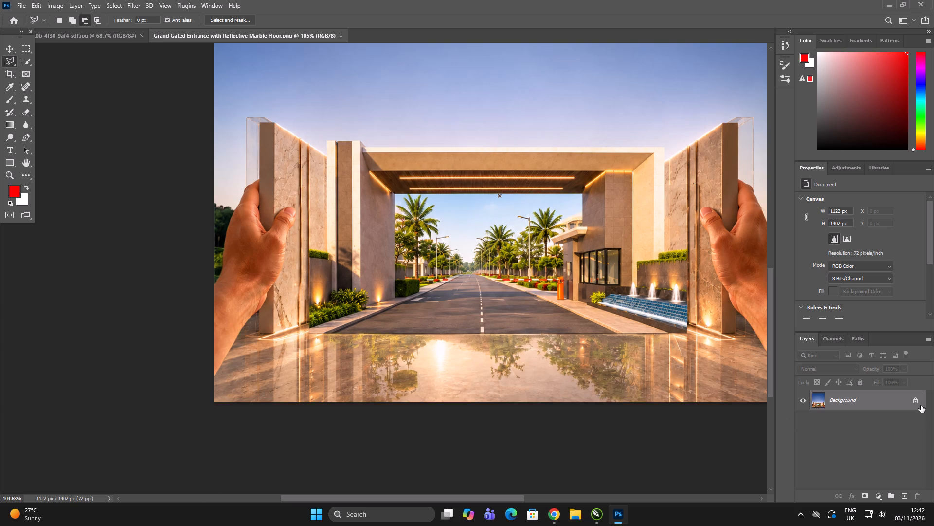
Unlock the Background layer of the gate image so it becomes an editable layer.
left_click(916, 403)
key("F5")
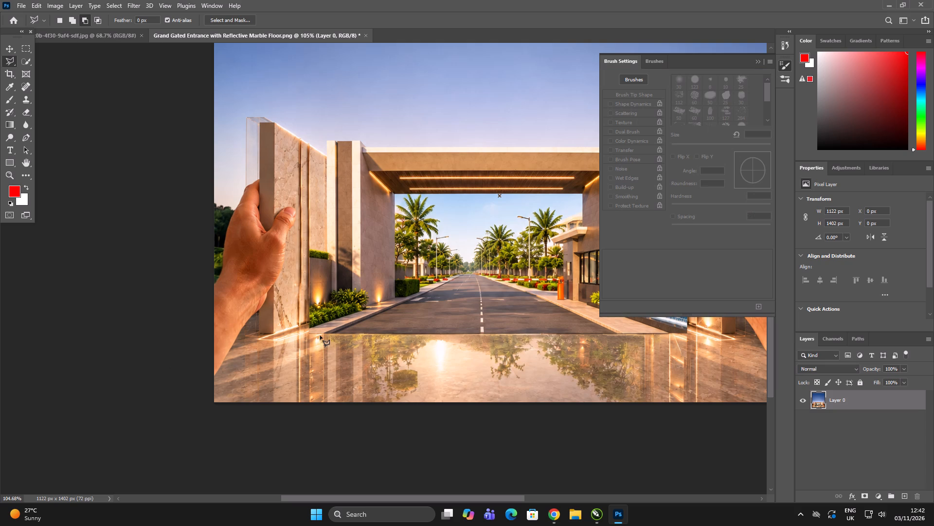
Select the reflective marble floor in front of the gate's road with the Polygonal Lasso, extending the outline past the canvas bottom.
left_click(312, 327)
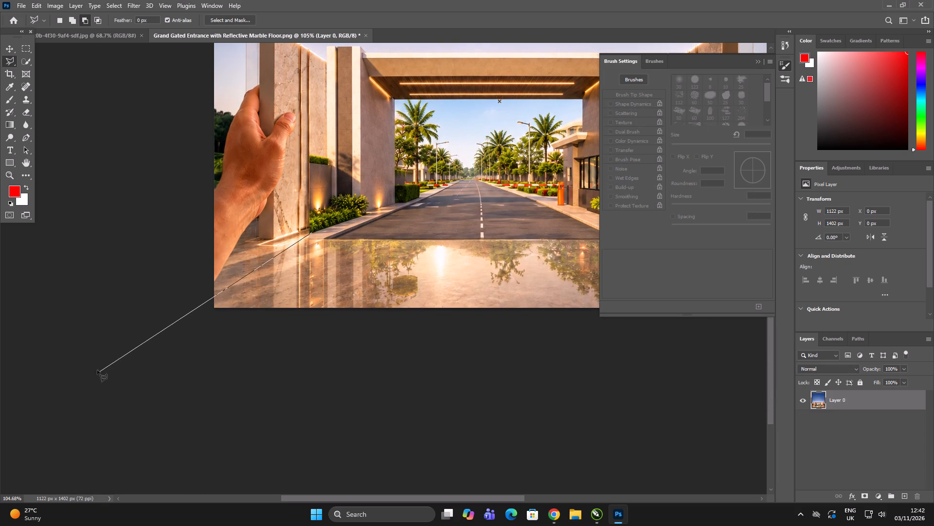
left_click(93, 395)
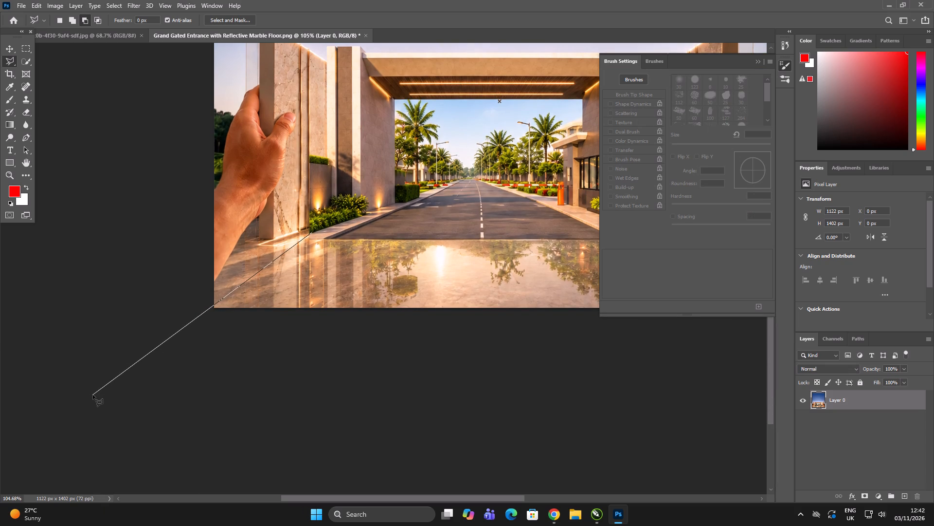
left_click(93, 395)
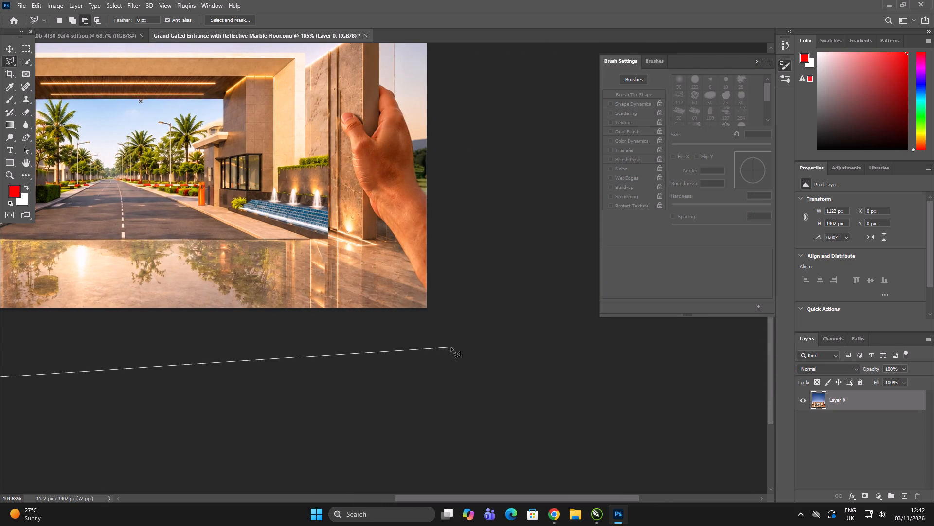
left_click(483, 362, "shift")
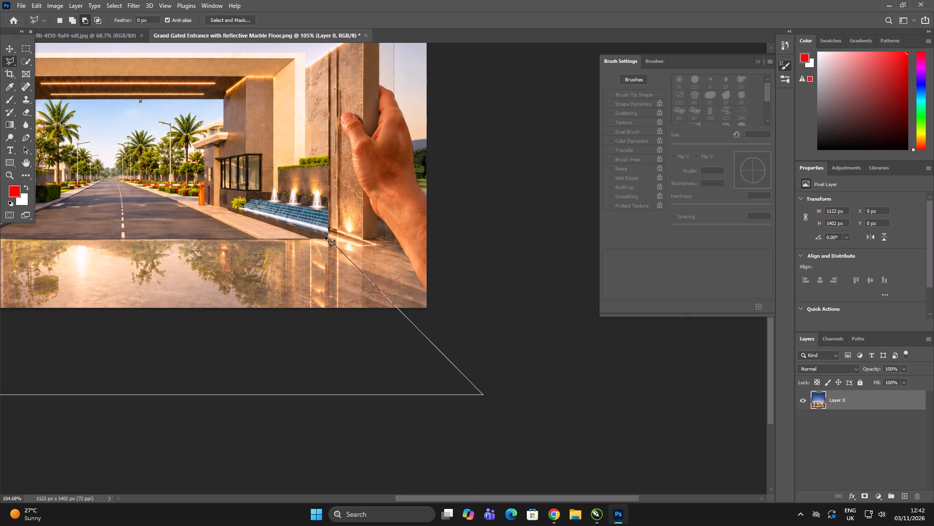
left_click(325, 236)
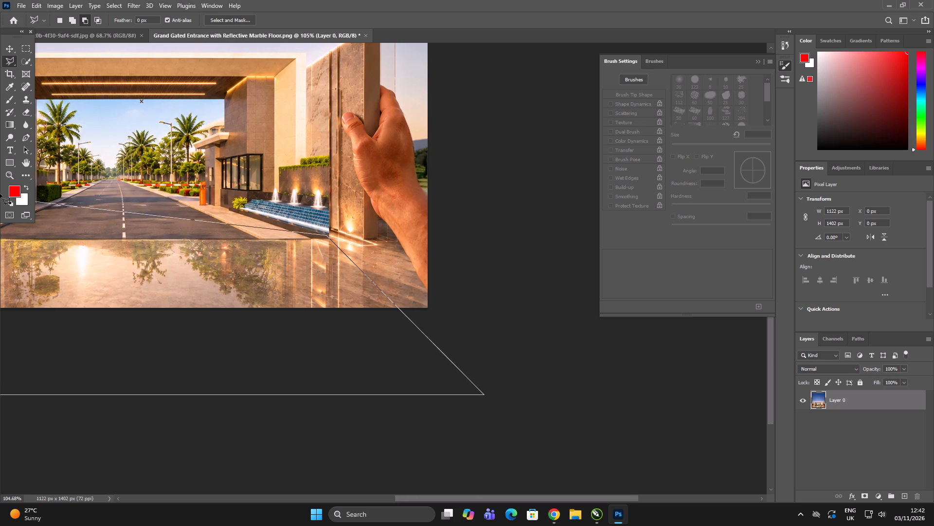
key("space")
key("space")
key("space")
key("space")
key("space")
key("space")
key("space")
key("space")
key("space")
key("space")
key("space")
key("space")
key("space")
key("space")
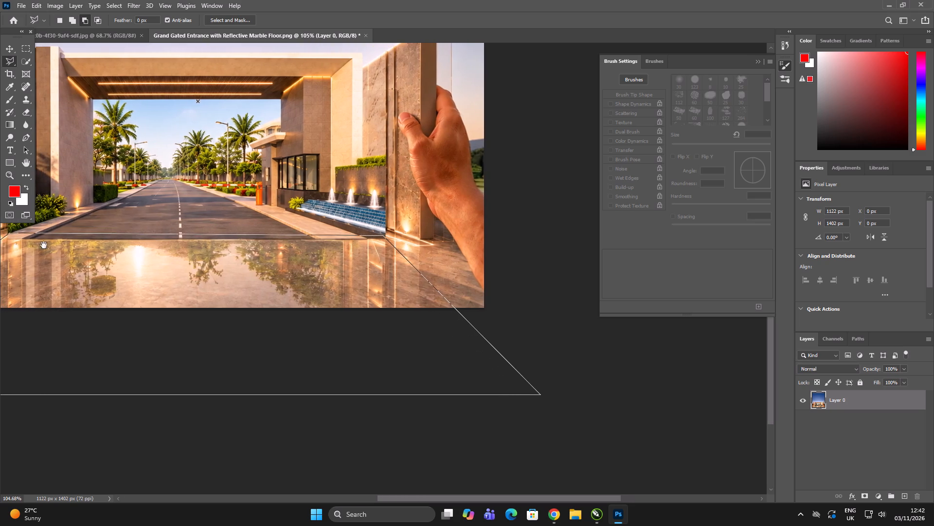
left_click_drag(86, 256, 432, 311)
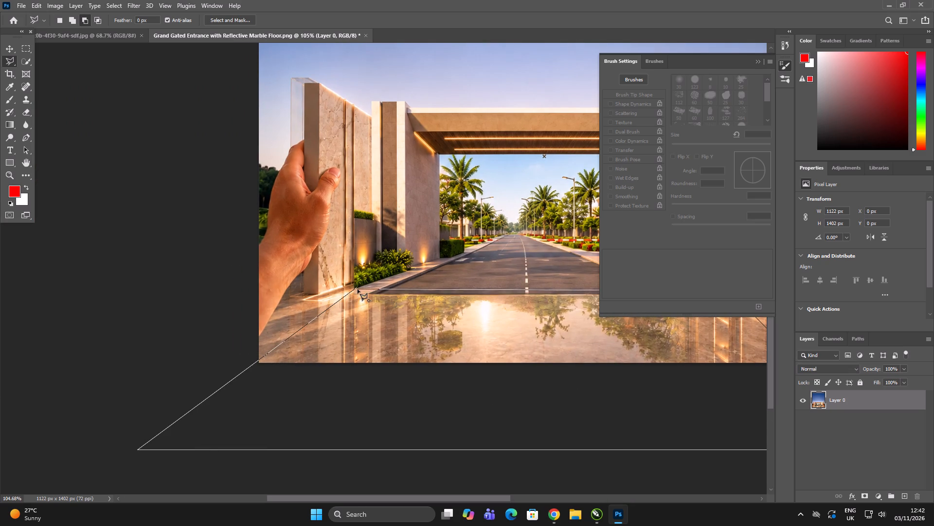
left_click(356, 288)
scroll(278, 280, "down", 9, "alt")
scroll(420, 395, "up", 3, "alt")
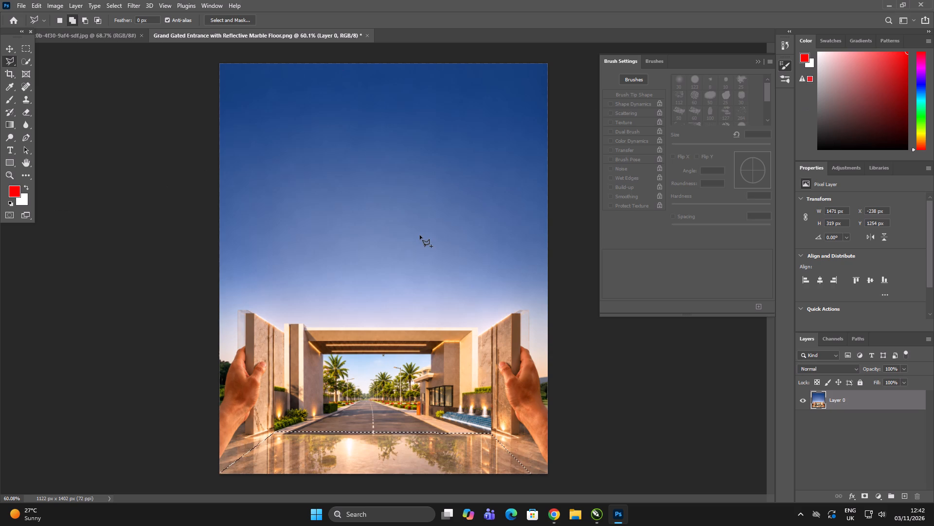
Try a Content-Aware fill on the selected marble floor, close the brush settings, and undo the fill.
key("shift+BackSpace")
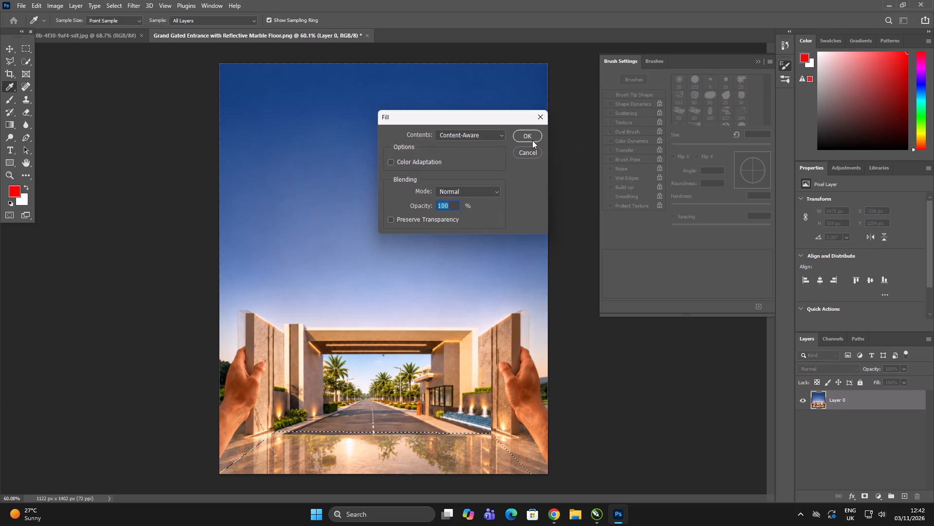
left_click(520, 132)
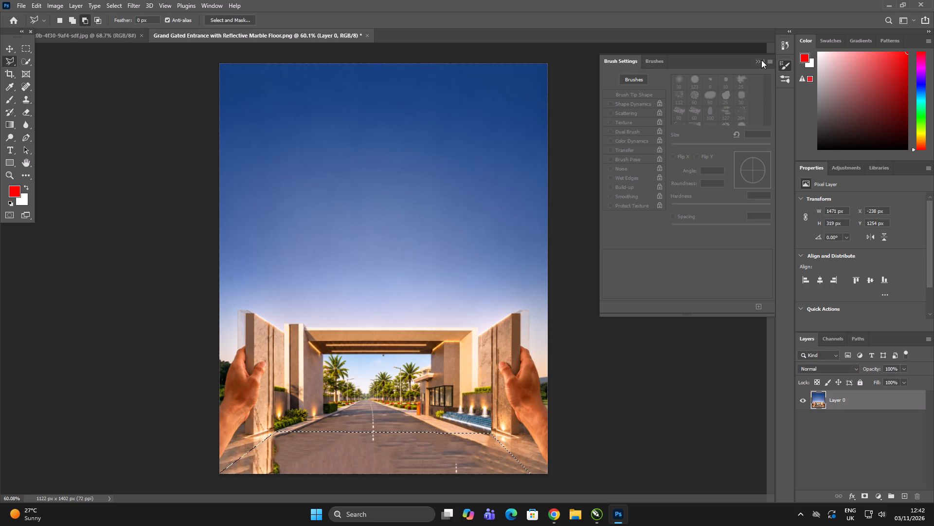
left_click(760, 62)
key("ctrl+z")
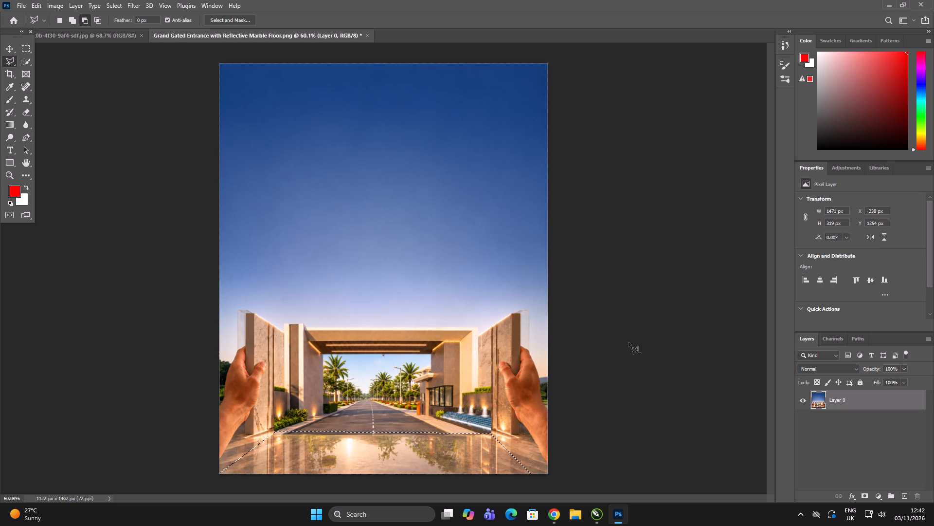
Fill the selected marble floor with the red foreground color at 100% opacity and deselect it.
key("shift+BackSpace")
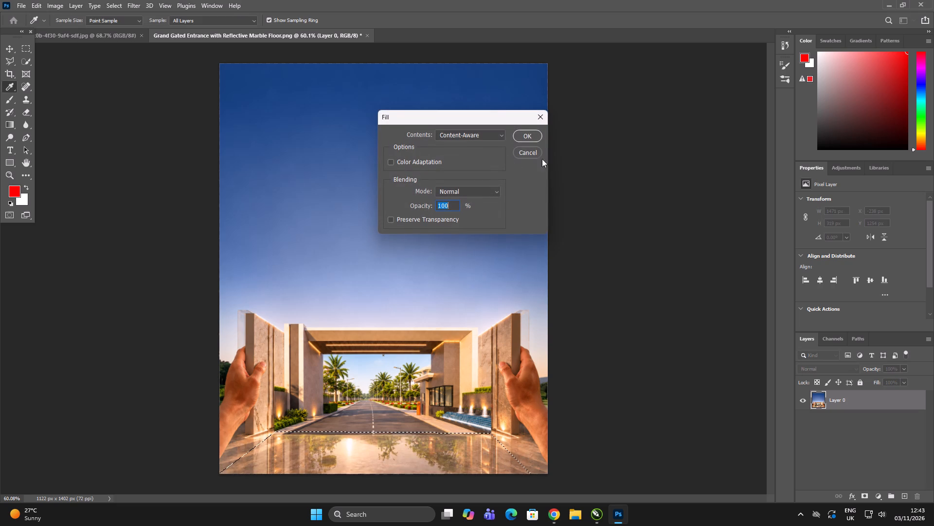
left_click(480, 137)
left_click(470, 146)
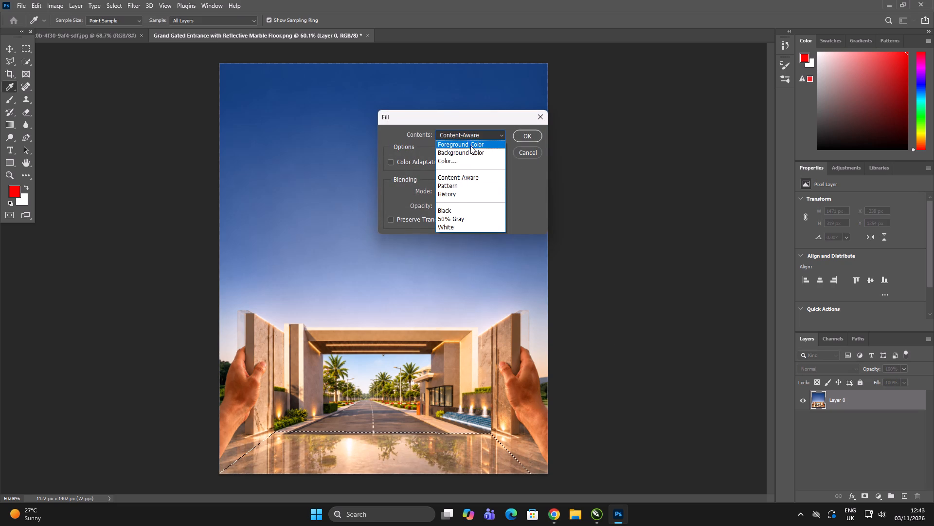
left_click(529, 137)
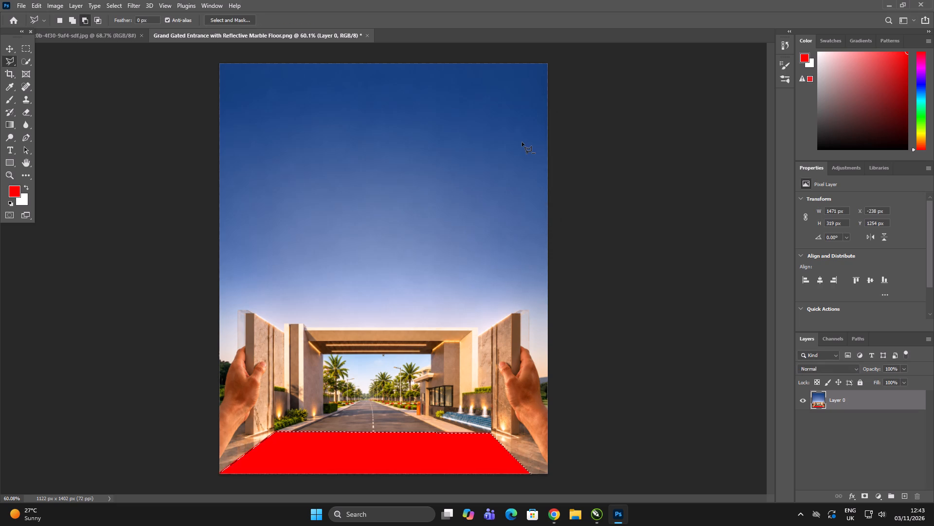
key("ctrl+d")
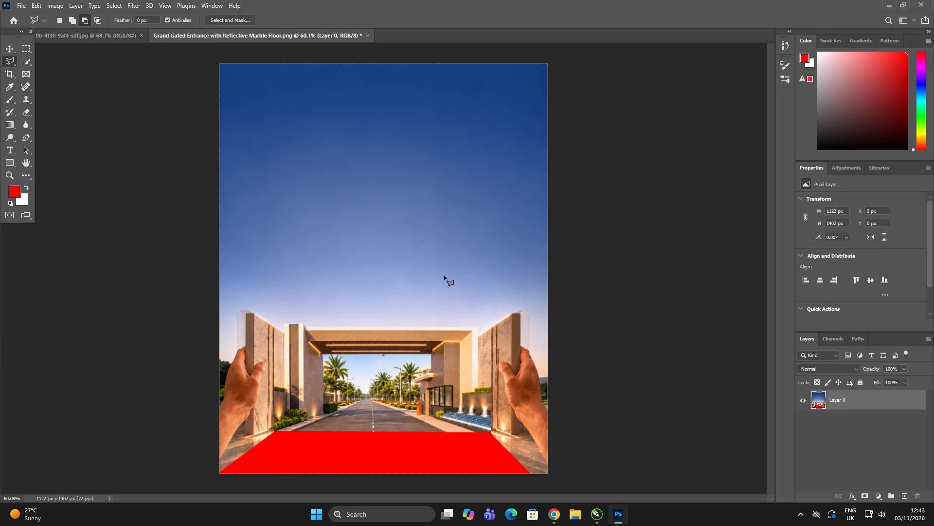
scroll(352, 266, "down", 2, "alt")
scroll(492, 361, "up", 3, "alt")
scroll(437, 305, "down", 4, "alt")
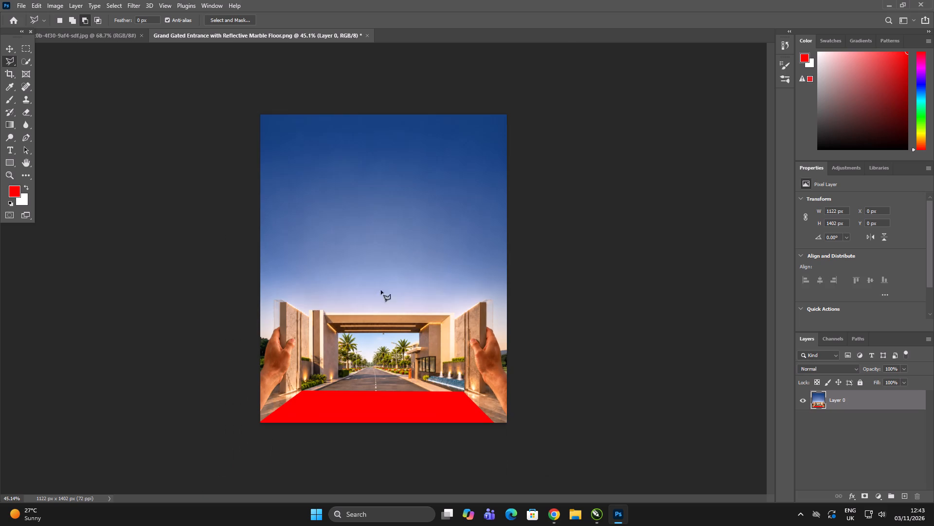
Switch to CorelDRAW and copy a Lightshot capture of the ADMIRE lettering above the gate in the standalone image on Page 17.
key("alt+Tab")
key("alt+Tab")
key("alt+Tab")
key("alt+Tab")
scroll(449, 197, "down", 4)
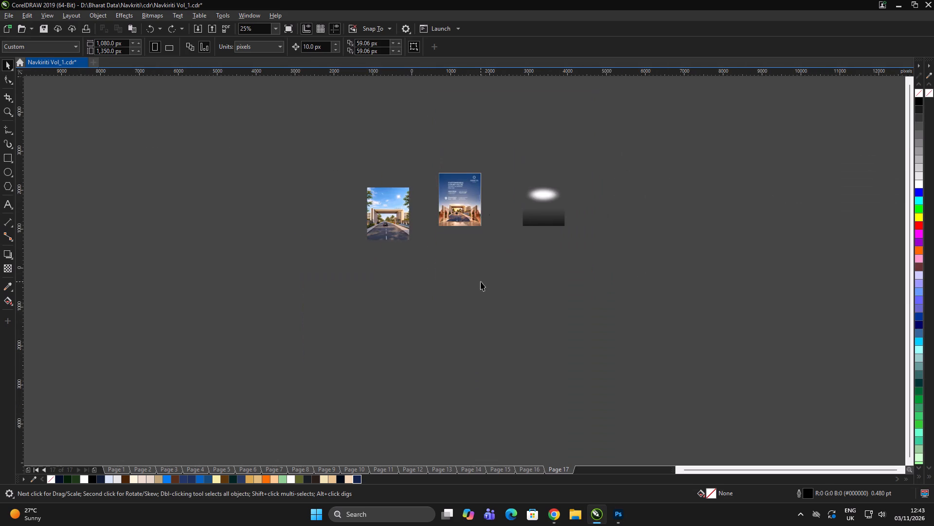
left_click(481, 282)
scroll(428, 198, "up", 2)
left_click(326, 253)
scroll(317, 237, "up", 4)
scroll(395, 244, "down", 1)
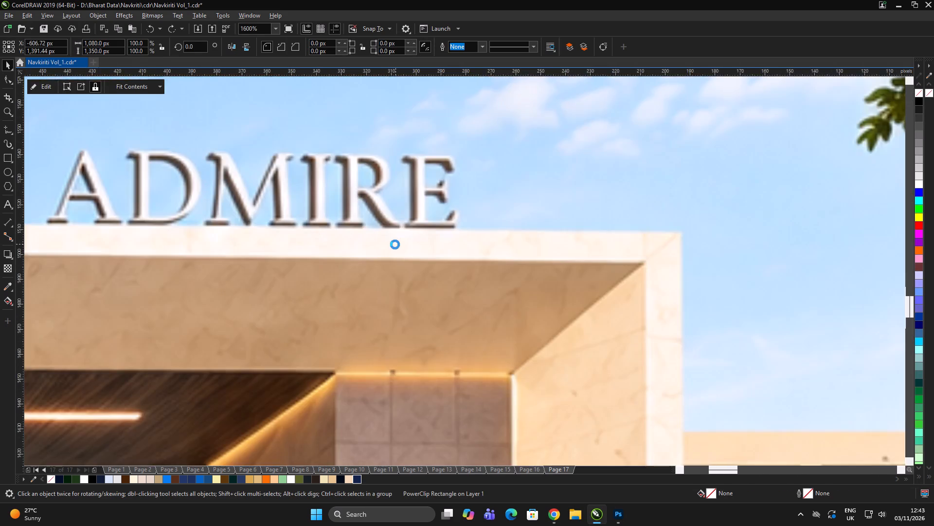
scroll(395, 244, "down", 1)
left_click(588, 245)
double_click(632, 244)
left_click(411, 262)
left_click(799, 517)
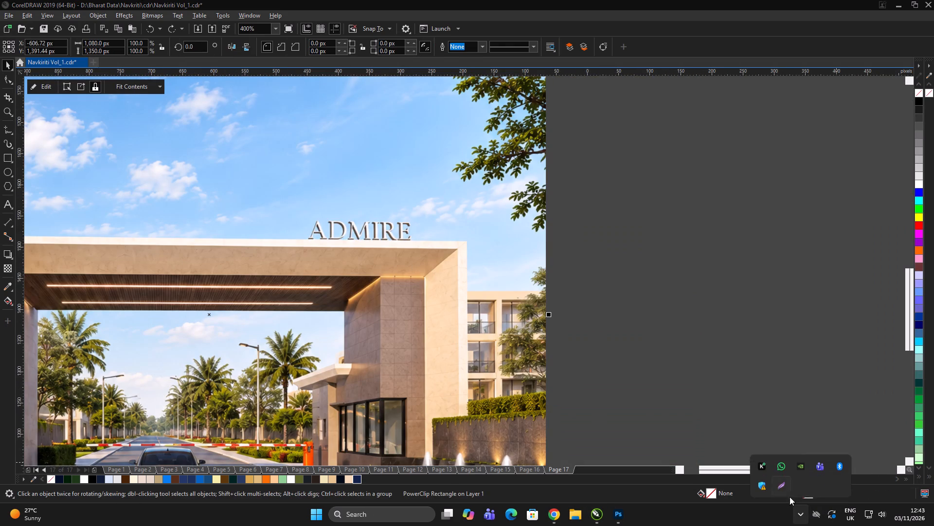
left_click(778, 486)
scroll(360, 225, "up", 9, "alt")
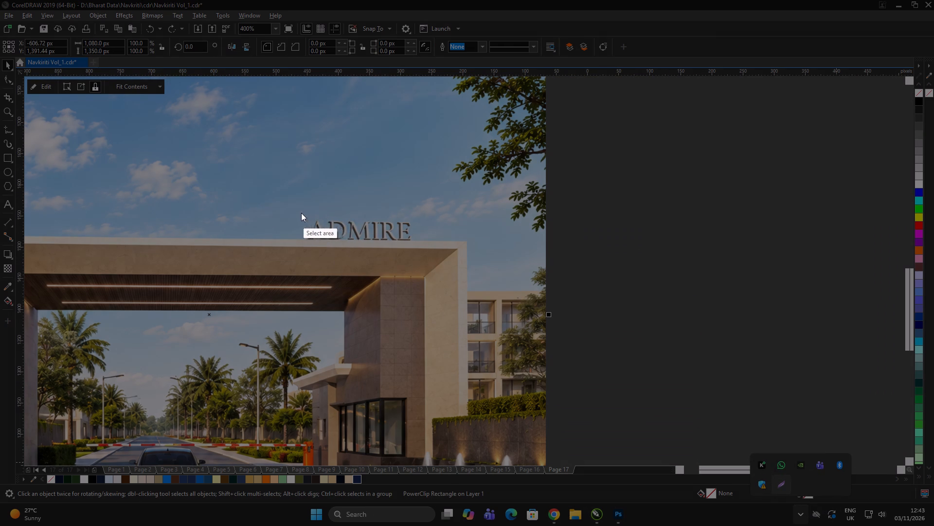
left_click_drag(294, 213, 421, 240)
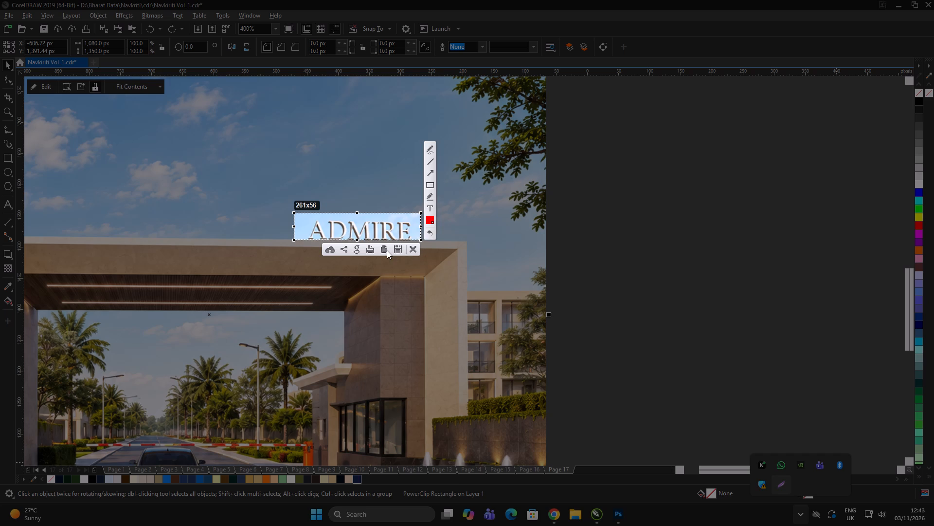
left_click(385, 250)
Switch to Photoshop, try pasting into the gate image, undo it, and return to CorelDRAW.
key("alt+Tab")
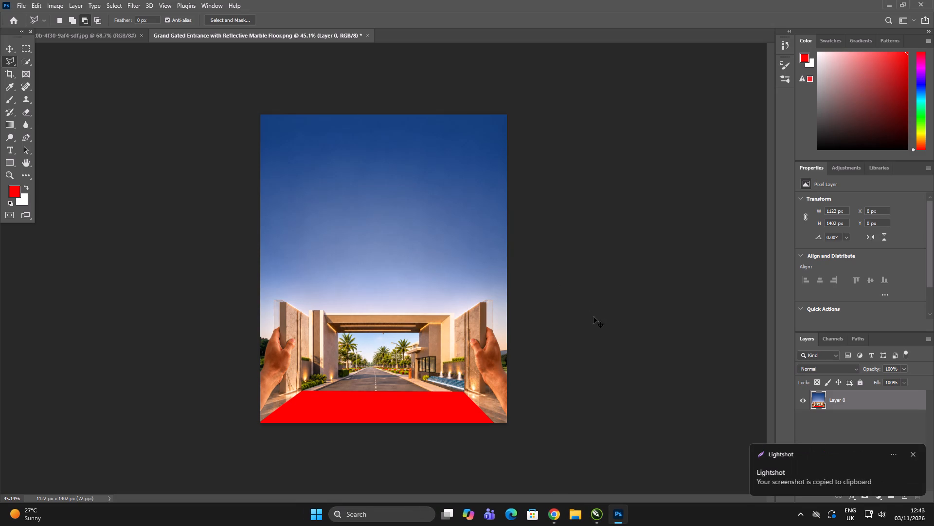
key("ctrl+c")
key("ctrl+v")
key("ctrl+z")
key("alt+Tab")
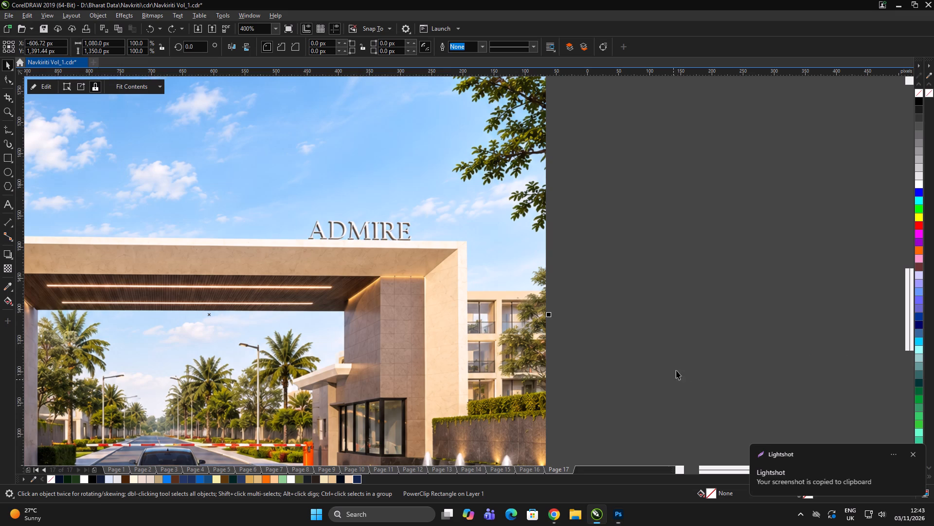
Recapture the ADMIRE lettering with Lightshot at about 236x57, copy it, and paste it onto Page 17.
left_click(799, 517)
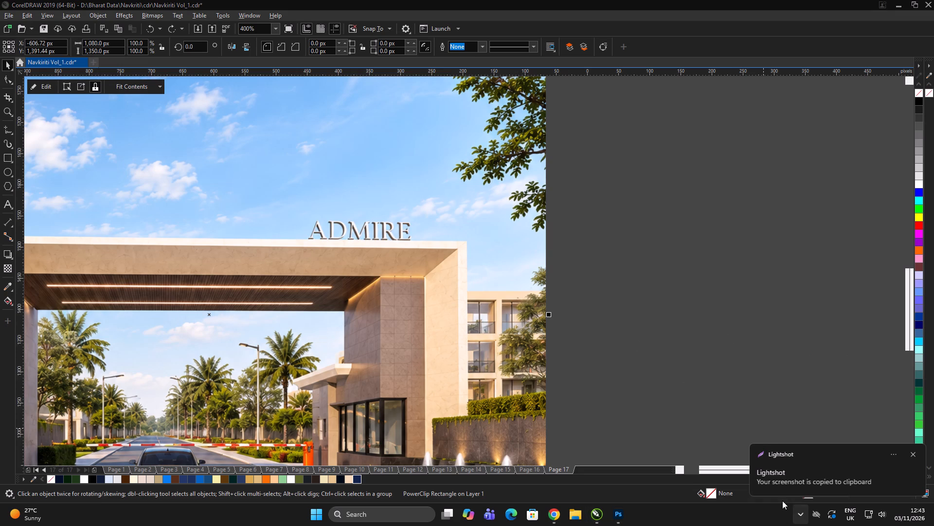
left_click(914, 453)
left_click(802, 516)
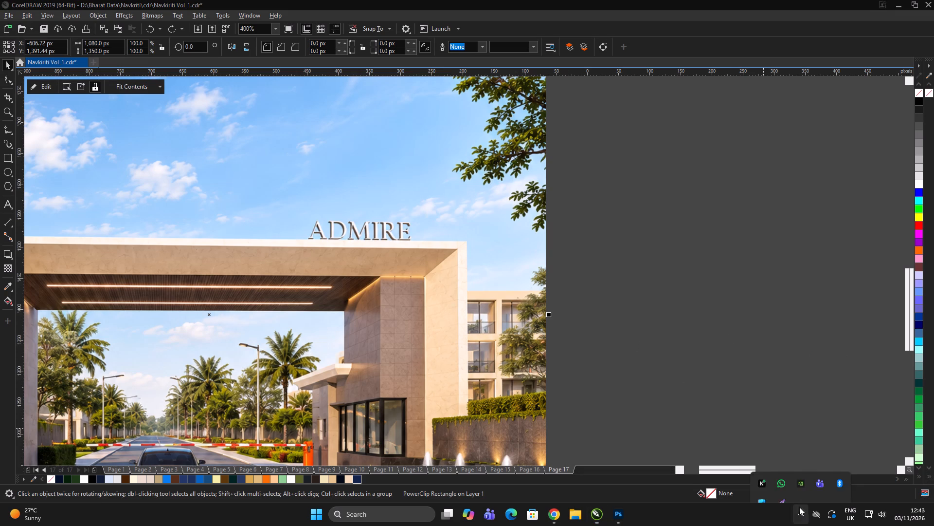
left_click(779, 483)
left_click_drag(299, 213, 397, 239)
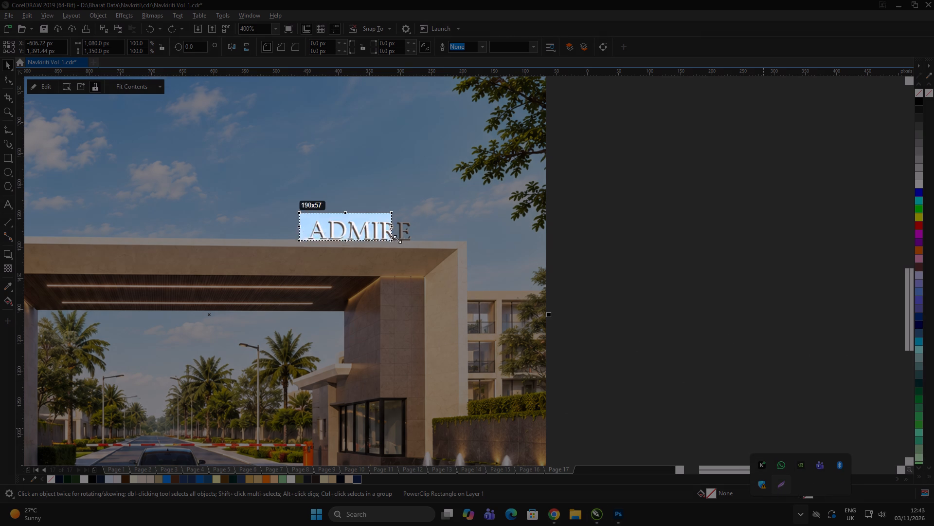
left_click_drag(397, 239, 414, 241)
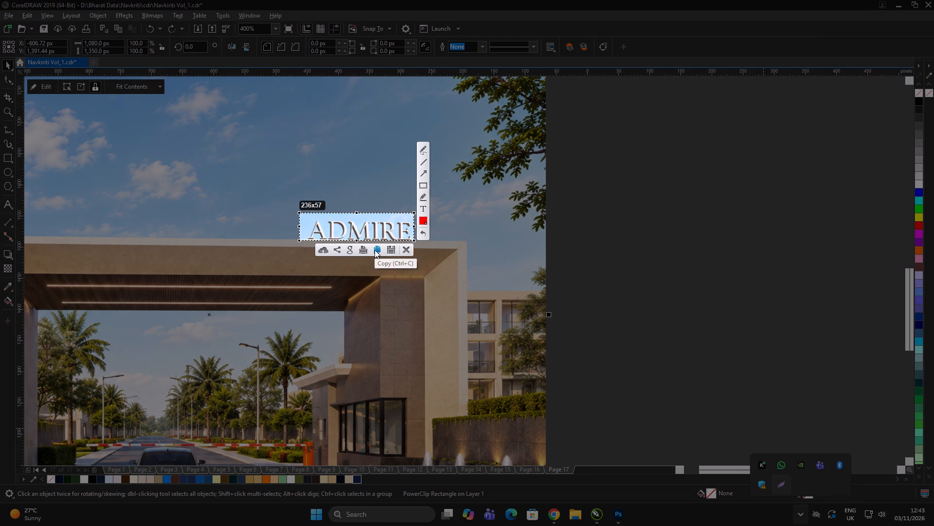
left_click(375, 250)
scroll(379, 241, "down", 3)
key("ctrl+v")
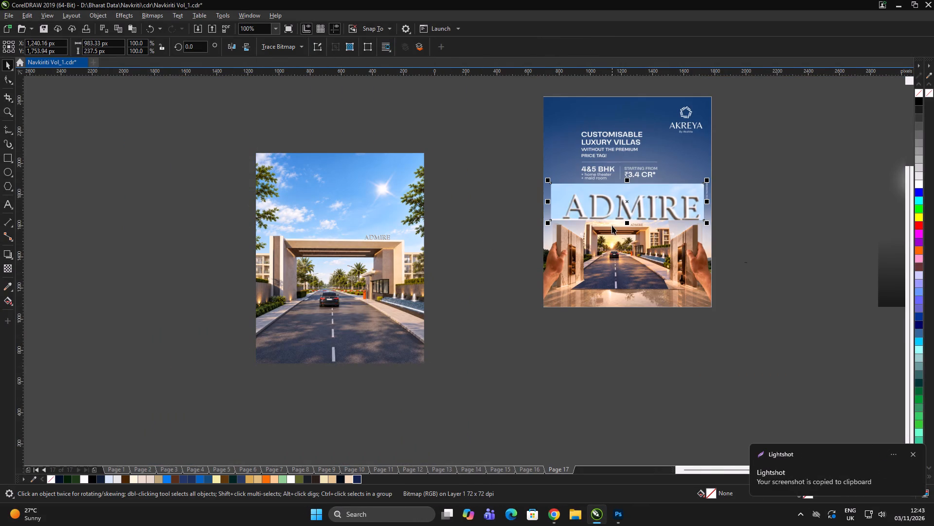
Cut the ADMIRE capture from Page 17, switch to Photoshop, paste it into the gate image and move it onto the gate beam.
key("ctrl+x")
key("alt+Tab")
key("ctrl+v")
key("ctrl+c")
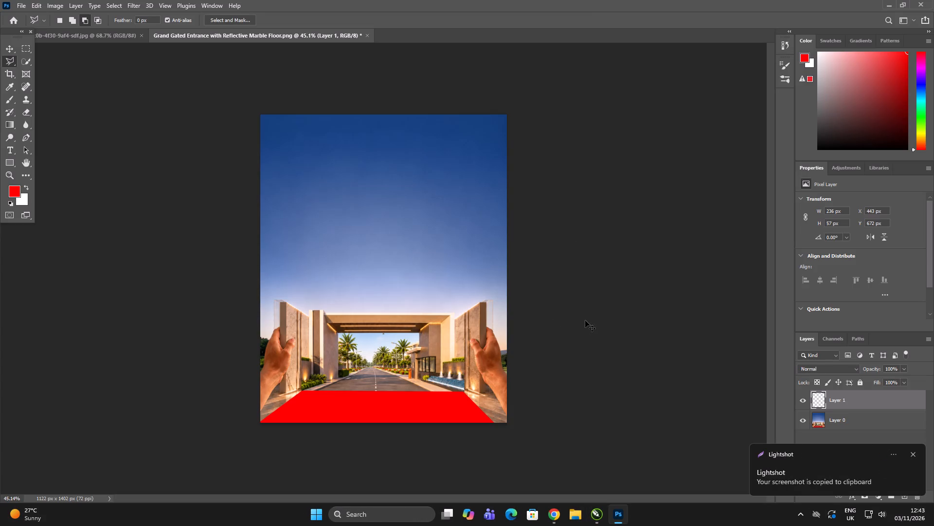
left_click(13, 48)
scroll(448, 311, "up", 8, "alt")
left_click_drag(397, 281, 488, 363)
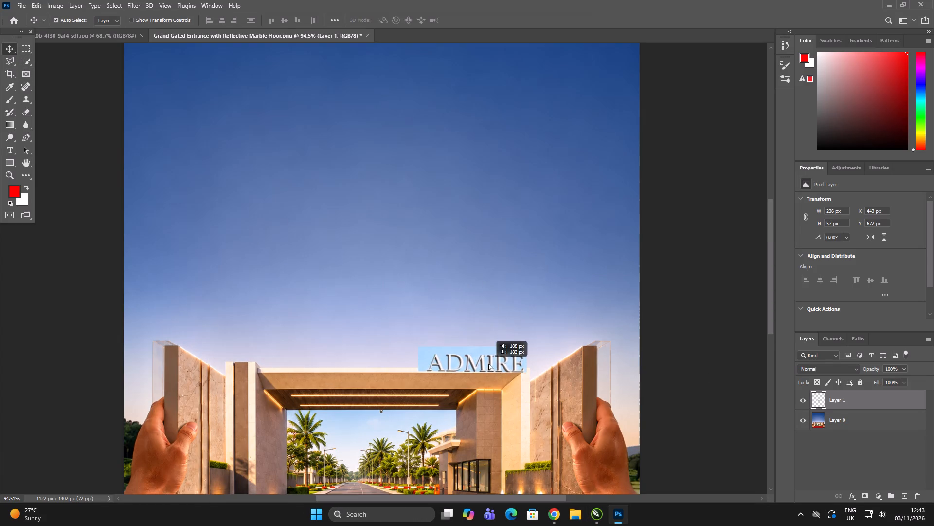
left_click_drag(488, 363, 491, 359)
Scale the ADMIRE capture to about 207 x 52 px and place it above the right end of the gate beam.
key("ctrl+t")
scroll(440, 395, "up", 4, "alt")
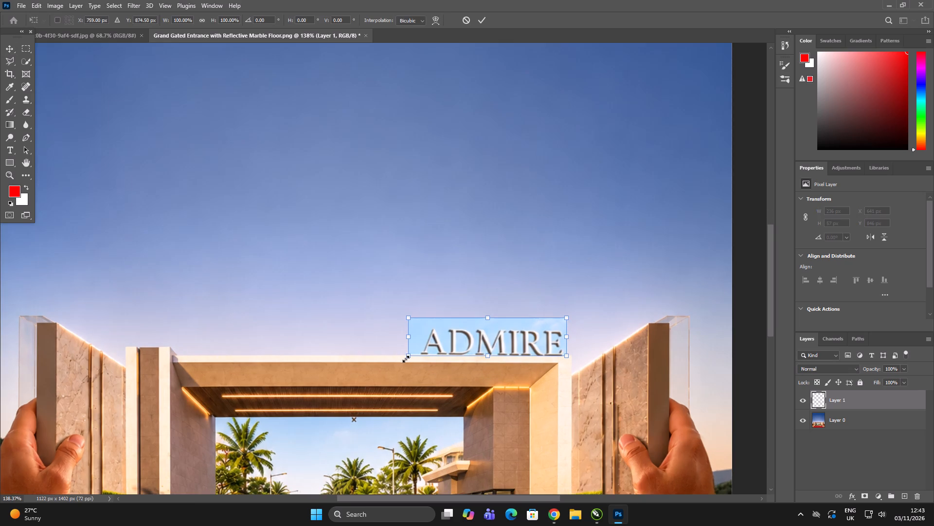
scroll(406, 359, "up", 1, "alt")
left_click(408, 357)
left_click_drag(408, 357, 426, 354)
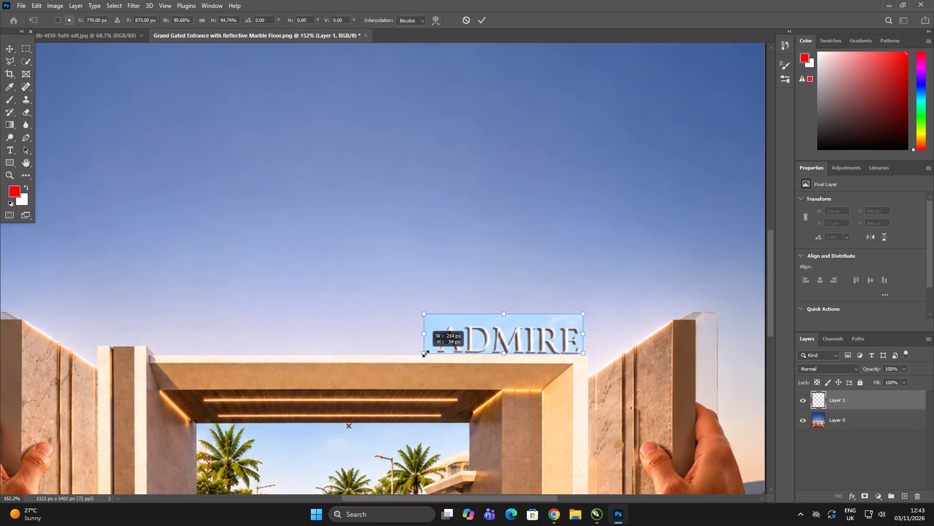
left_click_drag(426, 354, 429, 353)
scroll(601, 353, "up", 1)
left_click_drag(549, 345, 555, 347)
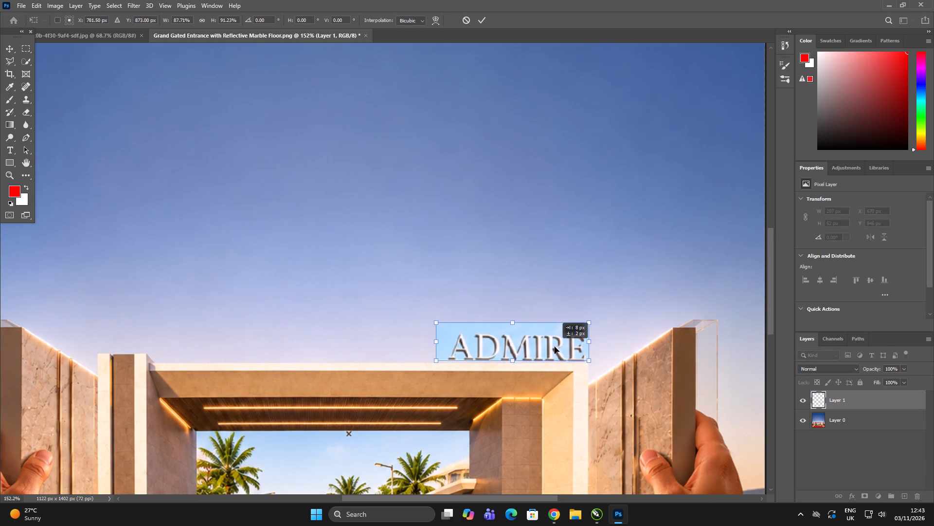
left_click_drag(555, 347, 555, 348)
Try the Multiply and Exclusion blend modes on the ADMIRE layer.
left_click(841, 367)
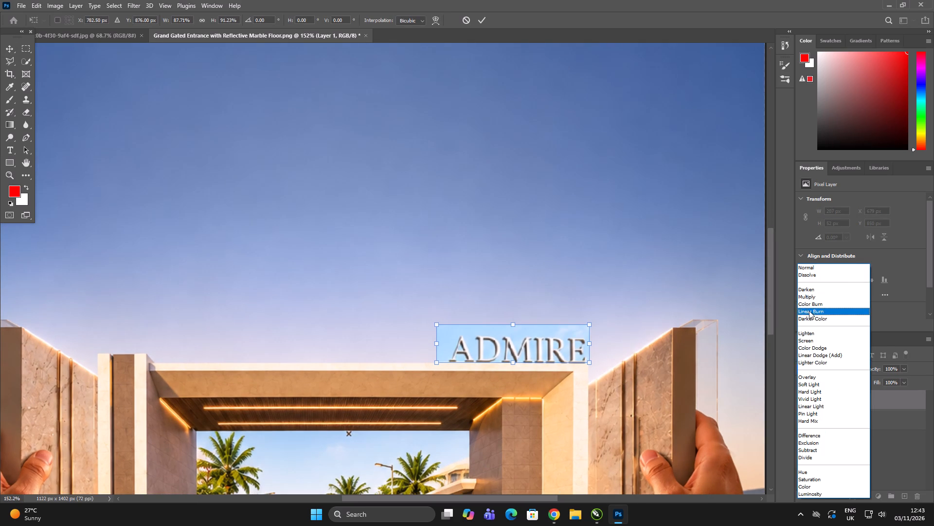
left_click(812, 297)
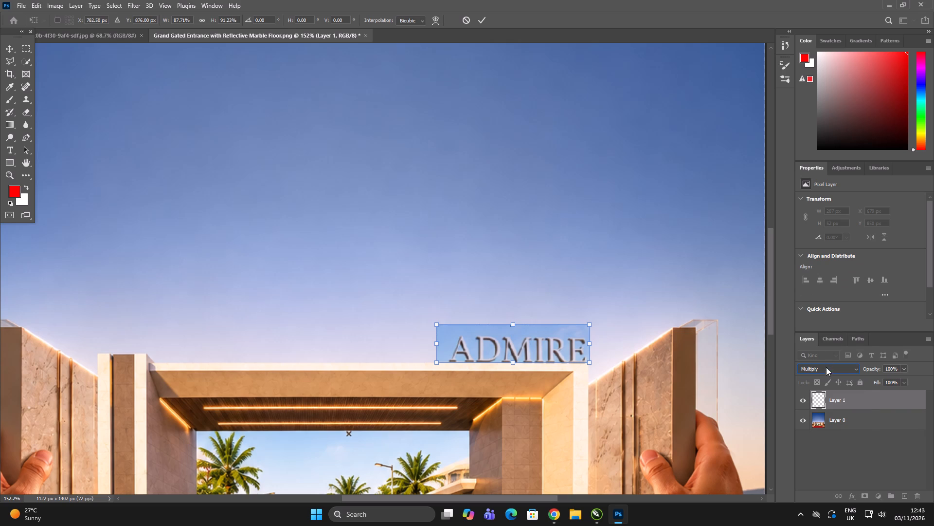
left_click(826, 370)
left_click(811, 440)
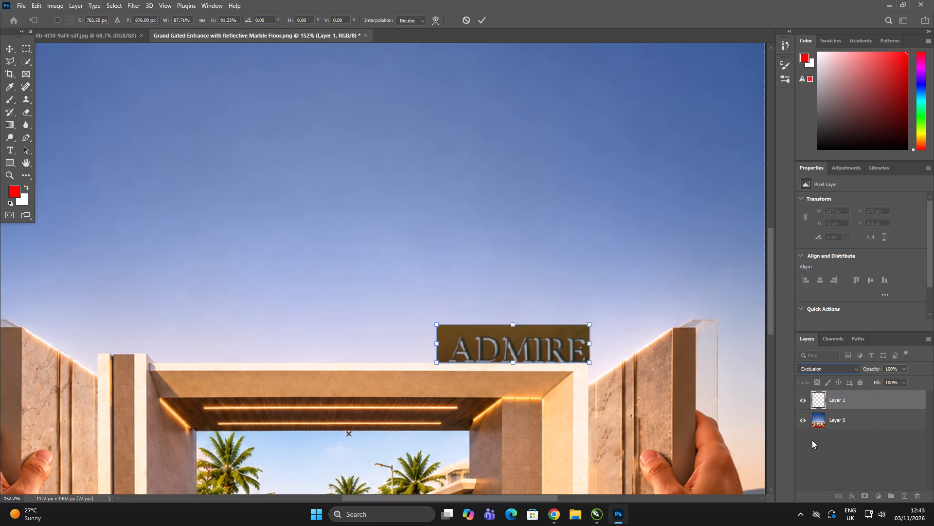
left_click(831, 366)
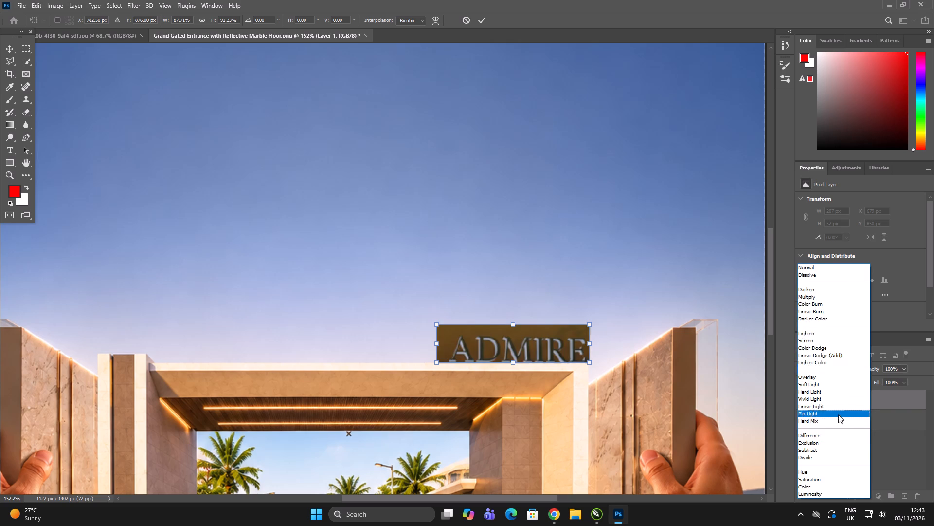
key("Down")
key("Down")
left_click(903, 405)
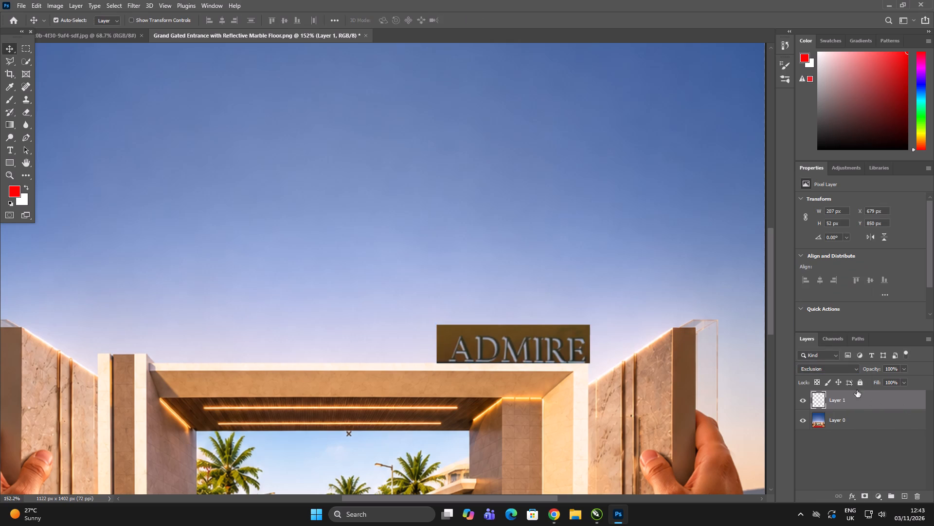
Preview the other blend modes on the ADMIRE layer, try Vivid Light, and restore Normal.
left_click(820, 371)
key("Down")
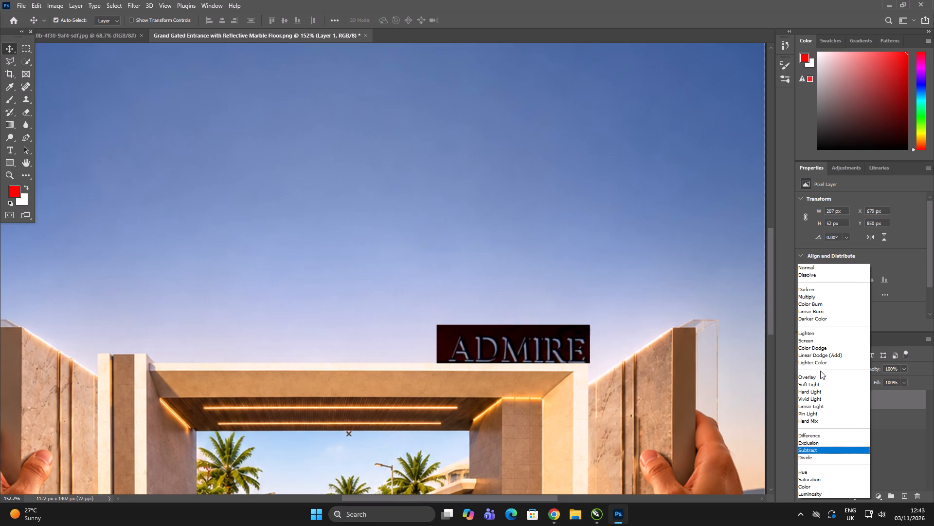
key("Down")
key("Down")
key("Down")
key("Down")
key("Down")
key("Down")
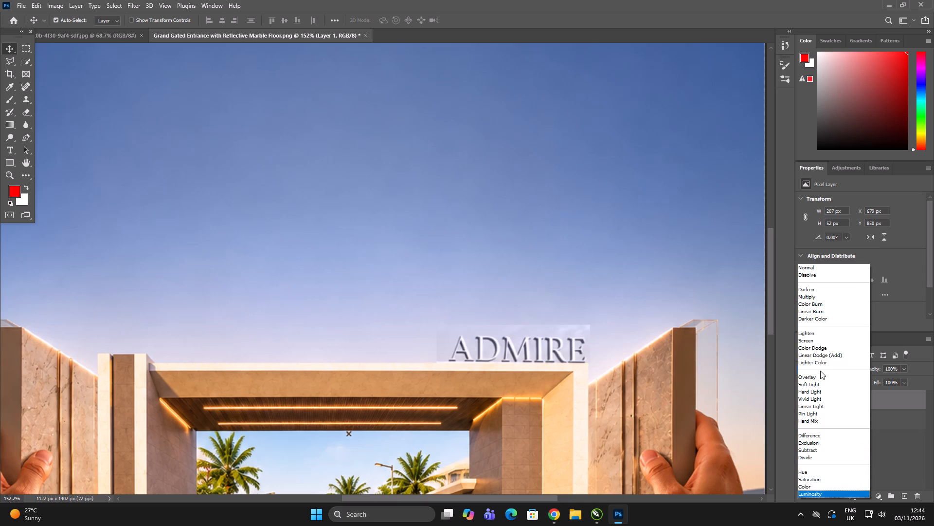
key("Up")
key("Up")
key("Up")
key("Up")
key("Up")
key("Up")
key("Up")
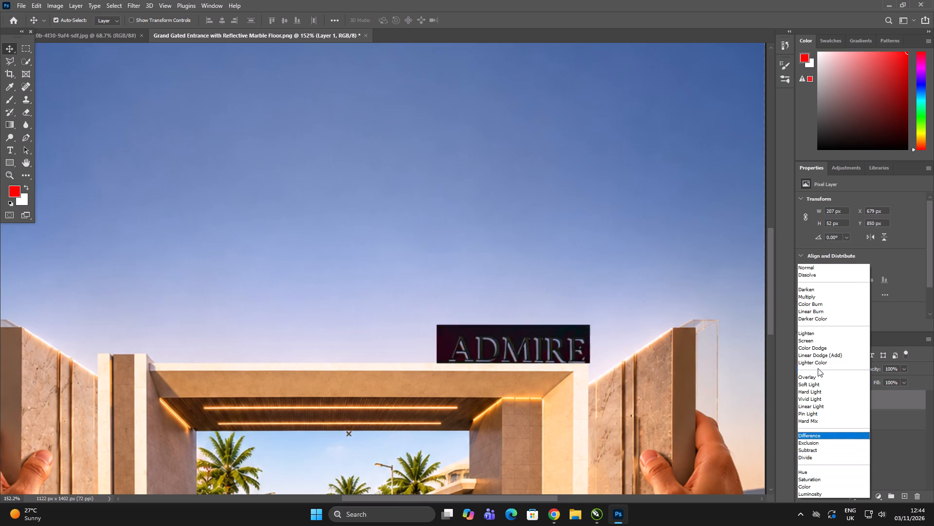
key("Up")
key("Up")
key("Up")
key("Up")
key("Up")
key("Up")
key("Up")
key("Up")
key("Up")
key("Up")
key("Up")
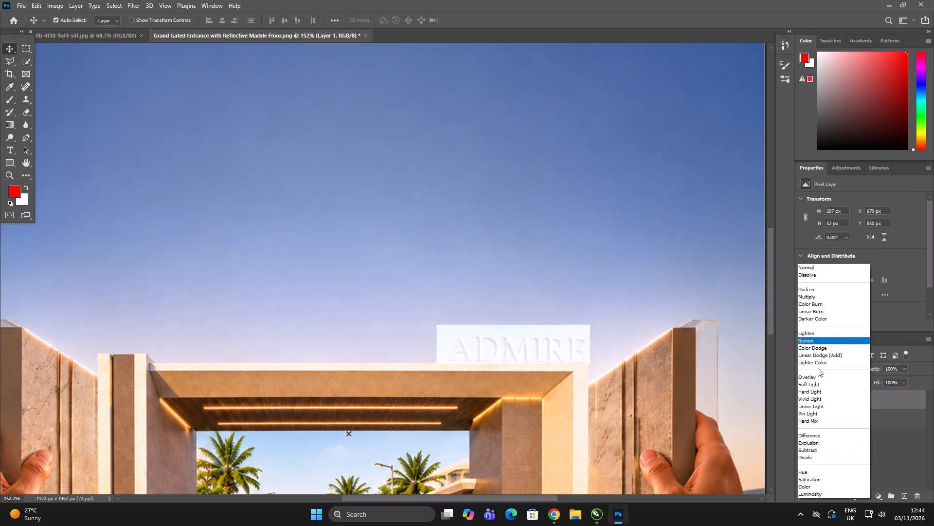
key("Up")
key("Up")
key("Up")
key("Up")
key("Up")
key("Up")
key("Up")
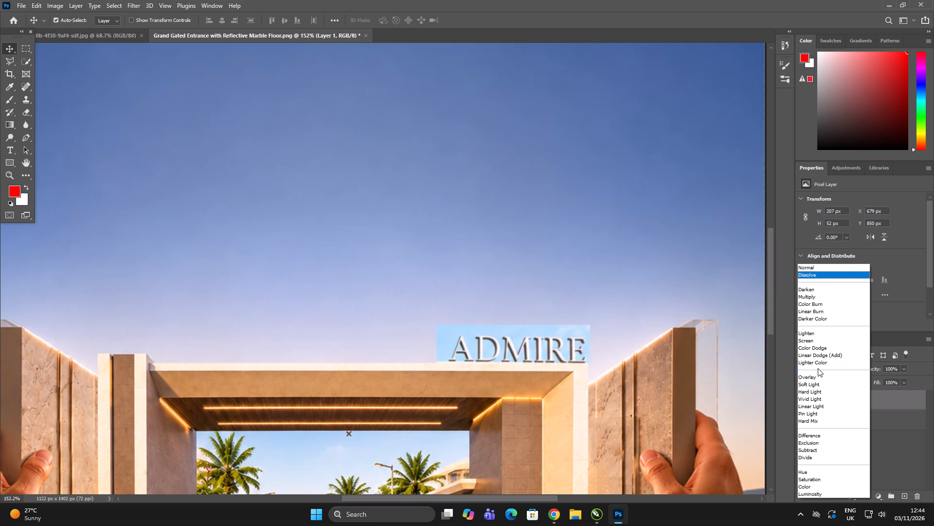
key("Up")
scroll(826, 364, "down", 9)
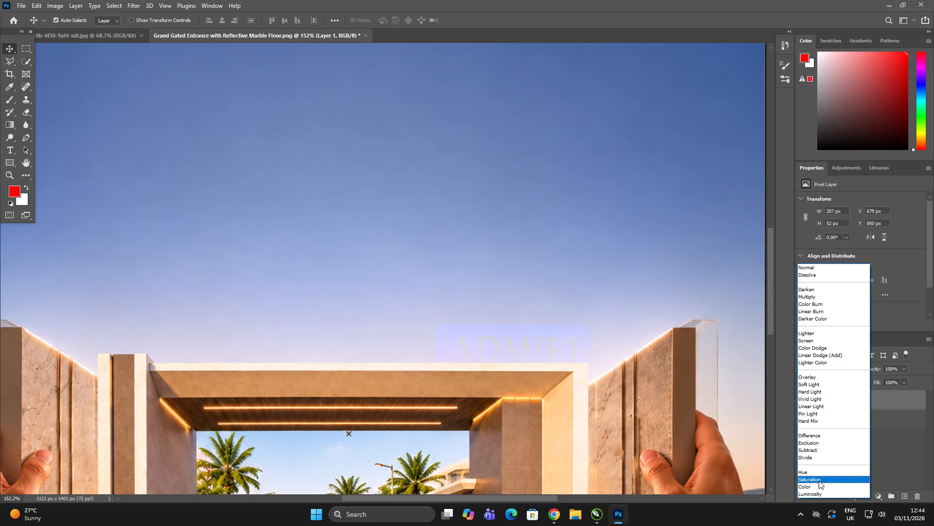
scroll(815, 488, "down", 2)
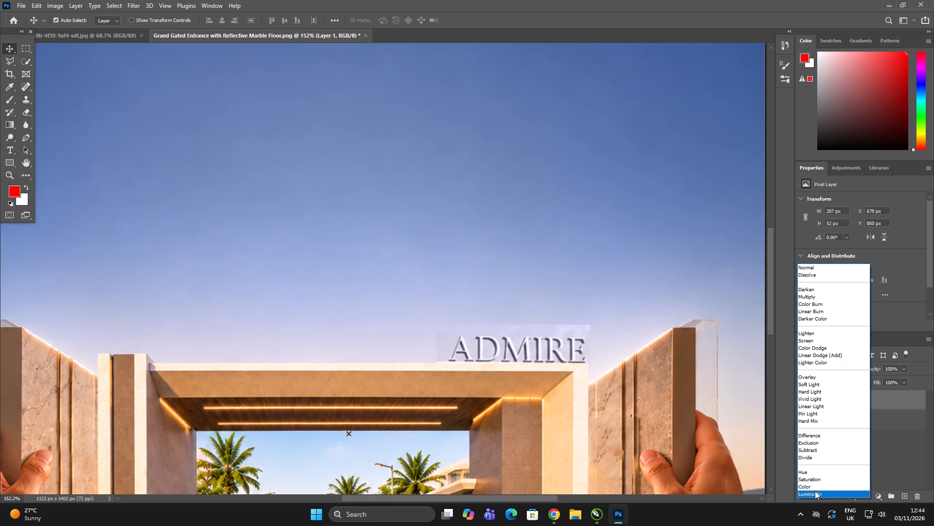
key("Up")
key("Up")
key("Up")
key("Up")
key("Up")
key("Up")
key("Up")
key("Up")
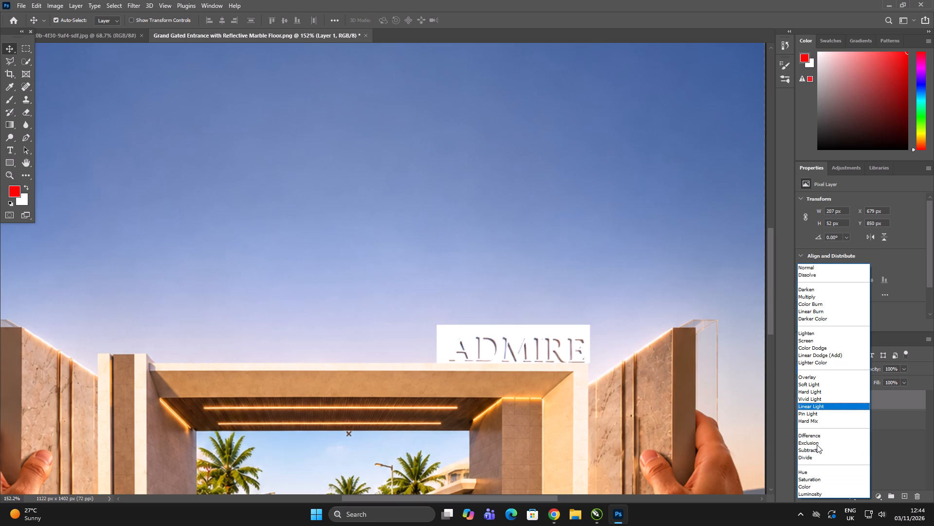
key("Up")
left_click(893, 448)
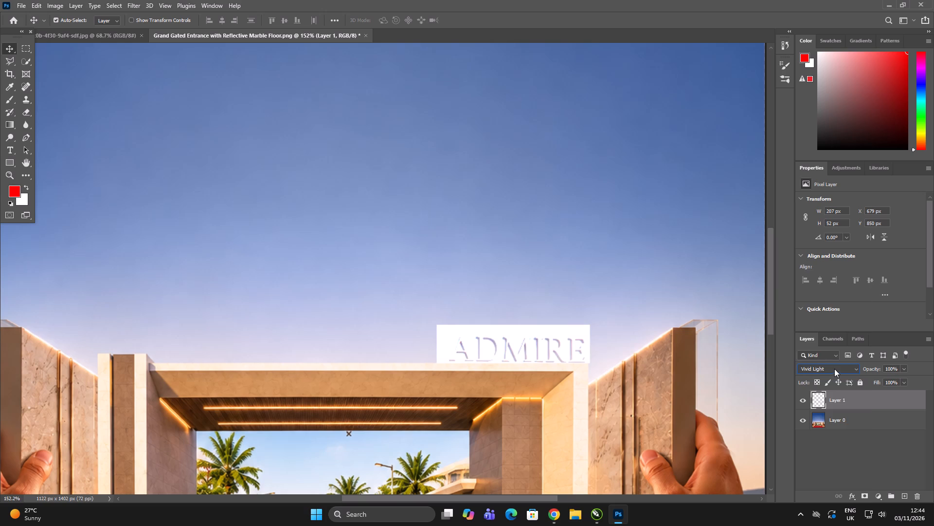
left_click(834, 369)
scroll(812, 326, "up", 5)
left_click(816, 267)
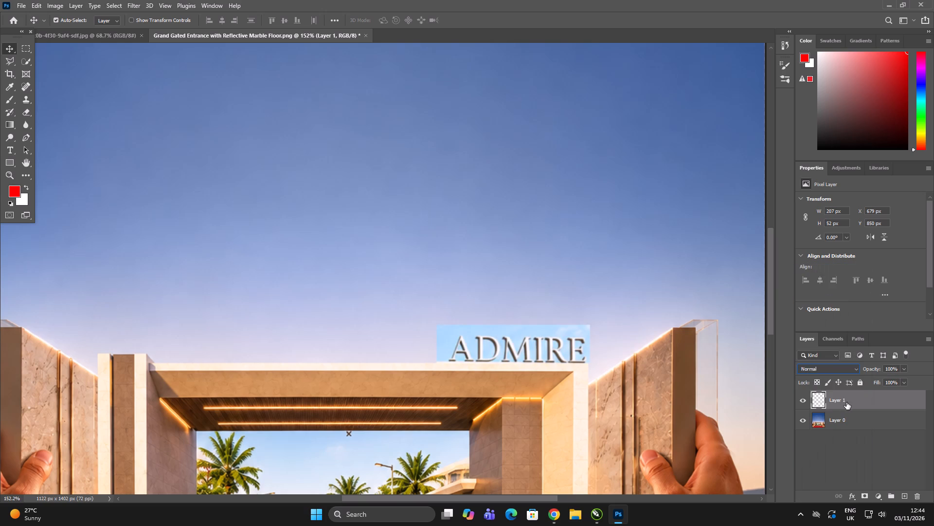
Select the light-blue background around the ADMIRE letters with the Magic Wand, delete it and deselect.
left_click(25, 61)
right_click(25, 62)
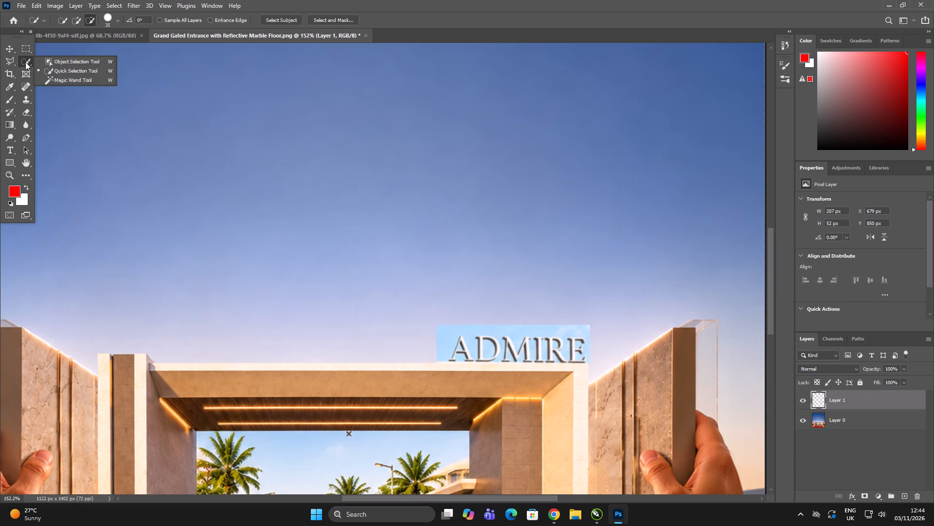
left_click(49, 78)
left_click(546, 334)
key("Delete")
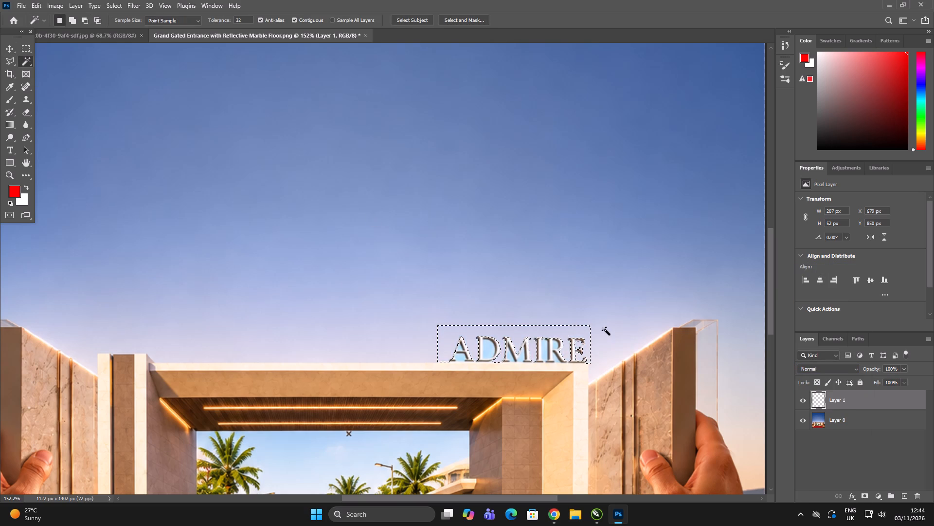
key("ctrl+d")
Delete the remaining light-blue patches inside and between the ADMIRE letters with the Magic Wand, and clear the selection.
scroll(471, 373, "up", 7, "alt")
left_click(494, 329)
key("Delete")
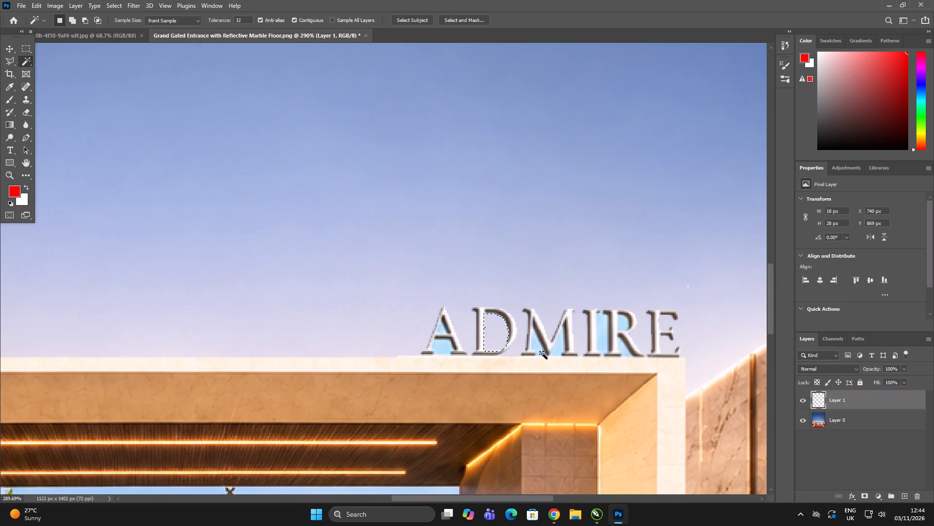
left_click(538, 344)
key("Delete")
left_click(560, 347)
key("Delete")
left_click(601, 339)
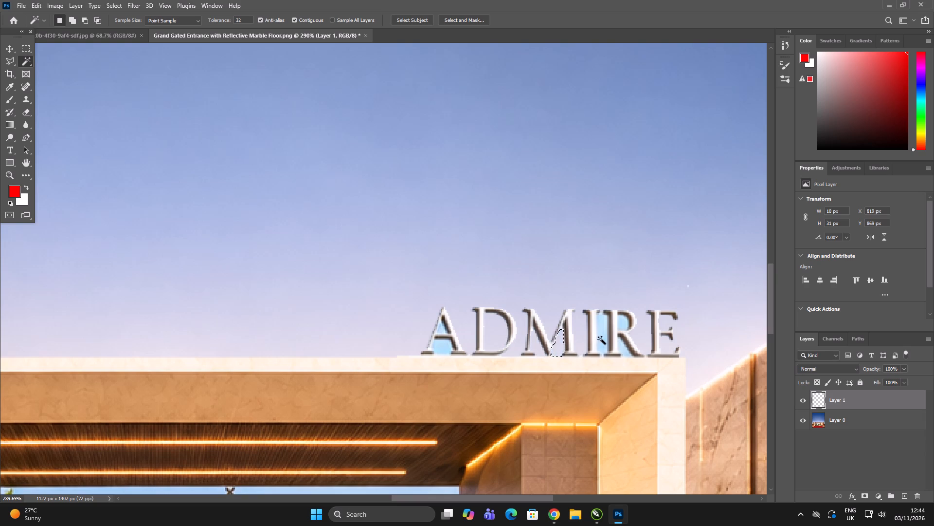
key("Delete")
left_click(623, 324)
key("Delete")
left_click(627, 350)
key("Delete")
left_click(442, 349)
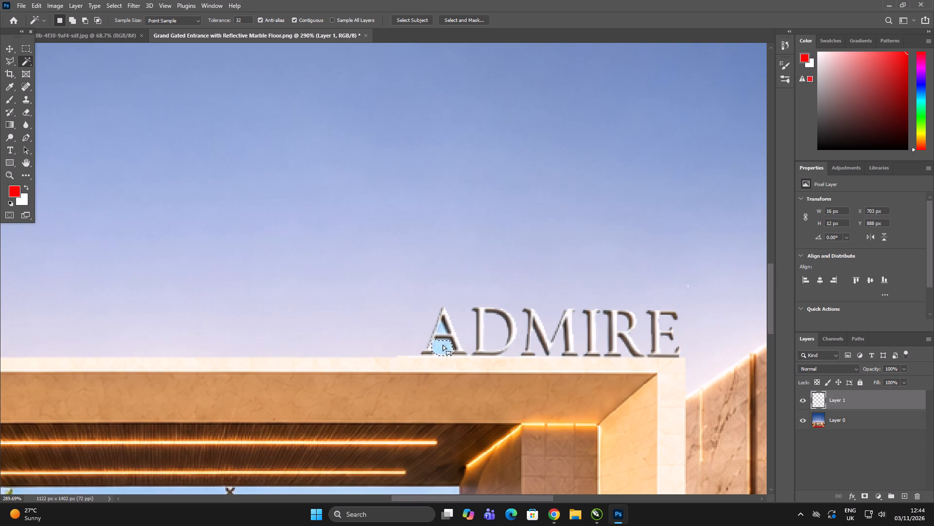
key("Delete")
left_click(444, 329)
key("Delete")
key("ctrl+d")
Scale the ADMIRE lettering down to about 165 x 41 px and move it back to the right end of the beam.
scroll(456, 337, "down", 16, "alt")
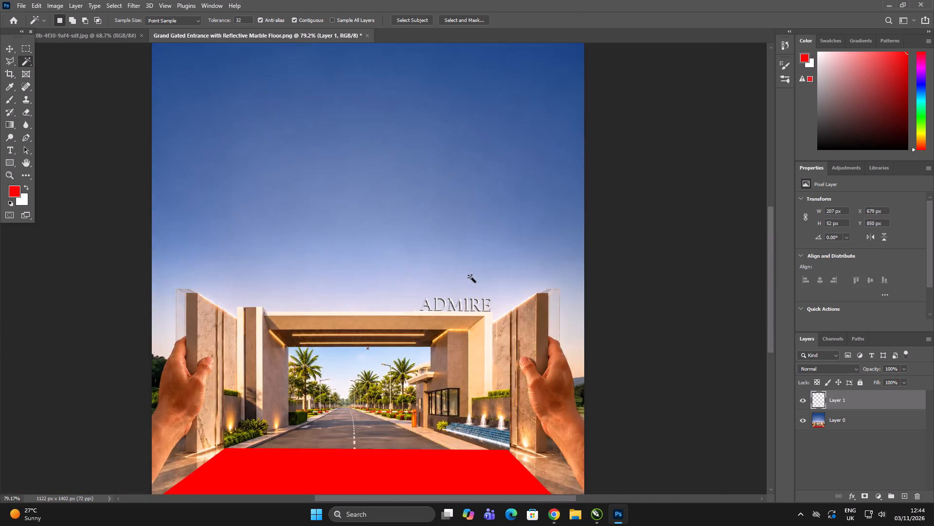
scroll(471, 277, "down", 3, "alt")
scroll(462, 319, "up", 12, "alt")
key("ctrl+t")
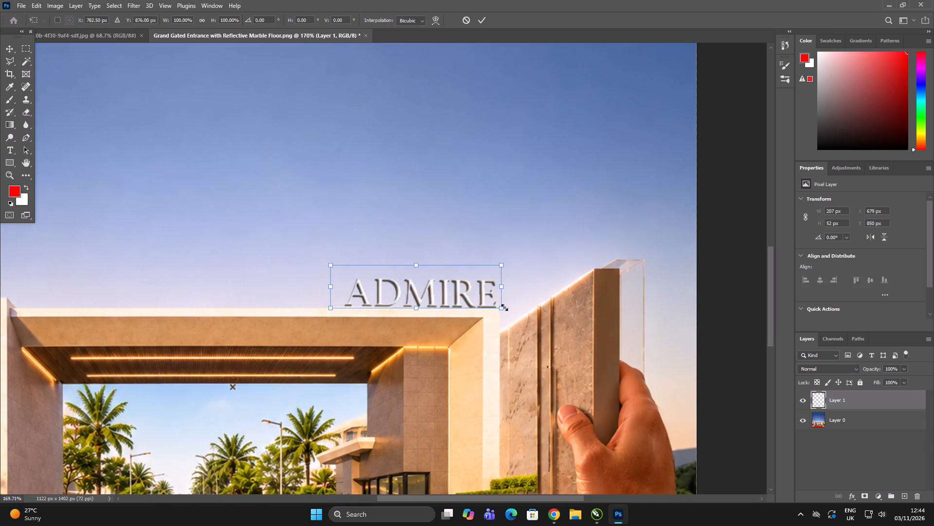
left_click_drag(503, 310, 489, 309, "alt")
key("ctrl+z")
left_click_drag(503, 313, 500, 312, "shift")
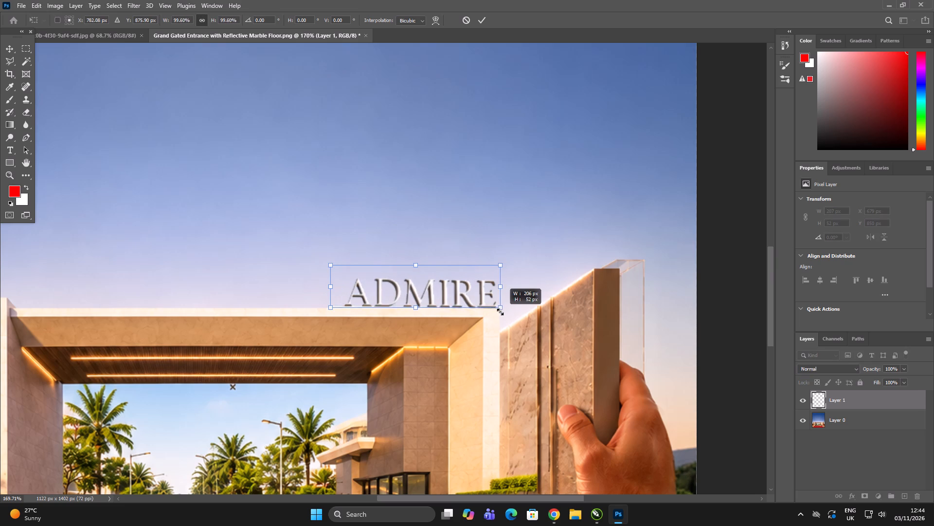
left_click_drag(500, 312, 467, 308, "shift")
left_click_drag(431, 294, 464, 303)
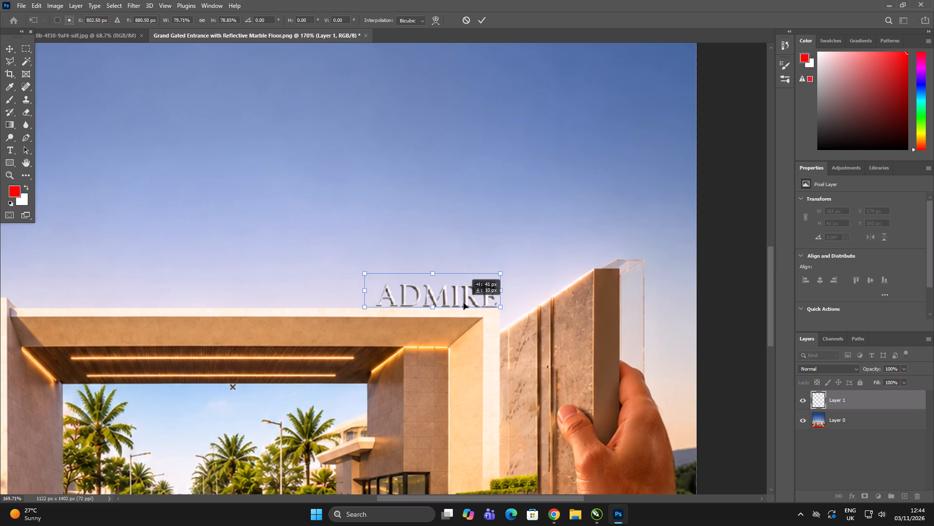
left_click_drag(464, 303, 464, 304)
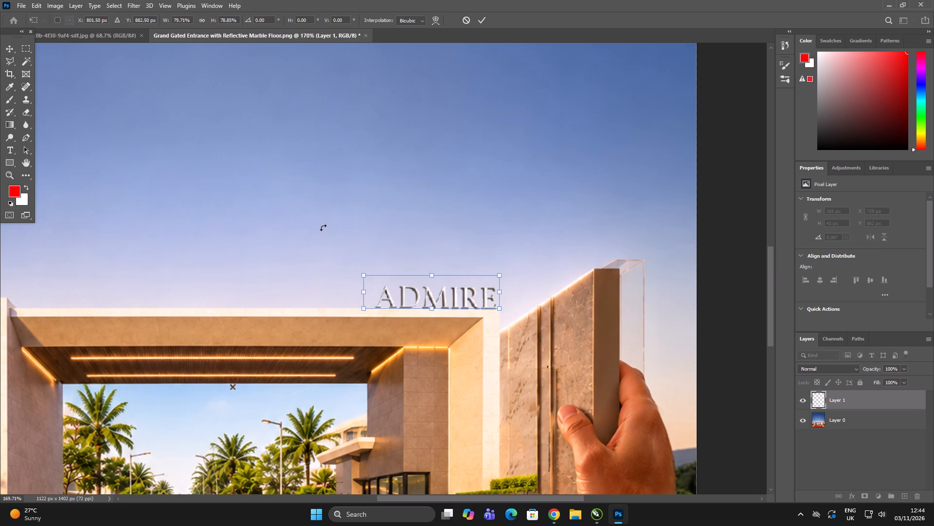
Fine-position the ADMIRE lettering so its base rests on the beam's top edge, and apply the transform.
scroll(479, 302, "up", 17, "alt")
left_click_drag(460, 262, 460, 262)
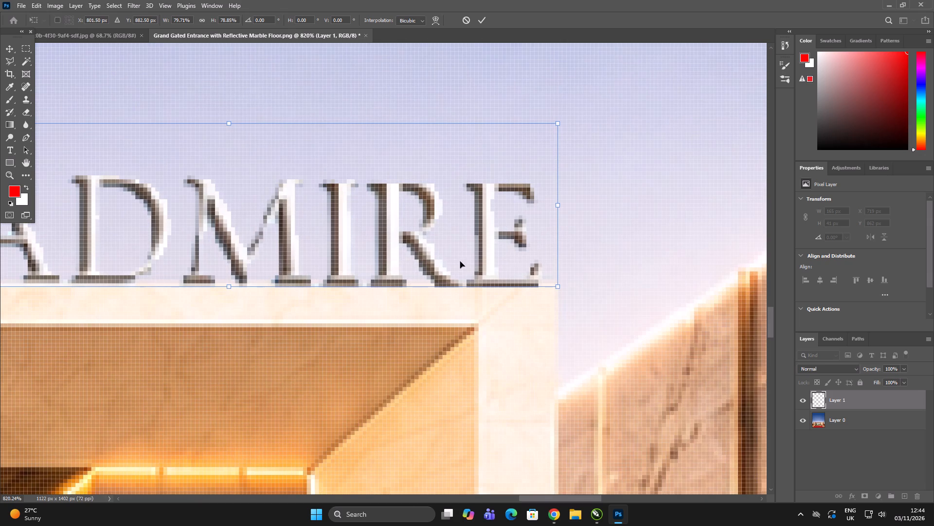
left_click_drag(460, 262, 443, 260)
left_click_drag(464, 266, 460, 261)
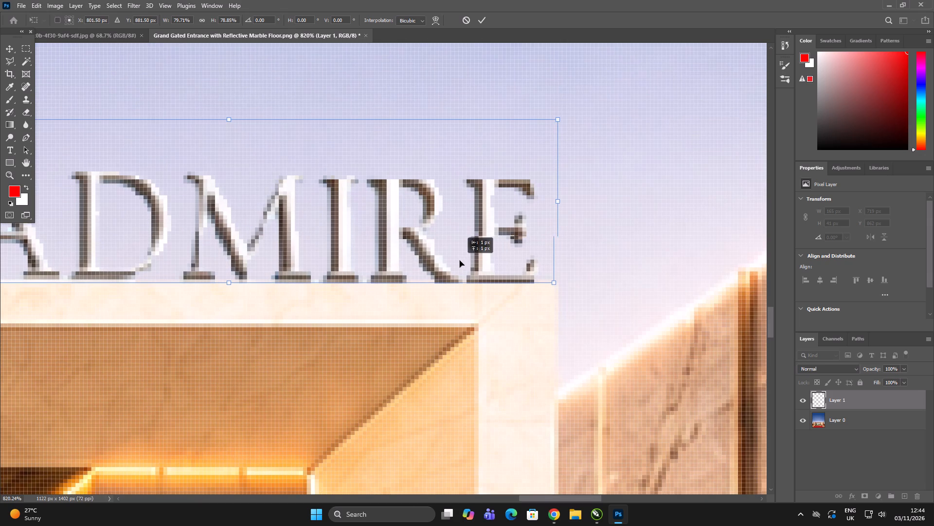
left_click_drag(460, 261, 460, 261)
key("Return")
Shift the ADMIRE lettering about 10 px left along the top of the beam, and deselect it.
scroll(425, 300, "down", 20, "alt")
scroll(425, 300, "down", 5, "alt")
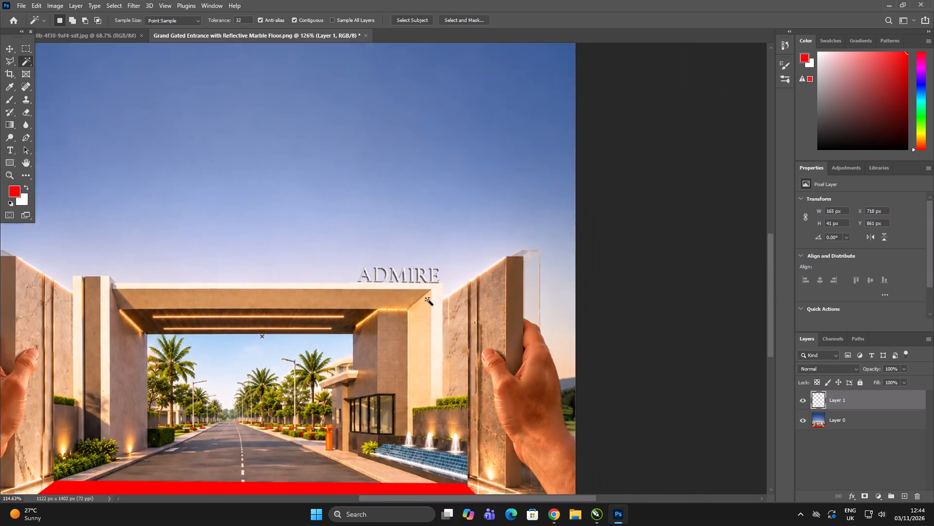
scroll(428, 300, "down", 10, "alt")
scroll(470, 316, "up", 9, "alt")
scroll(528, 378, "up", 4, "alt")
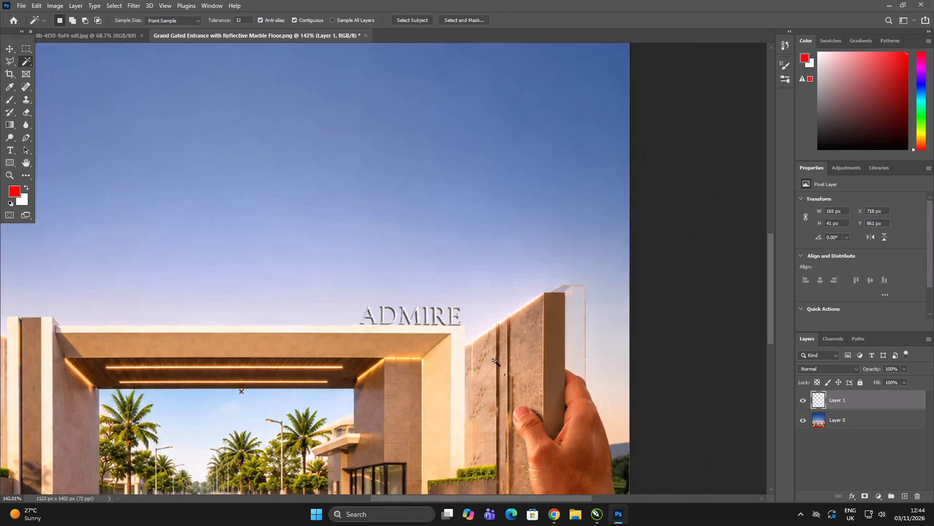
scroll(495, 361, "up", 12, "alt")
left_click(5, 49)
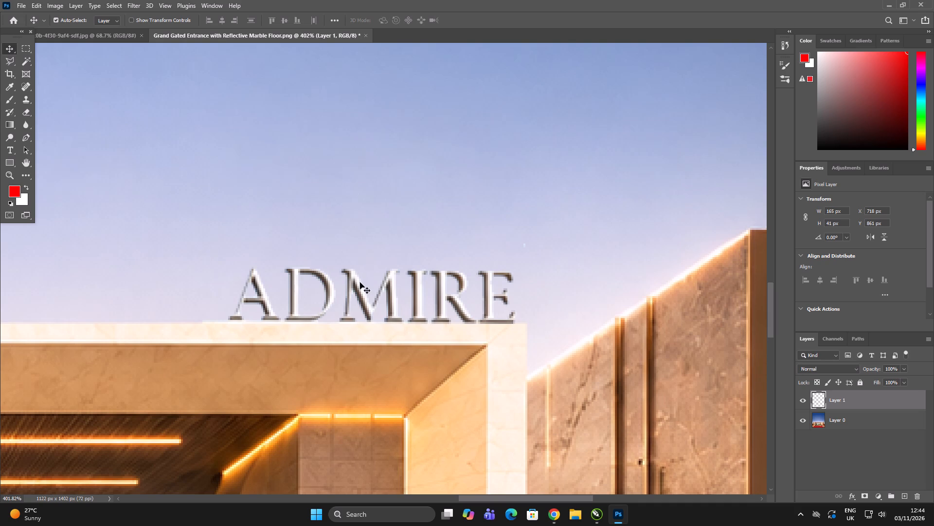
left_click_drag(361, 285, 342, 285)
scroll(418, 236, "down", 13, "alt")
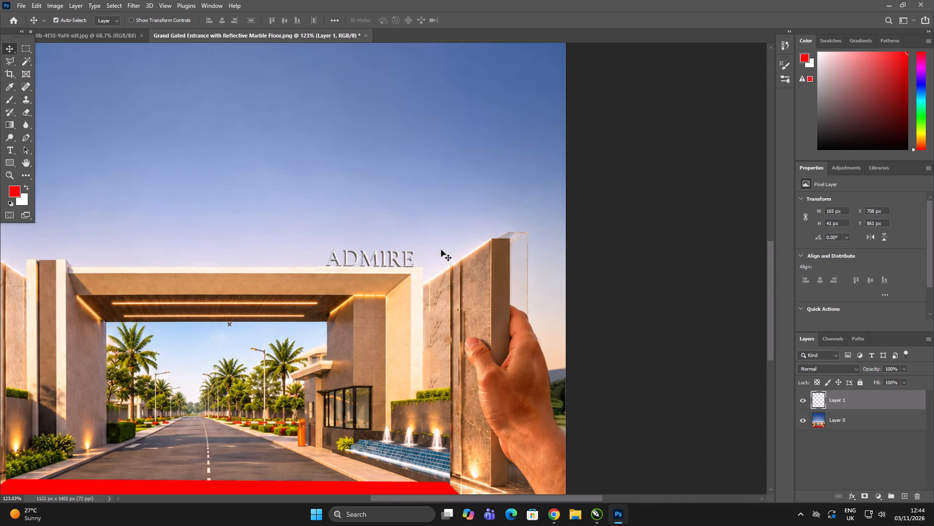
scroll(397, 258, "down", 5)
scroll(464, 296, "down", 8, "alt")
left_click(597, 265)
left_click(605, 263)
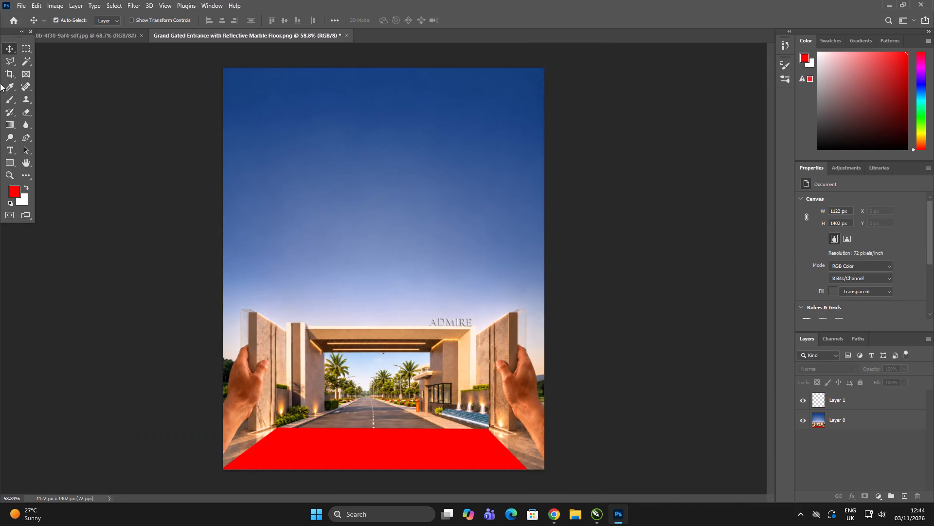
left_click(18, 3)
left_click(40, 125)
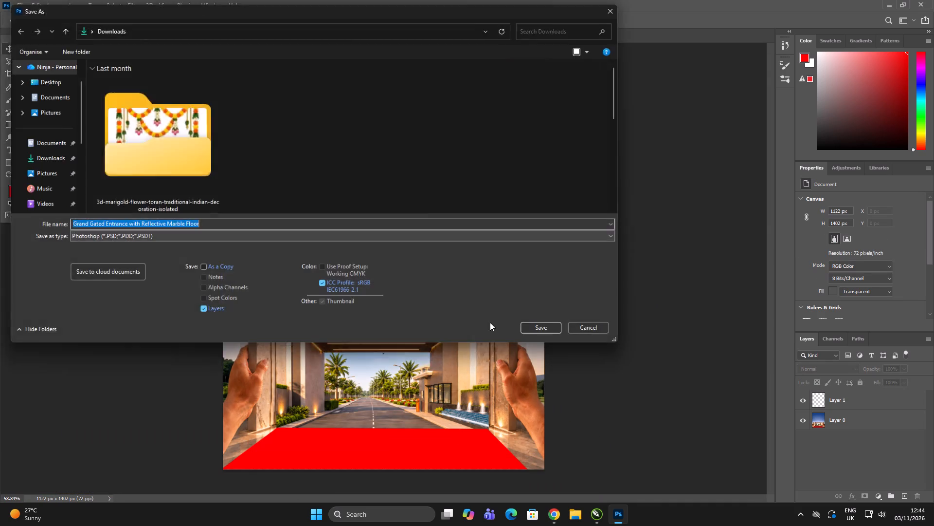
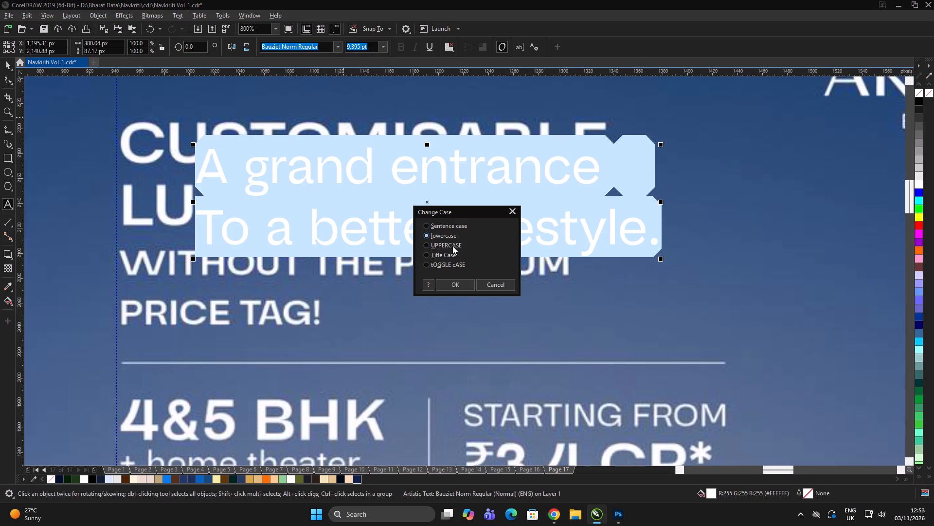
left_click(452, 246)
left_click(459, 289)
left_click(338, 44)
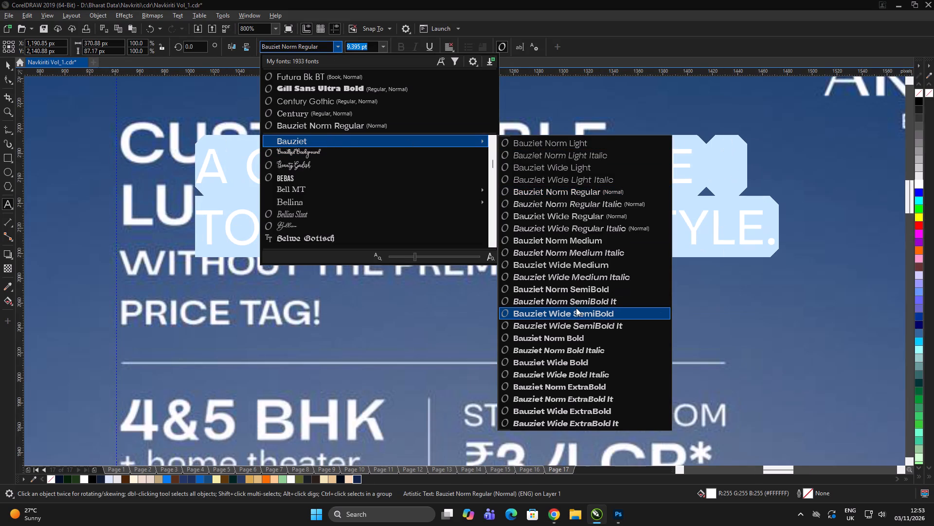
left_click(563, 360)
left_click(7, 66)
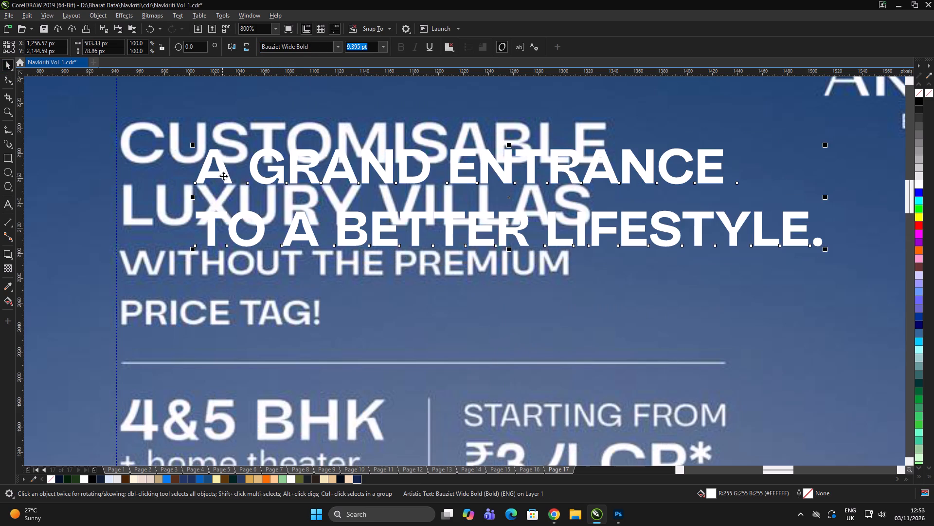
Place the headline over the reference's "CUSTOMISABLE LUXURY VILLAS" text, starting at the guideline, and enlarge it slightly to about 9.69 pt.
left_click_drag(225, 175, 151, 152)
scroll(227, 130, "down", 2)
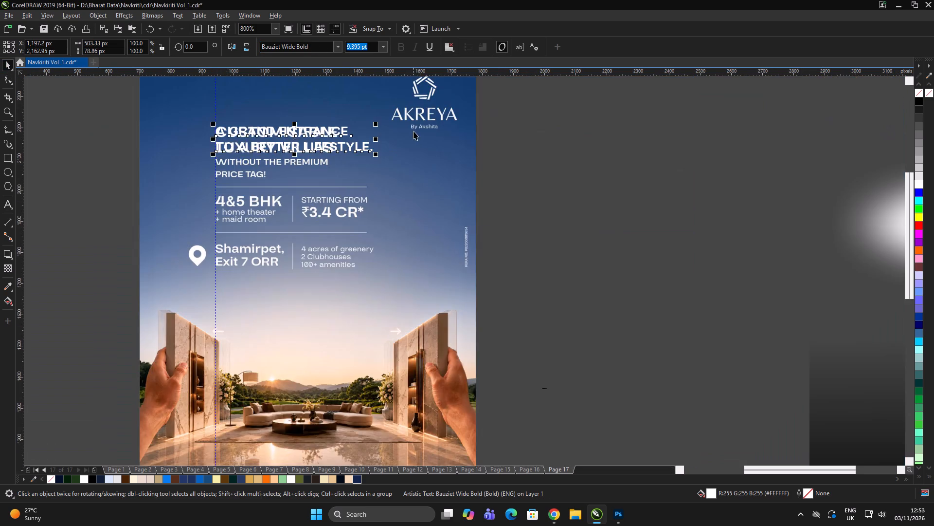
scroll(373, 126, "up", 1)
left_click_drag(377, 180, 382, 184)
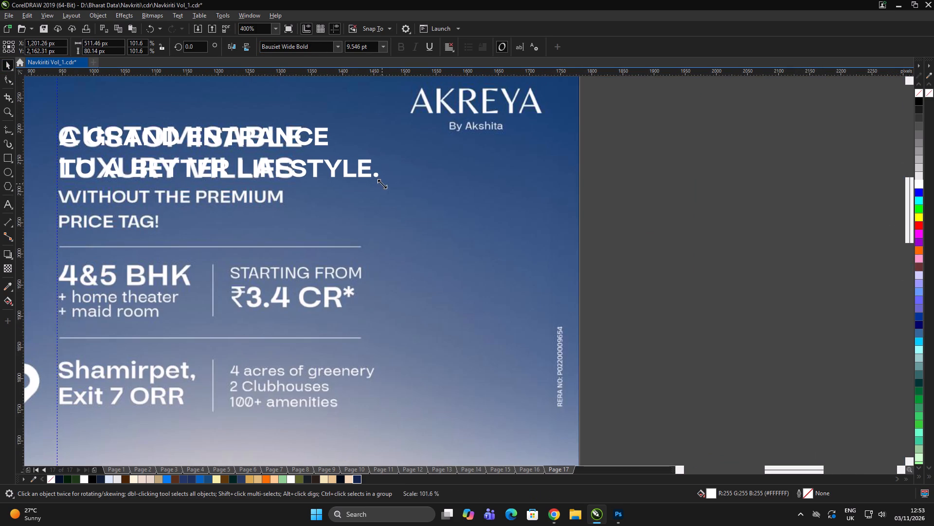
left_click_drag(382, 184, 386, 185)
scroll(535, 132, "down", 1)
double_click(664, 196)
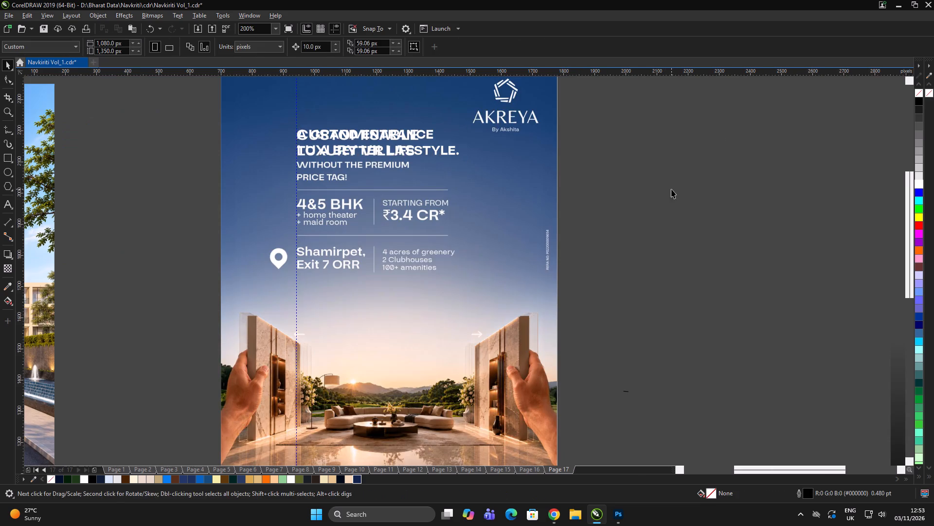
left_click(671, 189)
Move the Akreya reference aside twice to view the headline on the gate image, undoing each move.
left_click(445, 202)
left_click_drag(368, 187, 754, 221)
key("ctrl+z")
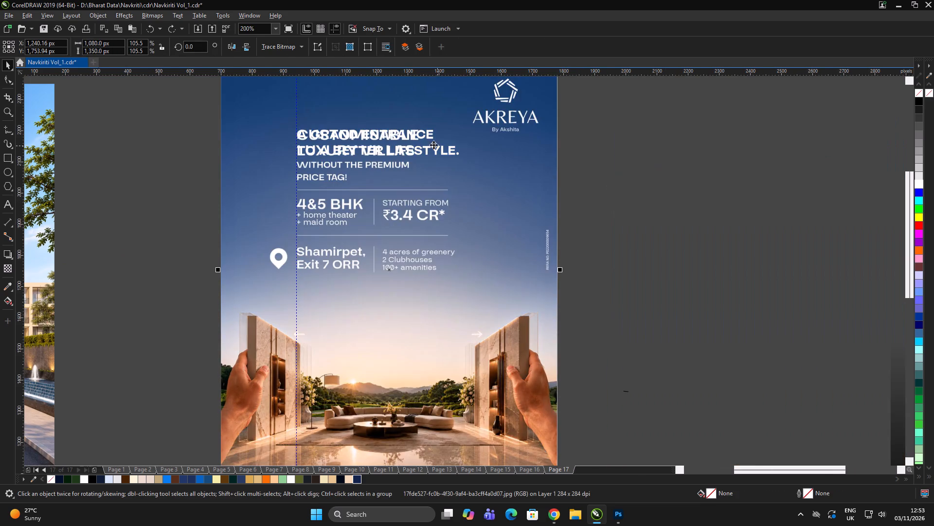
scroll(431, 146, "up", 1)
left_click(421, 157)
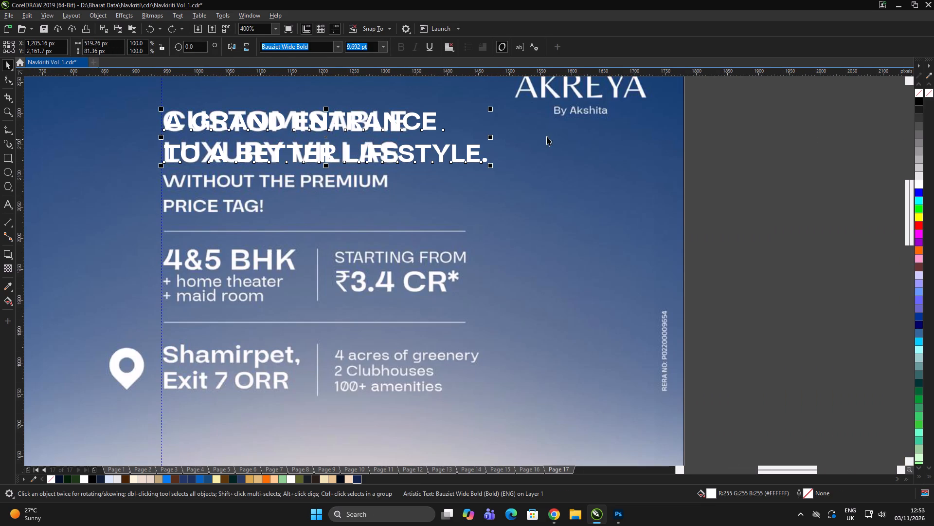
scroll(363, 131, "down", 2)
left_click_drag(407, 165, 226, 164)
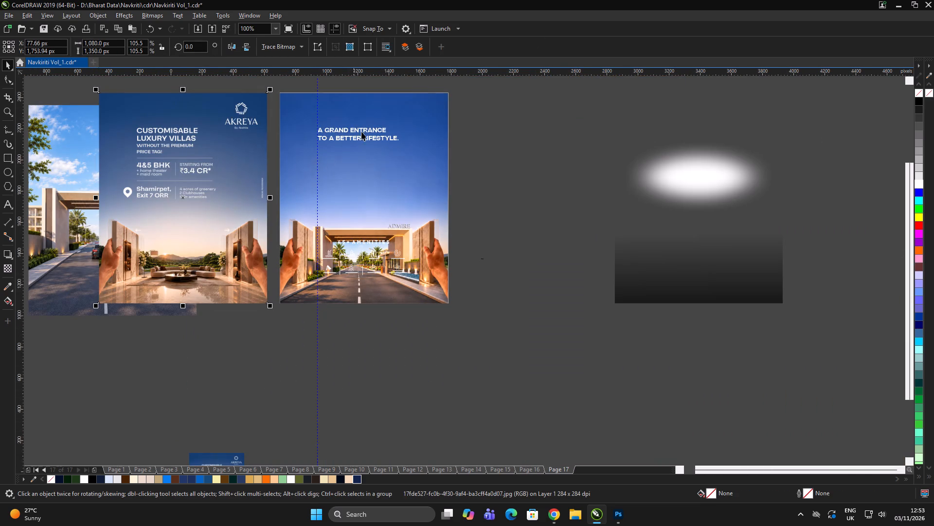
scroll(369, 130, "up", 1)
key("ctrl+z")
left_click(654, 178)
Recolour the "A GRAND ENTRANCE TO A BETTER LIFESTYLE." headline to mid grey (#808080).
scroll(361, 146, "up", 1)
left_click(356, 151)
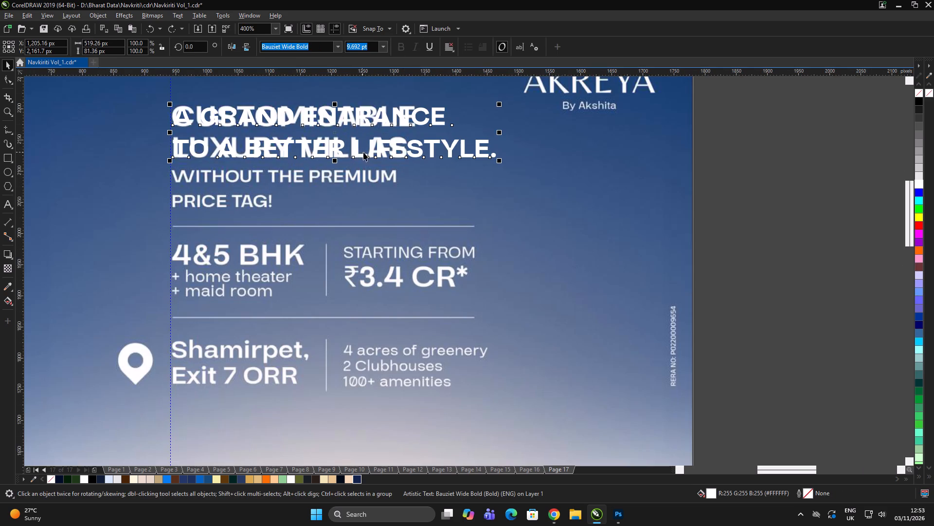
left_click(918, 145)
double_click(825, 188)
Stretch the grey headline vertically to about 85 px high over the reference's headline, keeping its width.
scroll(403, 151, "up", 1)
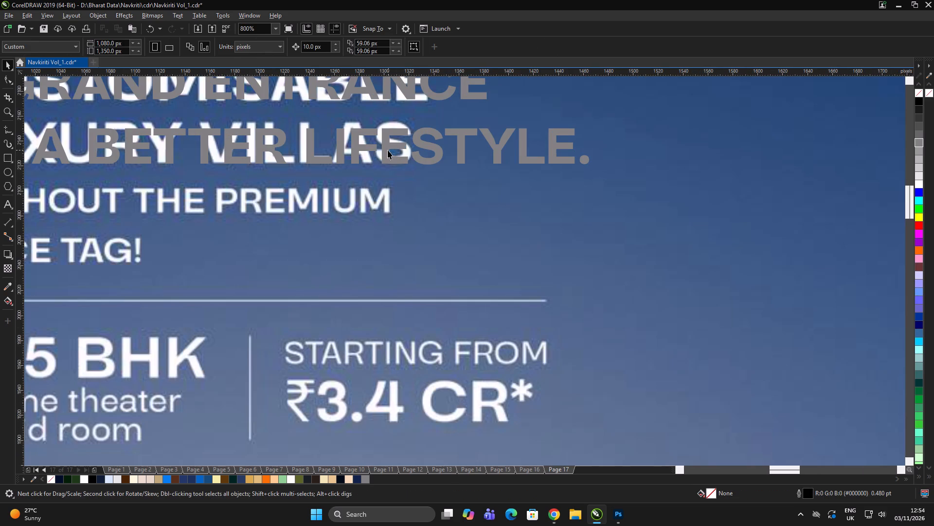
left_click(387, 148)
scroll(391, 170, "up", 1)
scroll(377, 176, "down", 1)
scroll(316, 150, "up", 2)
scroll(333, 205, "down", 2)
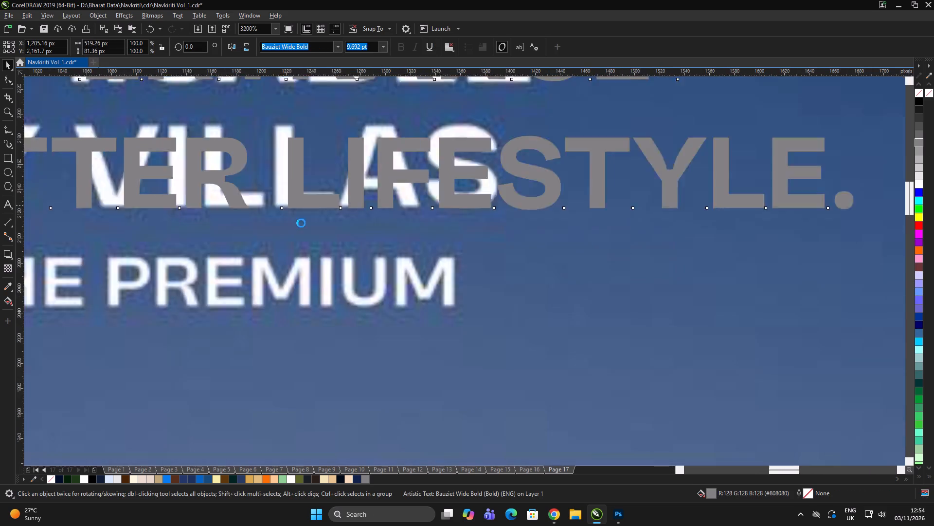
scroll(272, 211, "up", 1)
left_click_drag(263, 216, 263, 223)
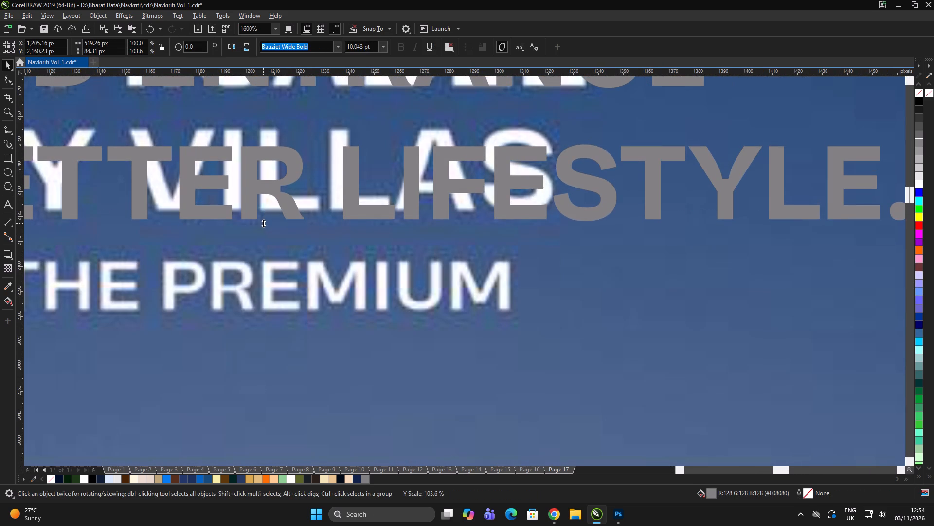
left_click_drag(263, 223, 263, 224)
scroll(460, 193, "up", 1)
scroll(502, 198, "down", 2)
scroll(626, 184, "down", 1)
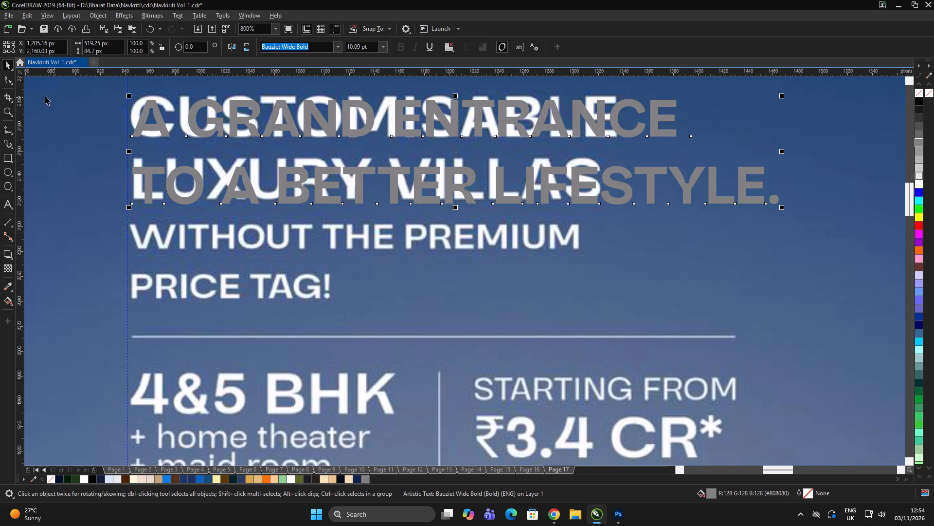
Tighten the line spacing of the grey two-line headline with the Shape tool until it is about 78 px high.
left_click(4, 77)
left_click_drag(127, 207, 133, 193)
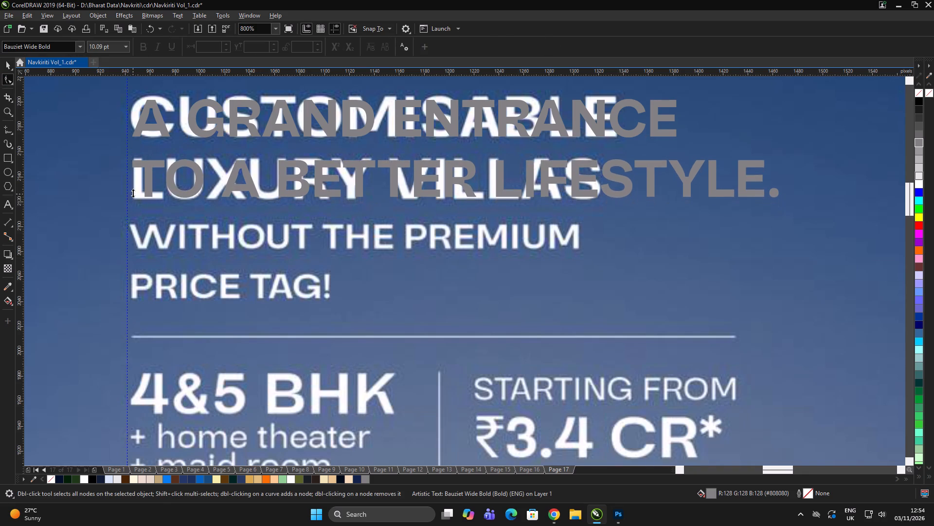
left_click_drag(133, 193, 134, 191)
scroll(360, 150, "down", 2)
key("space")
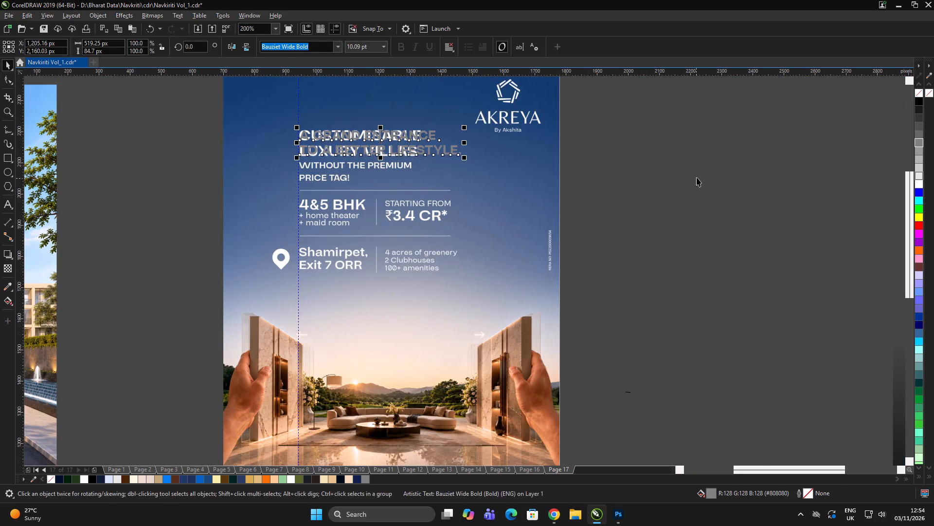
left_click(696, 178)
left_click_drag(688, 176, 673, 175)
Delete the full stop after "LIFESTYLE" in the grey headline.
scroll(476, 166, "up", 1)
double_click(446, 142)
key("BackSpace")
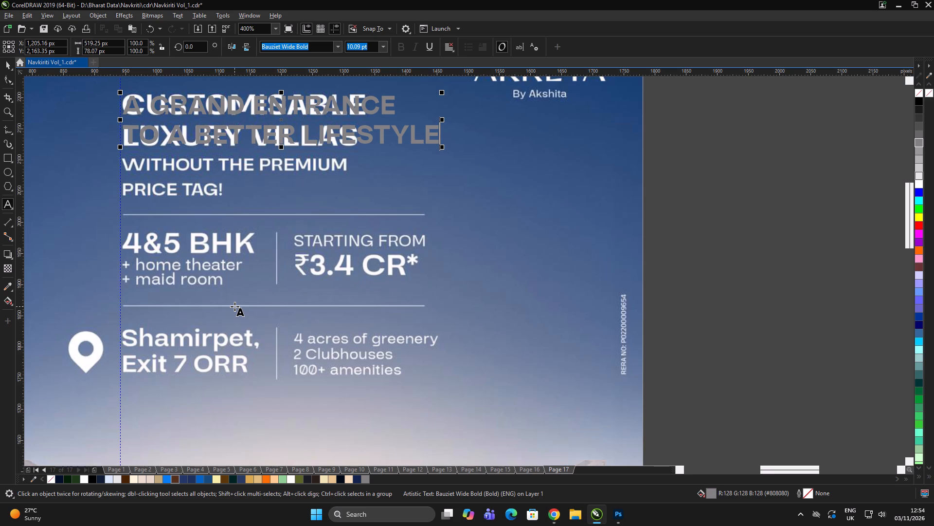
scroll(489, 212, "down", 2)
scroll(457, 196, "up", 1)
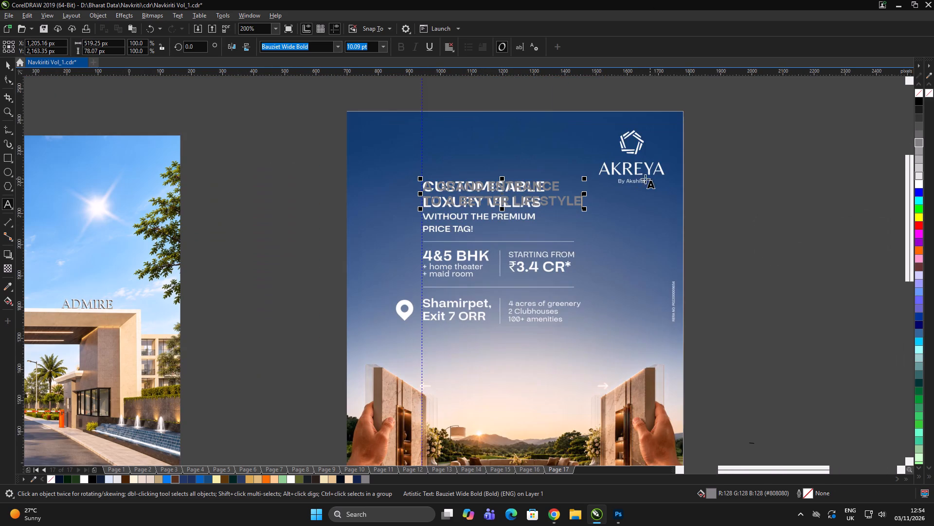
left_click(10, 67)
left_click(233, 254)
left_click_drag(237, 255, 255, 255)
scroll(573, 223, "up", 1)
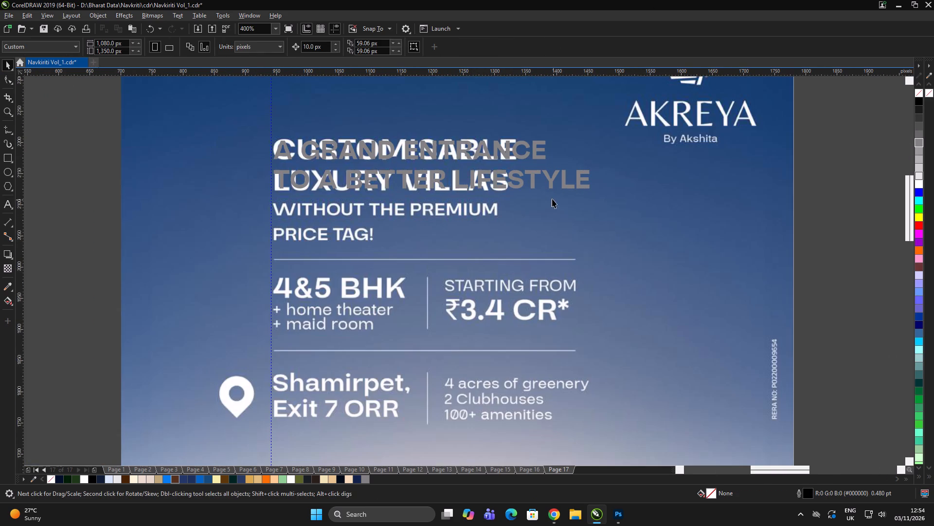
left_click(548, 182)
scroll(584, 174, "up", 1)
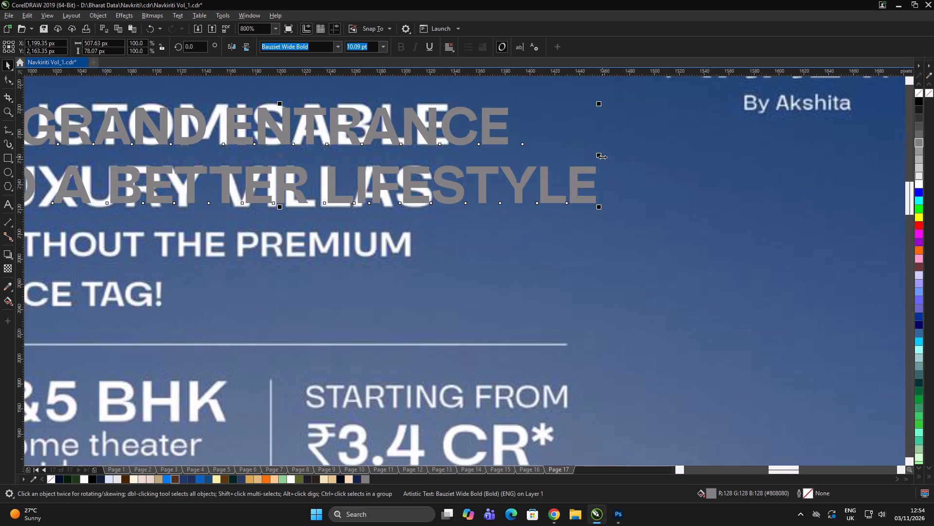
left_click_drag(602, 157, 596, 158)
scroll(331, 188, "down", 2)
left_click(665, 219)
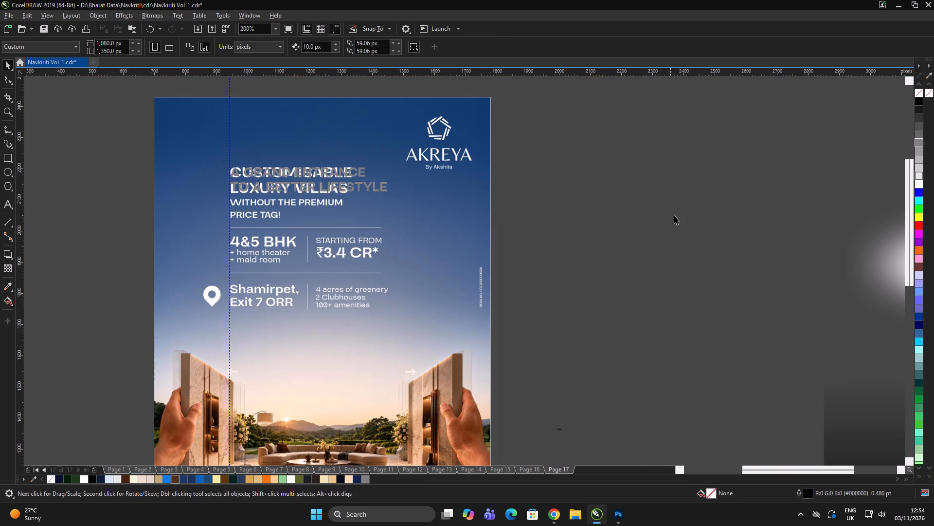
left_click(674, 215)
scroll(238, 193, "up", 1)
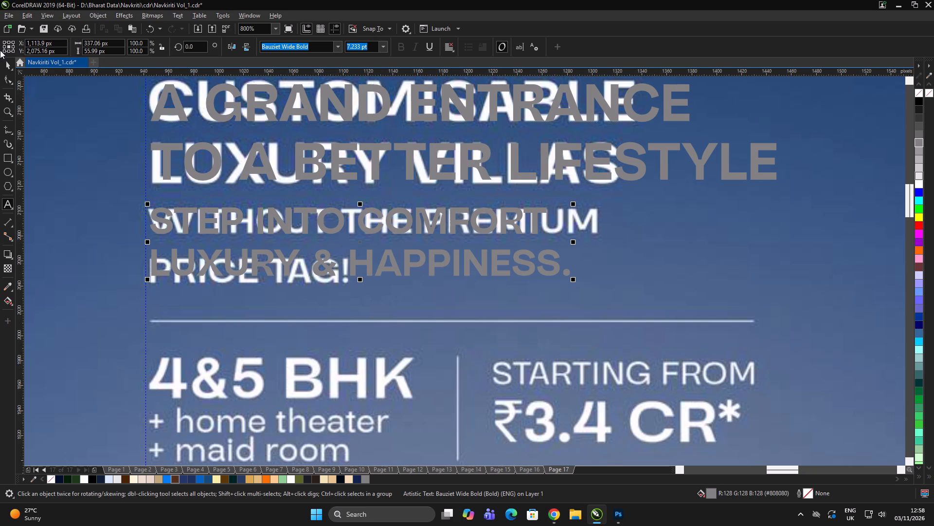
Scale the tagline down to about 90%, roughly 304 px wide, keeping its left edge on the guideline.
left_click(5, 64)
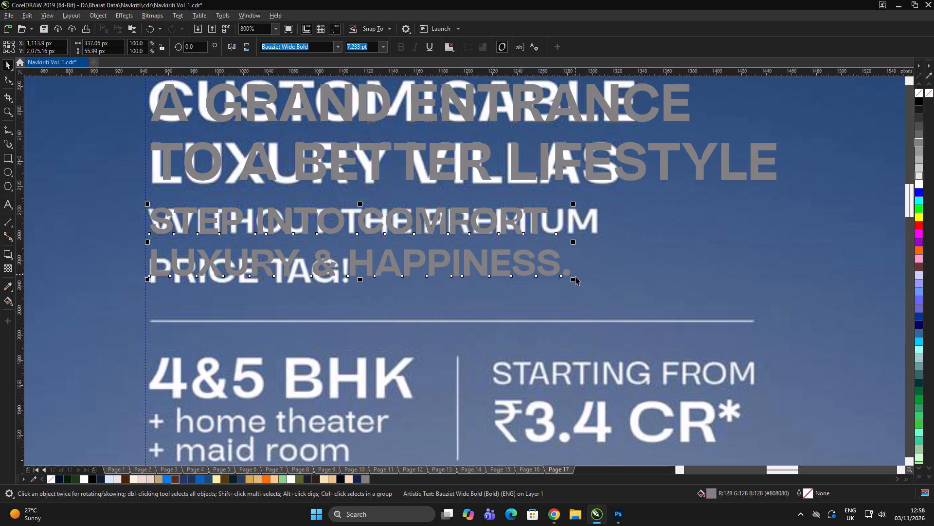
left_click_drag(576, 279, 534, 286)
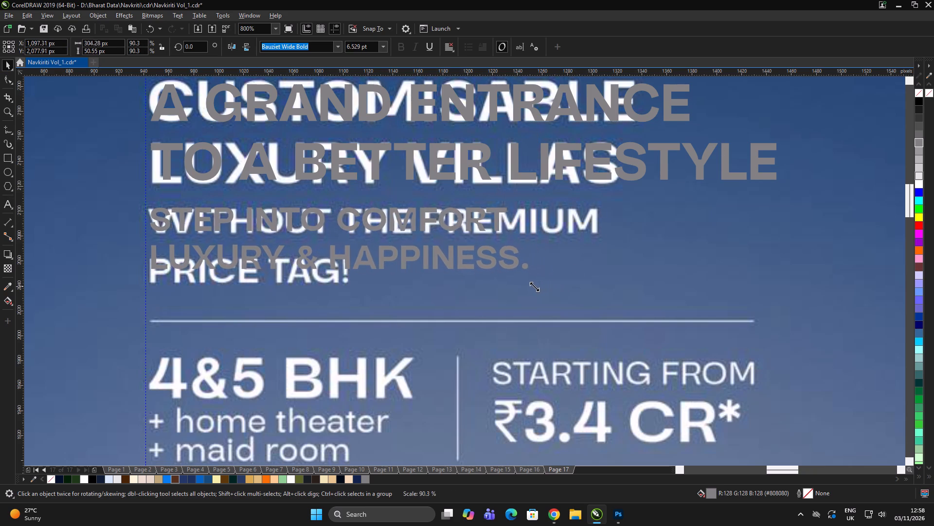
left_click_drag(534, 286, 532, 287)
scroll(323, 207, "down", 2)
left_click(670, 214)
left_click_drag(670, 214, 663, 217)
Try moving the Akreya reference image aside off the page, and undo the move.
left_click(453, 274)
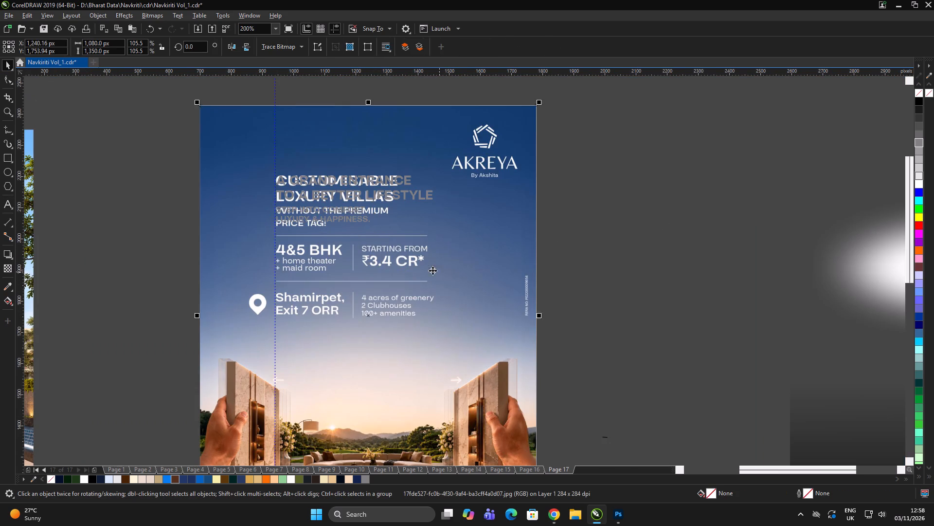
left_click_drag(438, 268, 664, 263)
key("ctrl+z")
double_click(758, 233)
Stretch the headline vertically to about 107% so its second line's baseline matches the reference's "LUXURY VILLAS".
scroll(382, 185, "up", 1)
scroll(308, 206, "up", 2)
left_click(321, 226)
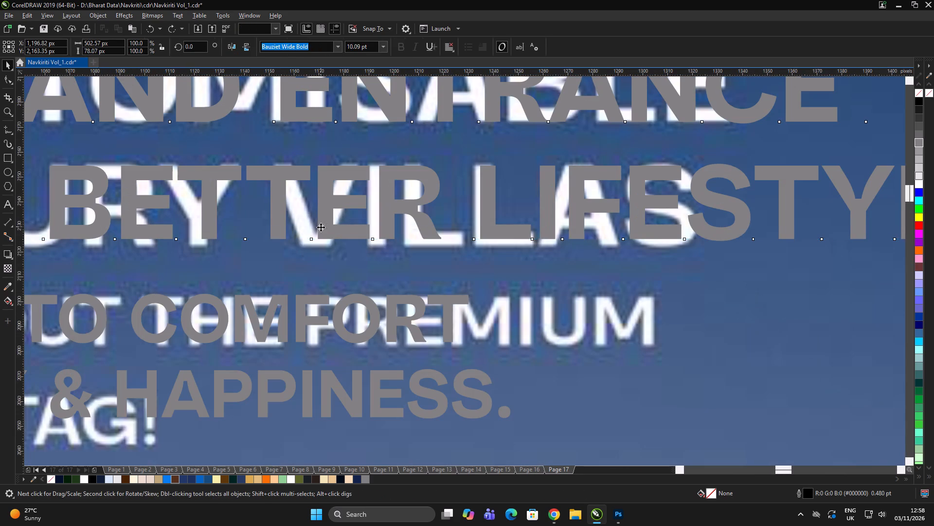
left_click_drag(388, 245, 388, 252)
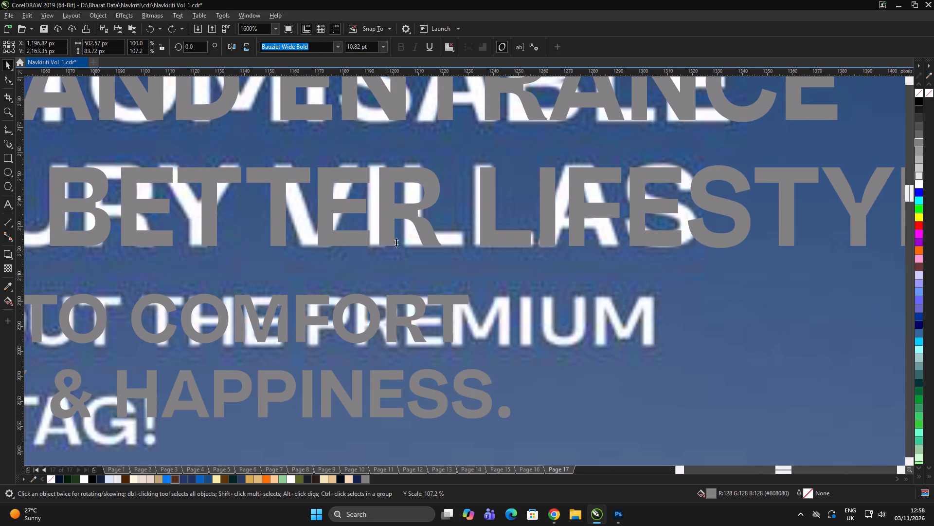
Undo the last headline stretch and stretch the headline vertically to about 80.6 px high instead.
scroll(383, 216, "down", 1)
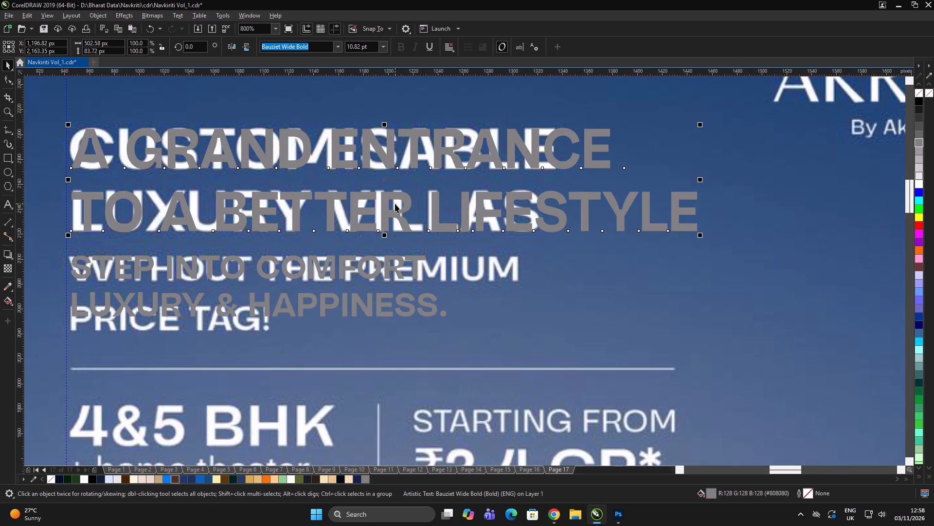
key("ctrl+z")
scroll(385, 207, "up", 1)
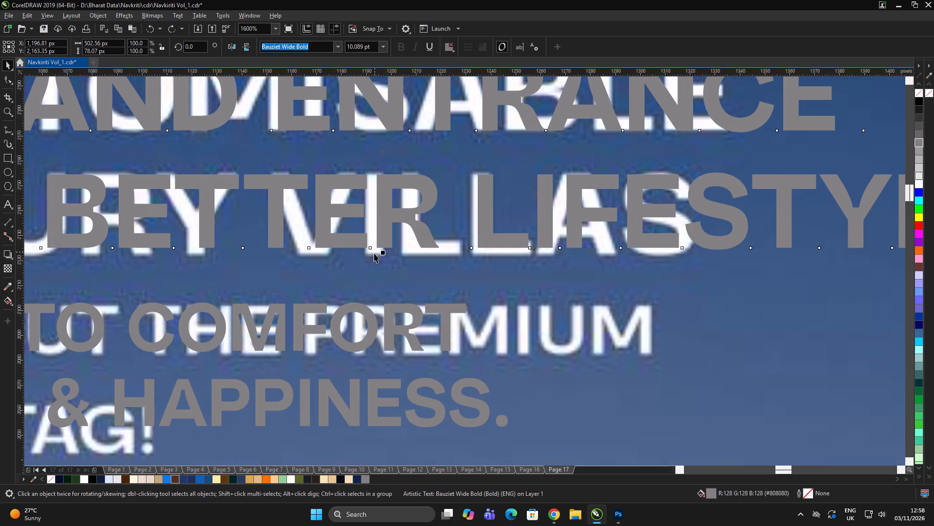
left_click(384, 254)
scroll(327, 184, "down", 4)
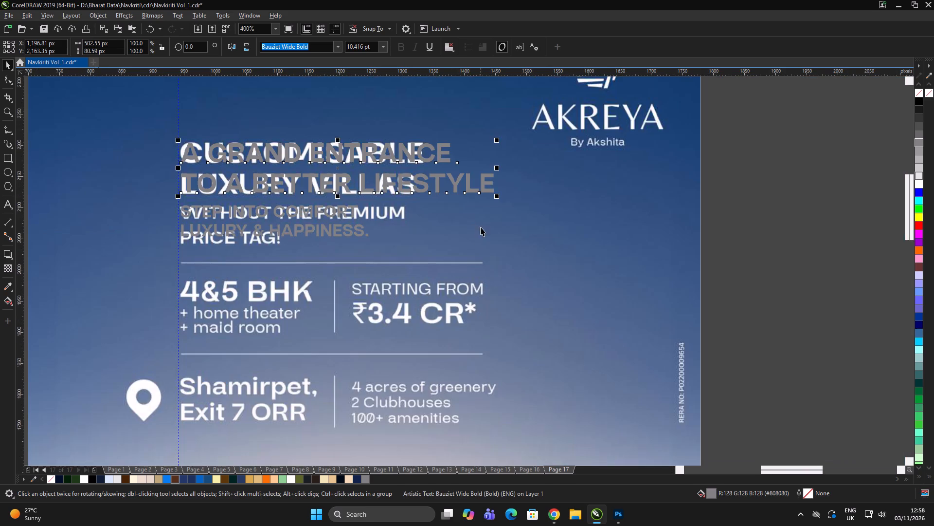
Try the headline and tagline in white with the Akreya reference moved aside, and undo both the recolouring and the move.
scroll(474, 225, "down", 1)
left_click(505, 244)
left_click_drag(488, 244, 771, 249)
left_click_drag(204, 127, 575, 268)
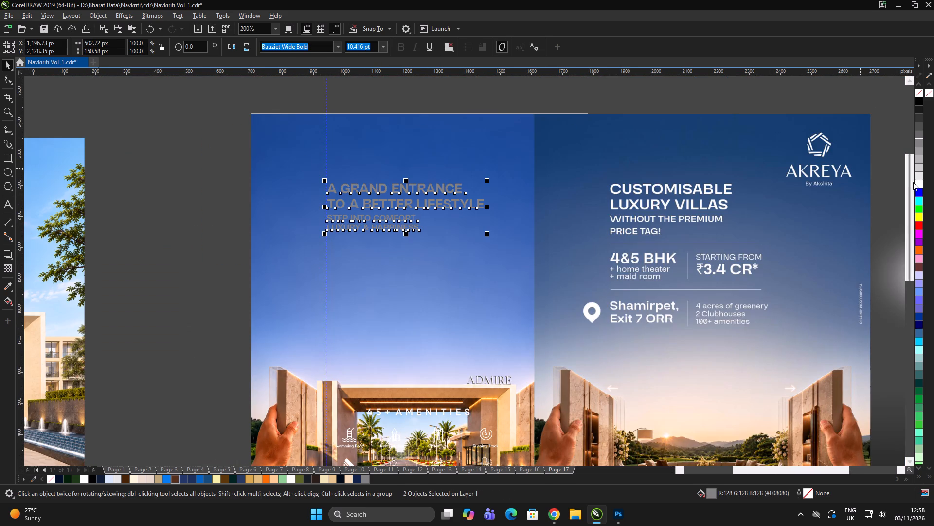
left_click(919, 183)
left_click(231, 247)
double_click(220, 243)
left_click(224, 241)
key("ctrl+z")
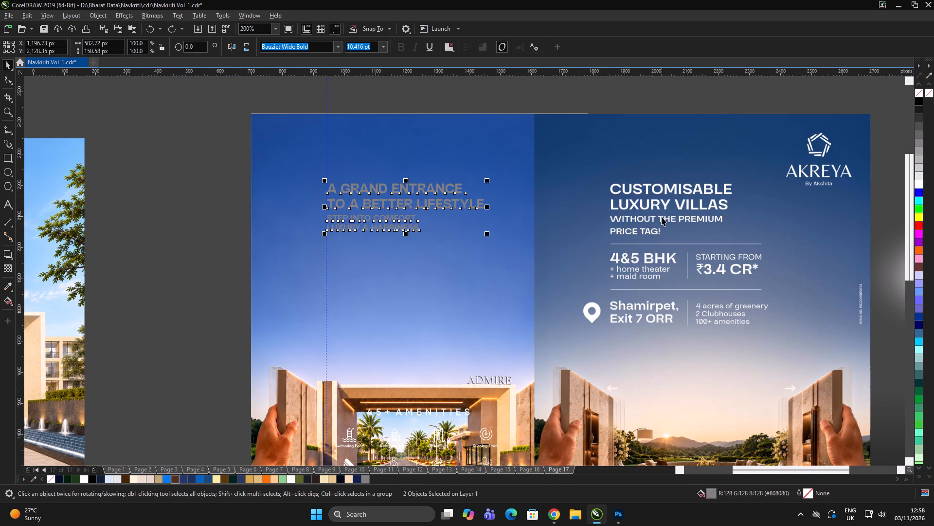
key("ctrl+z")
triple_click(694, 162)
Draw a horizontal line about 487 px long over the reference's upper divider and adjust its outline pen settings.
scroll(418, 269, "up", 1)
key("F5")
scroll(242, 217, "up", 1)
left_click(230, 220)
left_click(836, 229, "shift")
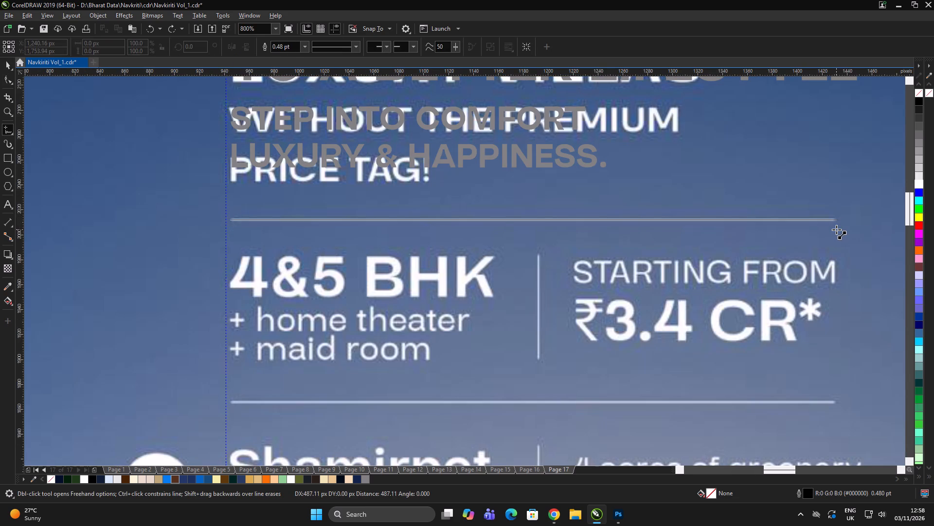
key("space")
key("F12")
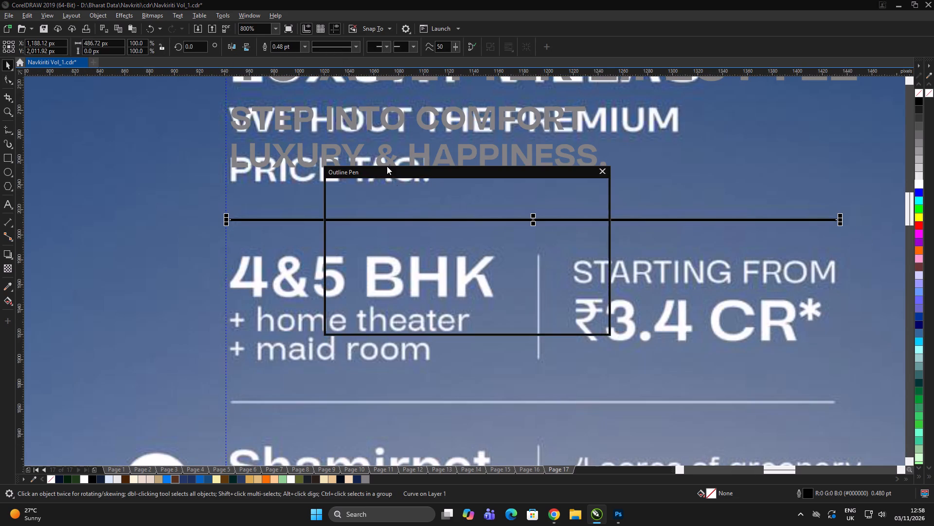
left_click(394, 275)
left_click(390, 287)
left_click(546, 325)
scroll(372, 214, "up", 1)
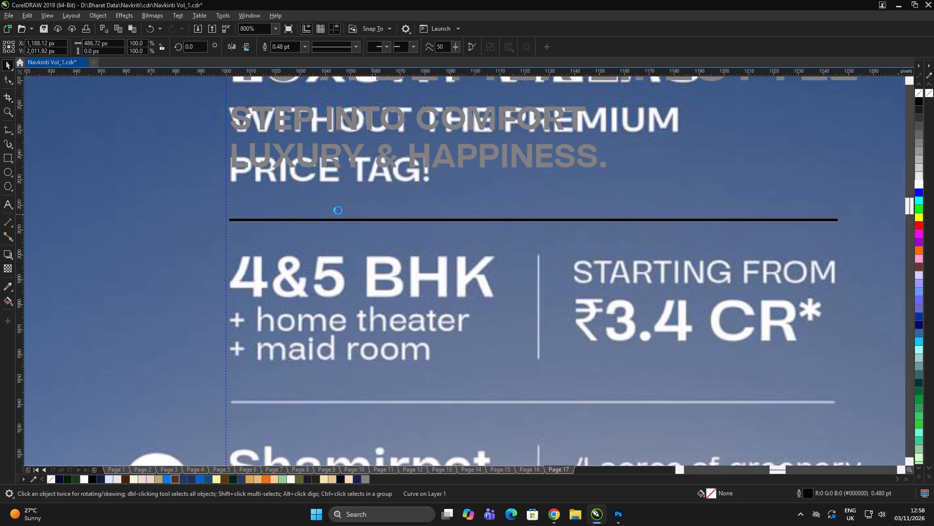
scroll(333, 210, "down", 2)
left_click(83, 173)
Find the "45+ / PRIME / GATED" feature row on Page 15 and copy it.
scroll(397, 228, "down", 4)
left_click(622, 241)
left_click(627, 238)
double_click(604, 229)
left_click(603, 225)
key("Page_Up")
scroll(468, 213, "up", 2)
key("Page_Up")
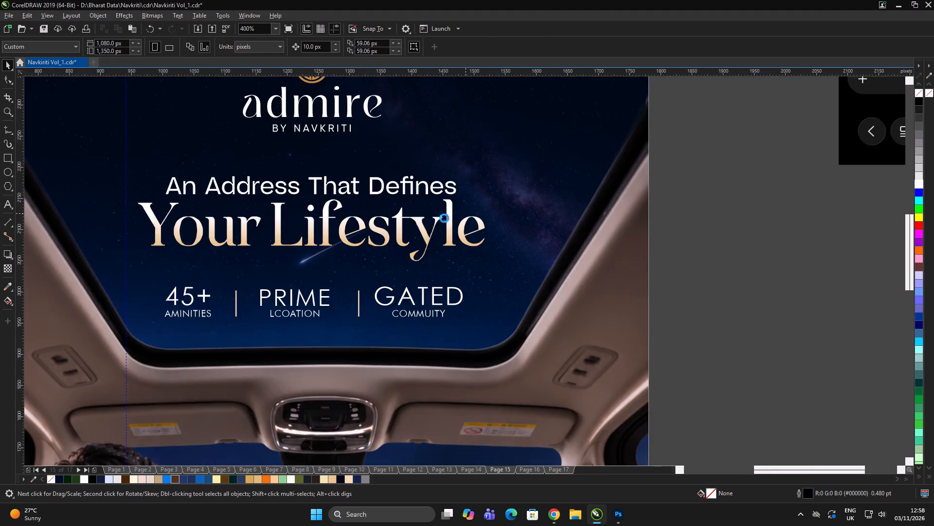
scroll(456, 215, "down", 2)
key("Page_Up")
scroll(397, 210, "up", 1)
key("Page_Up")
key("Page_Up")
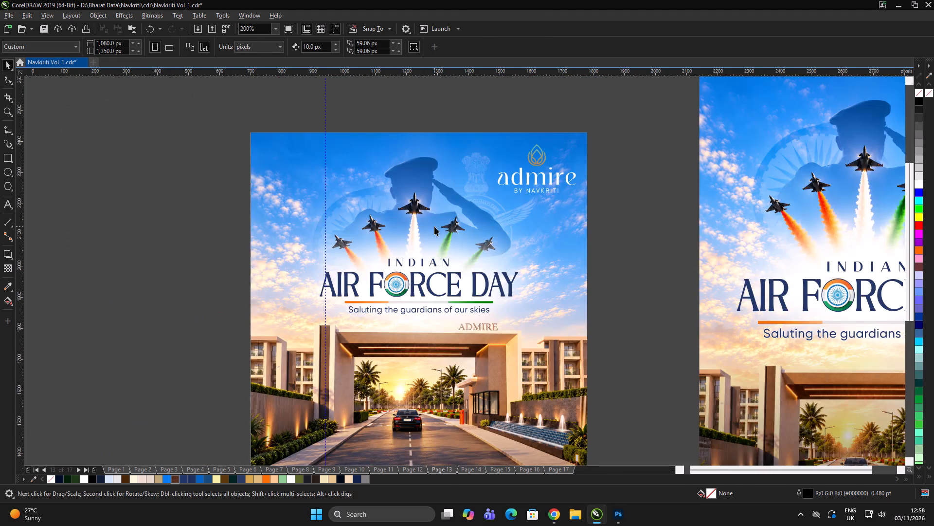
key("Page_Down")
key("Page_Down")
key("Page_Down")
left_click_drag(241, 245, 586, 304)
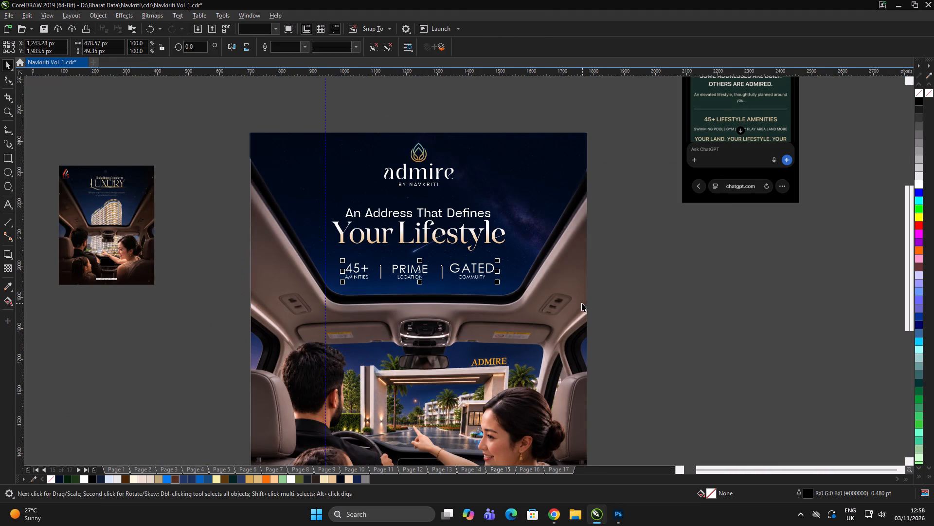
key("ctrl+c")
Paste the feature row onto Page 17, place it beside the reference's "100+ amenities" text, and ungroup it.
double_click(754, 280, "ctrl")
left_click(710, 330)
left_click(714, 327)
left_click(562, 471)
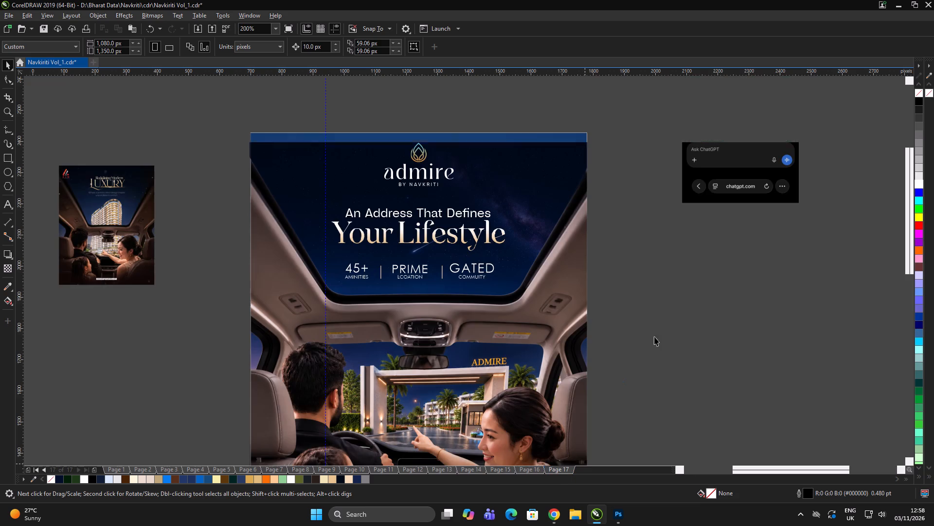
double_click(666, 316)
key("ctrl+v")
left_click_drag(482, 269, 603, 337)
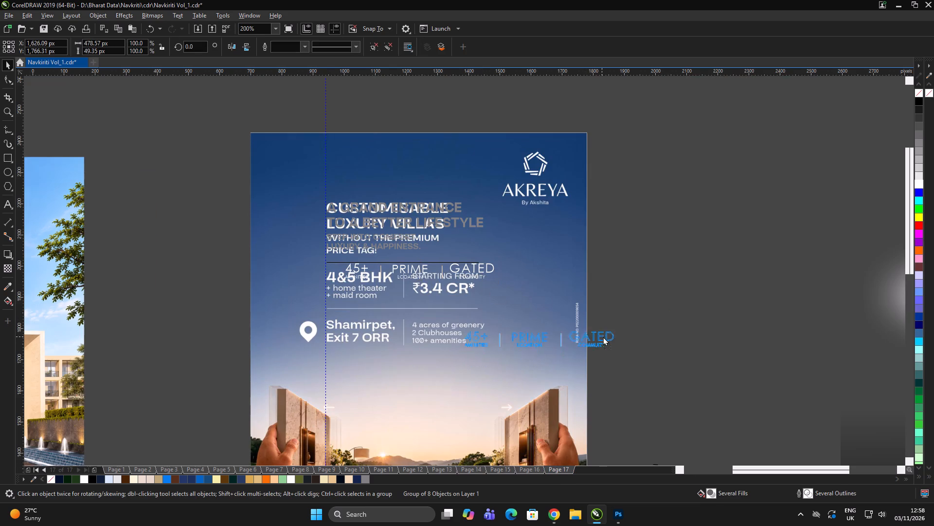
left_click_drag(603, 337, 607, 337)
scroll(515, 356, "up", 2)
scroll(607, 324, "down", 1)
key("ctrl+u")
double_click(824, 199, "ctrl")
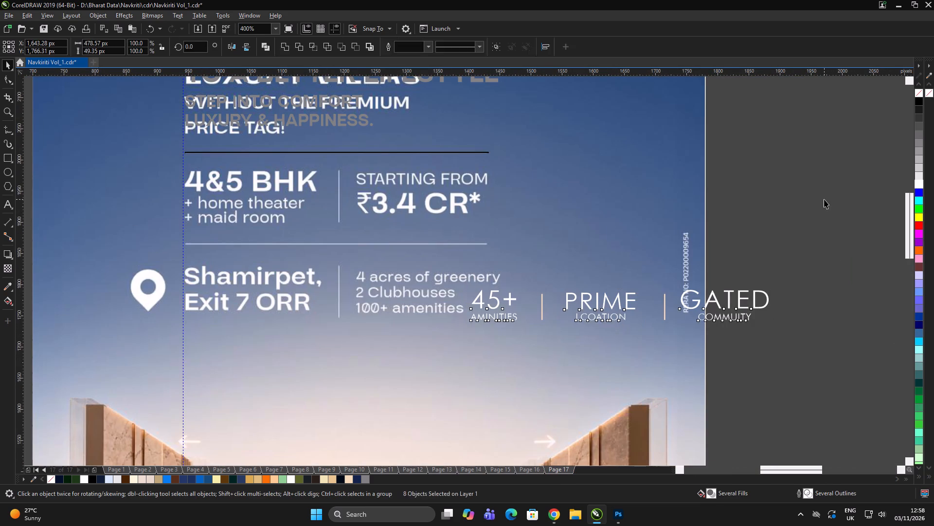
scroll(375, 306, "down", 1)
scroll(341, 258, "up", 1)
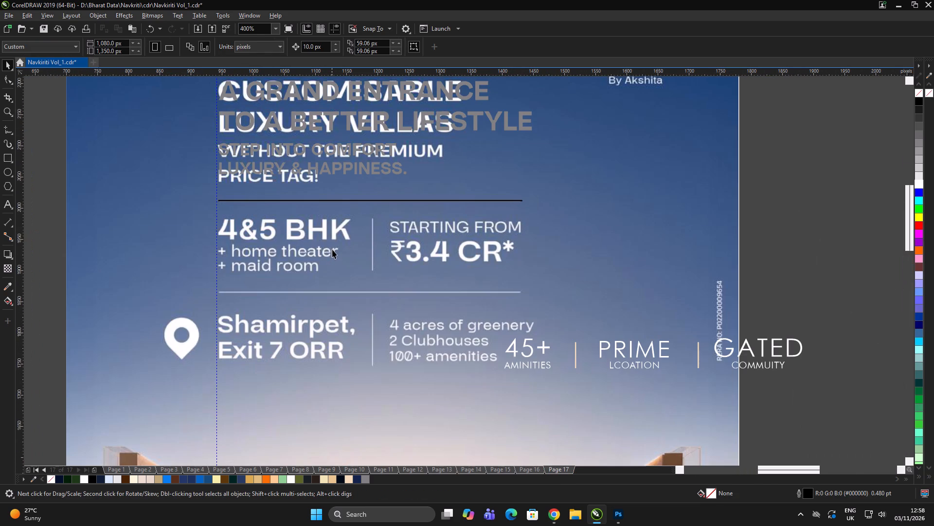
Duplicate the headline below the original near the reference's lower divider and replace the copy's text with "45+".
scroll(348, 253, "down", 1)
left_click_drag(368, 190, 354, 284)
right_click(354, 284, "shift")
double_click(354, 284)
scroll(387, 277, "up", 1)
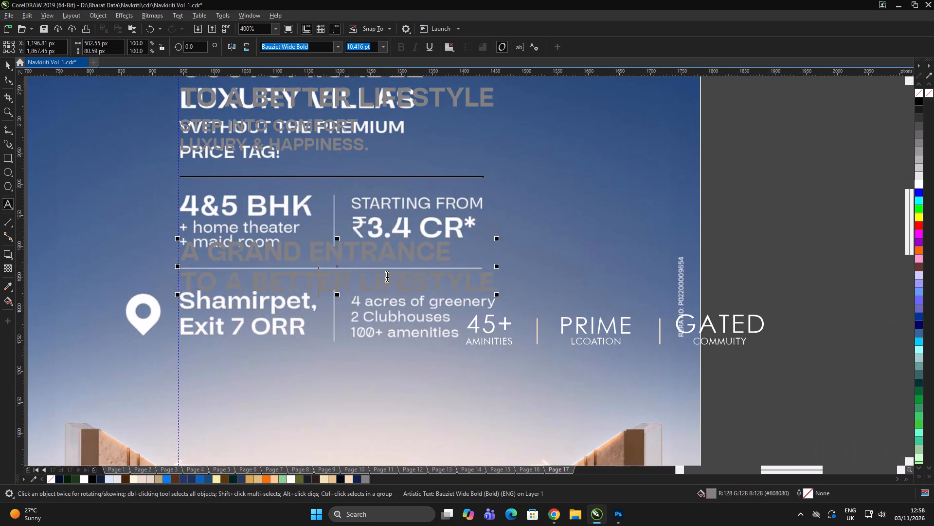
key("ctrl+a")
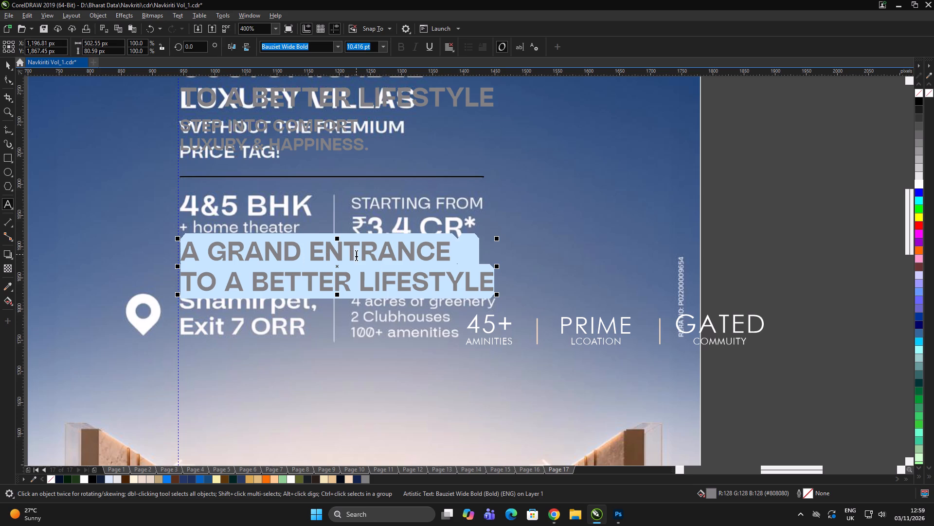
type("45")
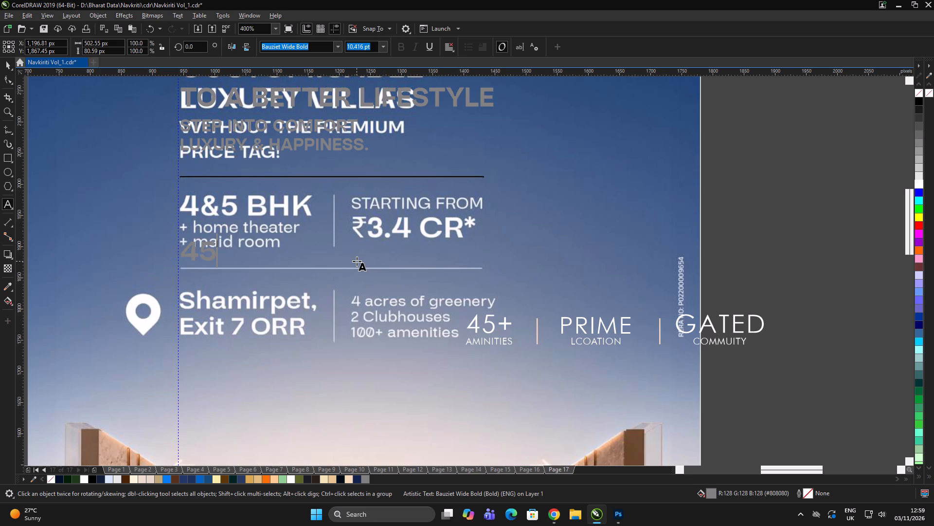
key("plus")
scroll(221, 226, "up", 1)
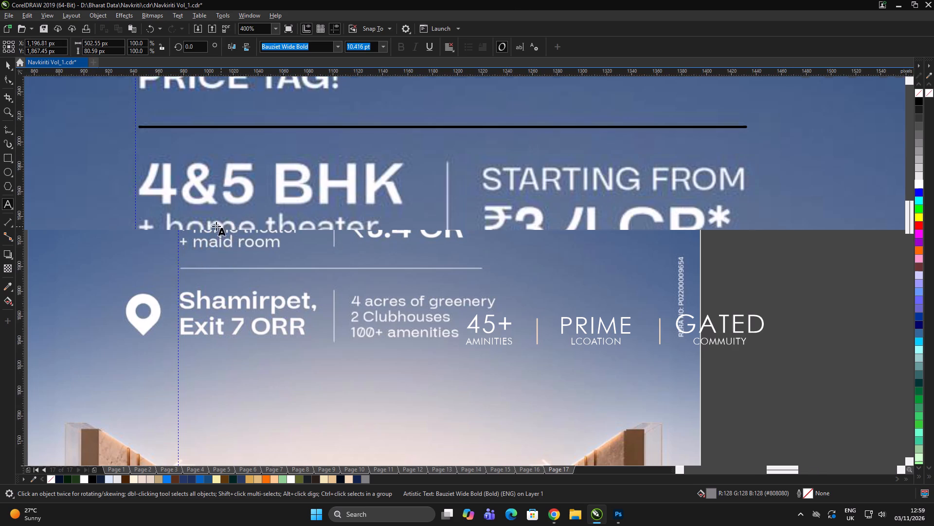
left_click(6, 67)
Select the misspelt "AMINITIES" label's text, look up the spelling in Chrome's search suggestions, and copy the word "amenities".
scroll(250, 279, "down", 2)
scroll(377, 325, "up", 2)
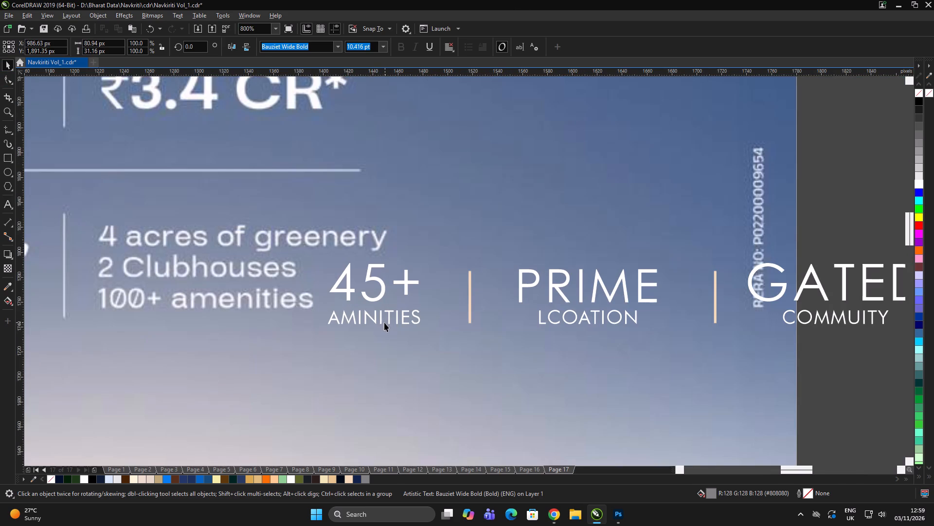
double_click(381, 324)
key("ctrl+a")
key("alt+Tab")
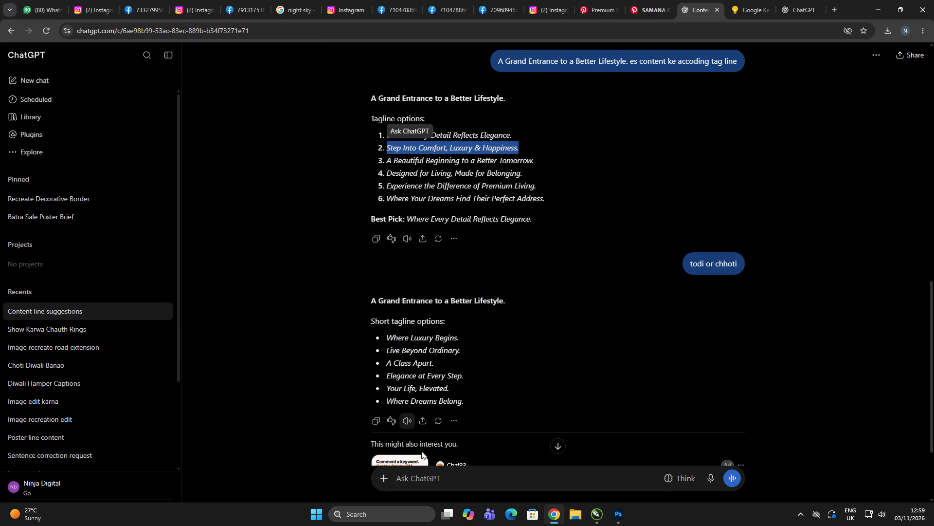
left_click(426, 475)
key("ctrl+v")
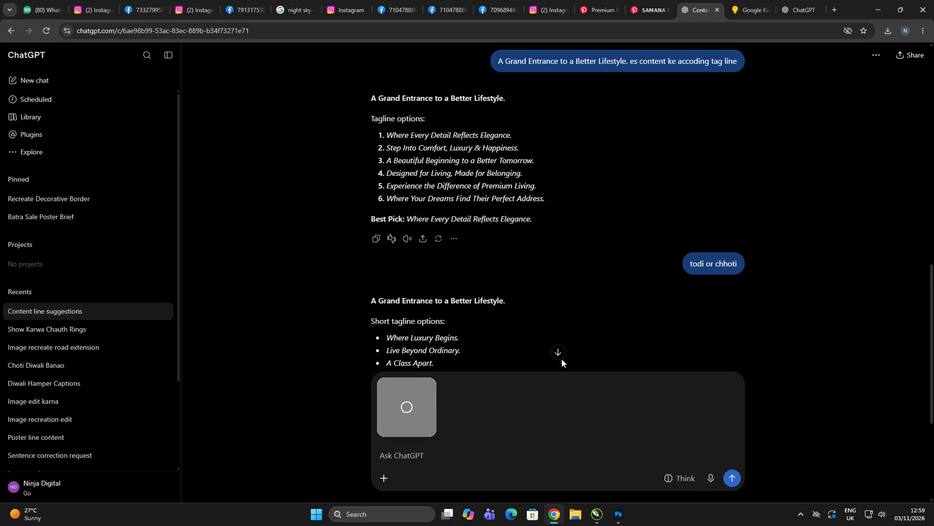
left_click_drag(750, 0, 750, 5)
left_click(739, 33)
key("ctrl+v")
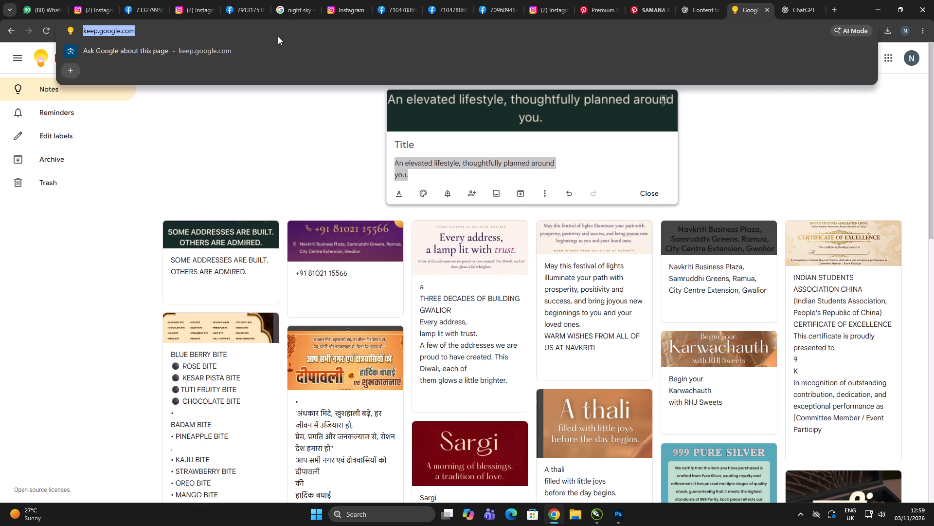
type("amini")
key("Down")
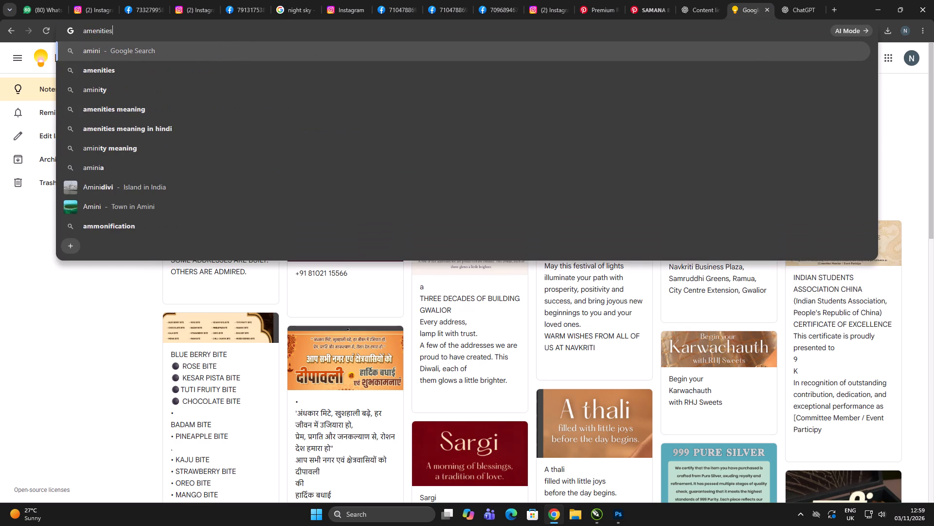
key("ctrl+a")
key("ctrl+c")
key("Tab")
key("alt+Tab")
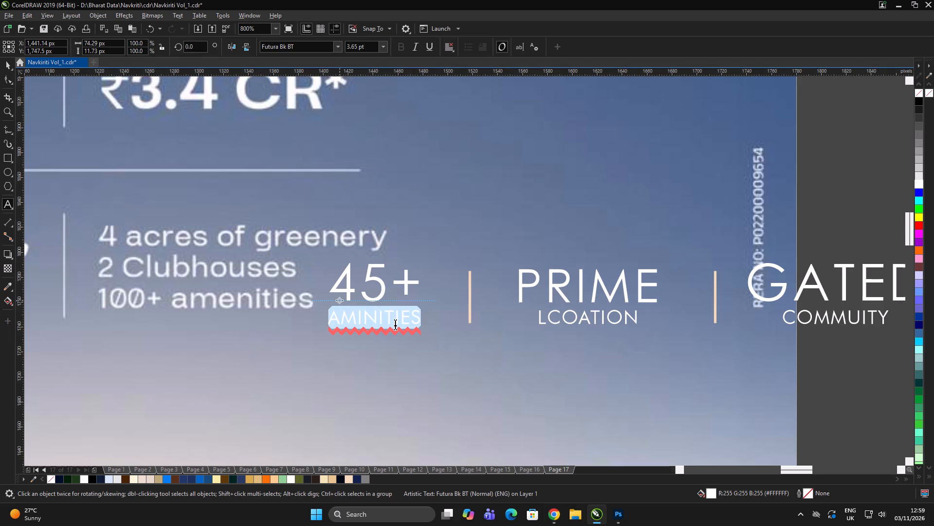
Replace the "AMINITIES" label under the pasted 45+ with "amenities" and change it to uppercase.
left_click(395, 323)
key("ctrl+a")
key("ctrl+v")
key("ctrl+a")
key("shift+F3")
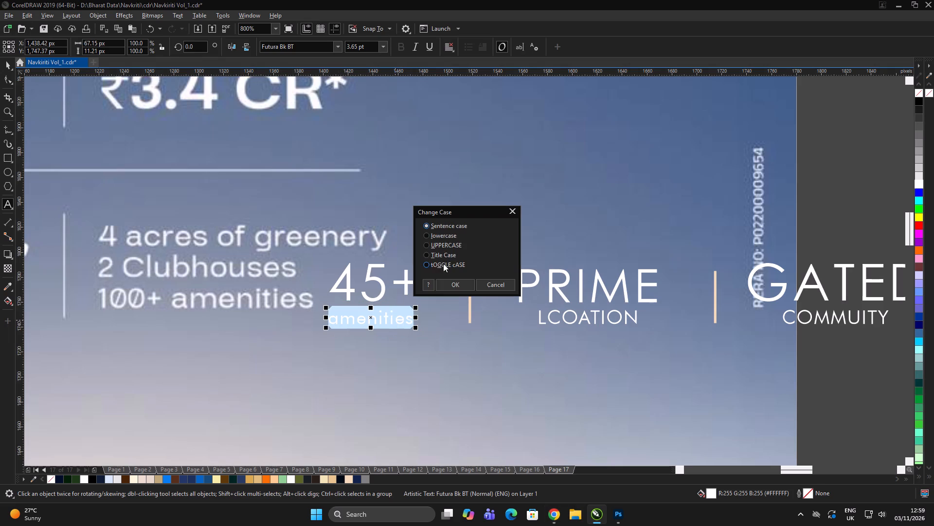
left_click(451, 243)
left_click(448, 281)
left_click(398, 318)
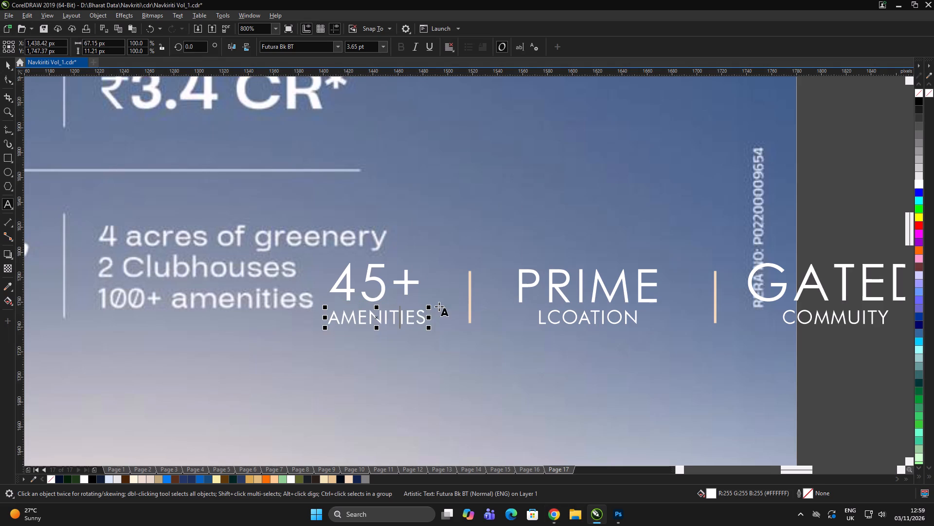
Add "amenities" after the bold grey "45+" and change the whole line to uppercase.
scroll(443, 305, "down", 1)
left_click(144, 217)
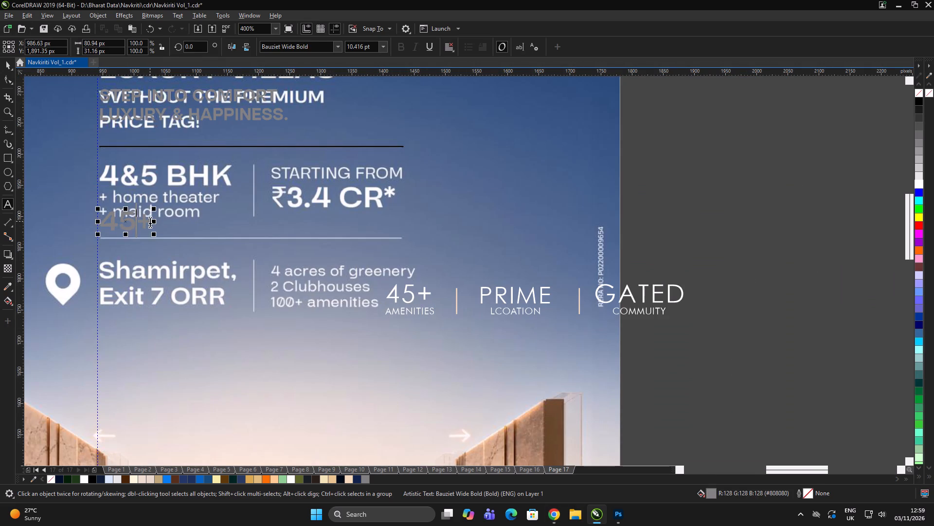
left_click(149, 221)
key("space")
key("ctrl+v")
key("ctrl+a")
key("shift+F3")
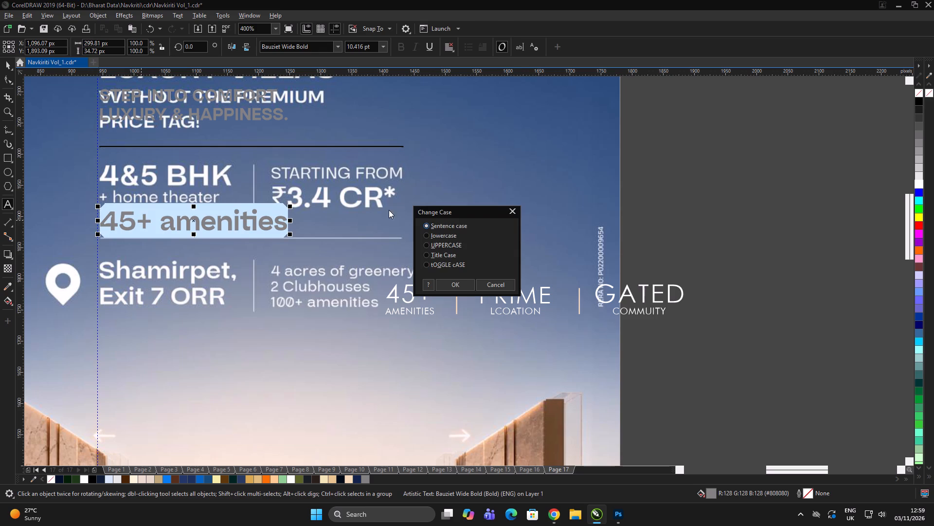
left_click(441, 242)
left_click(450, 284)
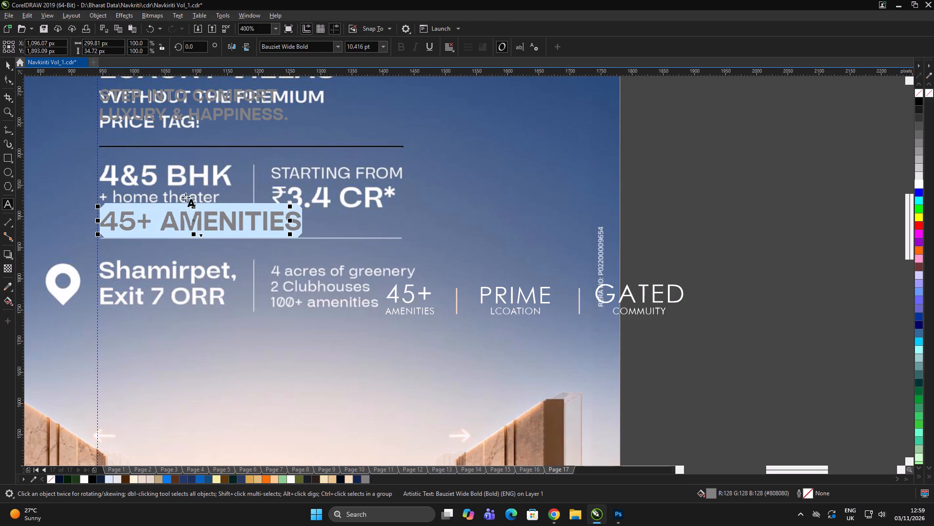
Move "45+ AMENITIES" over the reference's "4&5 BHK" at the guideline and scale it down to about 82%, roughly 264 px wide.
scroll(127, 162, "up", 1)
left_click(2, 65)
left_click_drag(162, 281, 162, 276)
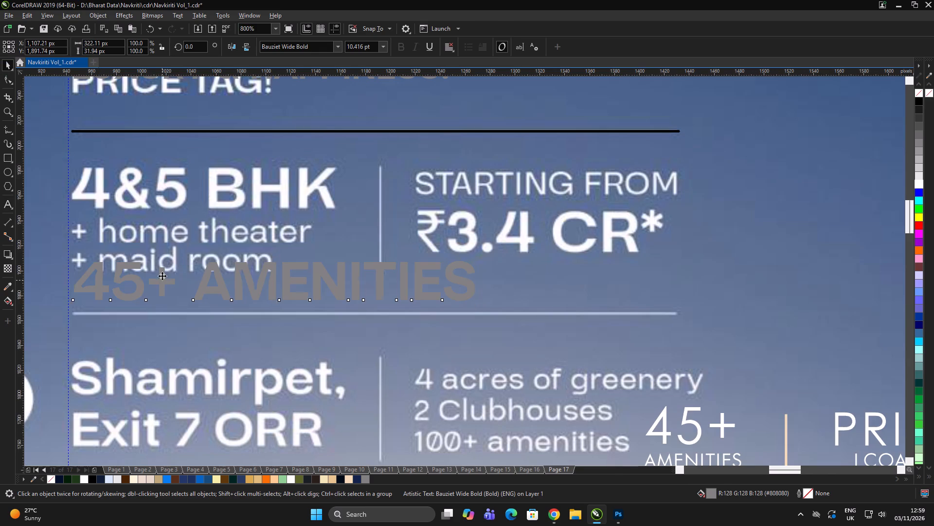
left_click_drag(162, 276, 161, 190)
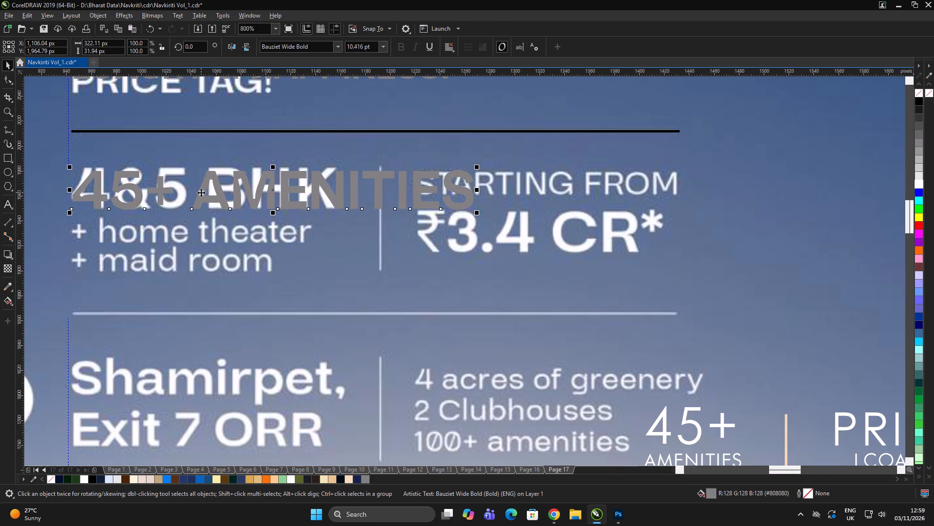
double_click(201, 192)
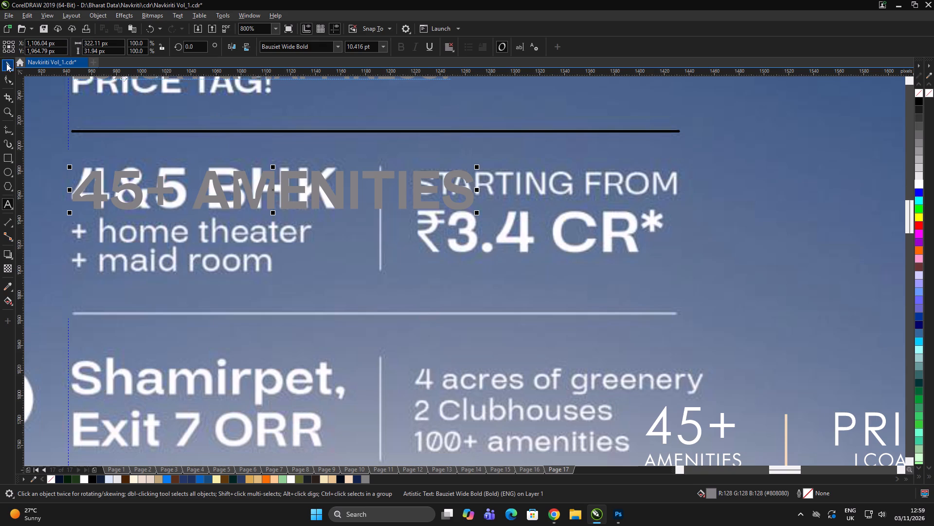
left_click(6, 63)
left_click_drag(476, 214, 404, 218)
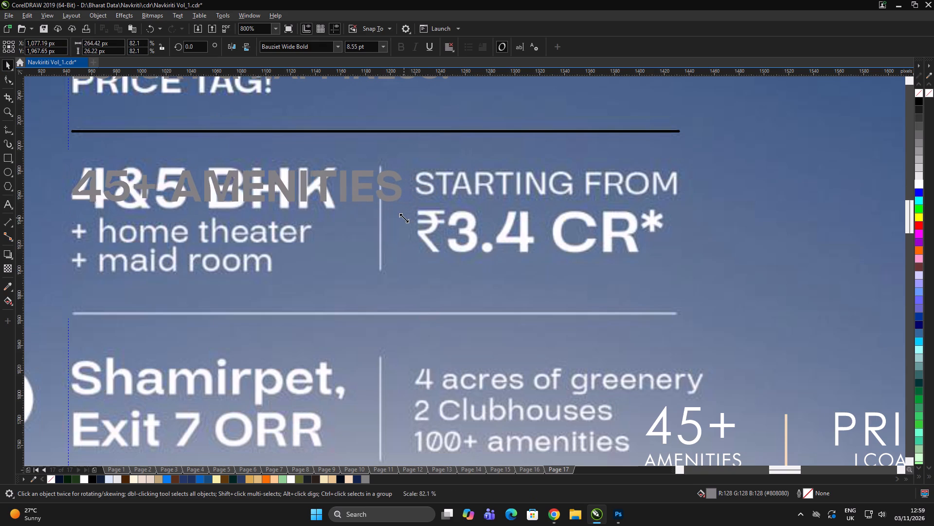
Scale "45+ AMENITIES" down a little more, to about 253 px wide, and deselect it.
left_click_drag(404, 218, 390, 218)
scroll(350, 168, "down", 2)
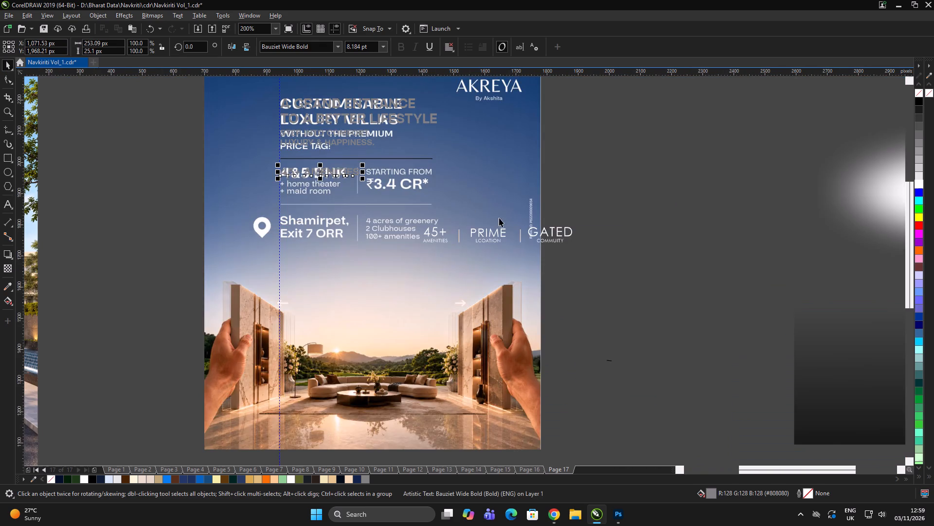
scroll(495, 244, "up", 1)
scroll(569, 266, "down", 1)
left_click(630, 274)
left_click_drag(631, 274, 627, 272)
Copy the "LCOATION" label to below the reference's "+ maid room" line and replace its text with "+ prime location".
scroll(589, 257, "up", 1)
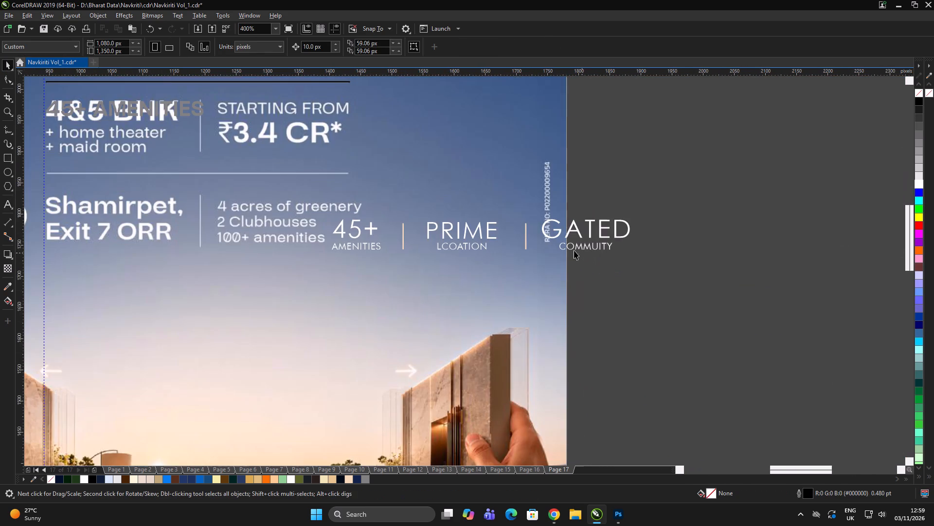
scroll(658, 262, "down", 2)
scroll(628, 273, "up", 2)
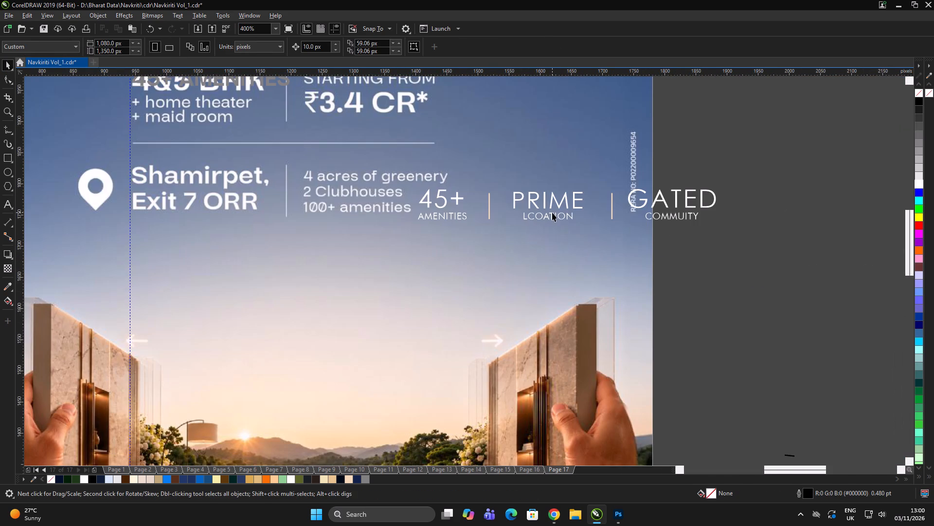
left_click(552, 216)
left_click_drag(555, 217, 192, 139)
right_click(192, 139)
scroll(165, 123, "up", 1)
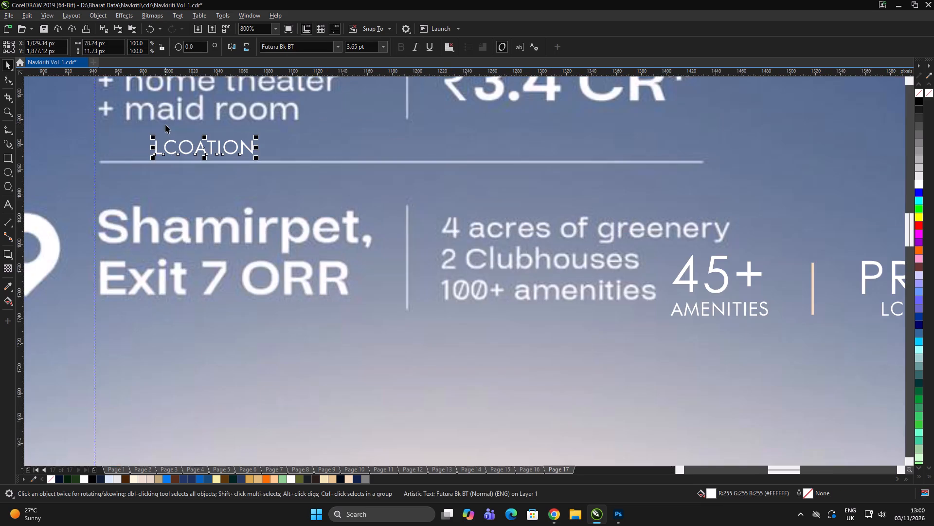
scroll(174, 132, "up", 1)
scroll(219, 175, "down", 1)
double_click(219, 173)
key("ctrl+a")
type("+")
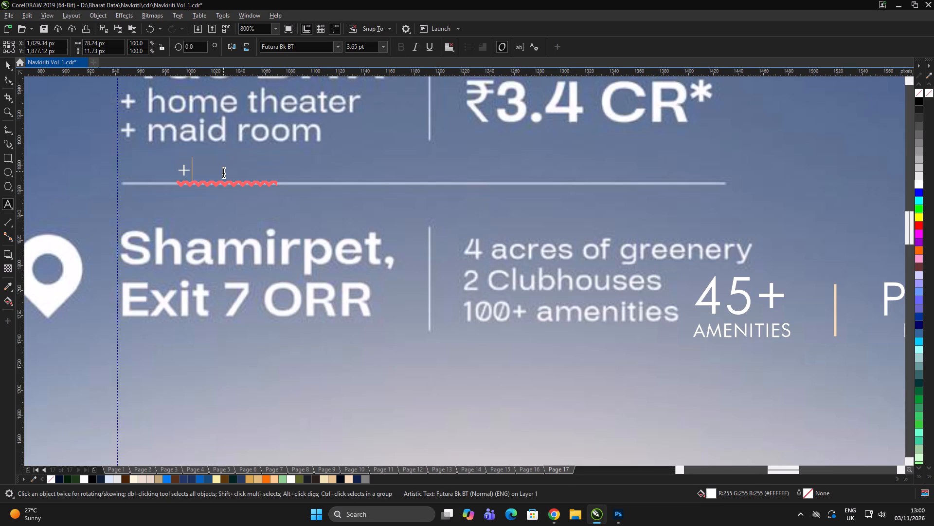
key("space")
type("prime location")
Add a second line, "+gated", to the copied text, completed with the word copied from the "COMMUITY" label under GATED.
key("Return")
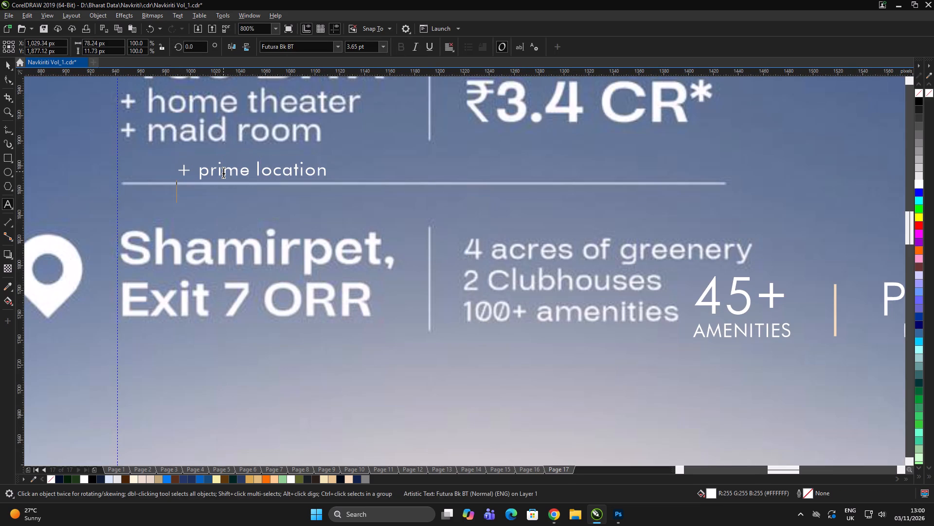
type("+gate")
scroll(230, 187, "down", 2)
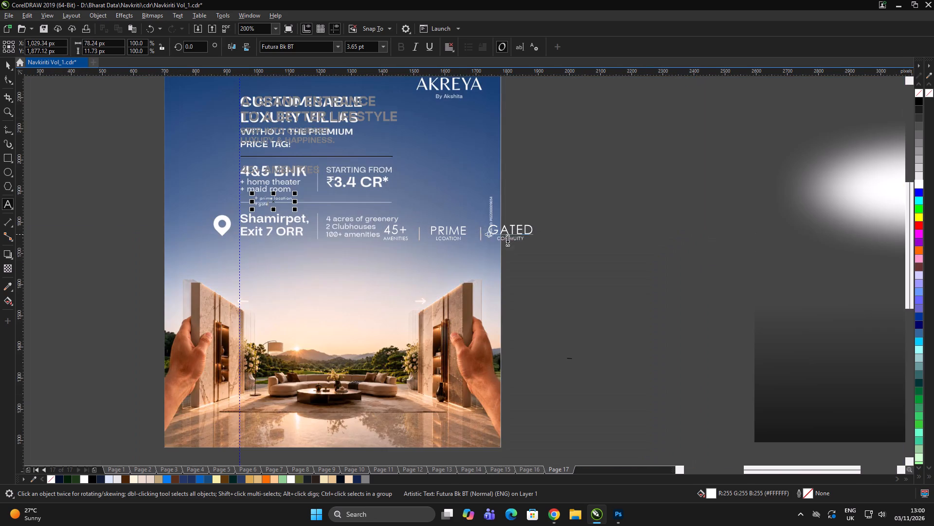
scroll(510, 235, "up", 1)
left_click(515, 245)
key("ctrl+a")
key("ctrl+c")
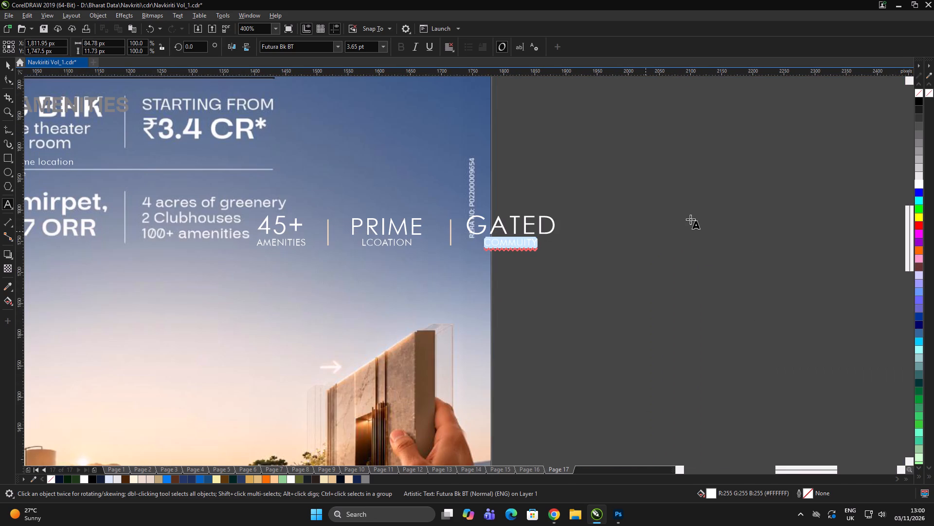
scroll(693, 217, "down", 1)
scroll(367, 200, "up", 2)
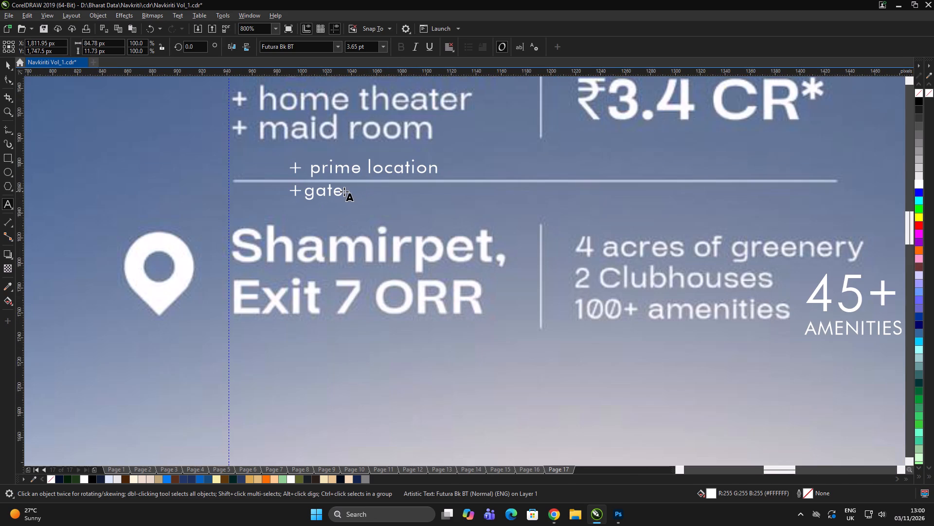
left_click(341, 191)
key("d")
key("space")
key("ctrl+v")
Change the whole two-line feature text to lowercase.
key("ctrl+a")
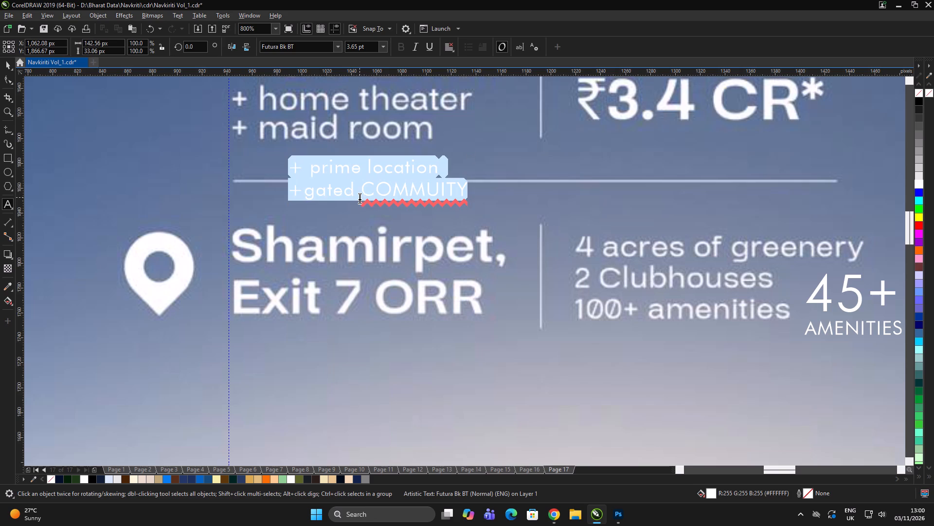
key("shift+F3")
left_click(449, 241)
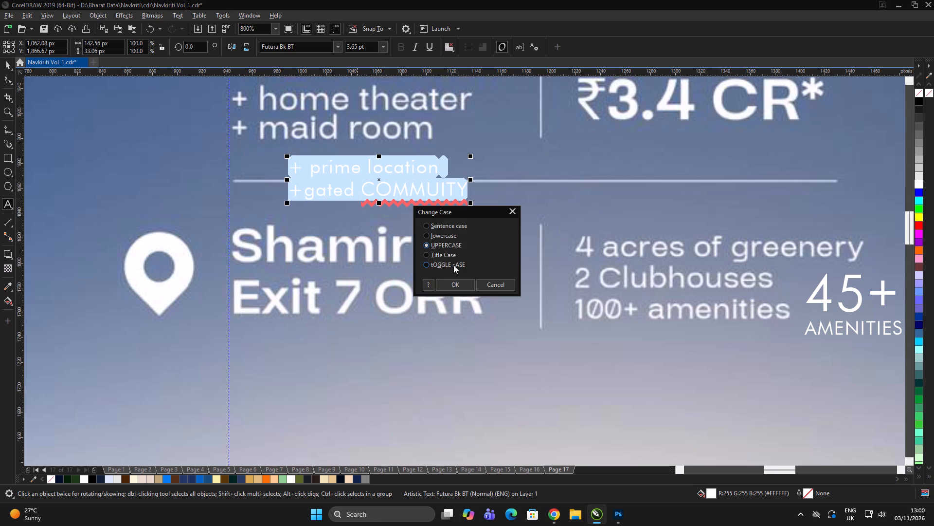
left_click(447, 239)
left_click(451, 282)
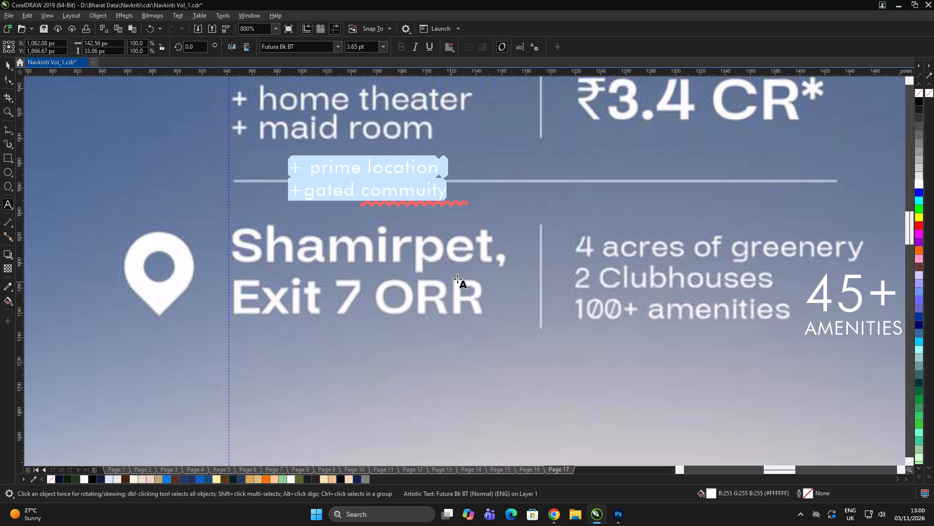
Move the two-line feature text to the guideline, over the reference's "+ home theater" and "+ maid room" lines.
left_click(5, 62)
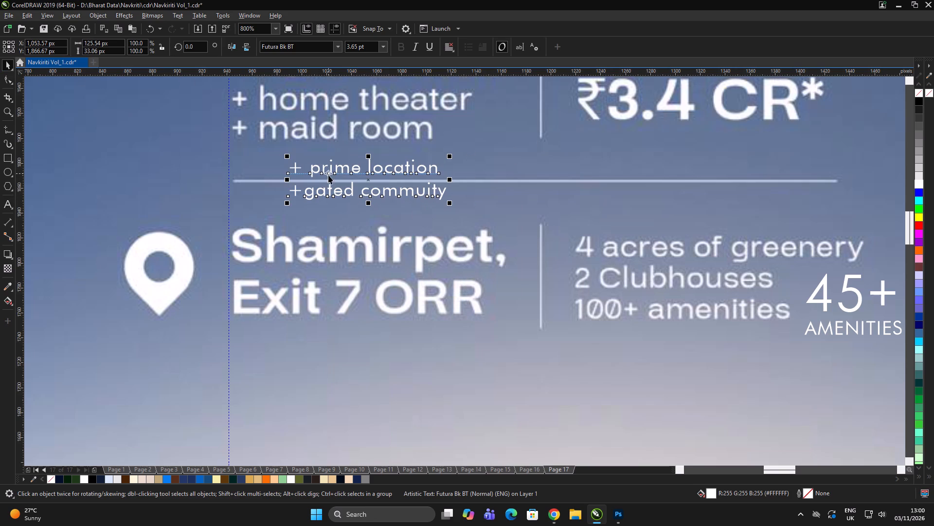
left_click_drag(331, 171, 274, 106)
scroll(358, 175, "down", 2)
scroll(369, 135, "up", 1)
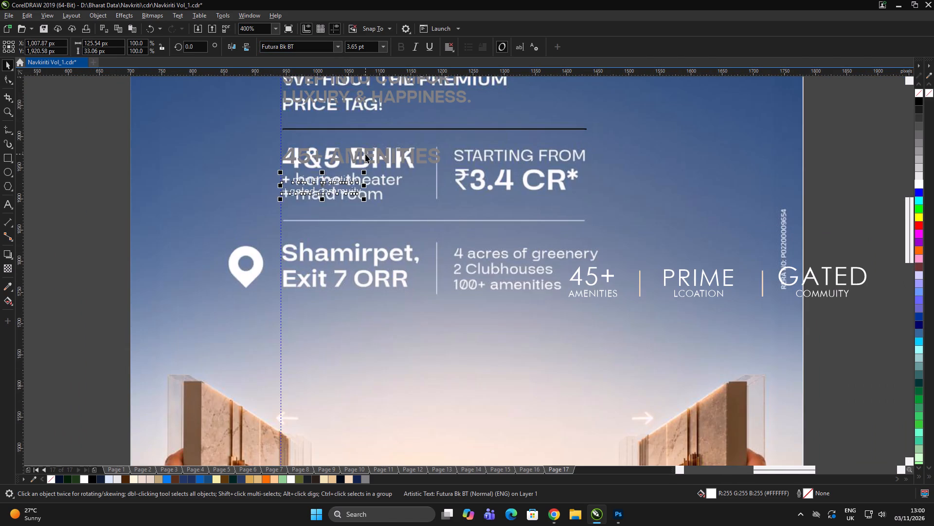
Set the font of the two-line feature text to Gilroy-SemiBold.
left_click(365, 156)
left_click(352, 183)
scroll(343, 166, "up", 2)
left_click(303, 50)
key("ctrl+a")
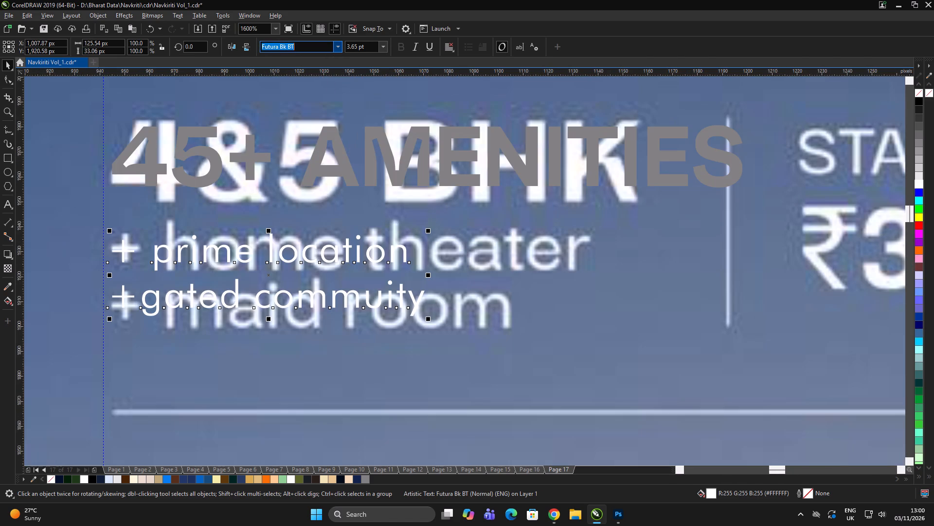
type("giloru")
key("Return")
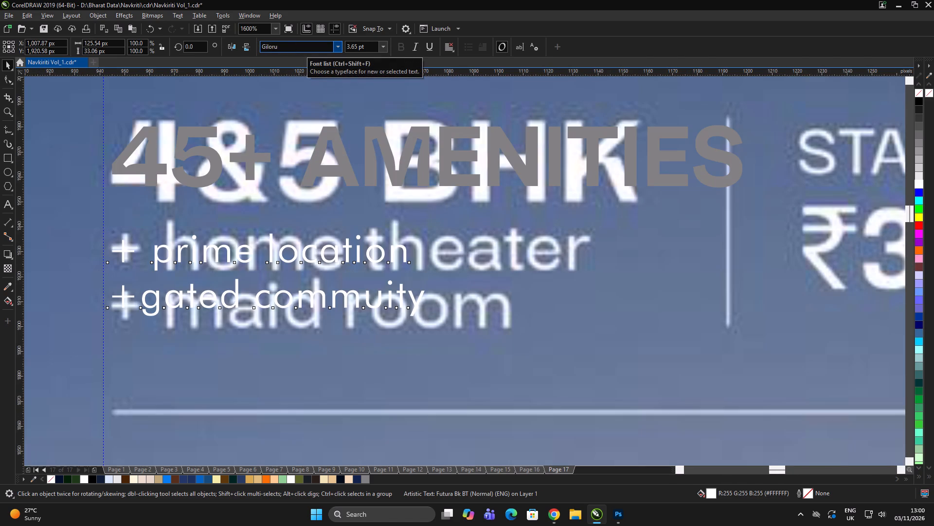
left_click(342, 47)
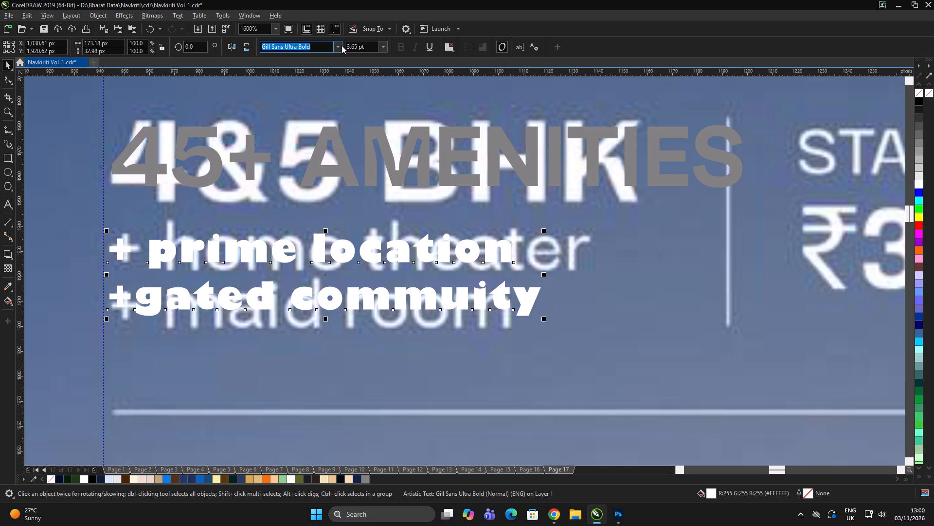
left_click(341, 45)
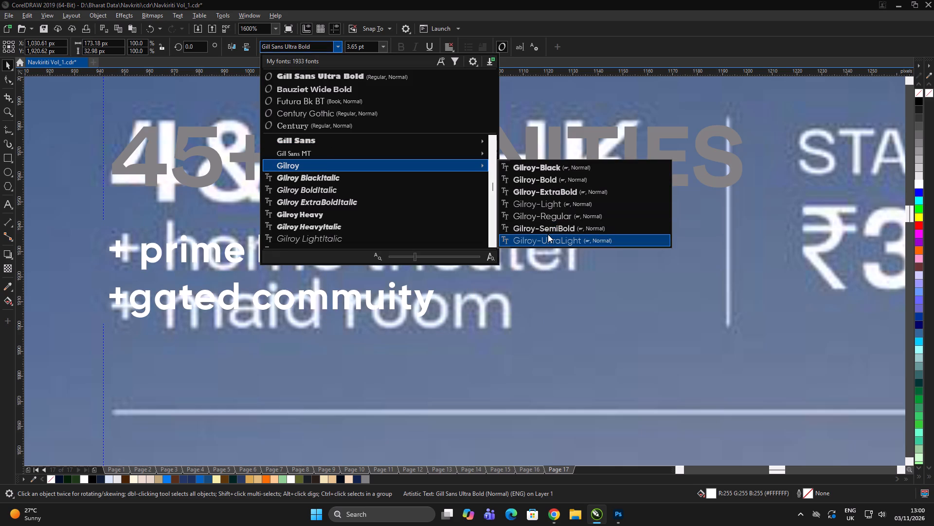
left_click(549, 225)
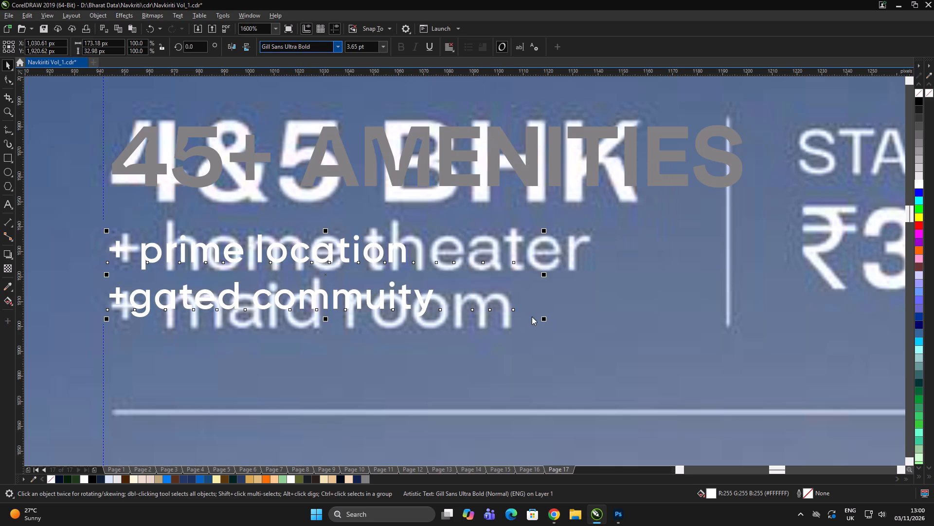
Enlarge the two-line feature text to about 194 px wide and tighten its line spacing to about 43 px overall height.
left_click_drag(437, 320, 491, 344)
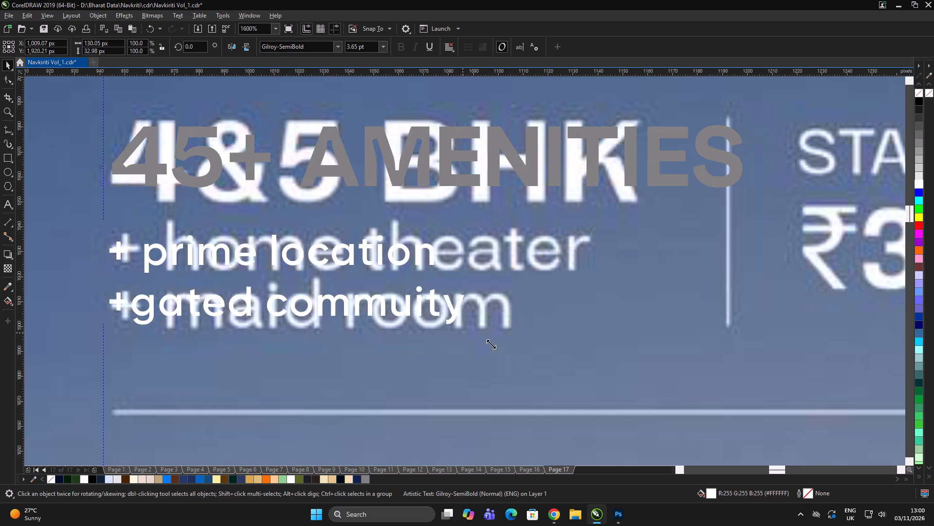
left_click_drag(491, 344, 595, 367)
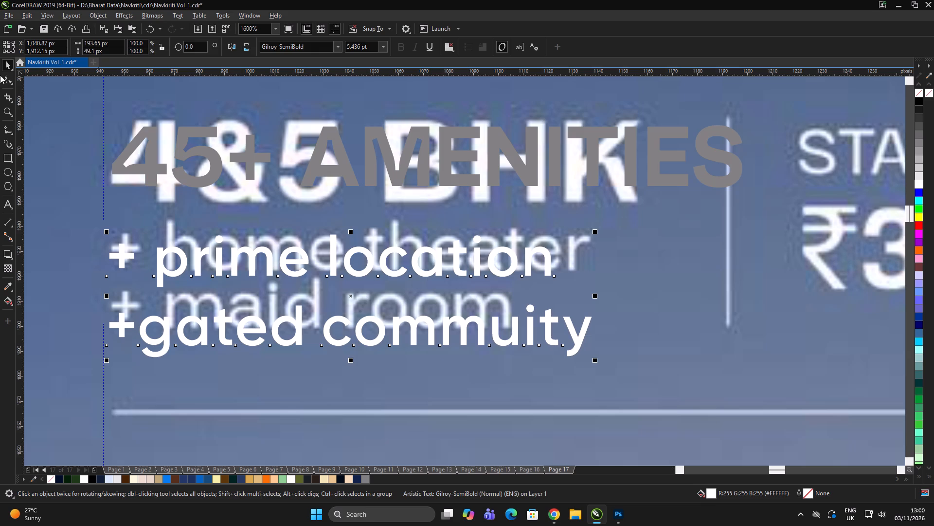
left_click(5, 79)
left_click_drag(106, 361, 119, 331)
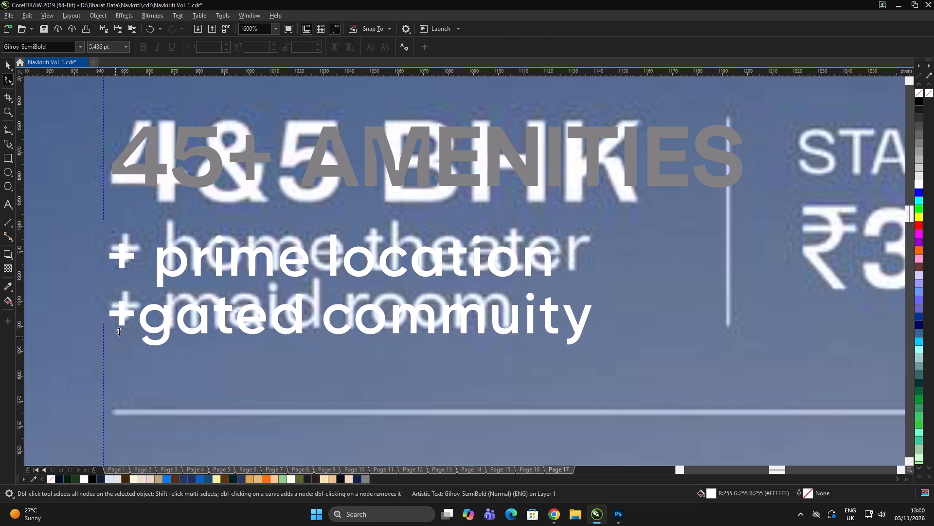
left_click_drag(119, 331, 119, 329)
Insert a space between the "+" and "gated" in the second line.
key("space")
double_click(149, 324)
key("space")
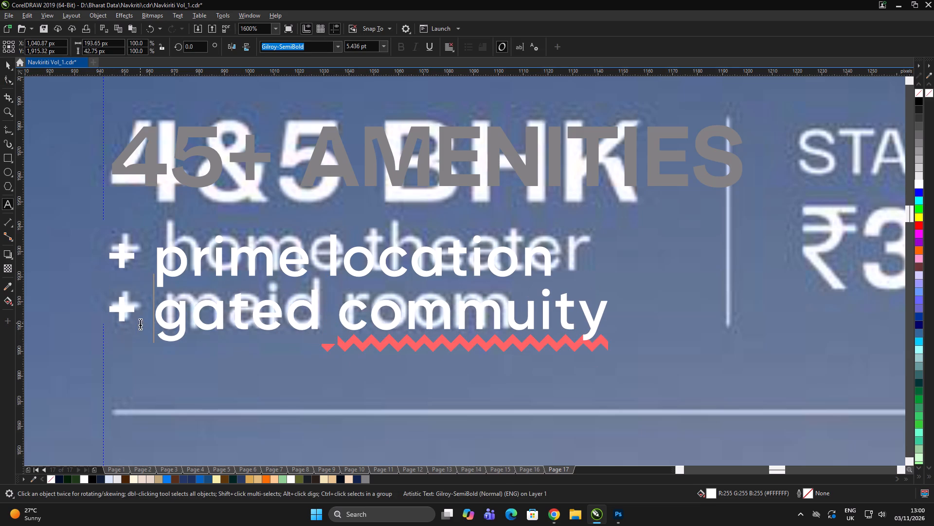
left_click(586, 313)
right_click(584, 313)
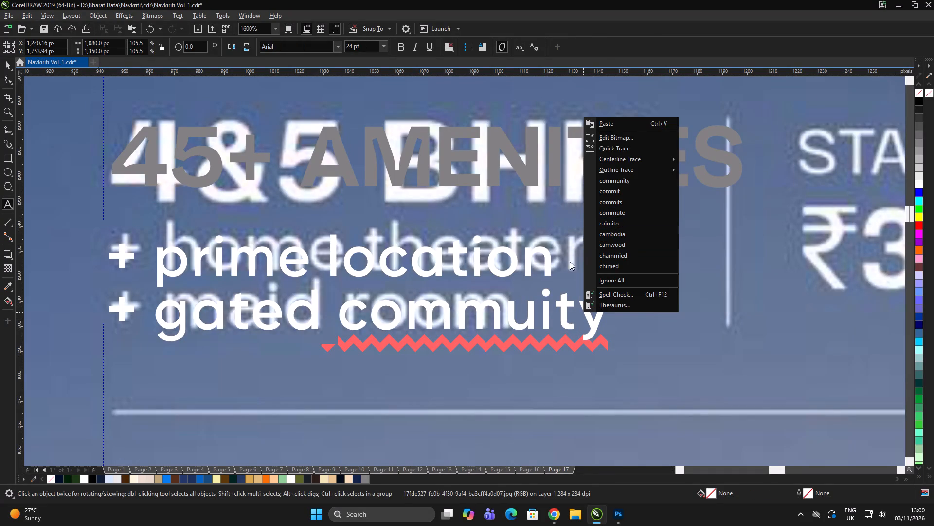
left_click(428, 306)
left_click(331, 314)
scroll(361, 258, "down", 1)
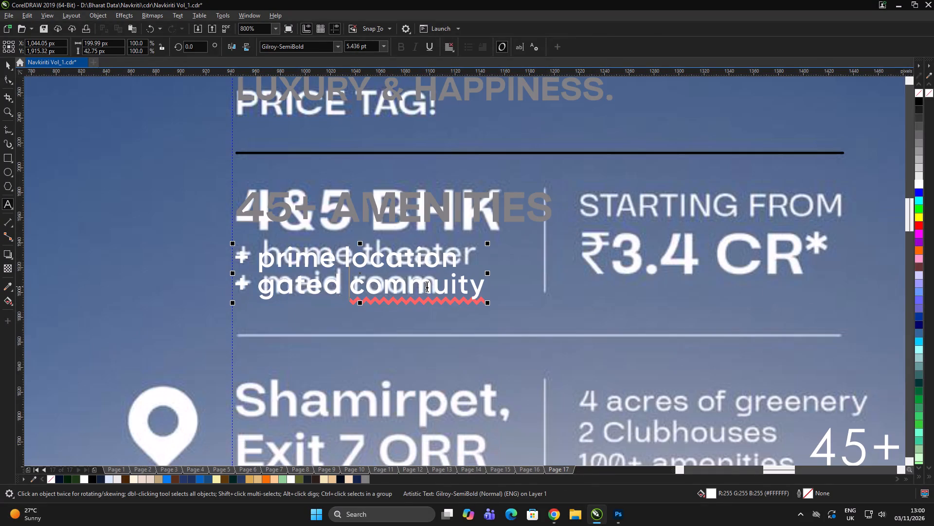
left_click_drag(483, 285, 258, 286)
key("ctrl+c")
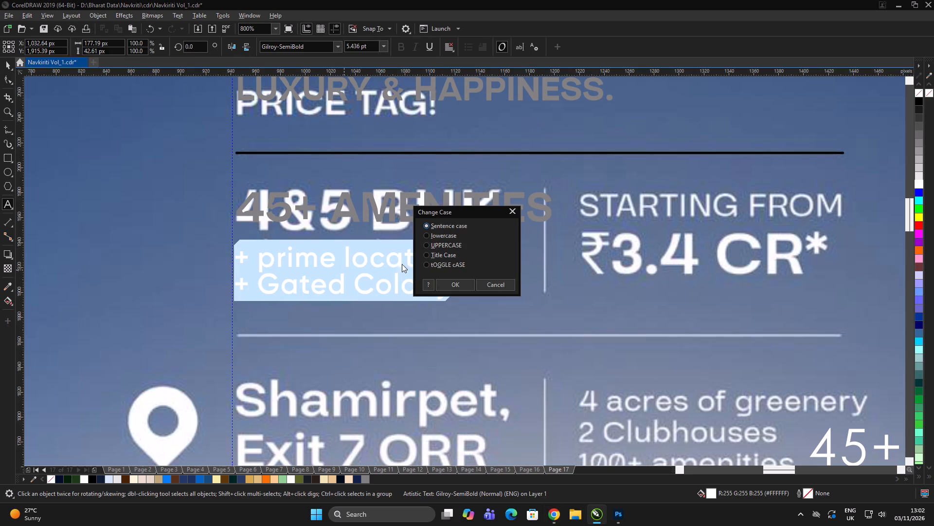
left_click(437, 235)
left_click(446, 282)
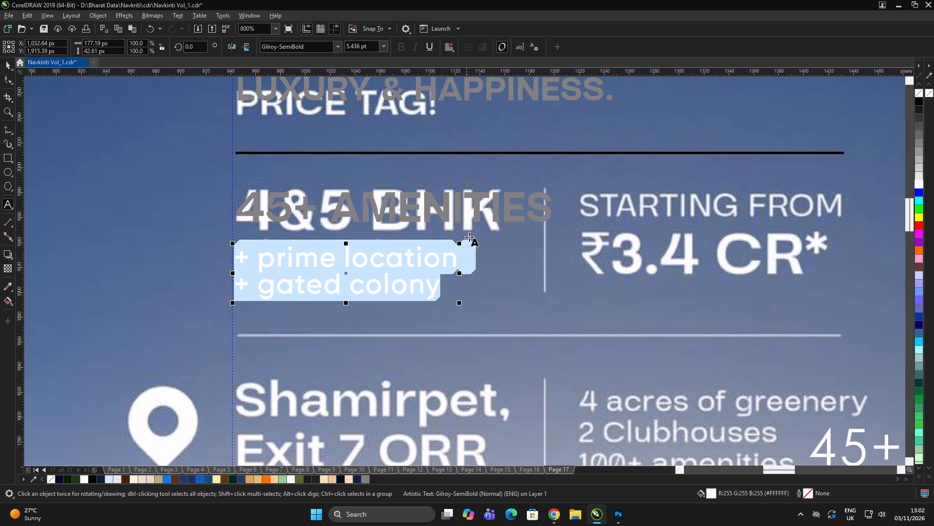
left_click(6, 65)
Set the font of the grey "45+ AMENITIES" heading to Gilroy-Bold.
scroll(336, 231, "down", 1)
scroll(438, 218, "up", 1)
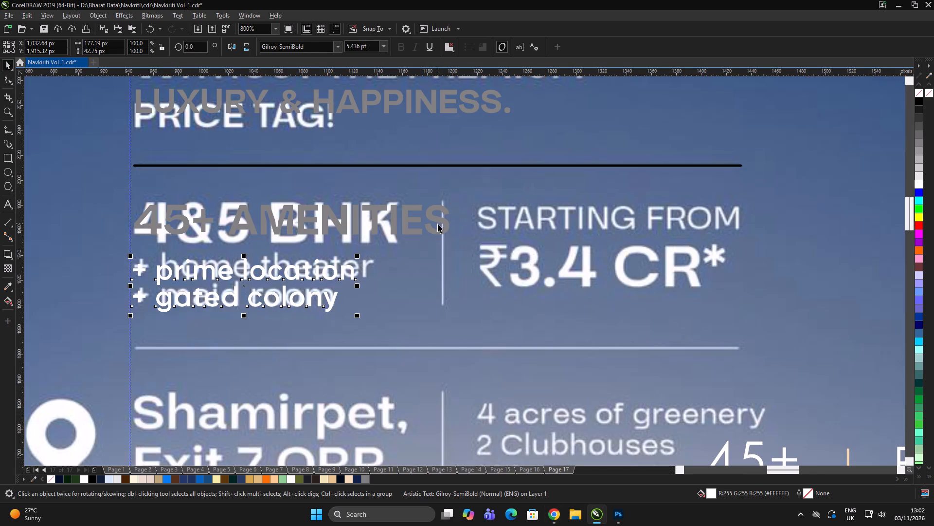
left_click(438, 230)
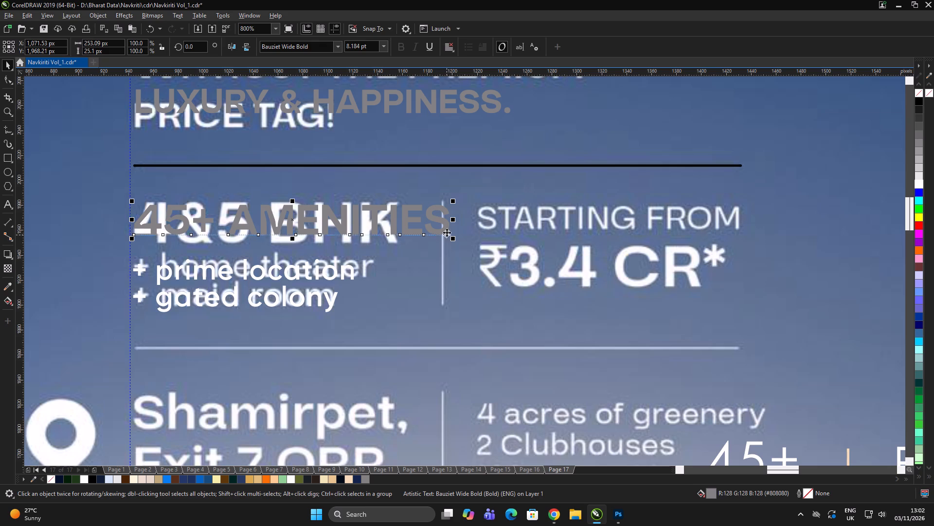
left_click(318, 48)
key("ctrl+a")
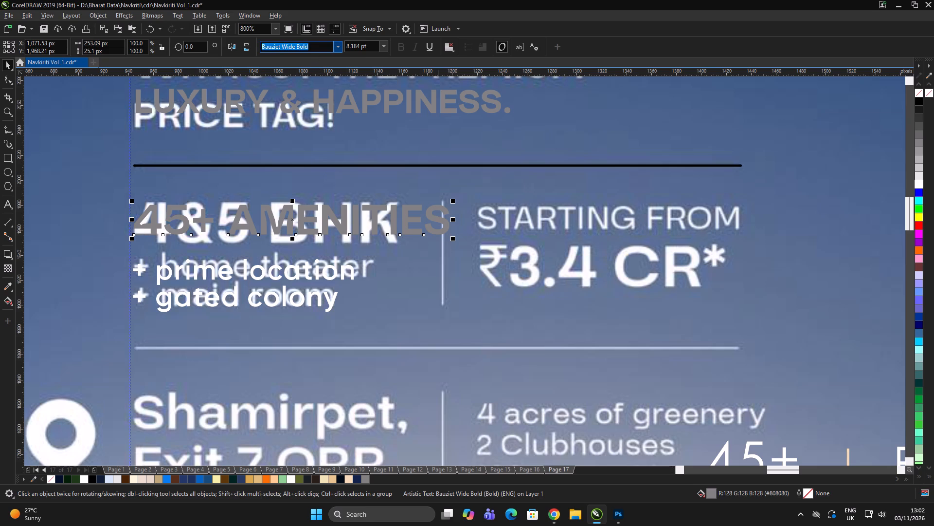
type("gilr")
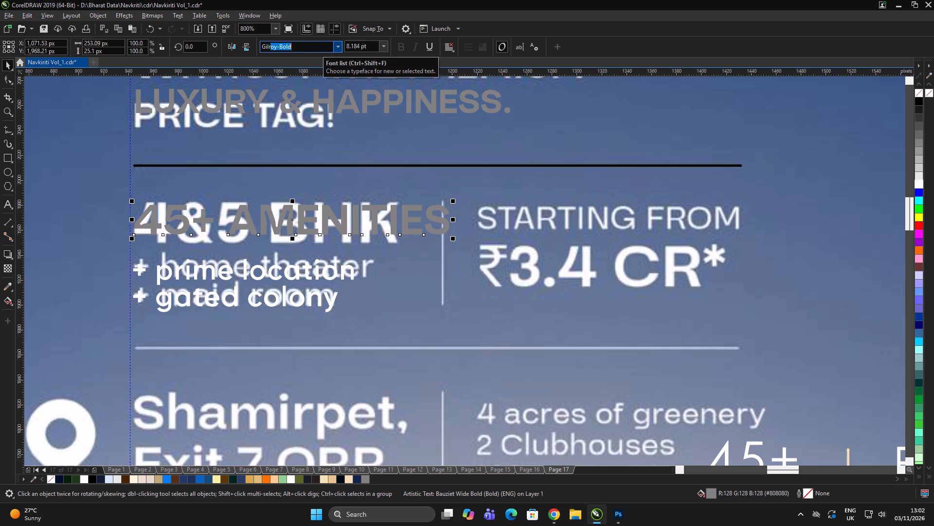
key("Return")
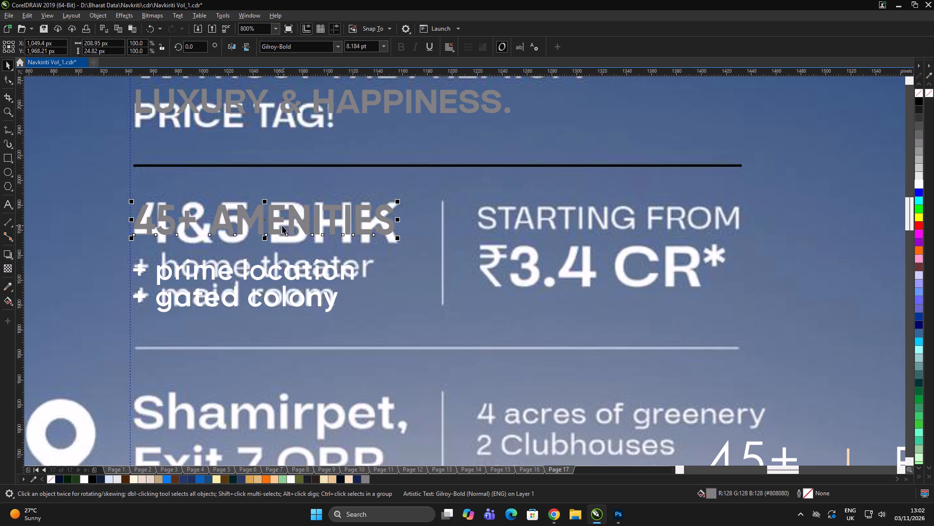
Duplicate the two-line feature text below the original and replace the copy's wording with "45+ AMENITIES" as unformatted text, using ChatGPT's message box.
scroll(366, 219, "down", 1)
left_click_drag(341, 258, 435, 297)
right_click(435, 297)
double_click(359, 225)
key("ctrl+a")
key("ctrl+c")
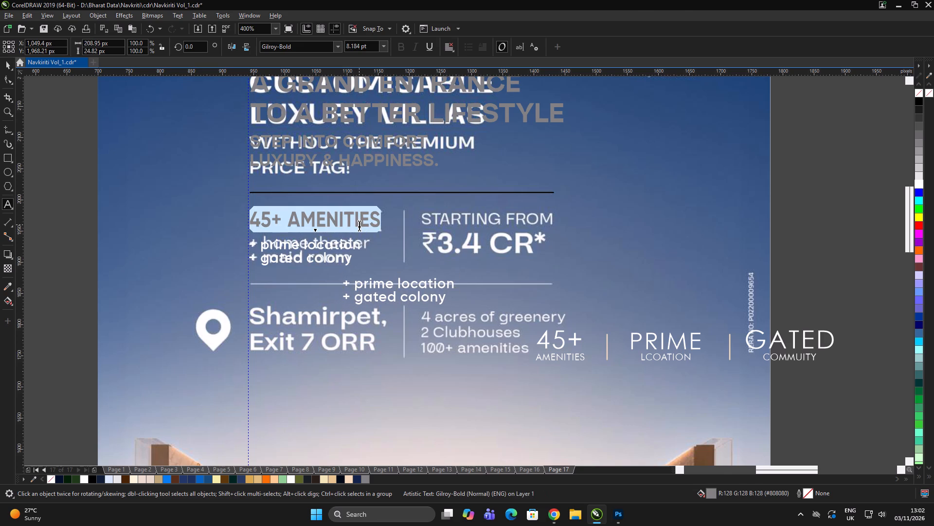
key("alt+Tab")
left_click(443, 475)
key("ctrl+v")
key("ctrl+a")
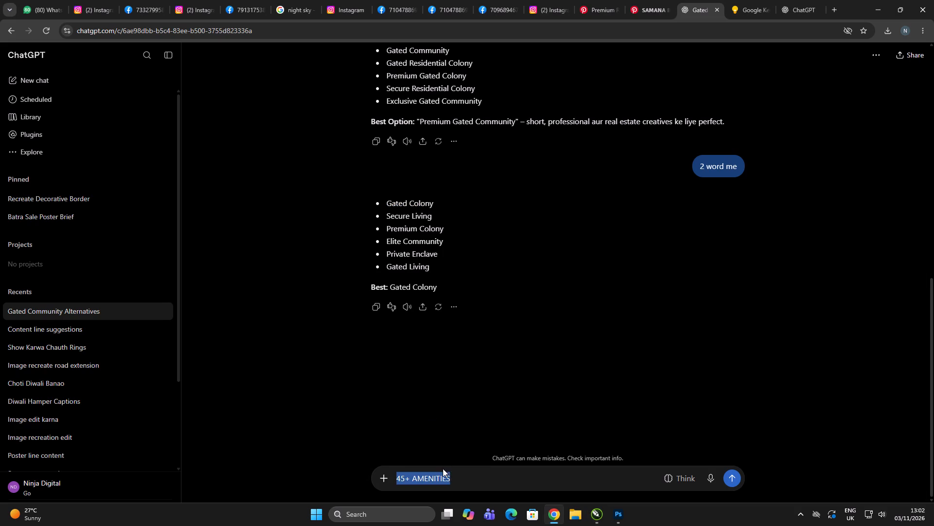
key("ctrl+x")
key("alt+Tab")
left_click(404, 285)
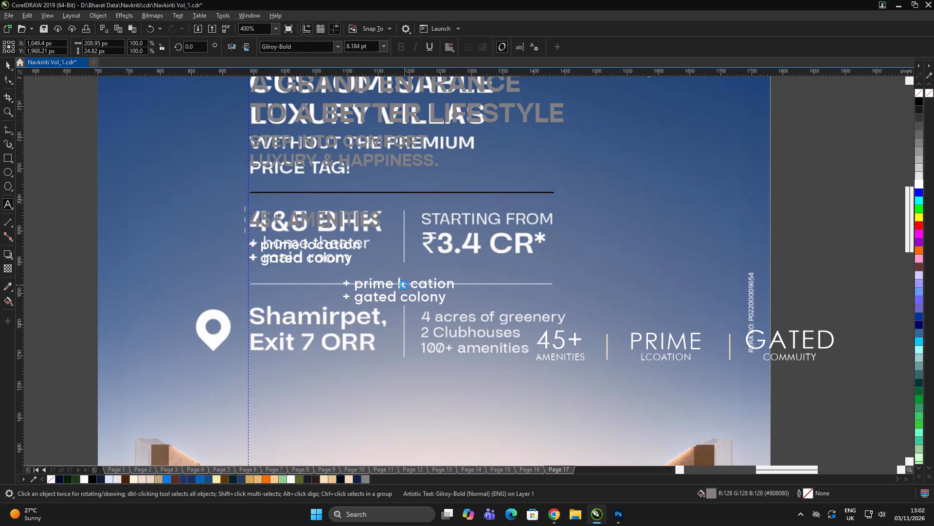
key("ctrl+a")
key("ctrl+v")
Set the font of the new white "45+ AMENITIES" text to Futura Md BT Bold.
scroll(454, 271, "up", 1)
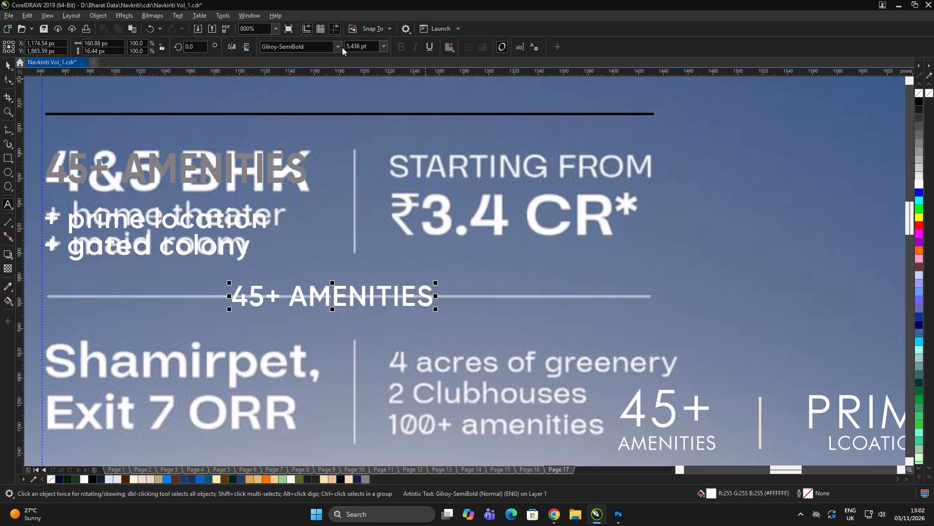
left_click(342, 47)
double_click(311, 48)
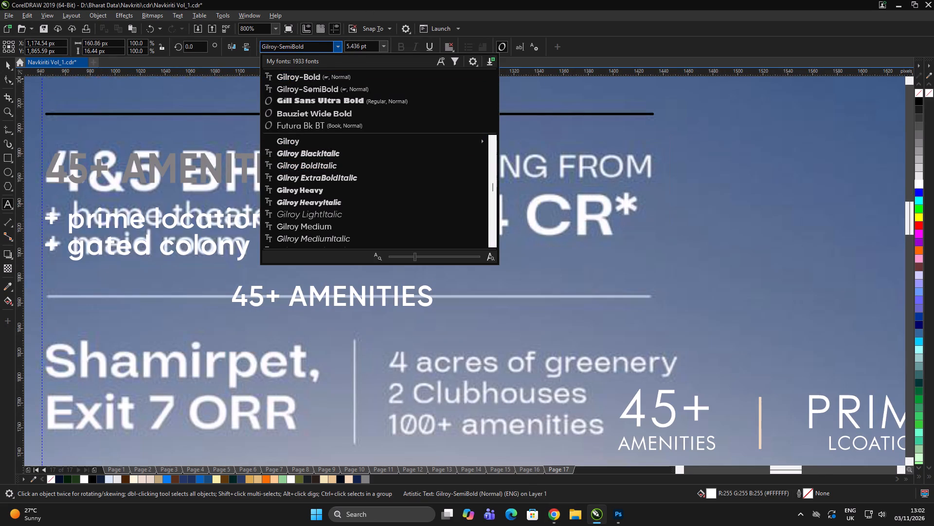
key("ctrl+a")
type("future")
key("Return")
left_click(359, 297)
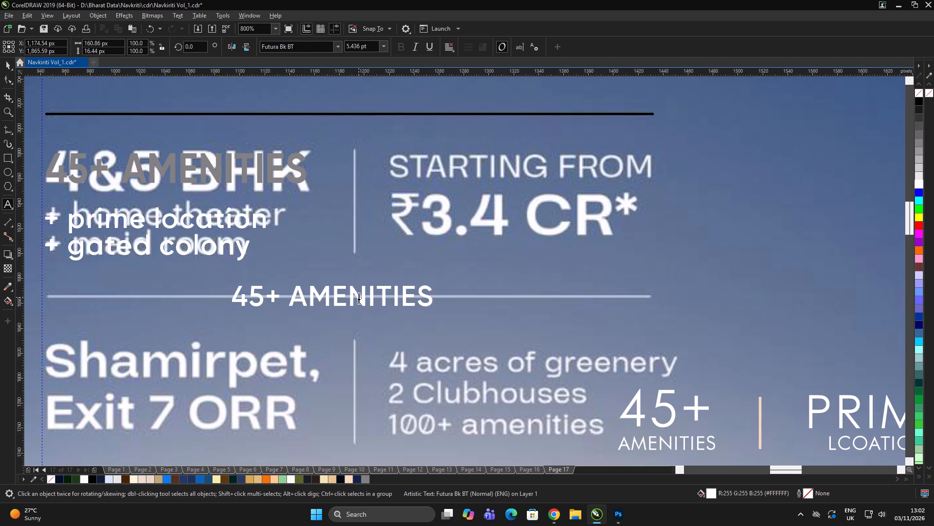
key("ctrl+a")
left_click(318, 50)
type("future")
key("Return")
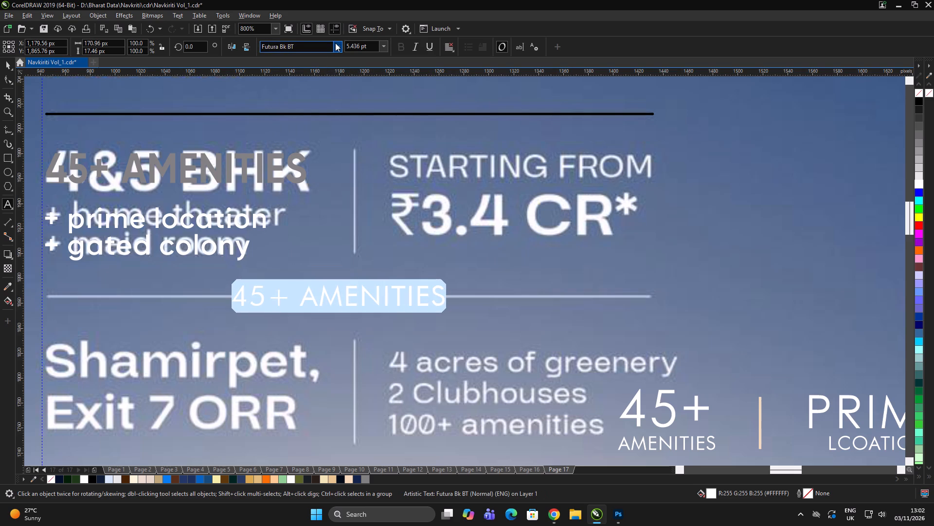
left_click(335, 43)
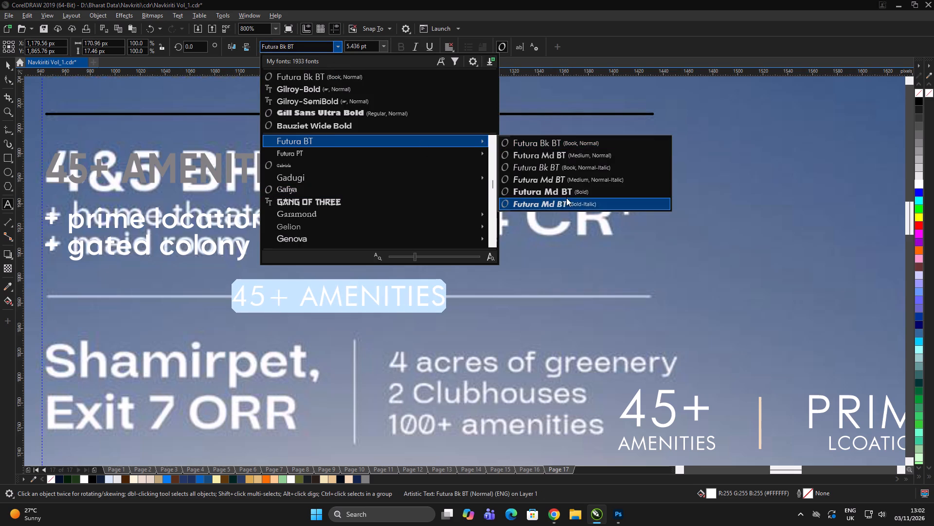
left_click(555, 191)
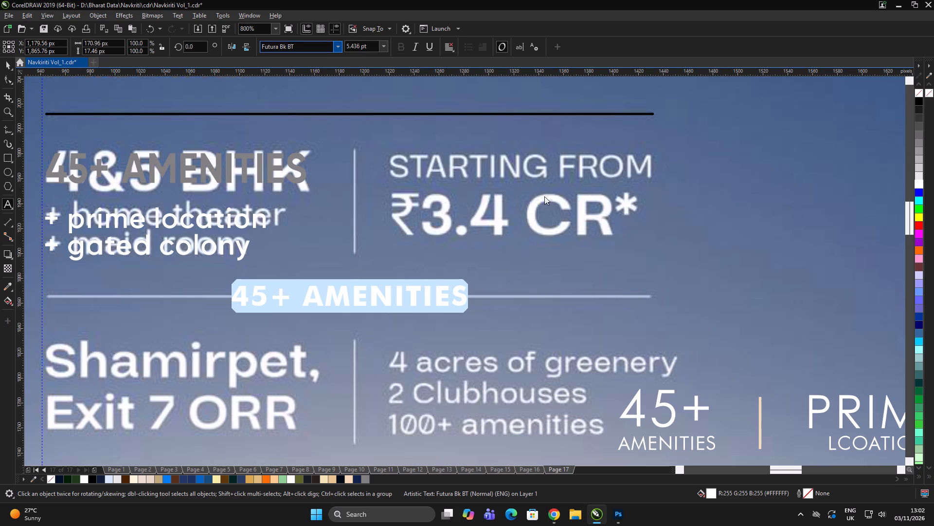
left_click(9, 66)
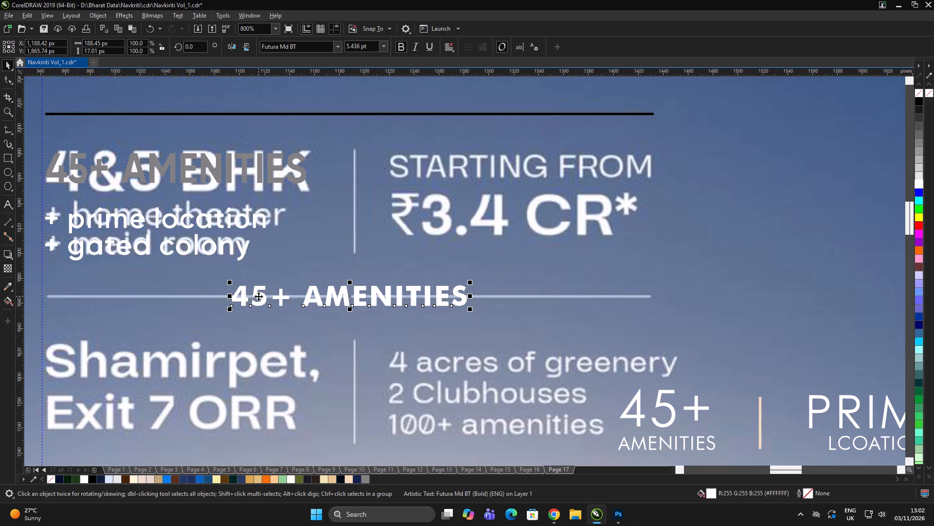
Delete the old grey "45+ AMENITIES" heading.
left_click(258, 296)
left_click(153, 171)
key("Delete")
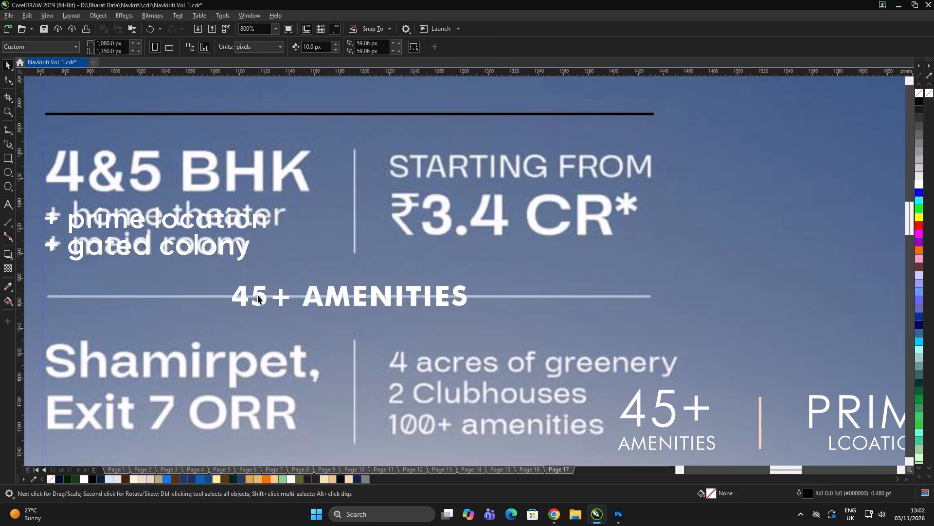
Move the white "45+ AMENITIES" text over the reference's "4&5 BHK" and enlarge it to about 249 px wide, above "prime location".
left_click_drag(261, 294, 72, 161)
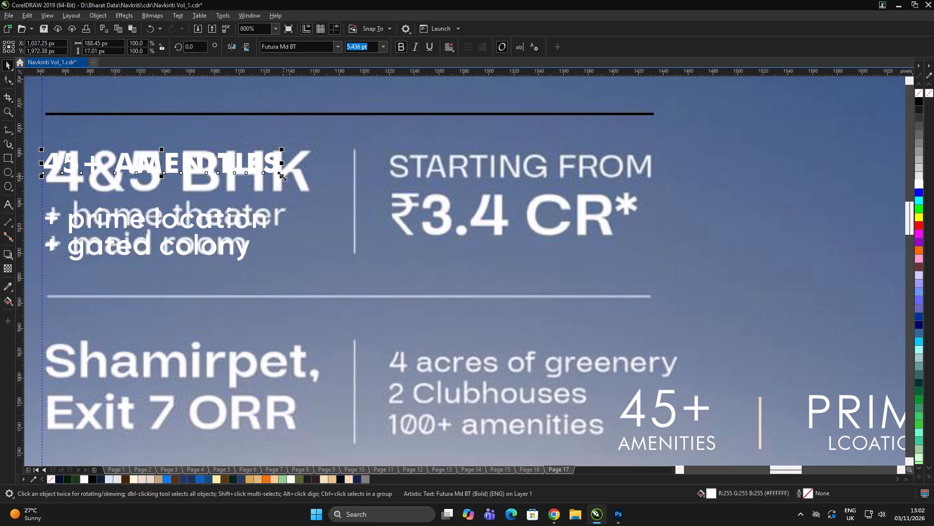
left_click_drag(281, 176, 356, 208)
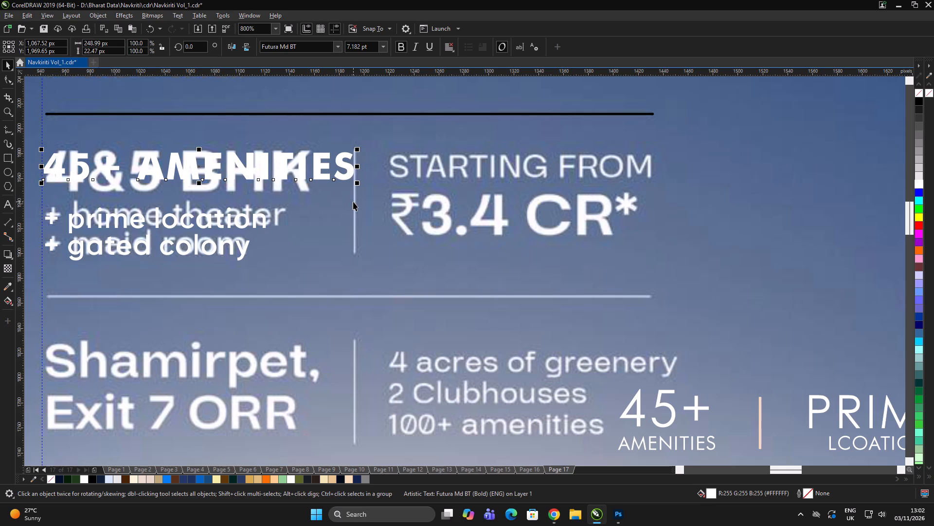
scroll(224, 164, "up", 1)
left_click_drag(199, 169, 199, 172)
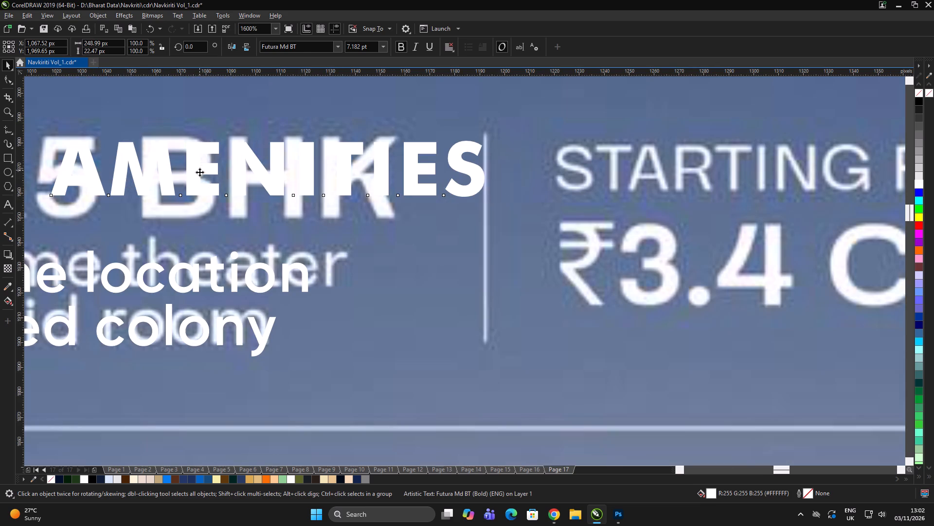
left_click_drag(199, 172, 199, 183)
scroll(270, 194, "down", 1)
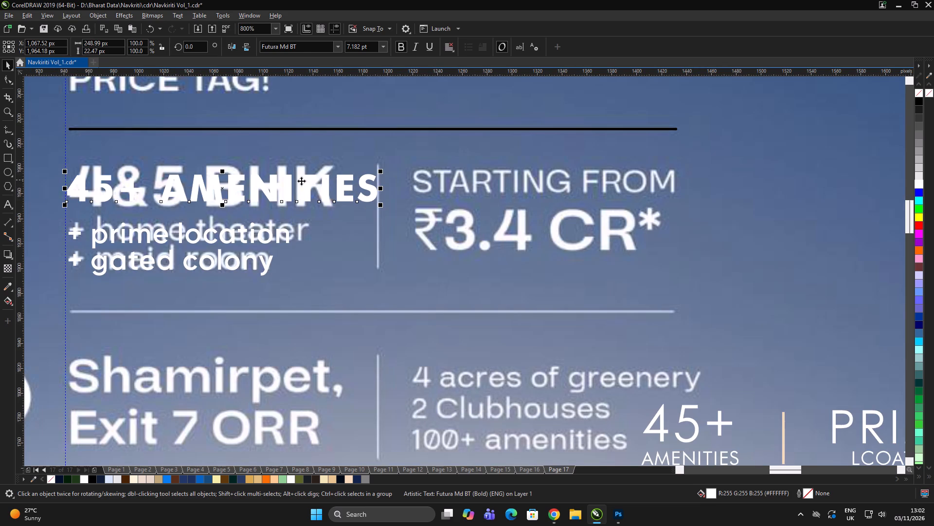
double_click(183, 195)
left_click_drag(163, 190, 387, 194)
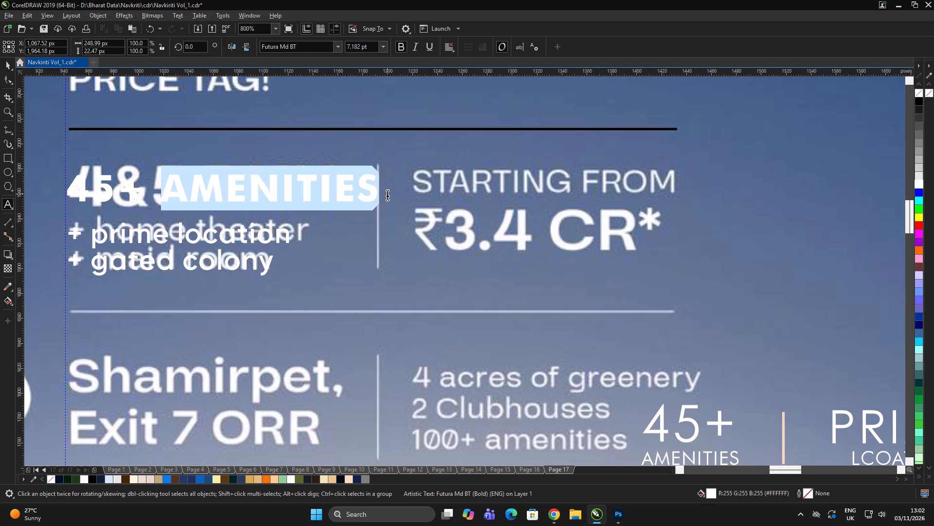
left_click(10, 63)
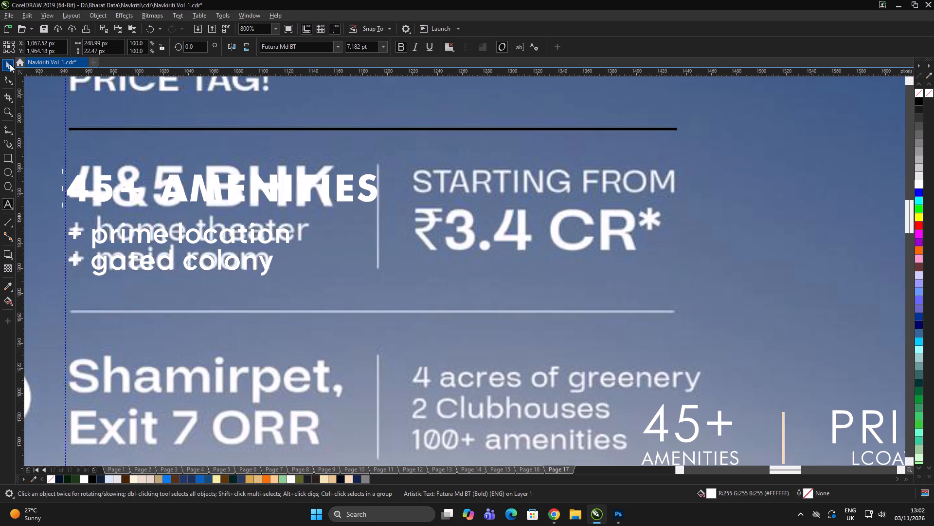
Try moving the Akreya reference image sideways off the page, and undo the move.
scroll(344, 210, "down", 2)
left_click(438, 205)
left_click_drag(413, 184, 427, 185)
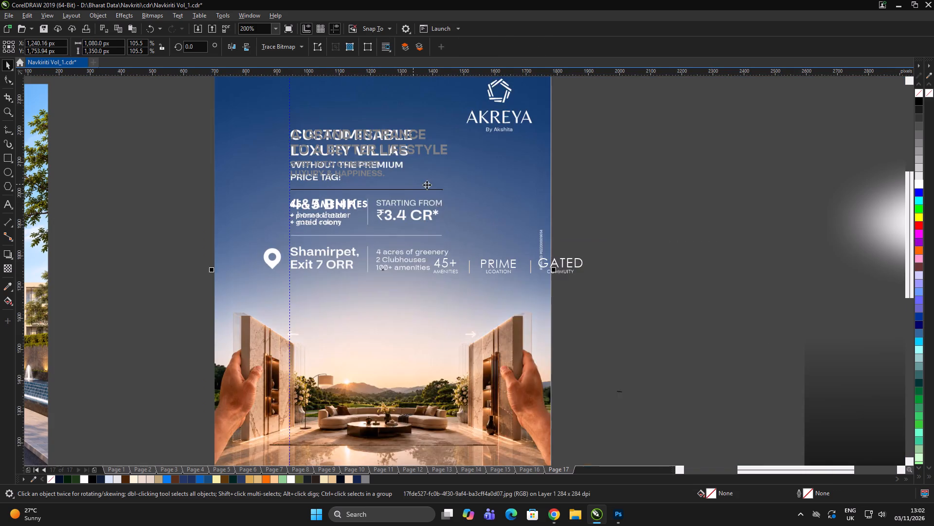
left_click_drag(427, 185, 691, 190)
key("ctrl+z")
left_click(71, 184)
Left-align the "45+ AMENITIES" heading with the "prime location" and "gated colony" feature text.
scroll(305, 206, "up", 1)
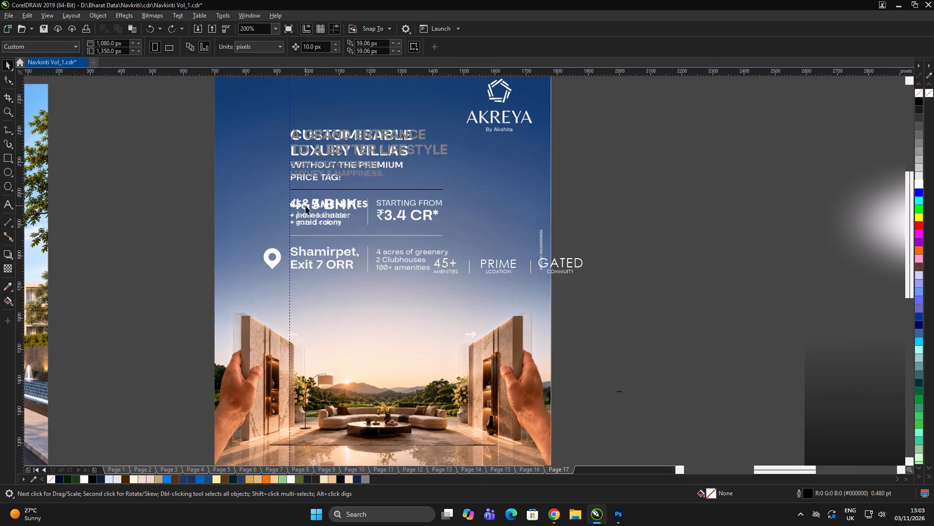
left_click(291, 207)
scroll(293, 218, "up", 1)
left_click(265, 231, "shift")
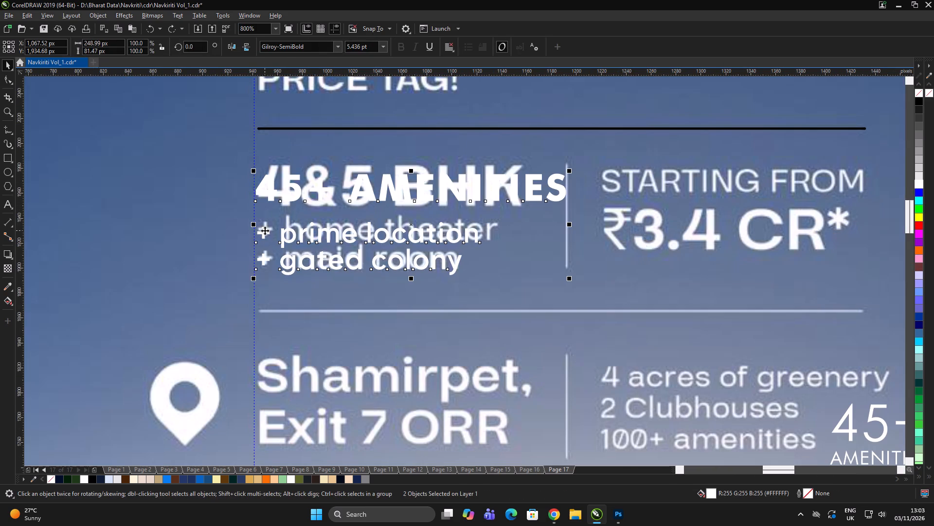
key("l")
scroll(355, 211, "up", 1)
scroll(342, 207, "down", 2)
left_click(229, 198)
scroll(373, 202, "down", 1)
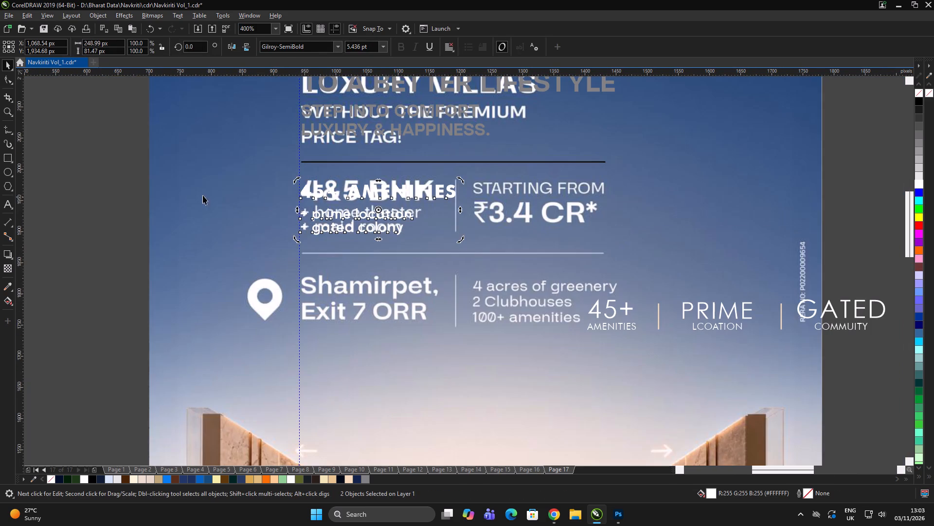
double_click(135, 182)
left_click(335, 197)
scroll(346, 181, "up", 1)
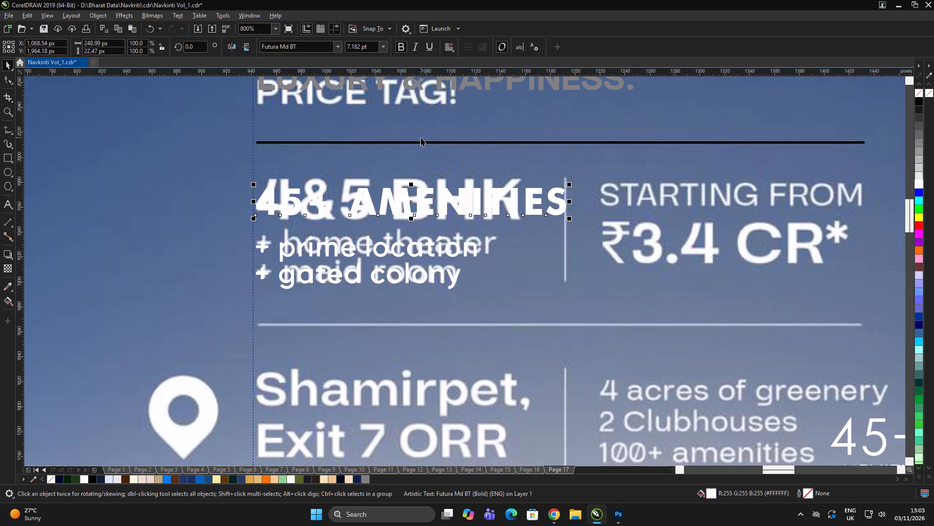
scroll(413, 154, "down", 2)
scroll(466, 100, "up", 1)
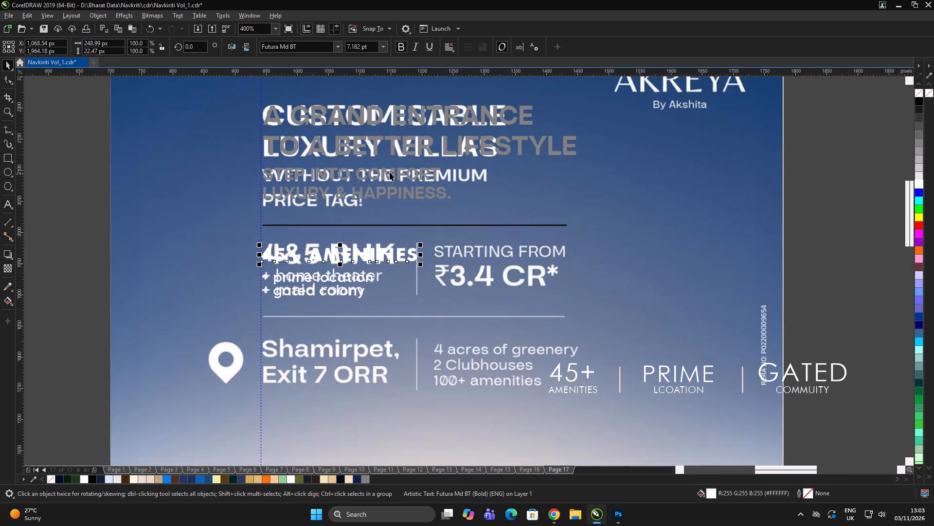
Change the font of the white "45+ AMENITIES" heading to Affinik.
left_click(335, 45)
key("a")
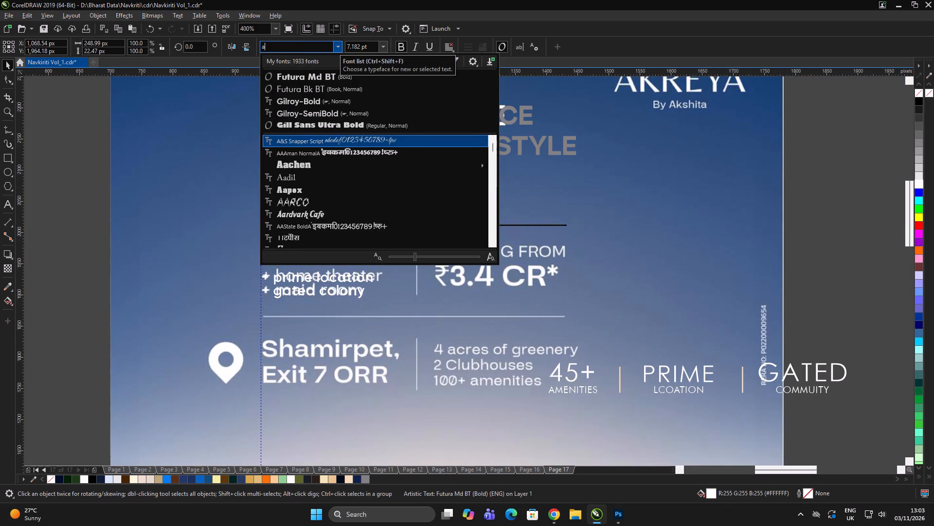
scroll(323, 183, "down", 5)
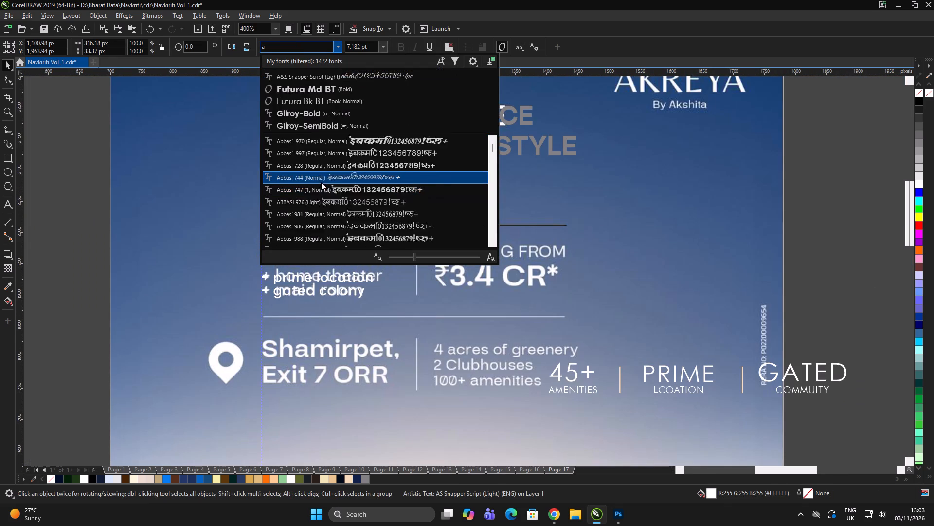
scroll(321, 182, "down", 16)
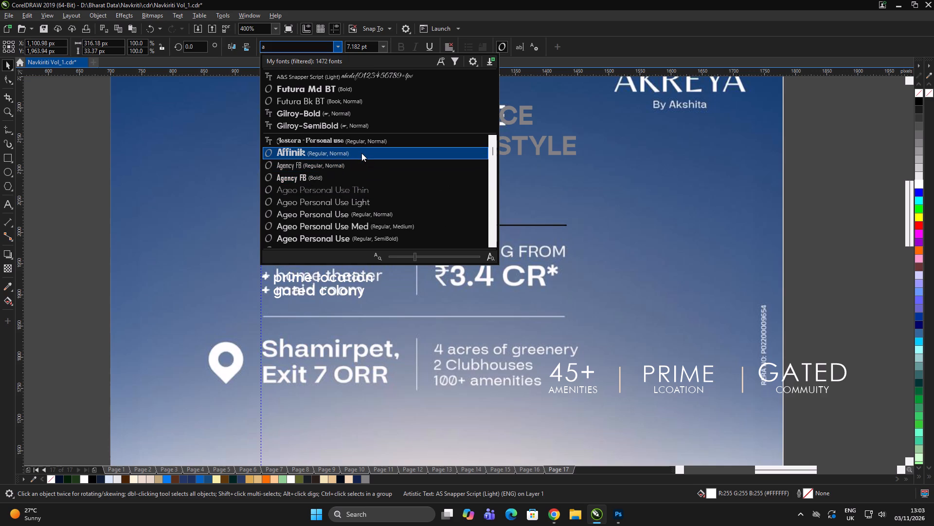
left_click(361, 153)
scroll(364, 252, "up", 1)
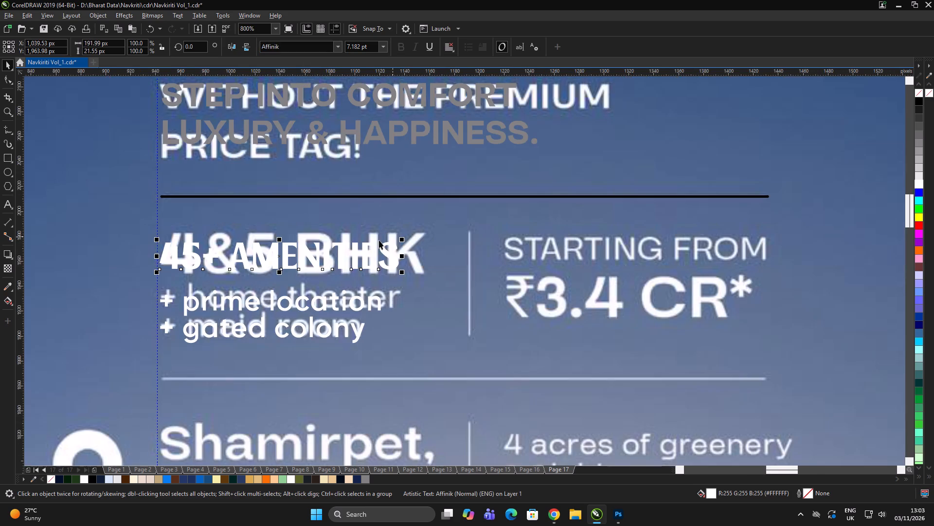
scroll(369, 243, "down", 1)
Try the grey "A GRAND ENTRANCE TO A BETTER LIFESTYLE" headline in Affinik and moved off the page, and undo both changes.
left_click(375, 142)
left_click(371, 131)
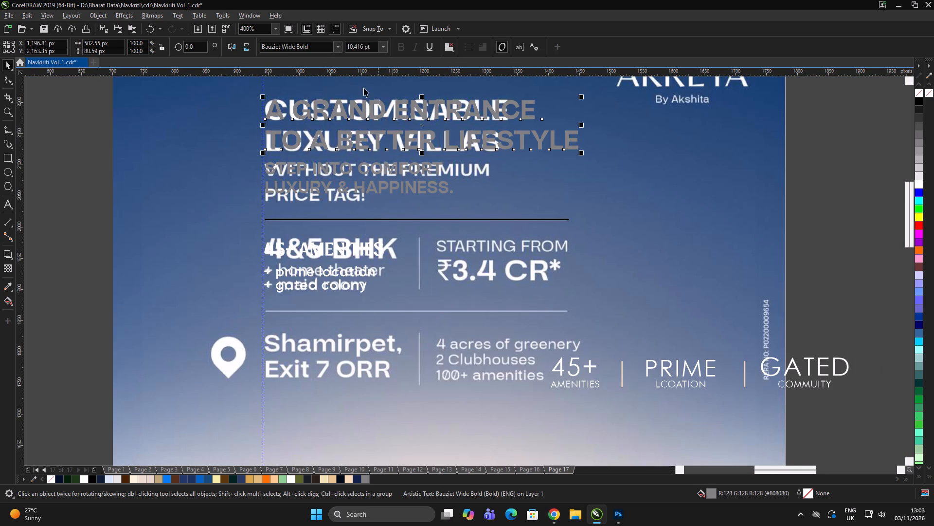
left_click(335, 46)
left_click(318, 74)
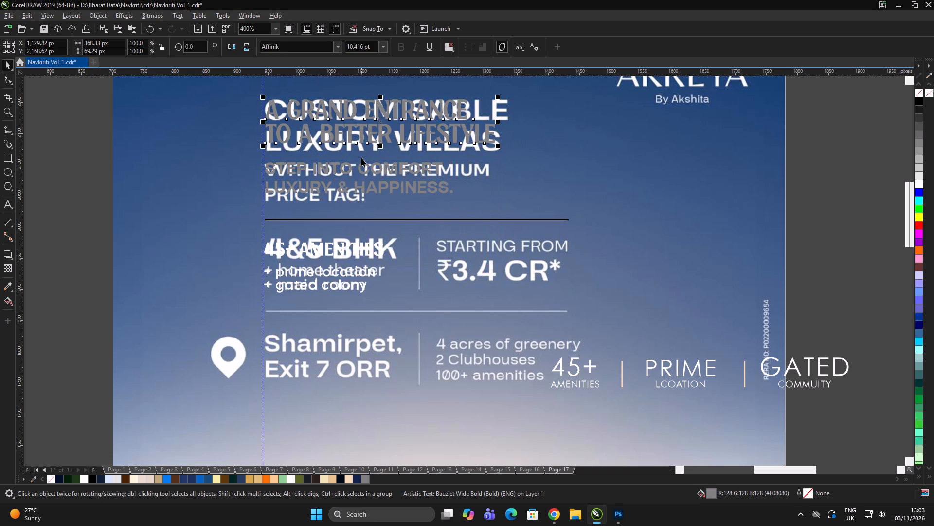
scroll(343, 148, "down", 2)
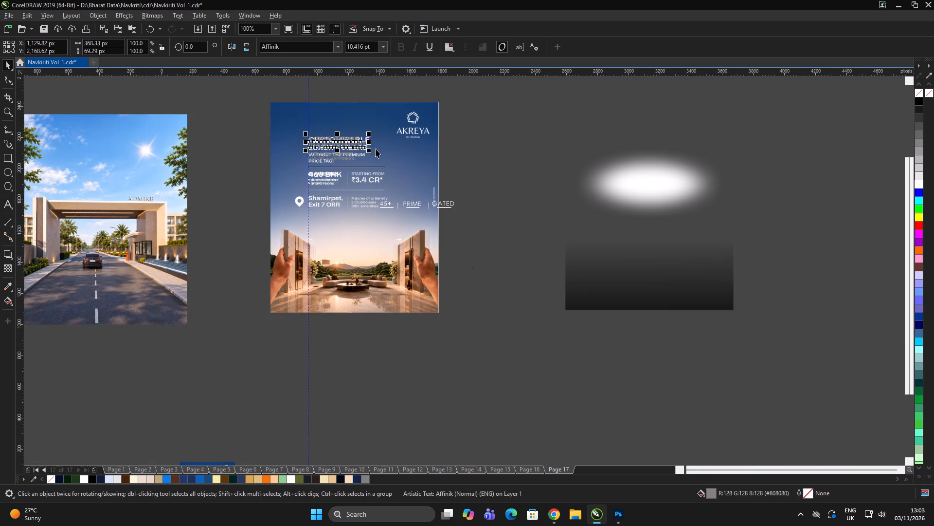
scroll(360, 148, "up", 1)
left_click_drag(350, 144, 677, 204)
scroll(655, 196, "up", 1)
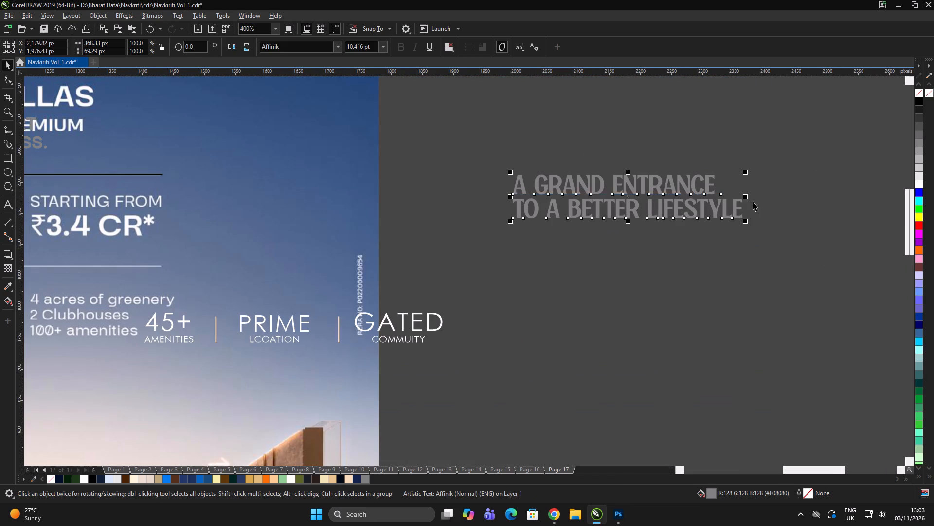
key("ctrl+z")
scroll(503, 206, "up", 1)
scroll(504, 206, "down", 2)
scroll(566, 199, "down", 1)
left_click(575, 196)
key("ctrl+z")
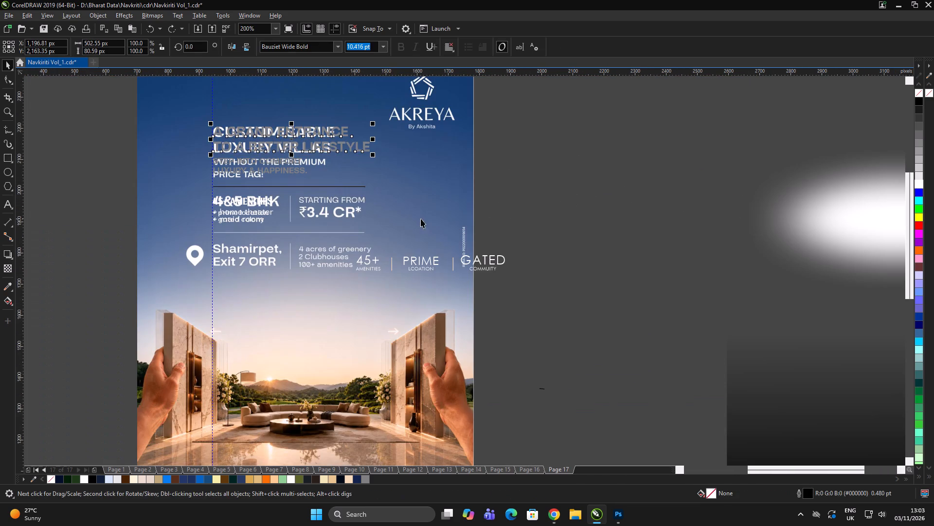
Change the font of the white "45+ AMENITIES" heading to Bestigia.
scroll(249, 168, "up", 1)
left_click(253, 236)
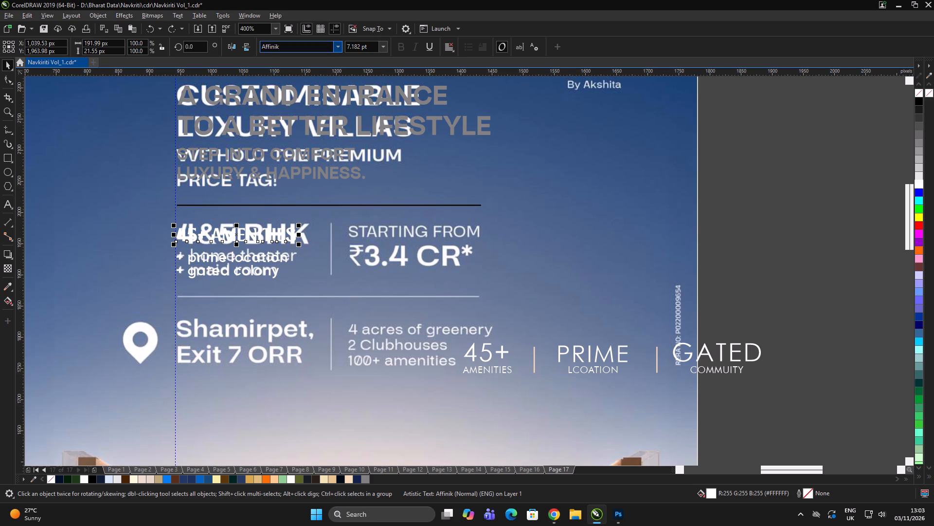
left_click(335, 46)
scroll(325, 149, "down", 2)
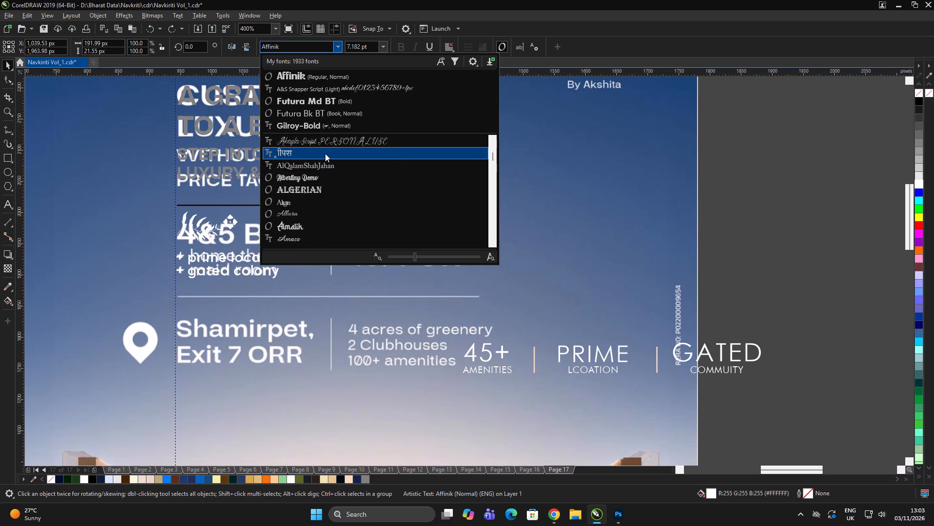
scroll(324, 165, "down", 4)
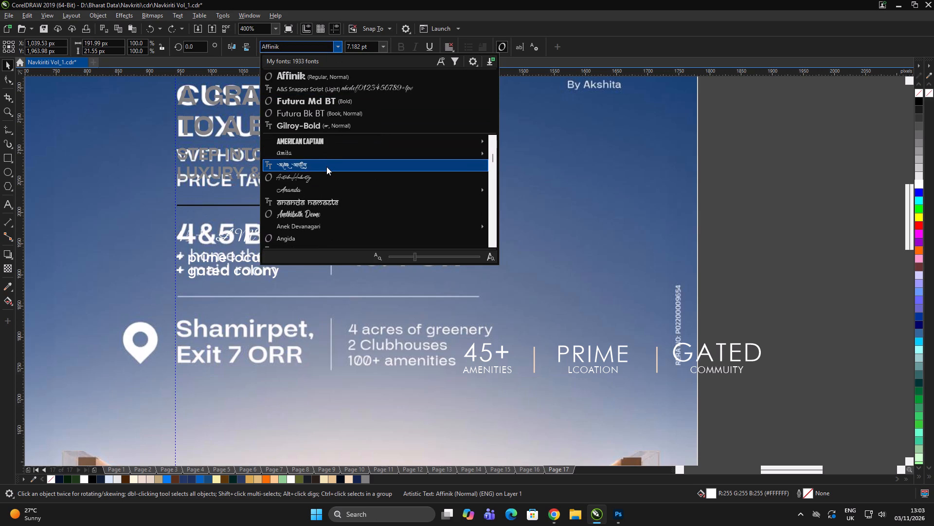
scroll(326, 167, "down", 2)
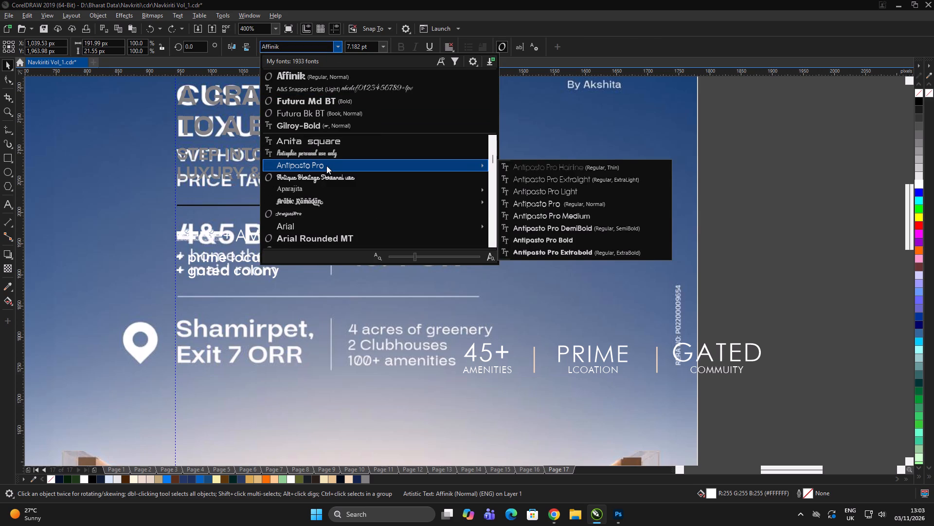
scroll(326, 166, "down", 4)
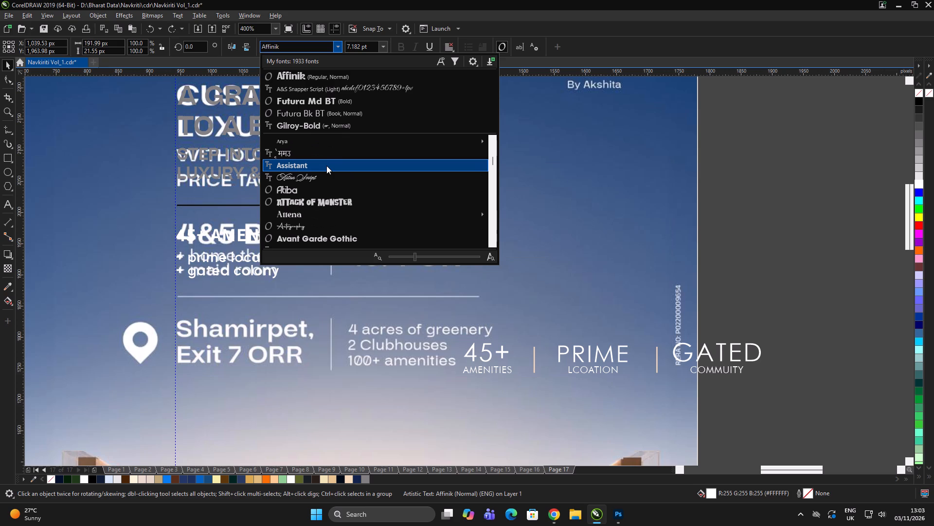
scroll(326, 166, "down", 10)
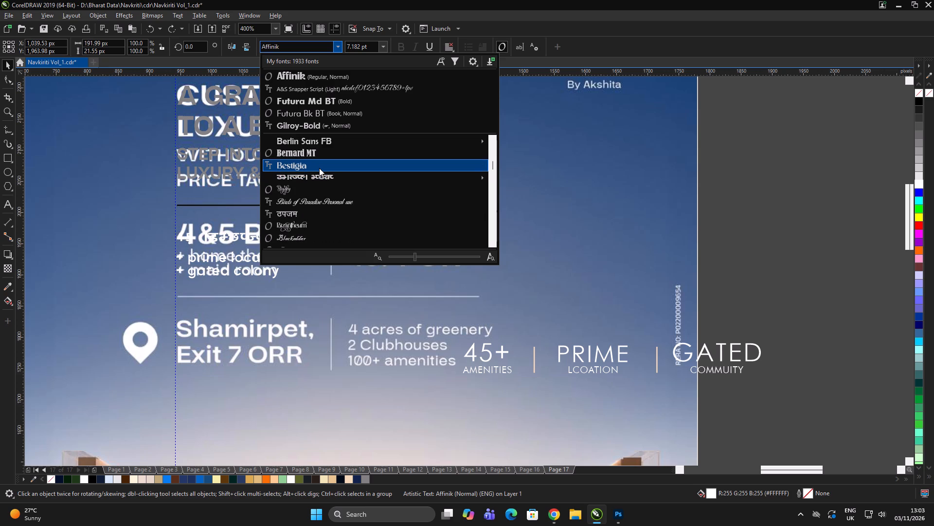
left_click(319, 168)
Place a copy of the Bestigia "45+ AMENITIES" heading on the empty sky below the Akreya logo.
scroll(288, 229, "down", 1)
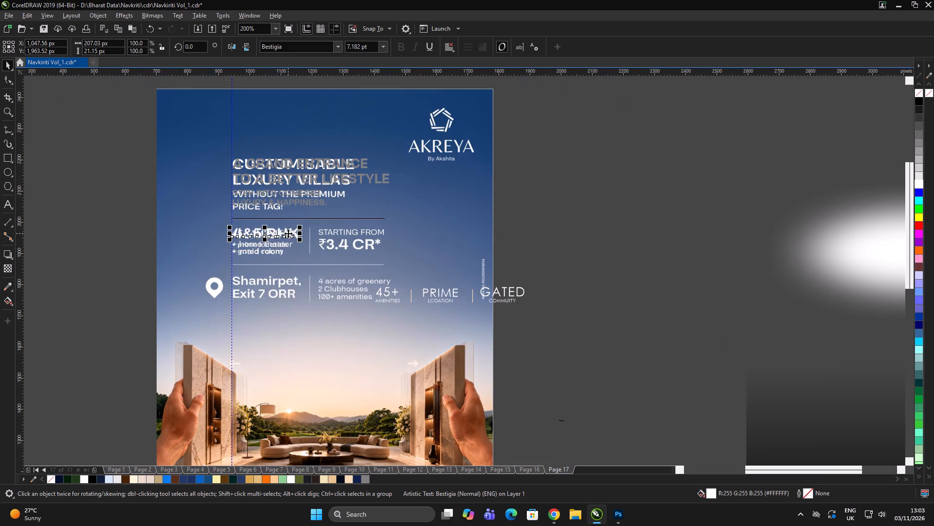
left_click_drag(288, 233, 452, 184)
right_click(452, 184)
scroll(336, 223, "up", 1)
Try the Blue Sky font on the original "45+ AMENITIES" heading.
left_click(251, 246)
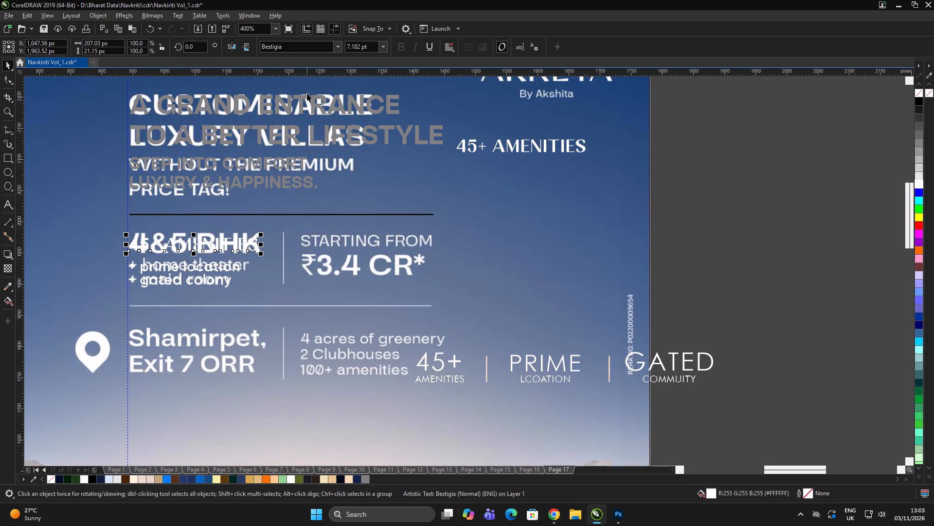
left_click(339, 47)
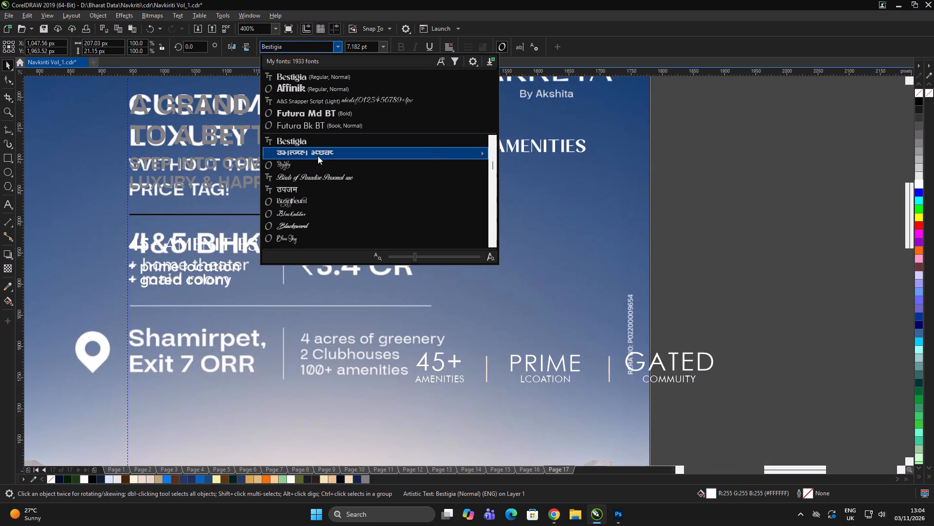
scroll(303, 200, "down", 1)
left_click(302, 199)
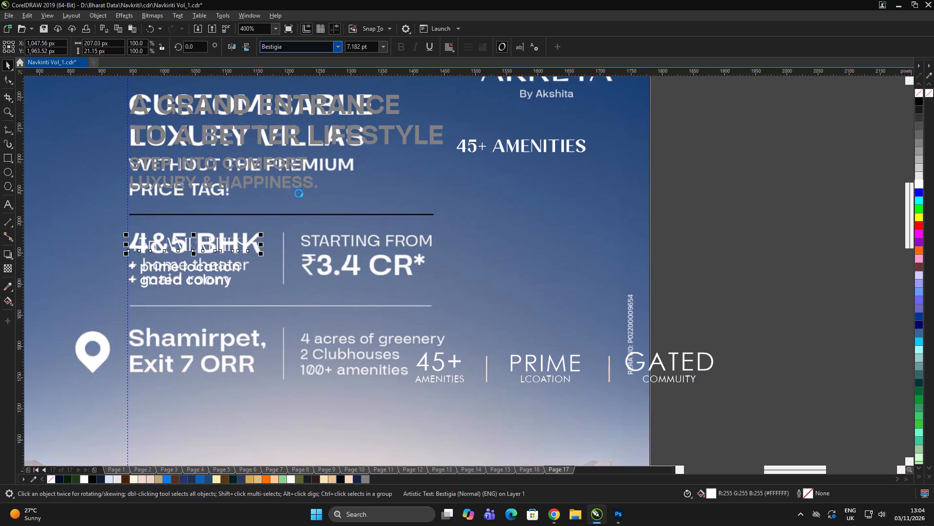
Set the original "45+ AMENITIES" heading in Bizantheum and place a copy of it below the Bestigia sample.
left_click(339, 48)
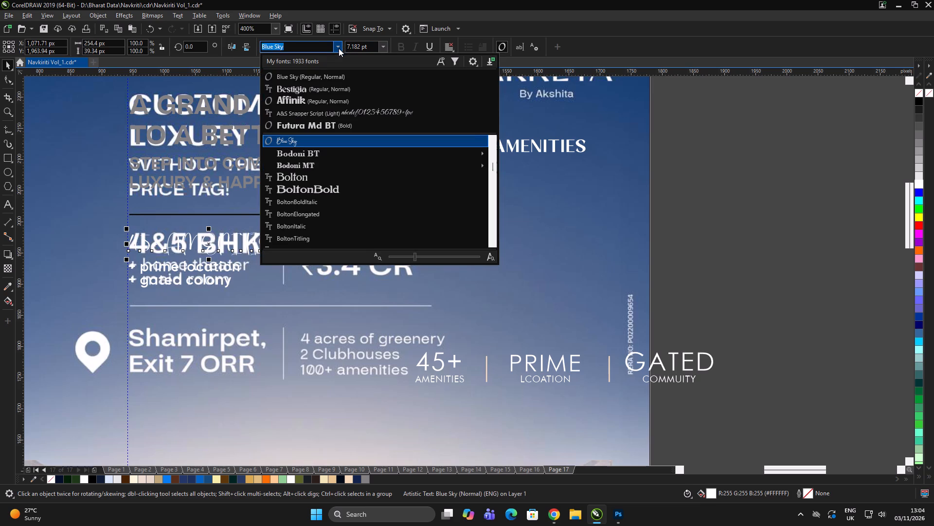
scroll(301, 163, "up", 1)
left_click(306, 143)
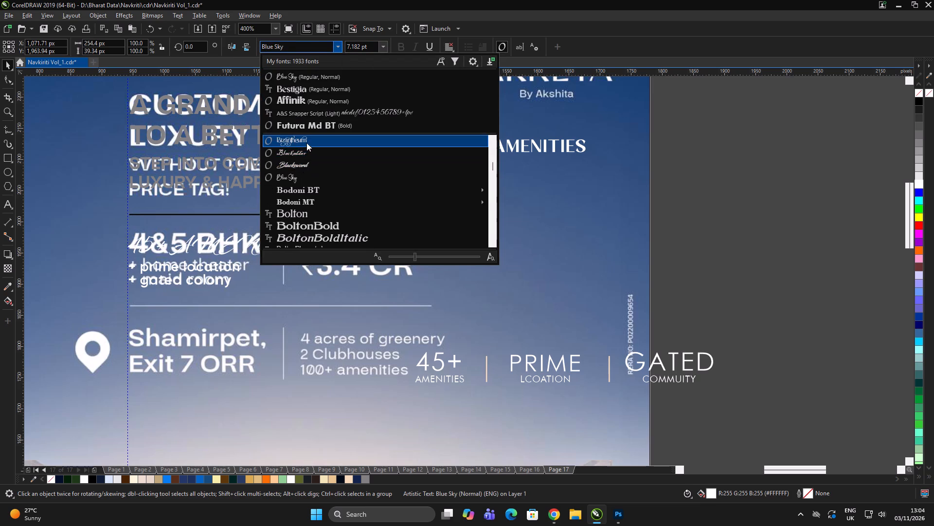
left_click_drag(208, 245, 575, 182)
right_click(575, 182)
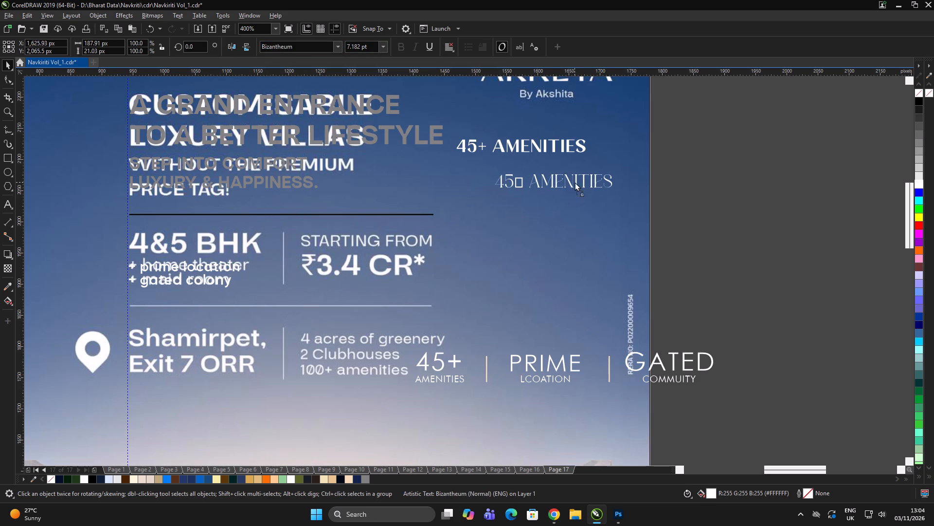
left_click_drag(575, 182, 575, 182)
double_click(751, 202)
Set the original "45+ AMENITIES" heading in Bristone Bold and place a copy of it below the Bizantheum sample.
left_click(205, 240)
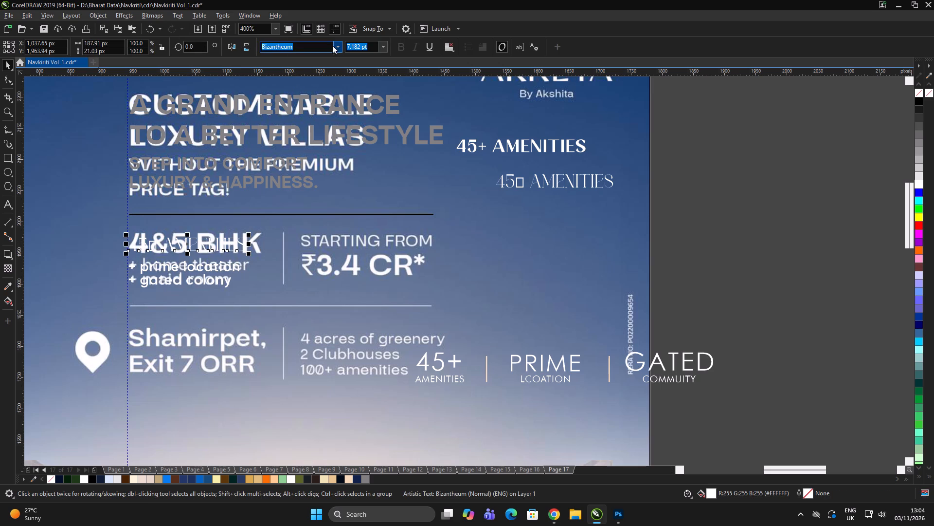
left_click(338, 45)
scroll(314, 194, "down", 3)
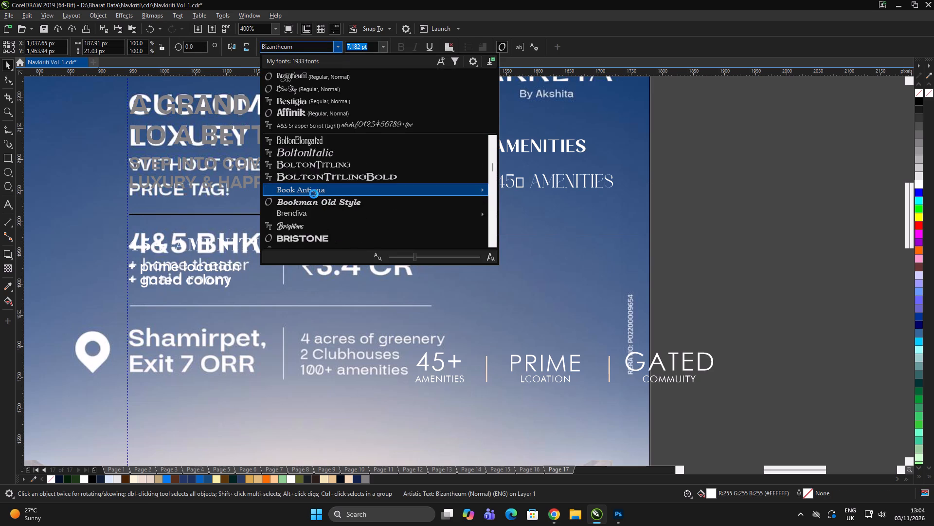
scroll(314, 194, "down", 1)
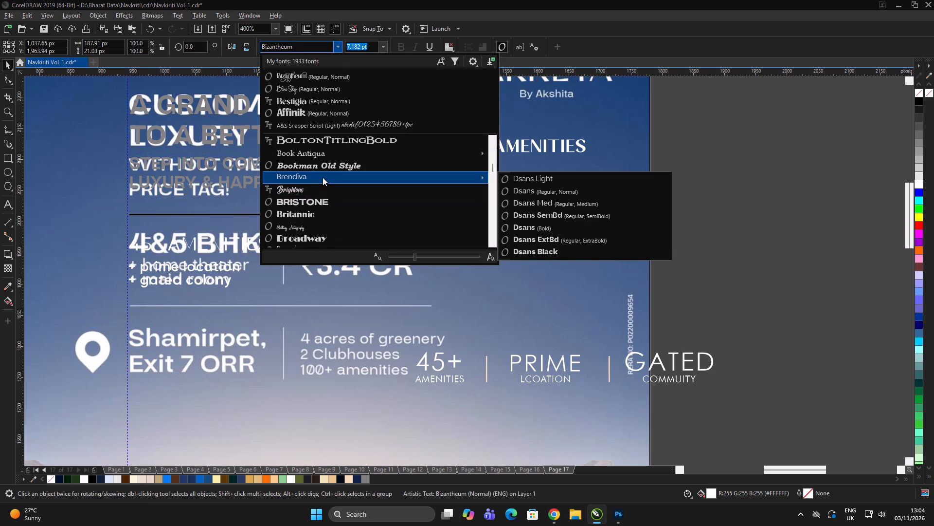
left_click(313, 202)
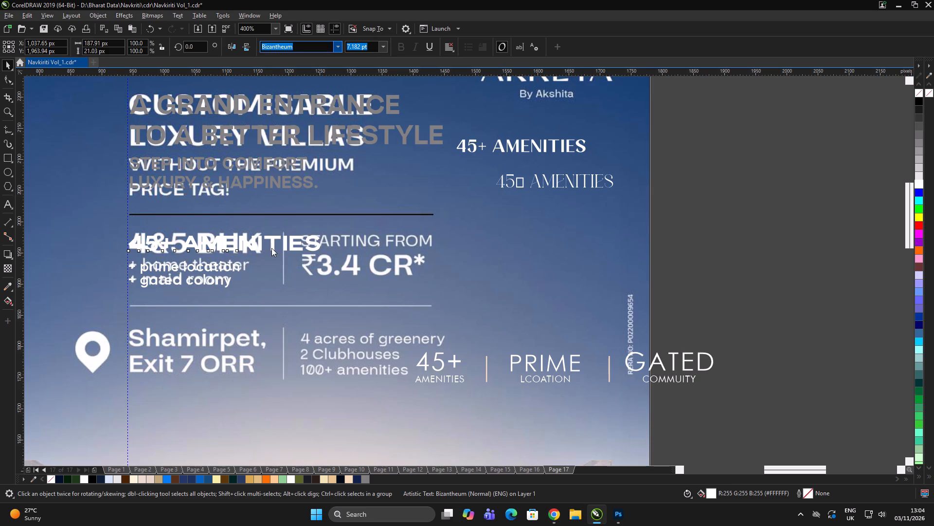
left_click_drag(272, 242, 620, 221)
right_click(620, 221)
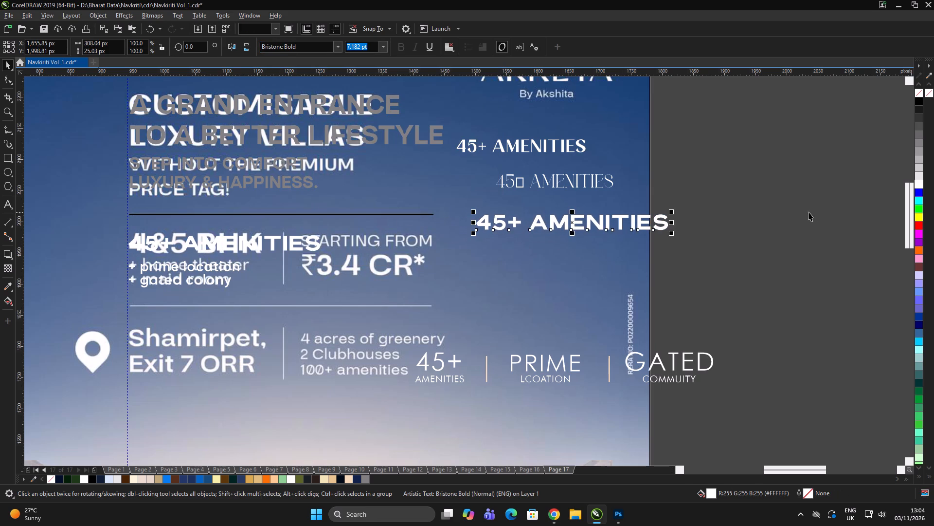
triple_click(812, 210)
double_click(812, 209)
Set the original "45+ AMENITIES" heading in Inflammable Age and place a copy of it below the Bristone Bold sample.
scroll(392, 218, "down", 2)
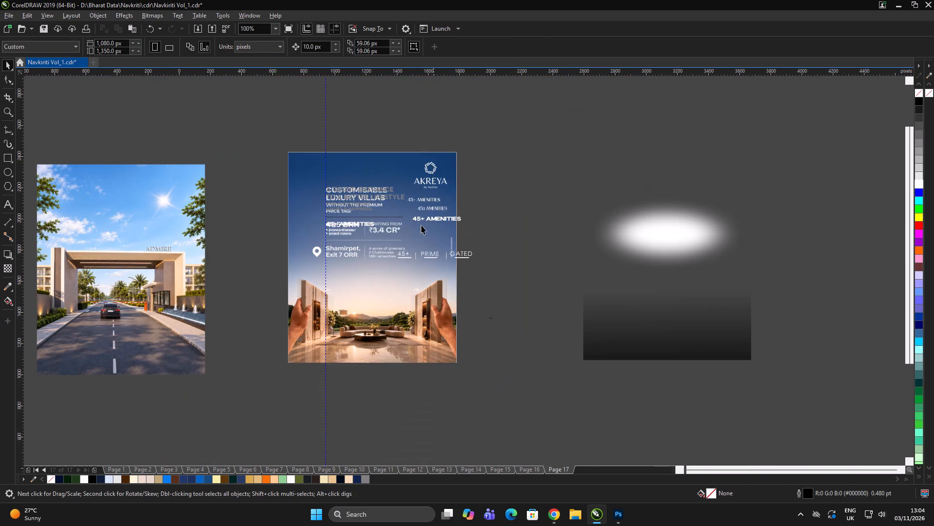
scroll(414, 228, "up", 2)
left_click(247, 207)
left_click(338, 47)
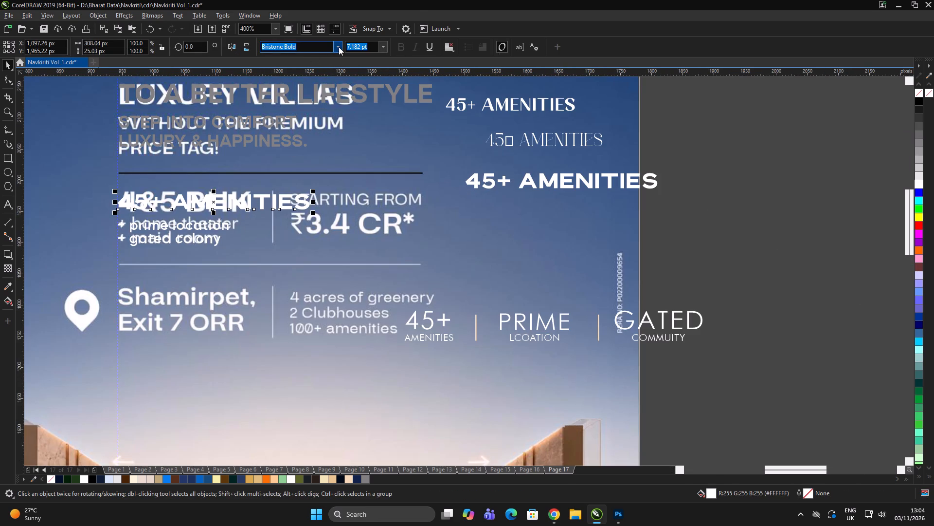
scroll(320, 178, "down", 6)
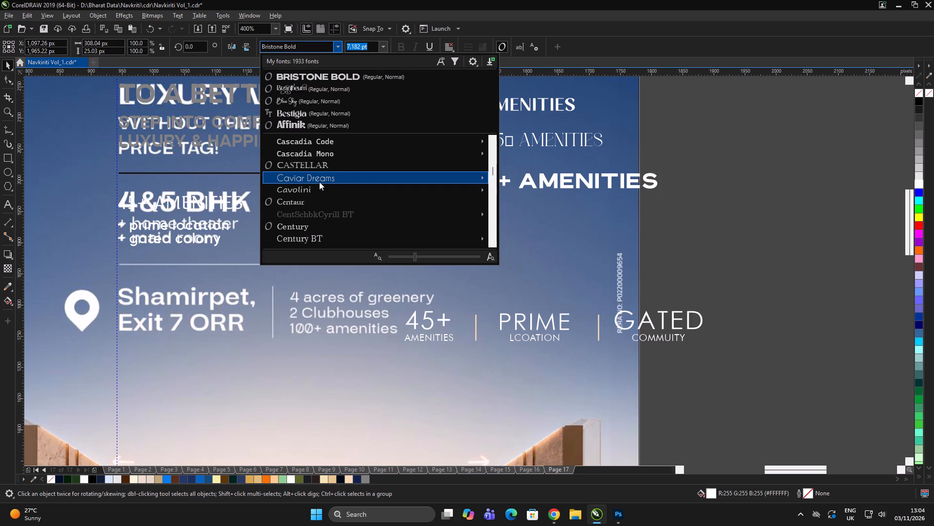
scroll(320, 182, "down", 3)
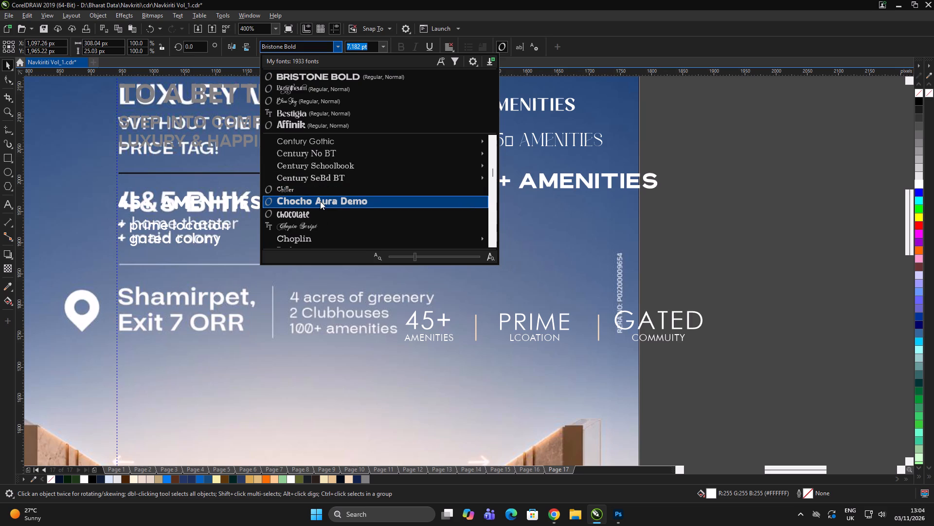
scroll(320, 201, "down", 3)
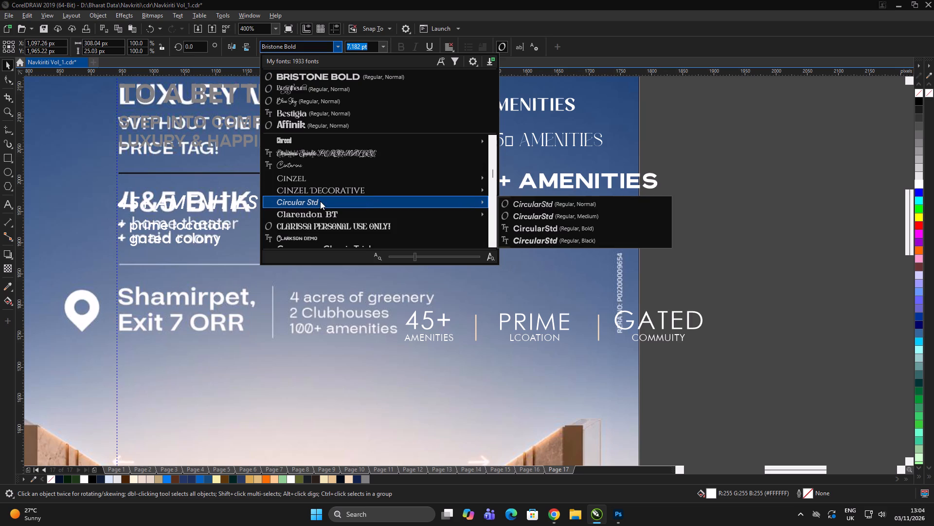
scroll(320, 201, "down", 2)
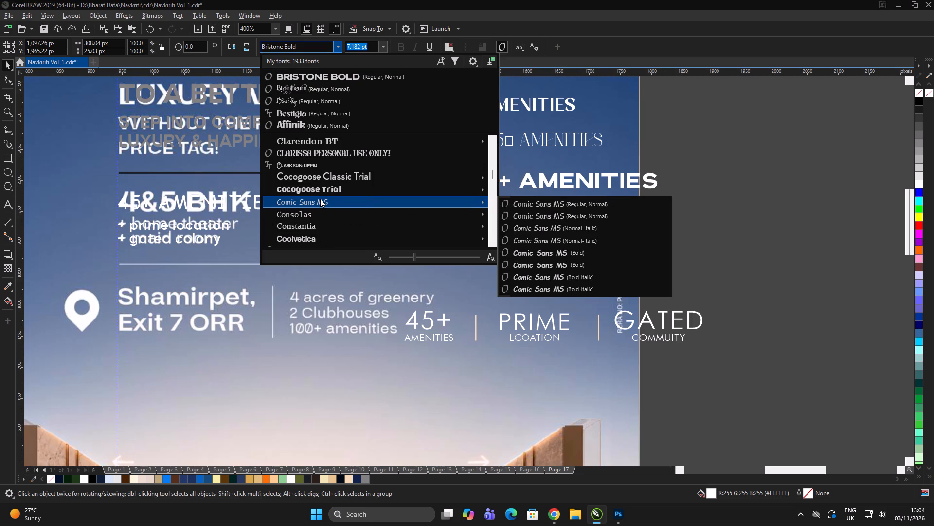
scroll(320, 198, "down", 3)
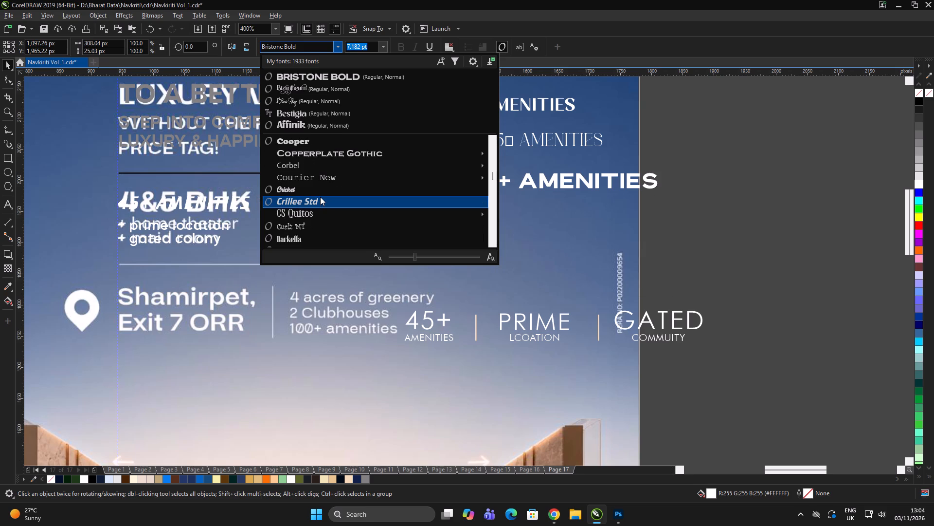
scroll(320, 197, "down", 2)
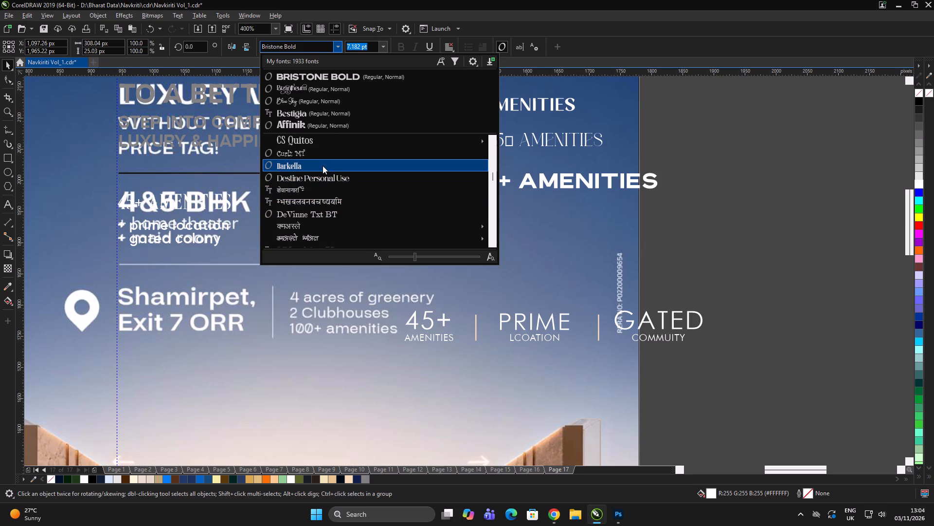
scroll(323, 168, "down", 5)
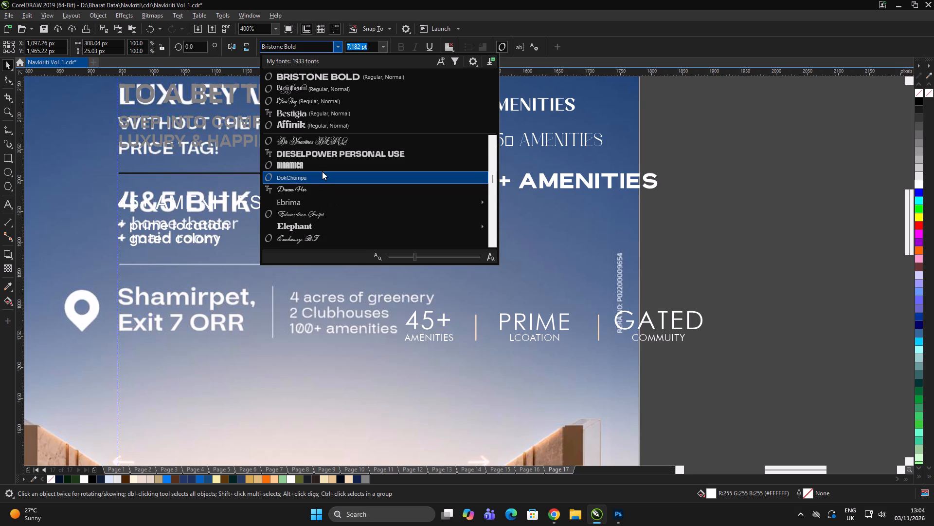
scroll(322, 172, "down", 9)
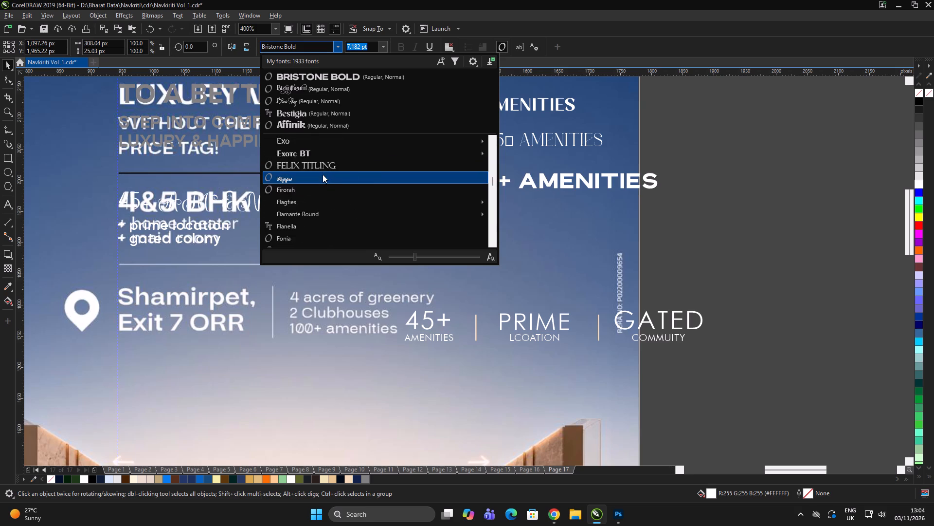
scroll(323, 174, "down", 10)
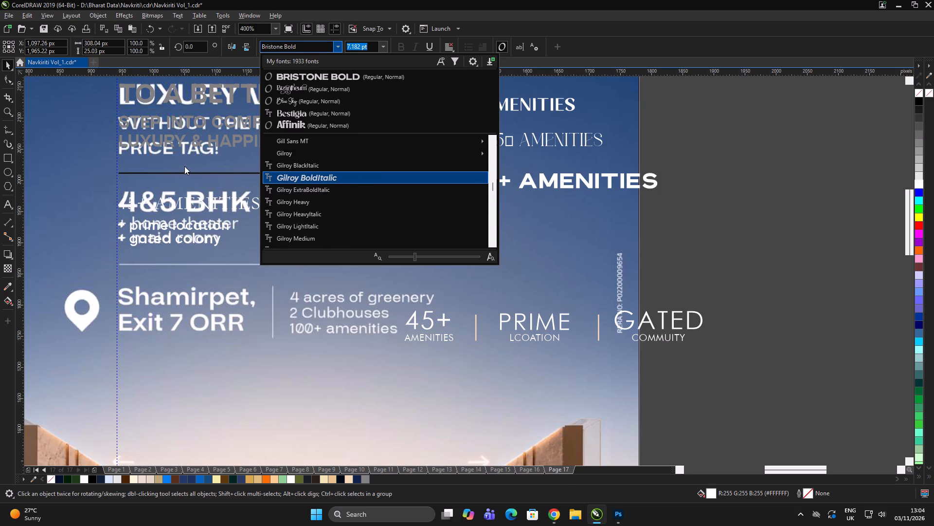
scroll(471, 201, "down", 3)
scroll(398, 200, "down", 3)
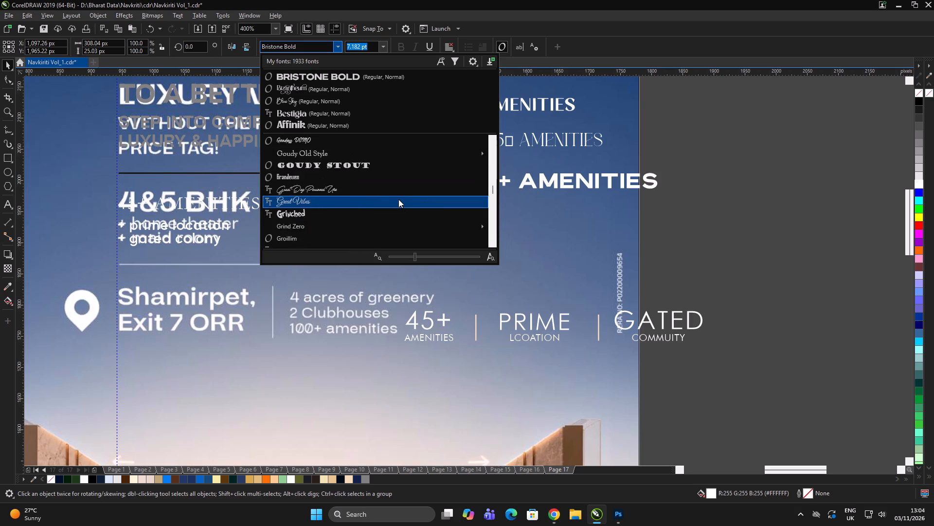
scroll(398, 198, "down", 3)
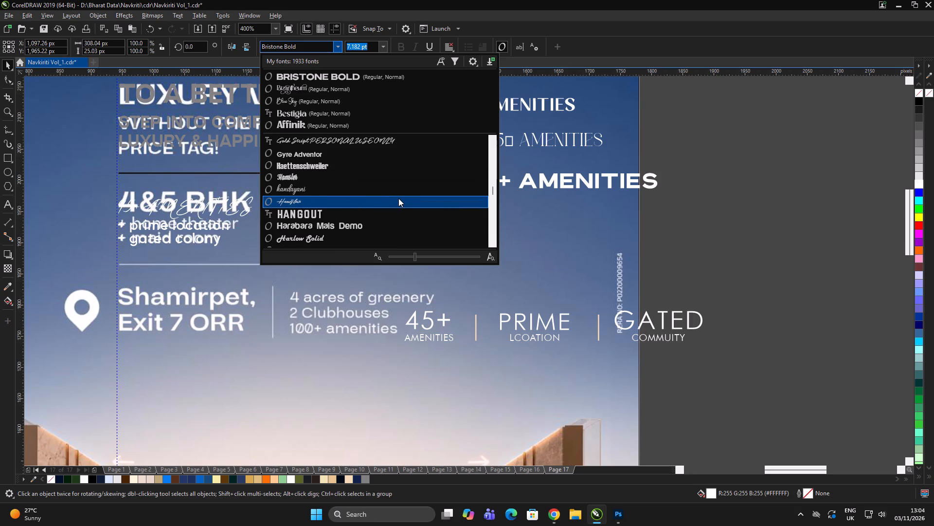
scroll(398, 198, "down", 7)
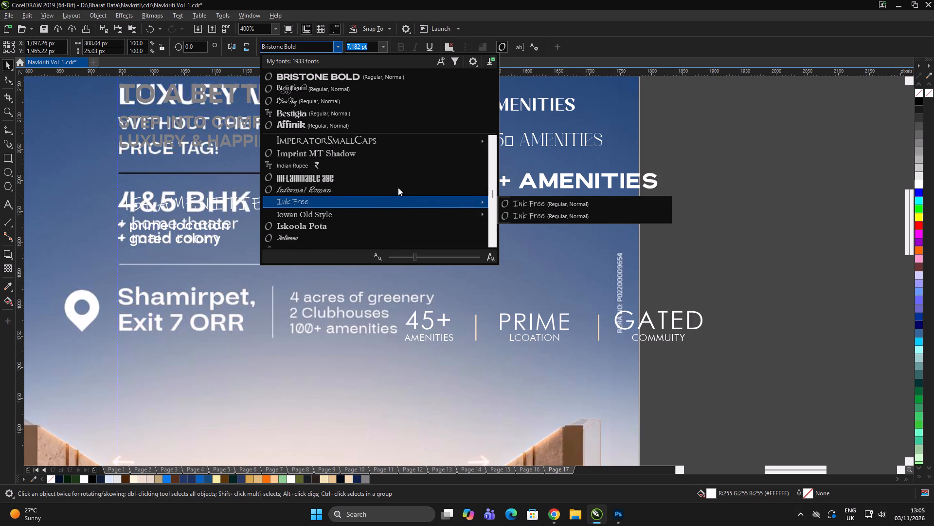
left_click(400, 180)
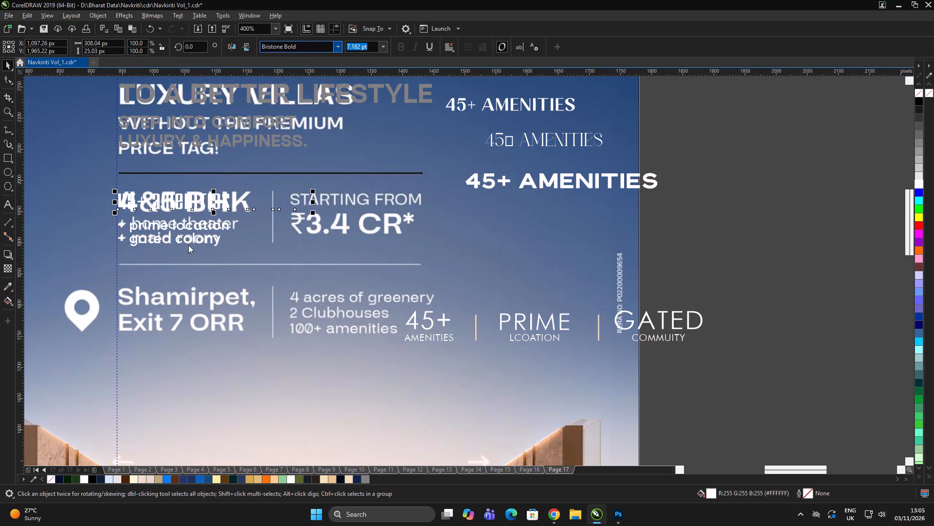
left_click_drag(216, 201, 573, 230)
right_click(572, 230)
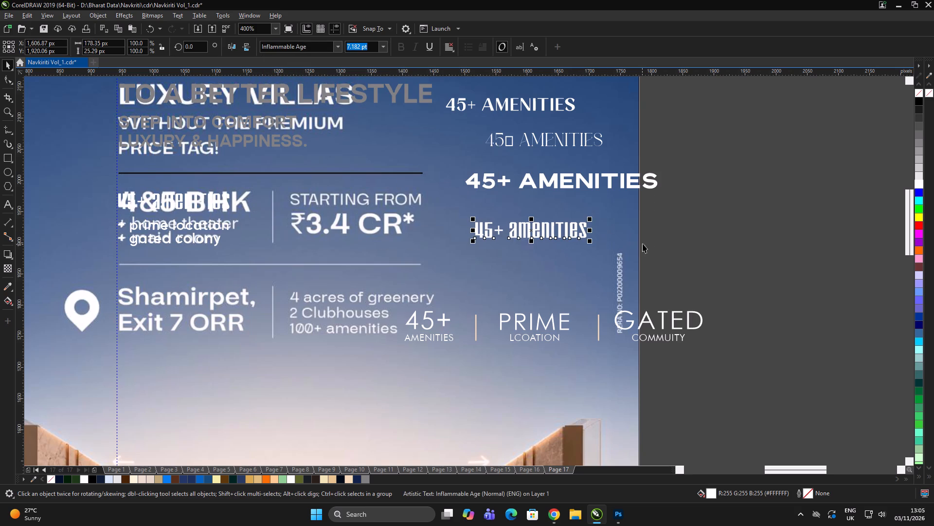
double_click(686, 228)
triple_click(690, 227)
Set the original "45+ AMENITIES" heading in Kenyan Coffee Rg and place a copy of it below the Inflammable Age sample.
left_click(205, 207)
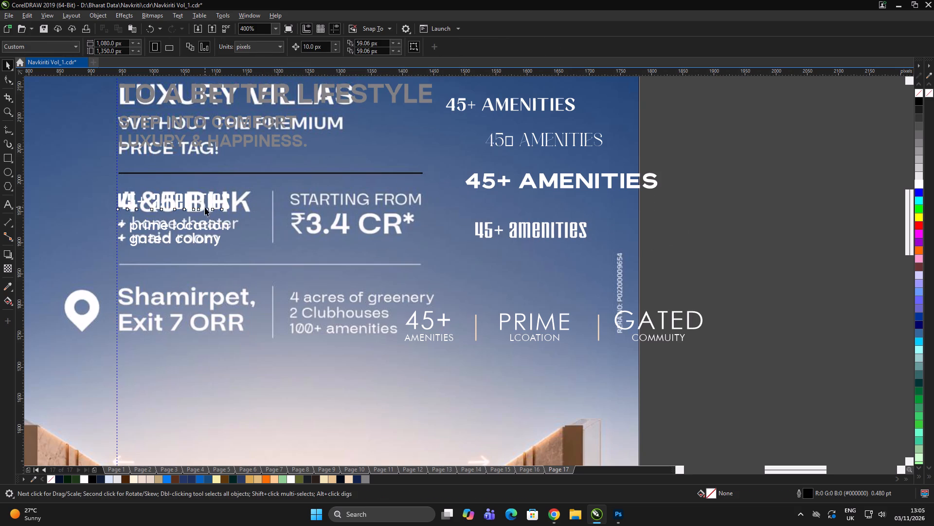
left_click(337, 47)
scroll(312, 158, "down", 2)
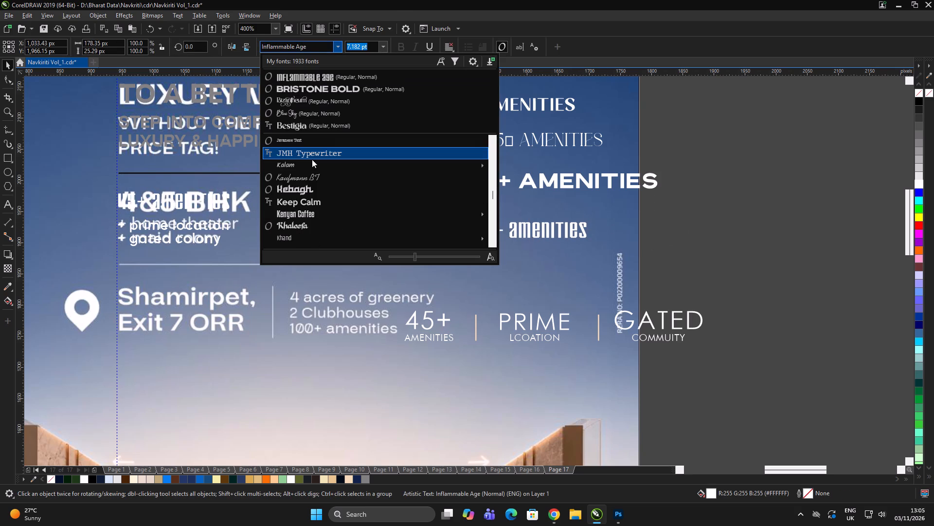
scroll(312, 160, "down", 2)
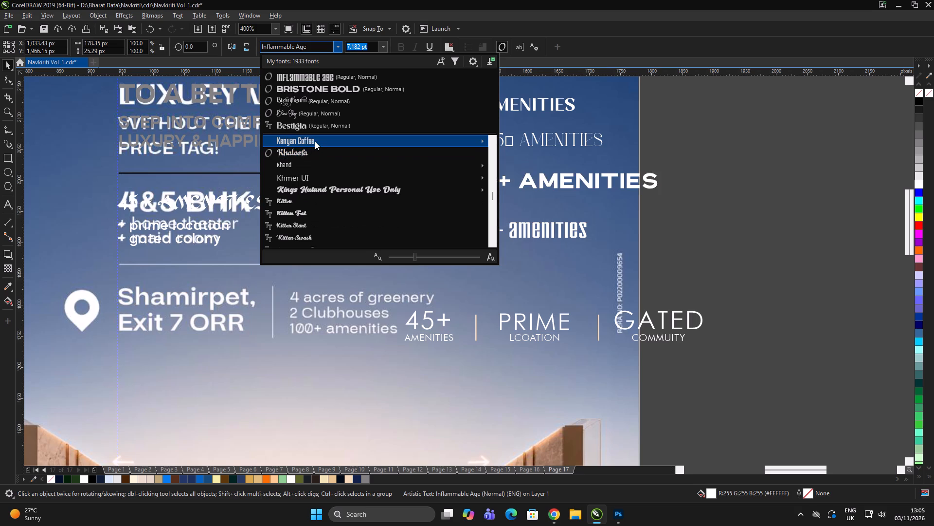
left_click(315, 141)
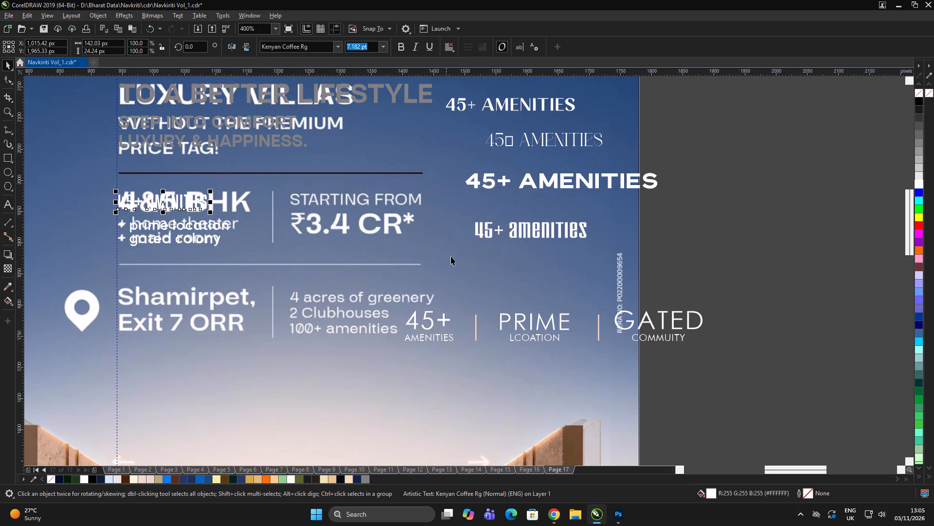
left_click_drag(169, 203, 521, 252)
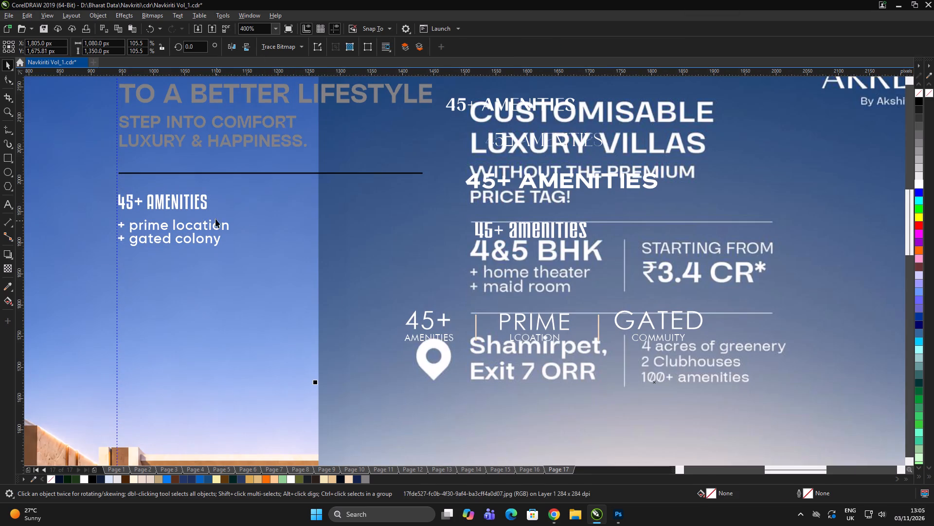
key("ctrl+z")
left_click(191, 205)
left_click_drag(187, 203, 565, 263)
right_click(566, 263)
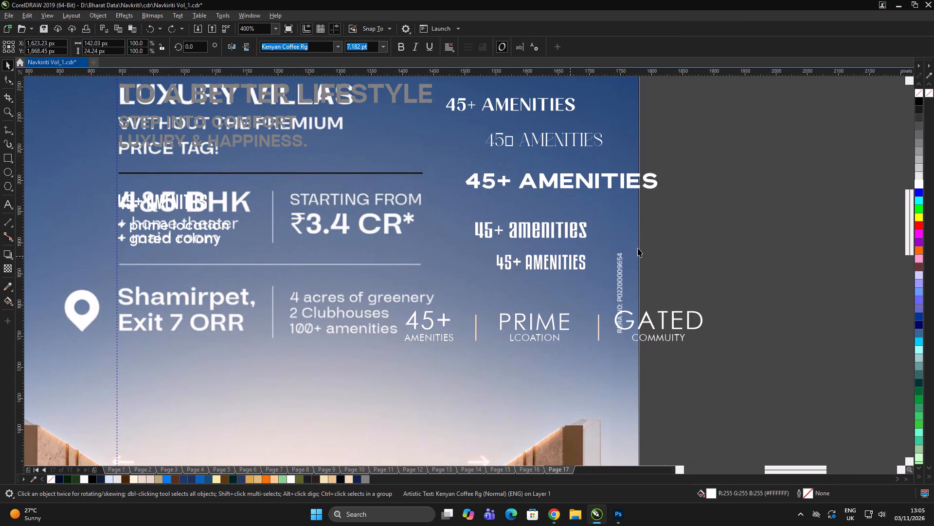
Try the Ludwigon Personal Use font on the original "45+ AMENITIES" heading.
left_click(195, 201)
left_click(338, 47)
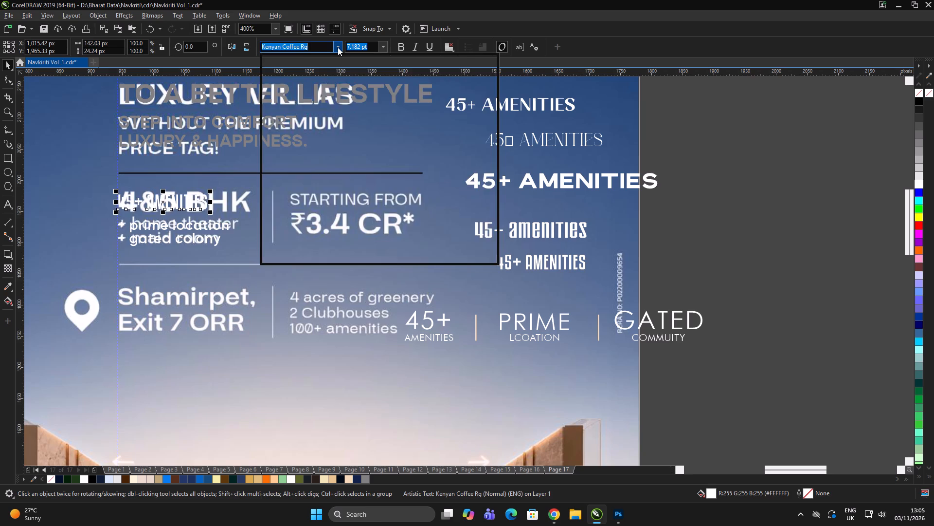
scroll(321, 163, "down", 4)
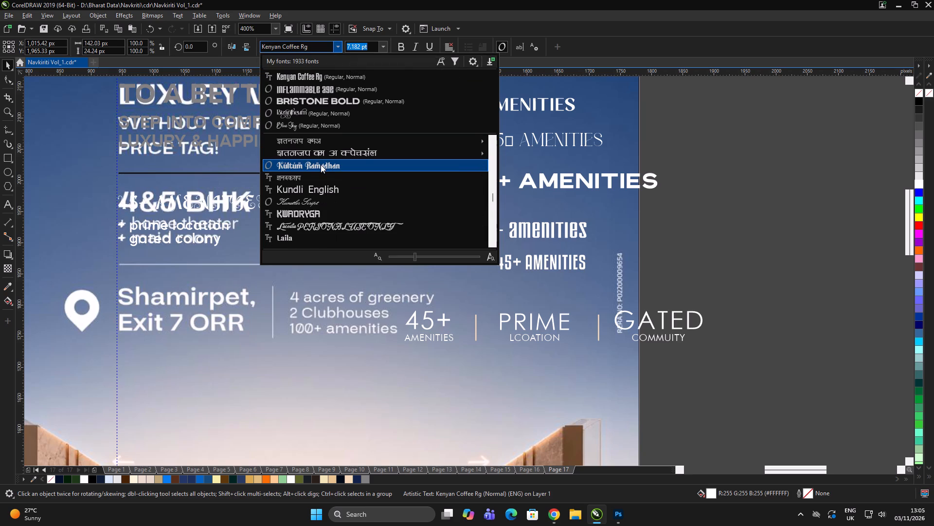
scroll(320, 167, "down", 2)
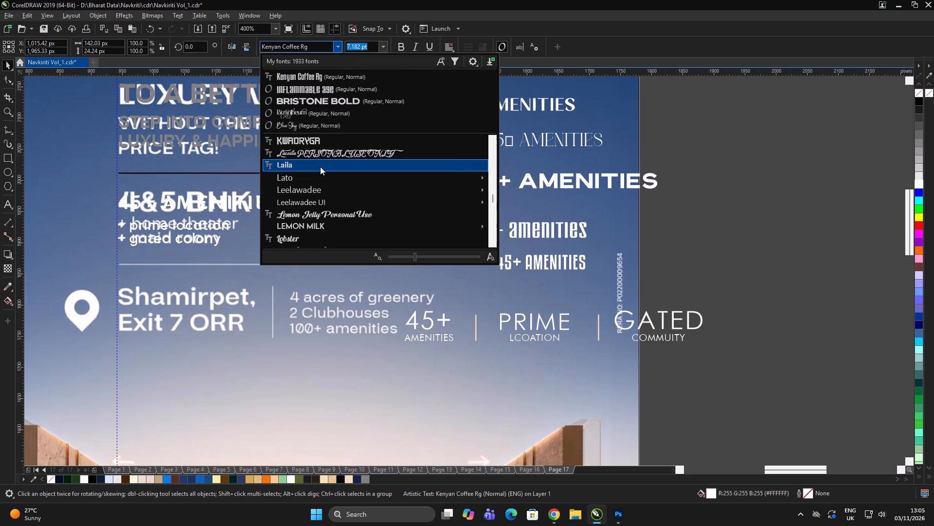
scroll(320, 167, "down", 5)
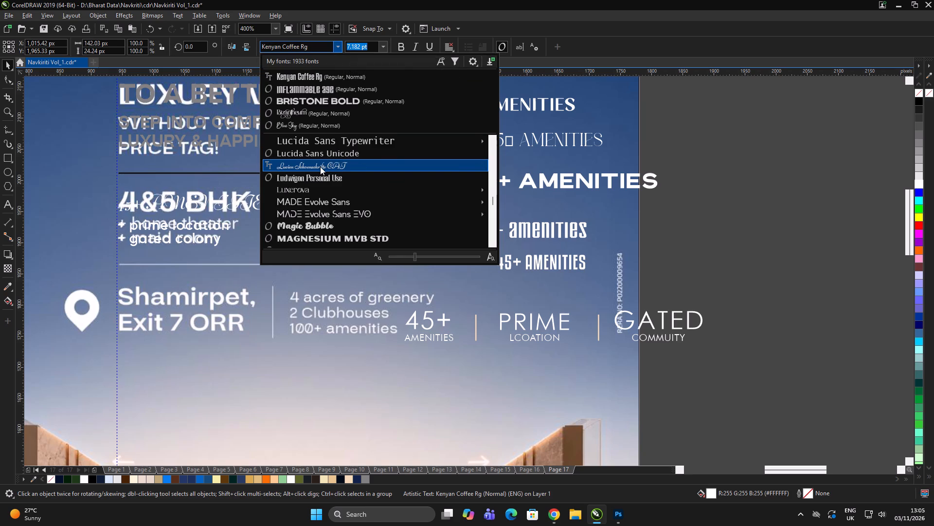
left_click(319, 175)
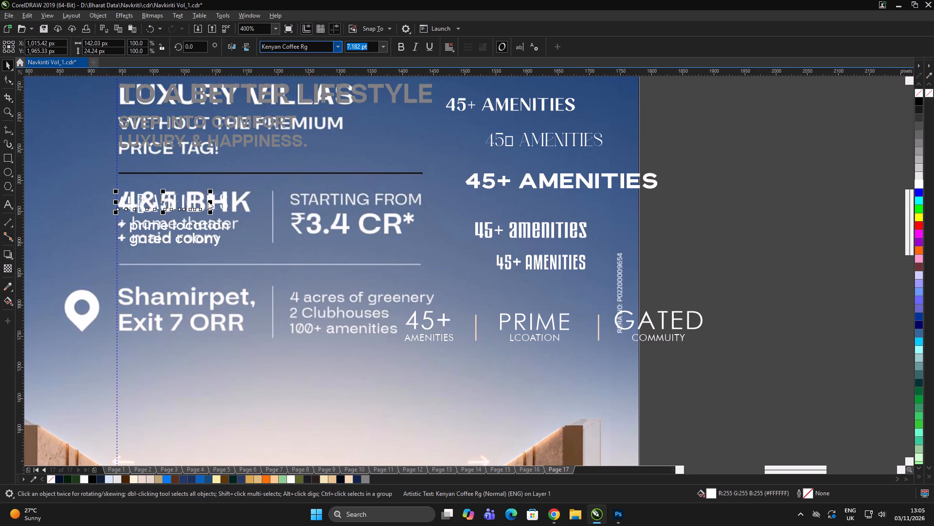
Set the original "45+ AMENITIES" heading in Million Dreams and place a copy of it below the Kenyan Coffee sample.
left_click(338, 49)
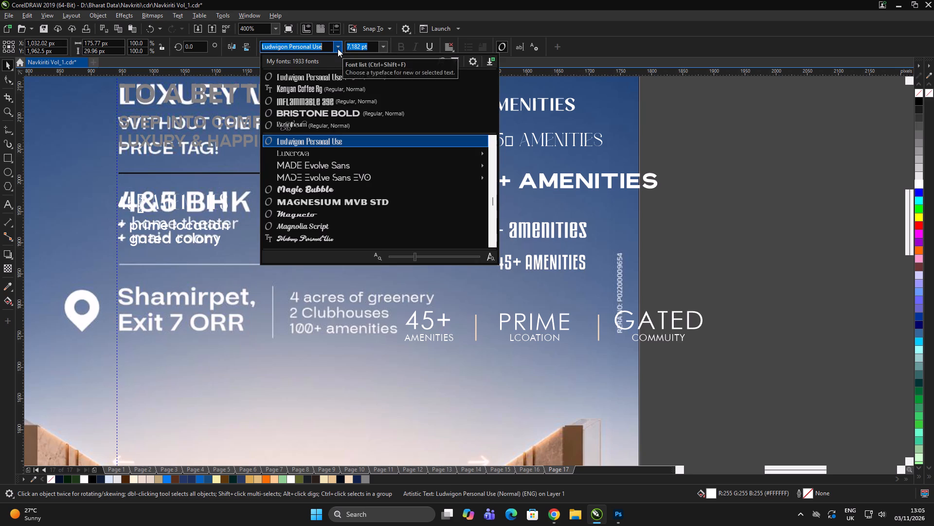
scroll(326, 145, "down", 4)
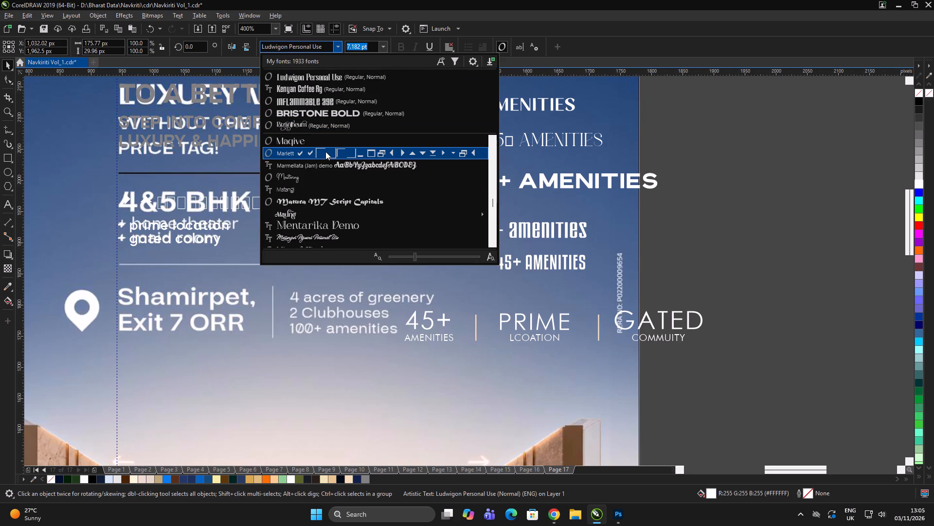
scroll(329, 144, "down", 5)
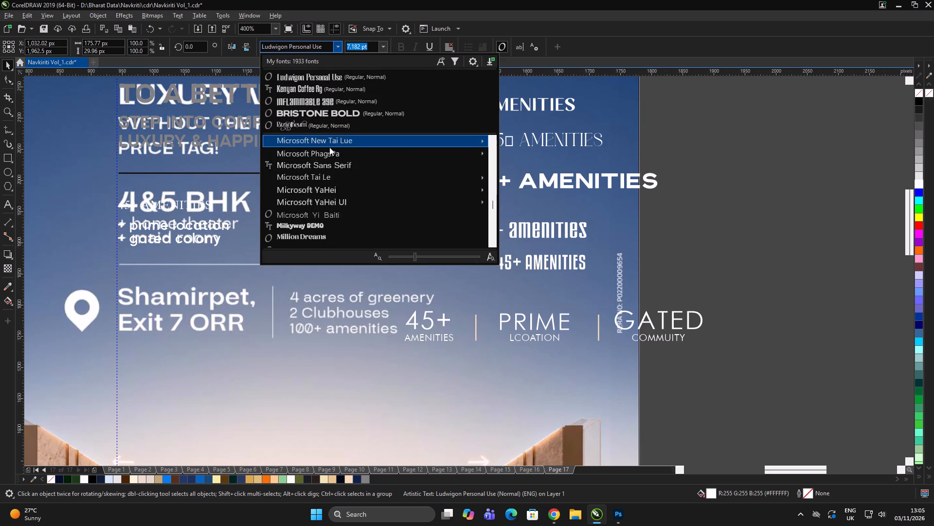
scroll(329, 147, "down", 1)
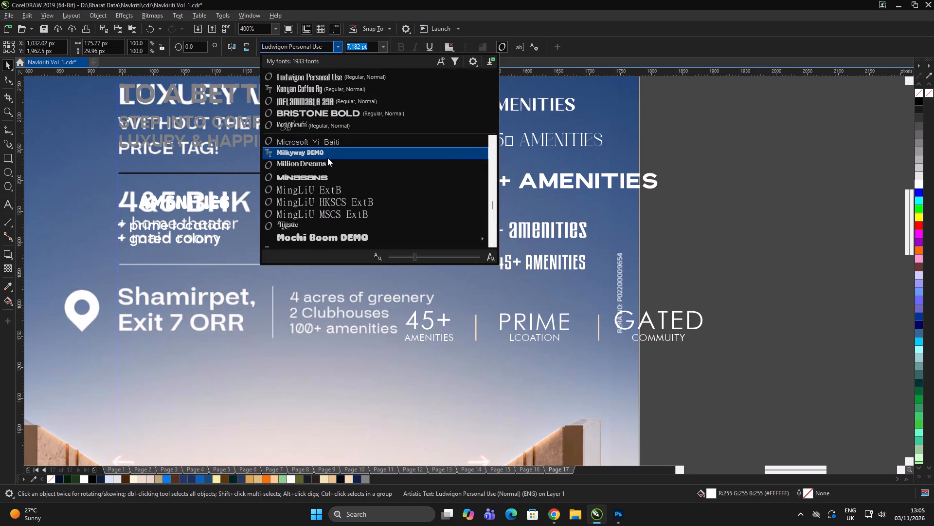
left_click(326, 162)
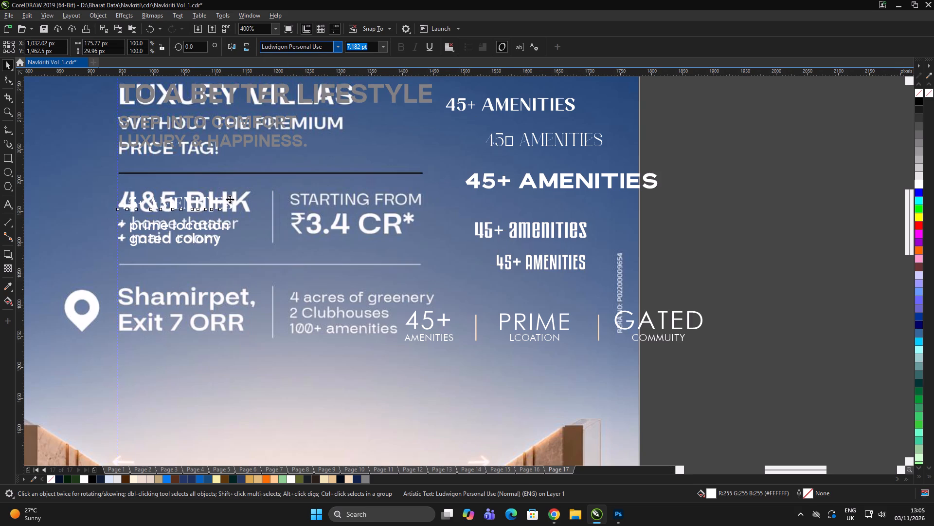
left_click_drag(227, 201, 576, 287)
right_click(576, 287)
scroll(545, 298, "up", 1)
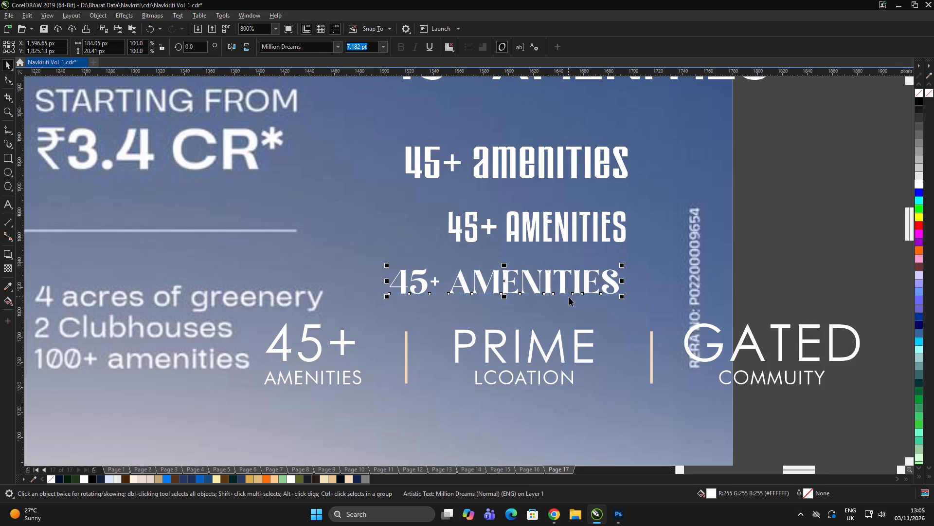
scroll(428, 277, "down", 3)
scroll(428, 287, "up", 1)
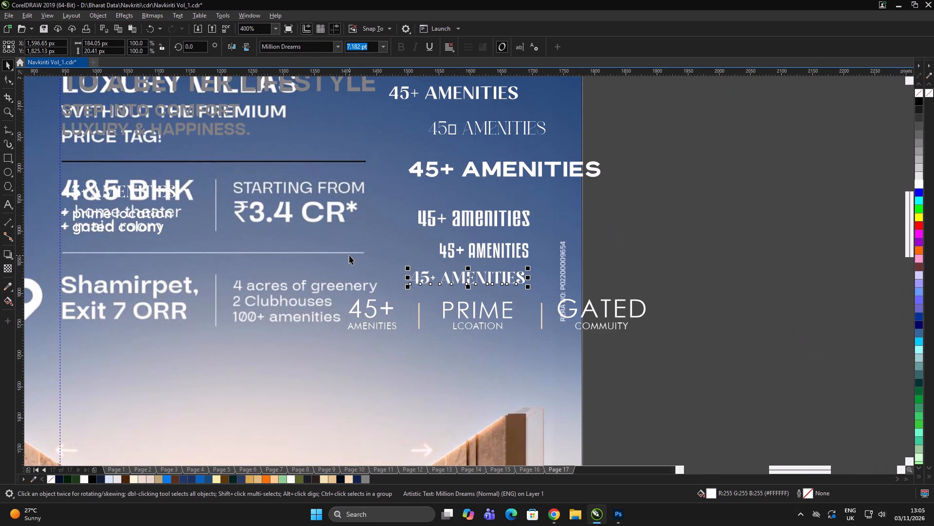
Set the original "45+ AMENITIES" heading, just above the feature row, in the Rasedia font.
left_click(336, 48)
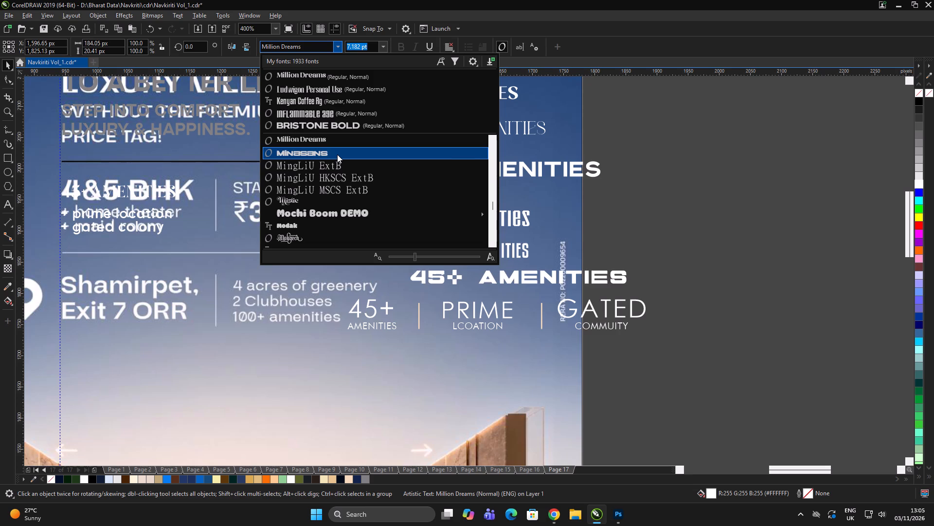
scroll(337, 157, "down", 2)
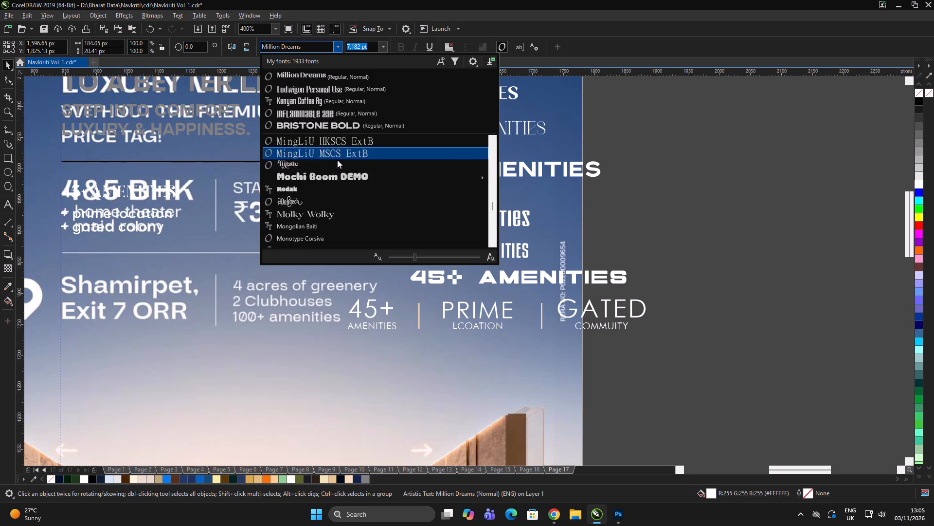
scroll(337, 160, "down", 8)
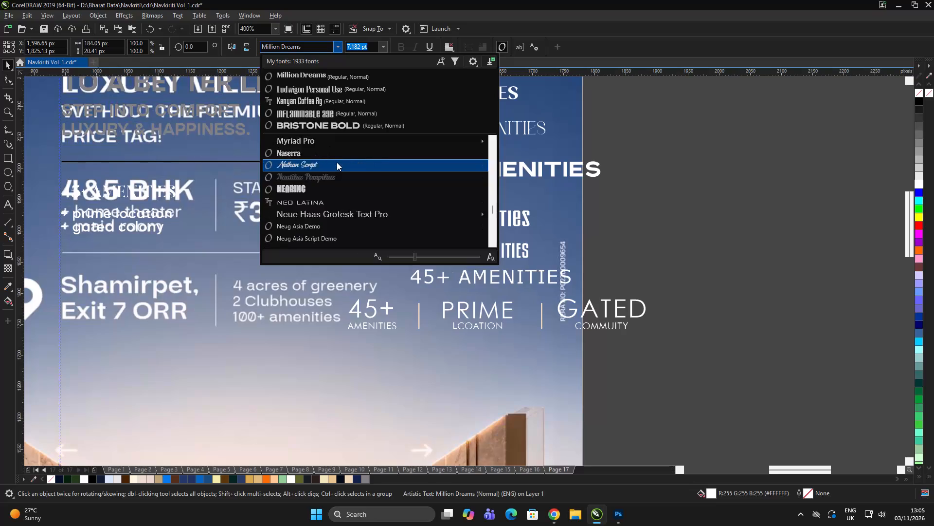
scroll(337, 162, "down", 2)
scroll(337, 162, "up", 2)
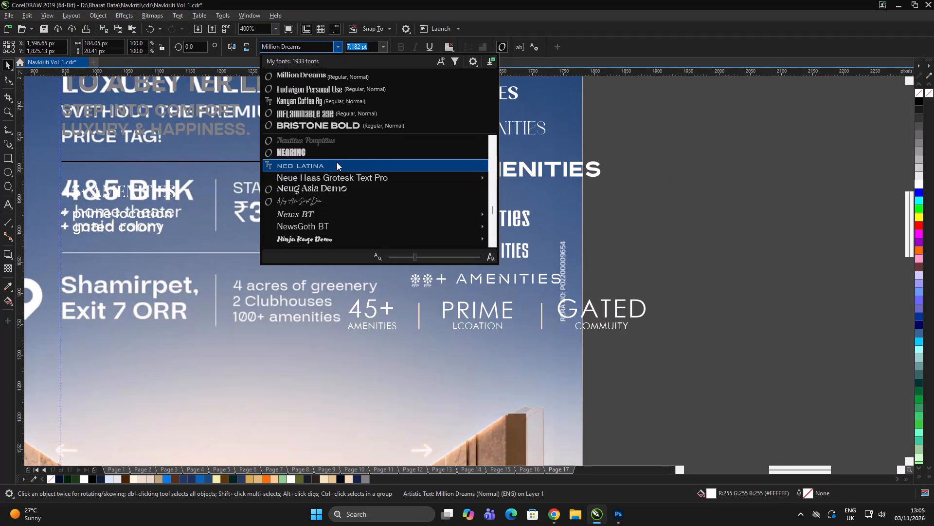
scroll(337, 162, "down", 10)
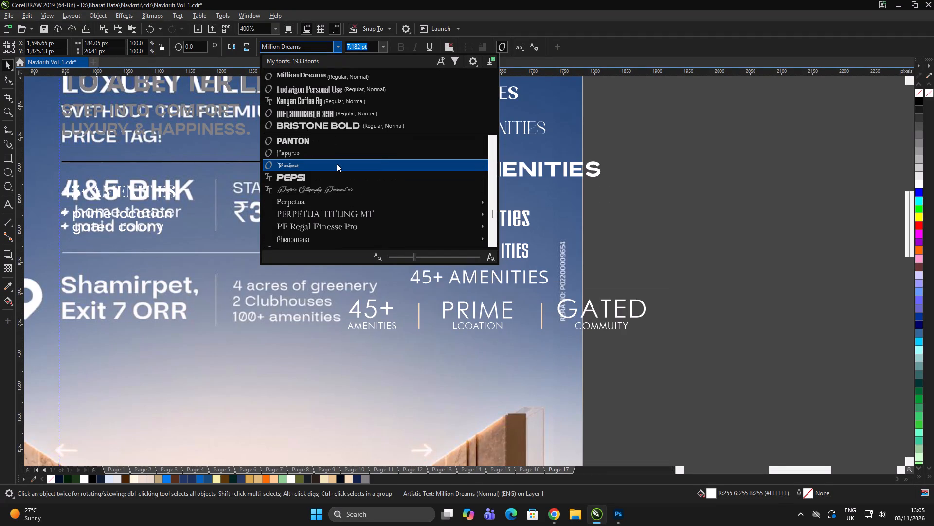
scroll(337, 164, "down", 1)
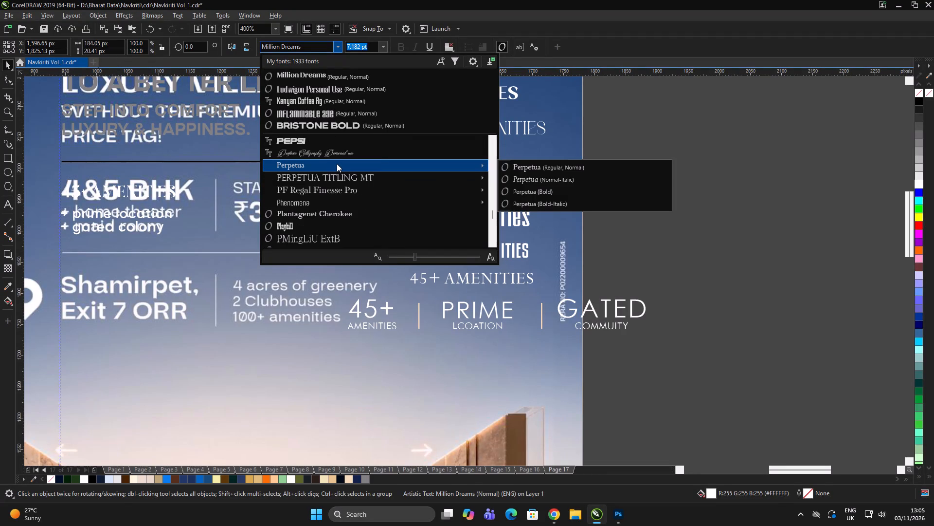
scroll(337, 164, "down", 7)
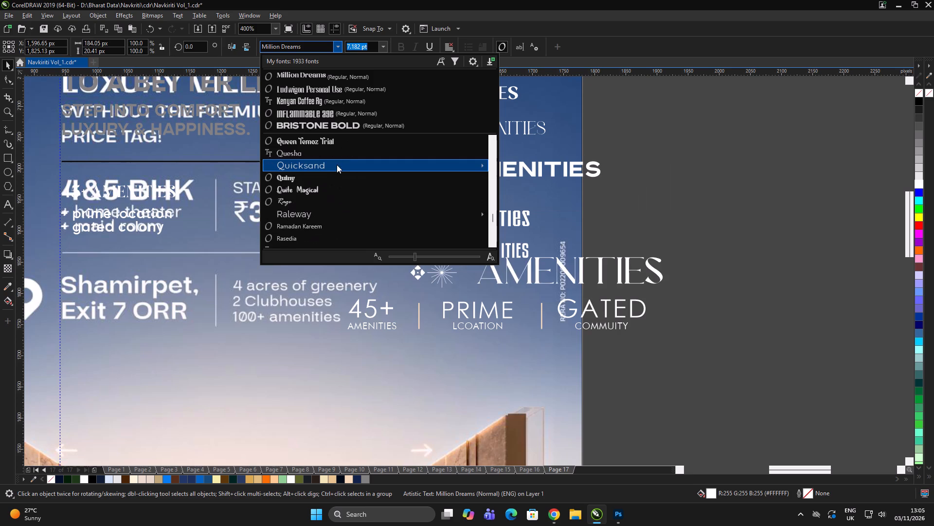
scroll(337, 165, "down", 2)
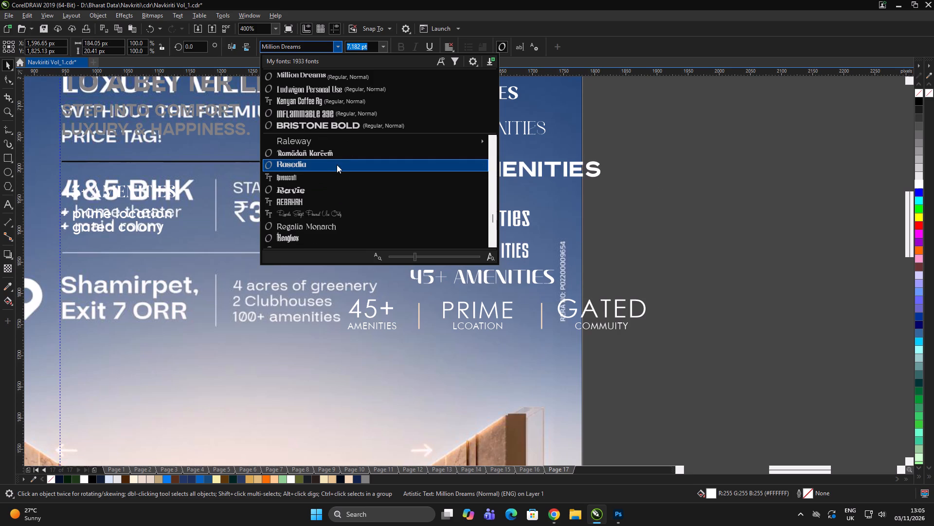
left_click(337, 164)
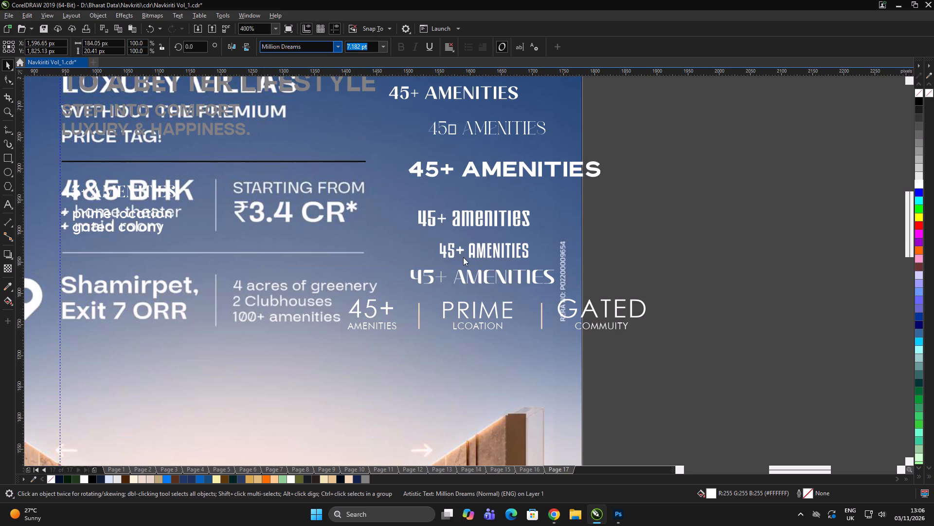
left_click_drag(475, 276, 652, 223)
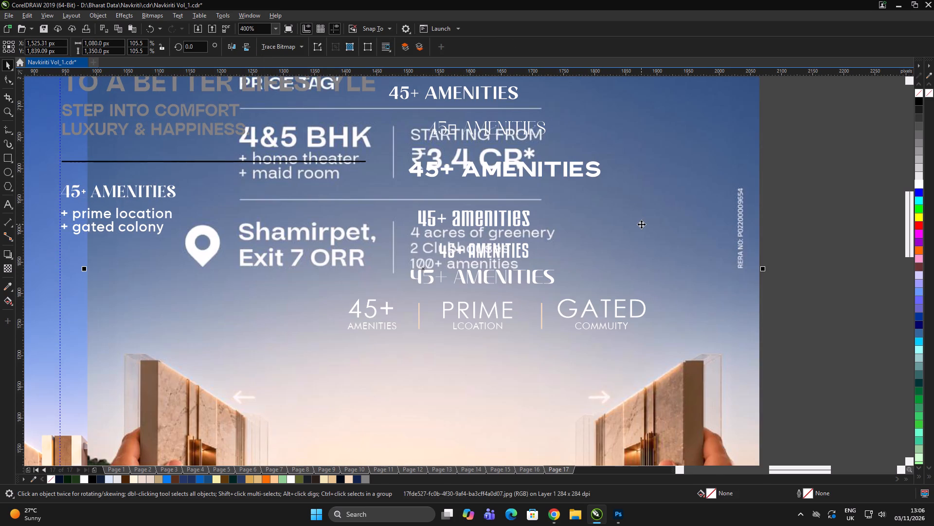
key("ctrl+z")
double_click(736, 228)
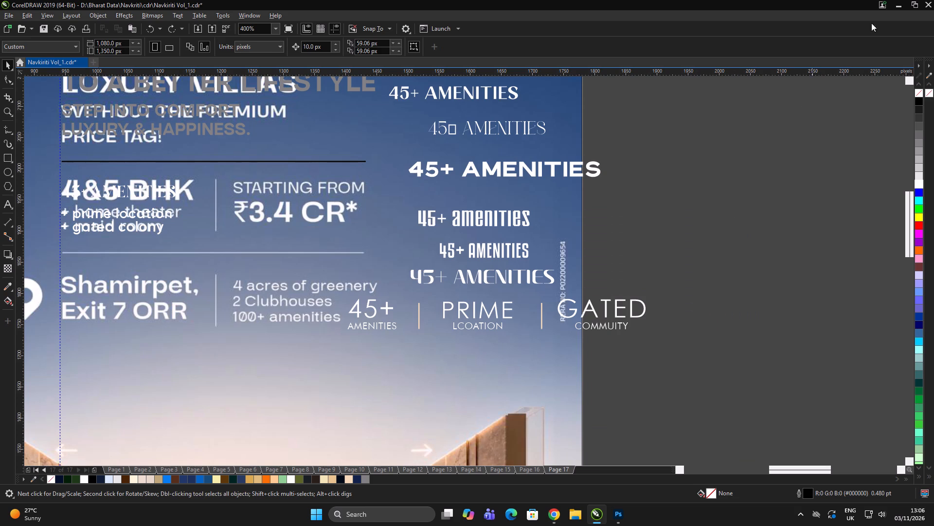
Right-align the six "45+ AMENITIES" font samples and move them onto the empty area beside the Akreya reference.
scroll(288, 315, "down", 1)
left_click_drag(520, 175, 301, 303)
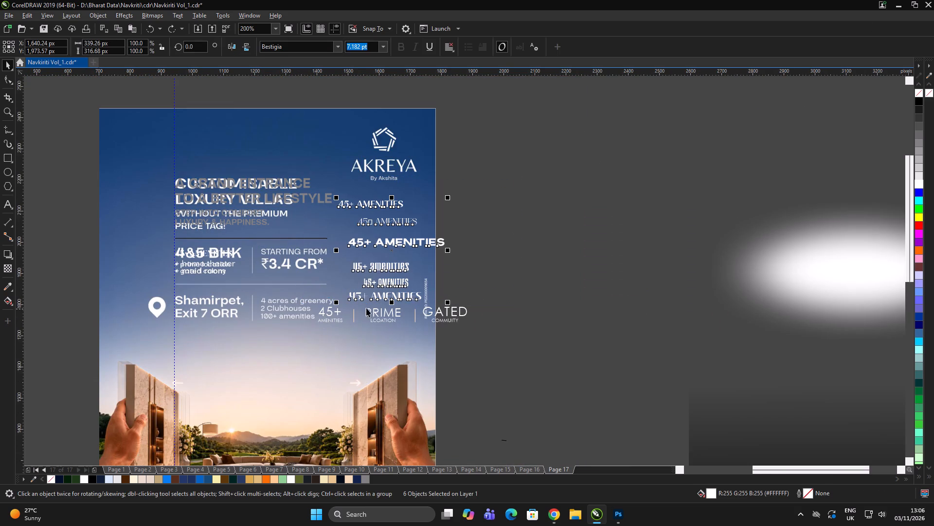
key("r")
left_click_drag(396, 240, 548, 224)
left_click(626, 306)
double_click(624, 302)
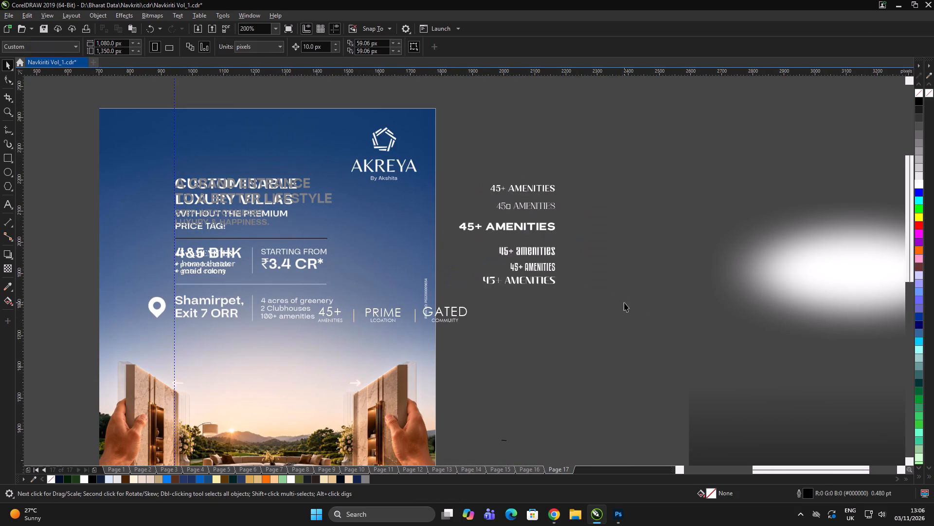
Compare the font samples and place a copy of the Bestigia "45+ AMENITIES" sample between the Admire image and the Akreya reference.
scroll(482, 177, "up", 1)
left_click(570, 206)
scroll(552, 207, "down", 1)
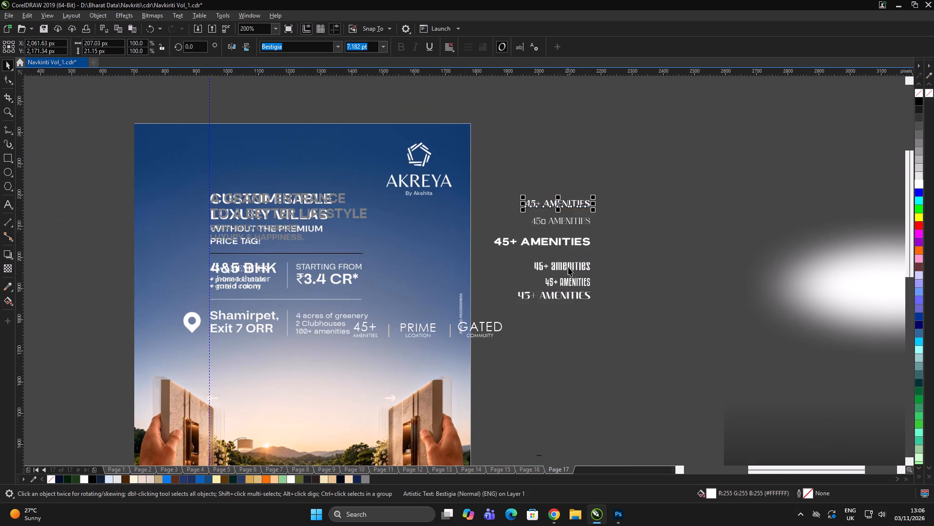
scroll(559, 264, "up", 1)
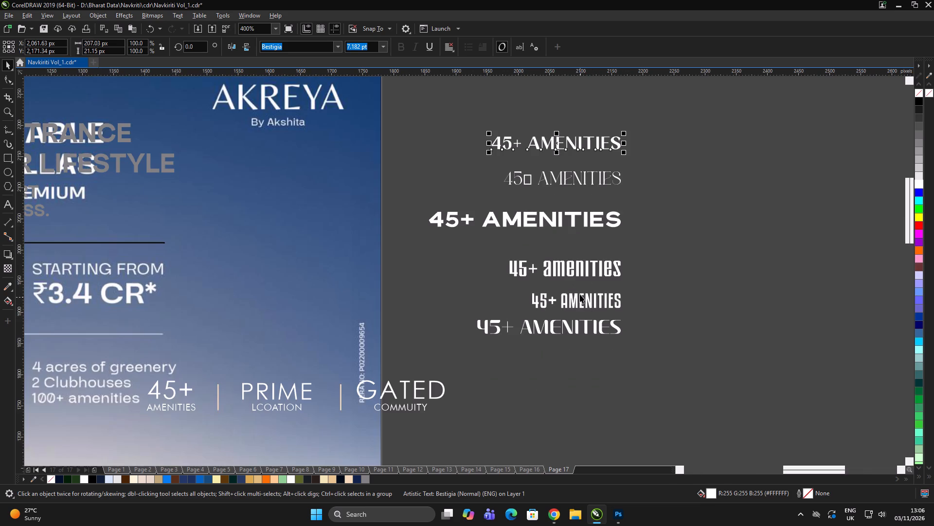
left_click(558, 329)
left_click(548, 331)
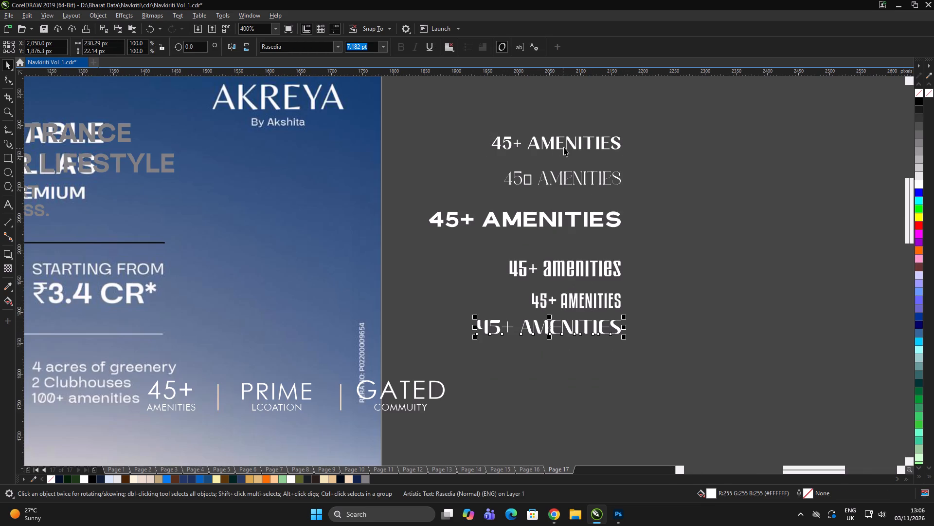
left_click(564, 147)
scroll(585, 146, "down", 1)
left_click(585, 147)
left_click_drag(574, 144, 119, 182)
right_click(120, 181)
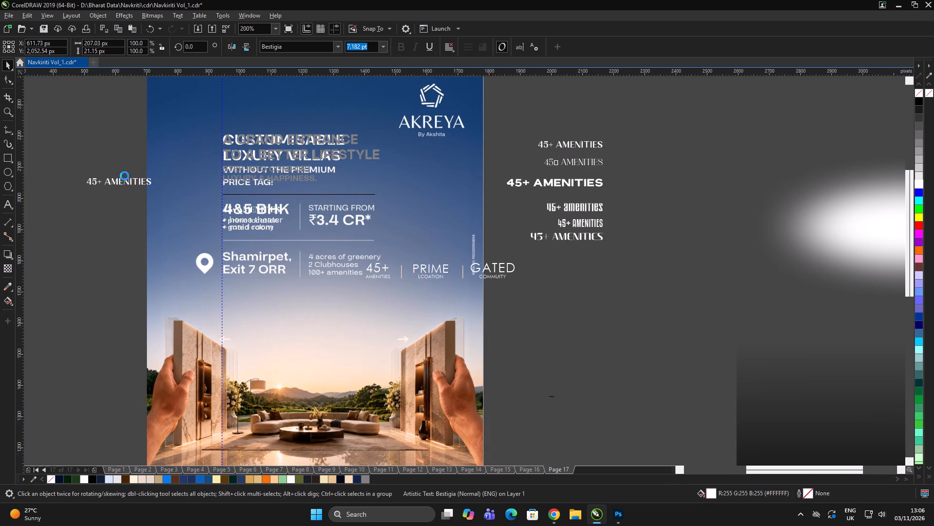
Set the grey "A GRAND ENTRANCE TO A BETTER LIFESTYLE" heading in Bestigia.
scroll(163, 185, "up", 1)
scroll(435, 192, "down", 1)
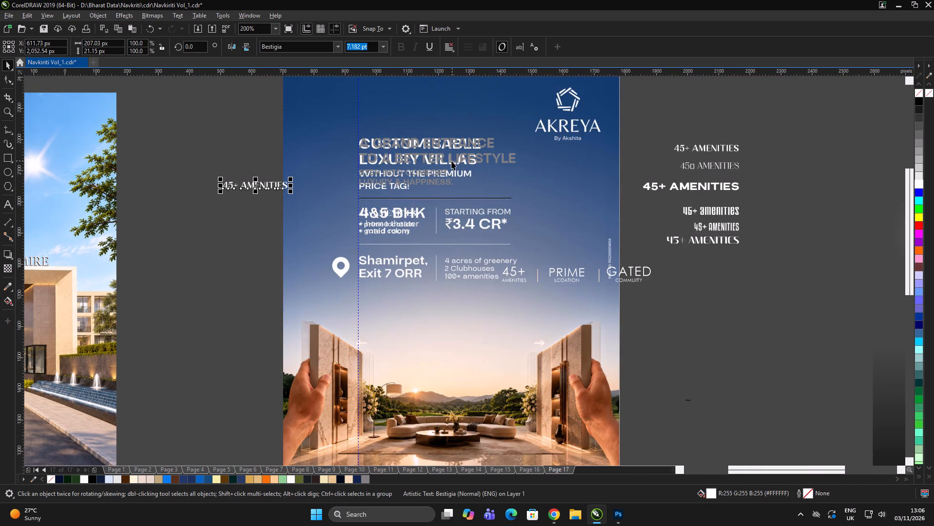
left_click(451, 161)
left_click(292, 185)
left_click(278, 185)
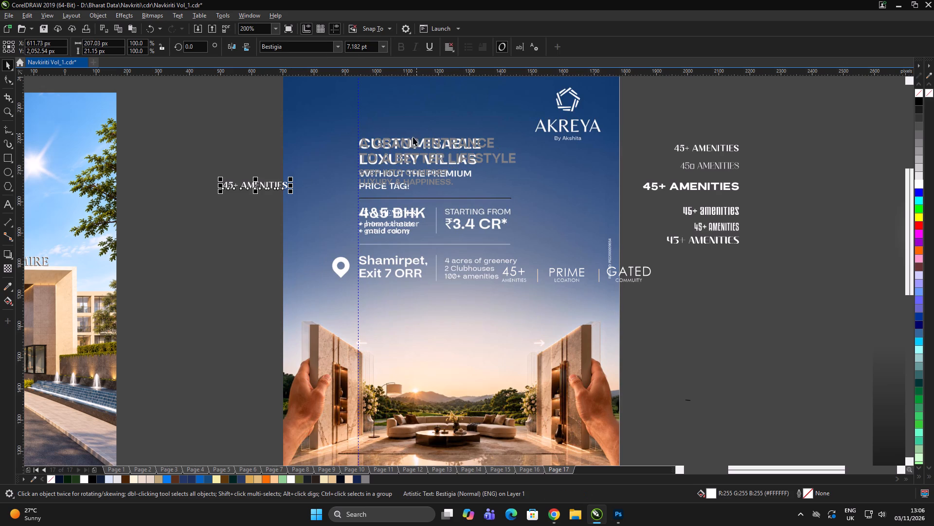
left_click(403, 143)
left_click(329, 49)
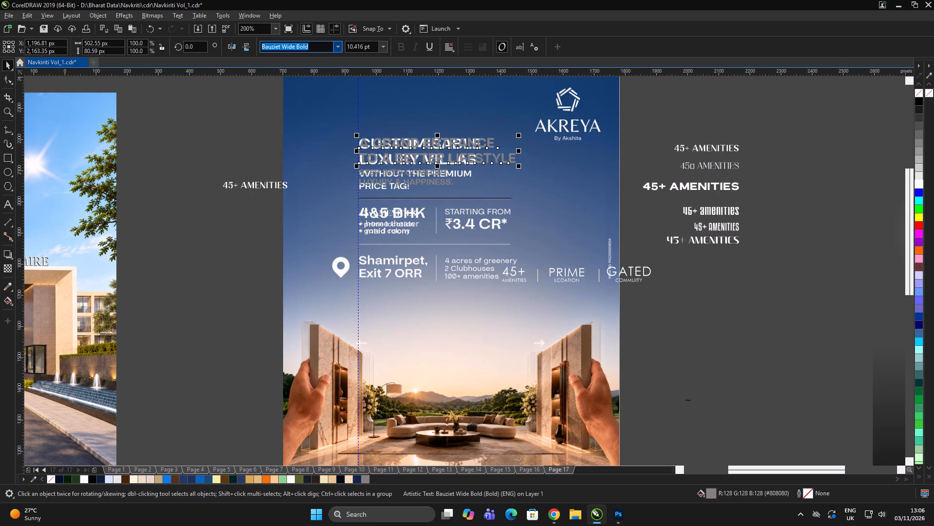
left_click(337, 47)
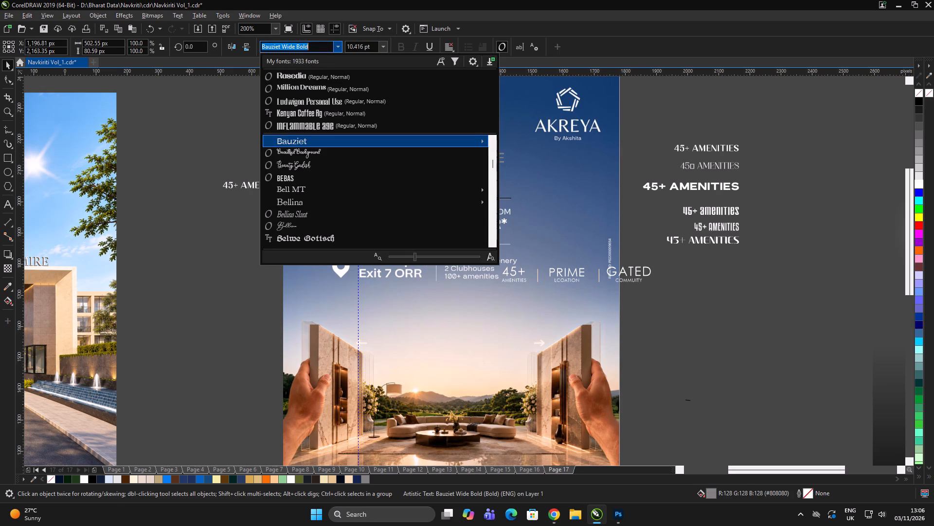
type("bes")
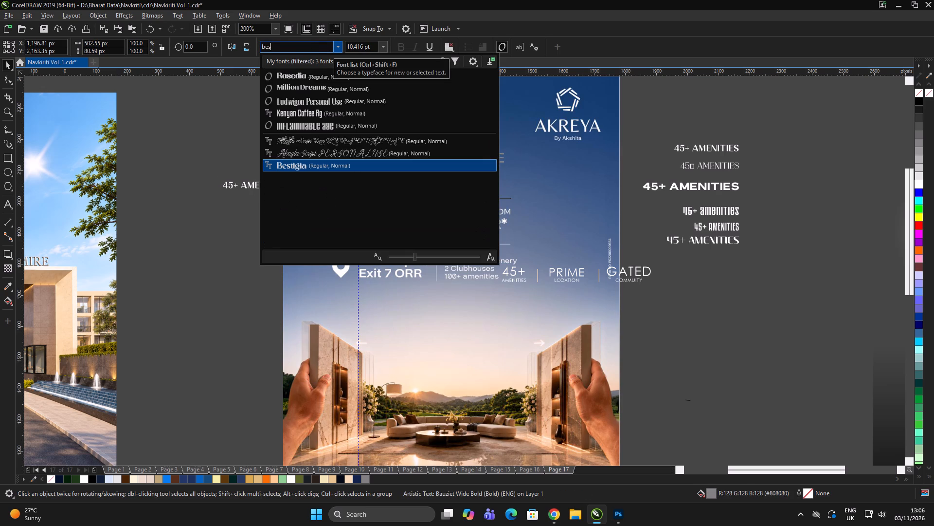
left_click(316, 167)
scroll(454, 148, "up", 2)
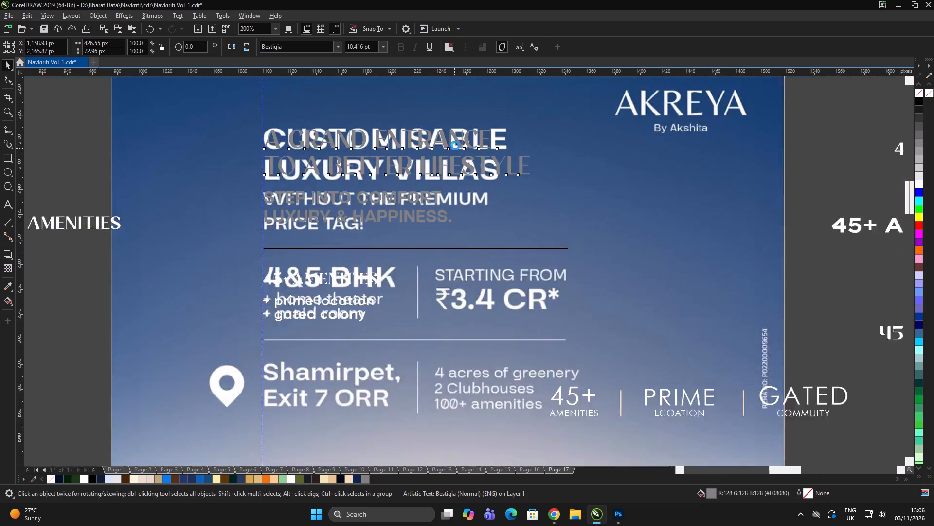
scroll(553, 185, "down", 1)
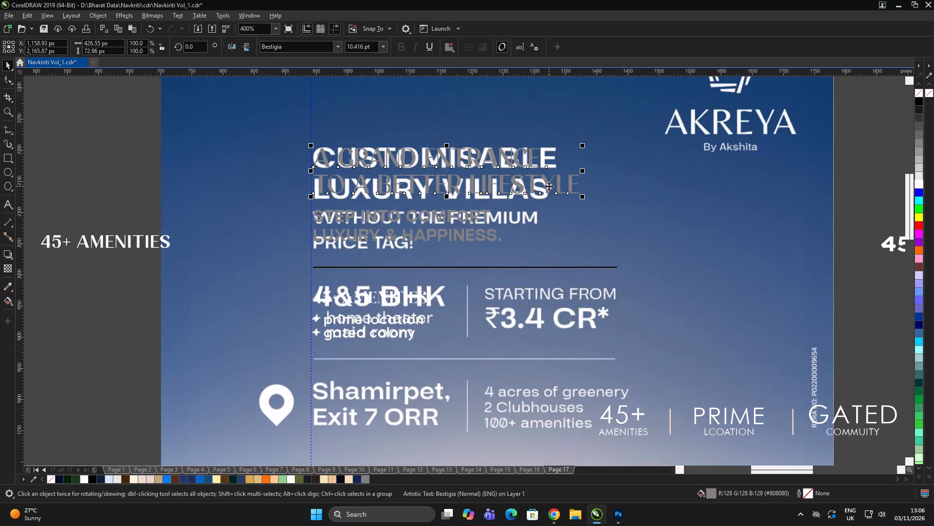
Add a new artistic text "dfg" above the heading and set it in Bestigia.
left_click(549, 185)
key("F8")
left_click(272, 118)
key("d")
key("f")
key("g")
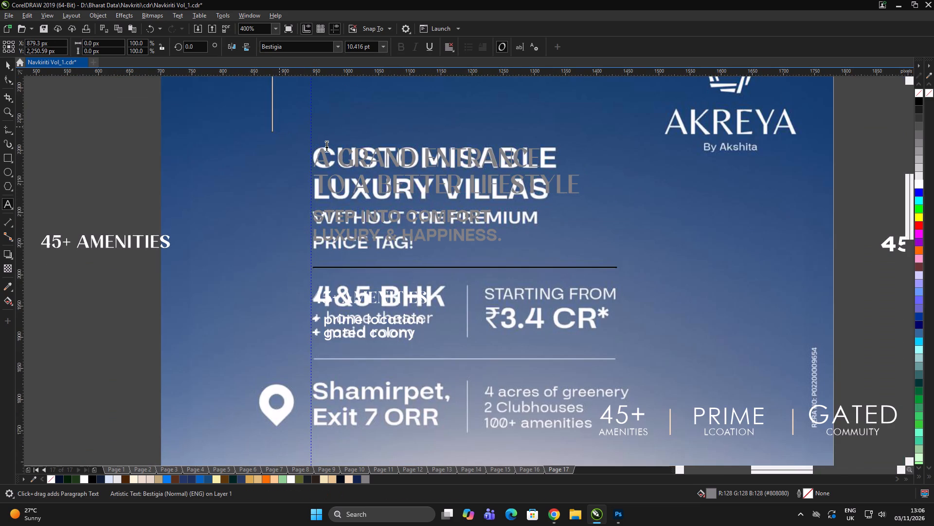
key("ctrl+a")
left_click(337, 48)
left_click(325, 73)
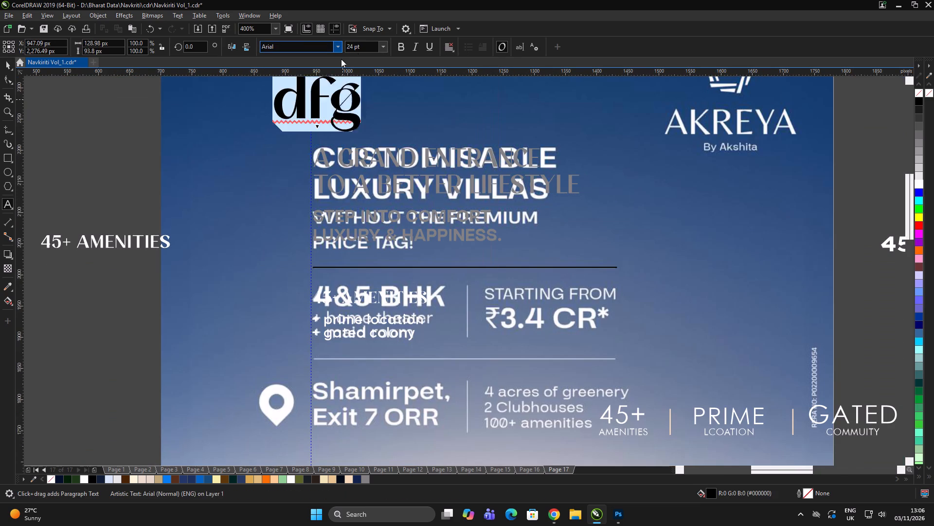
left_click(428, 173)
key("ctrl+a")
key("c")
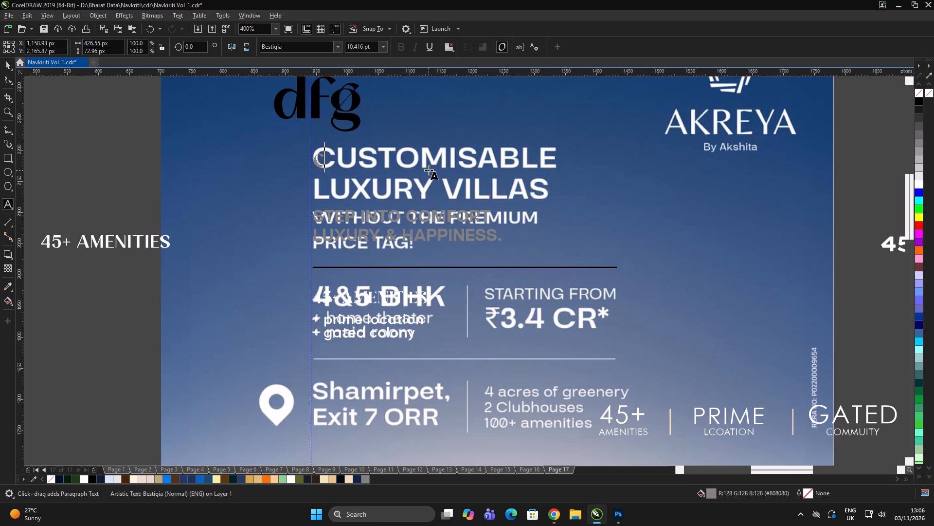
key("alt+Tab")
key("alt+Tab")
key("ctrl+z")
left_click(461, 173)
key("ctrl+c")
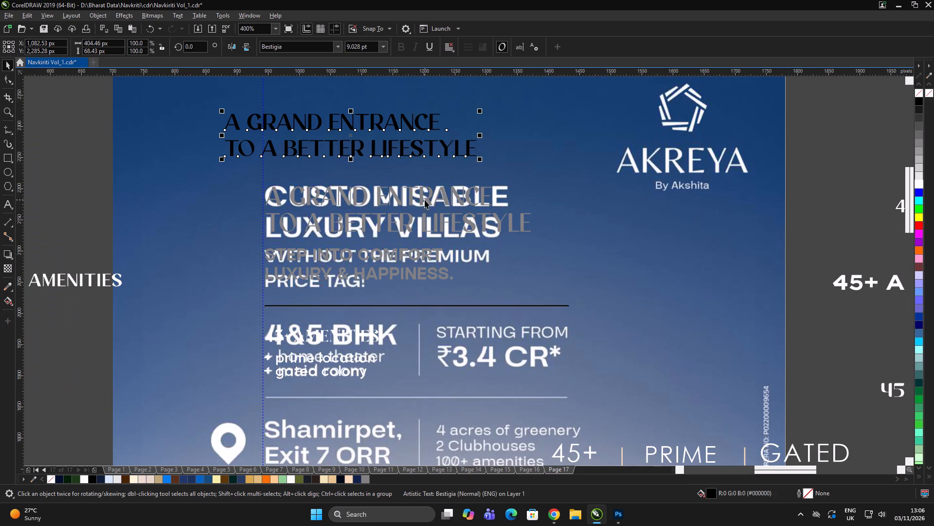
Delete the old grey heading and move the black heading into its place at the vertical guide.
left_click(425, 199)
key("Delete")
left_click_drag(420, 150, 460, 223)
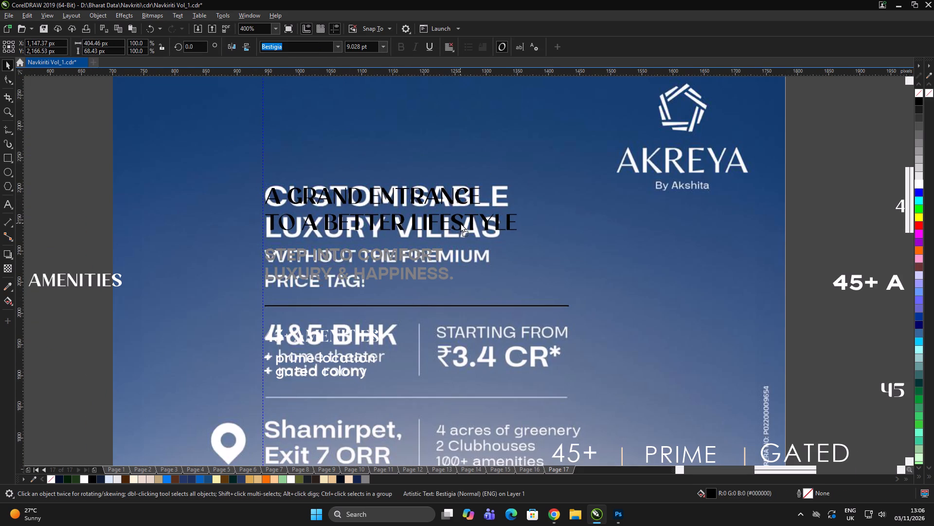
left_click_drag(460, 223, 460, 222)
left_click_drag(524, 232, 543, 242)
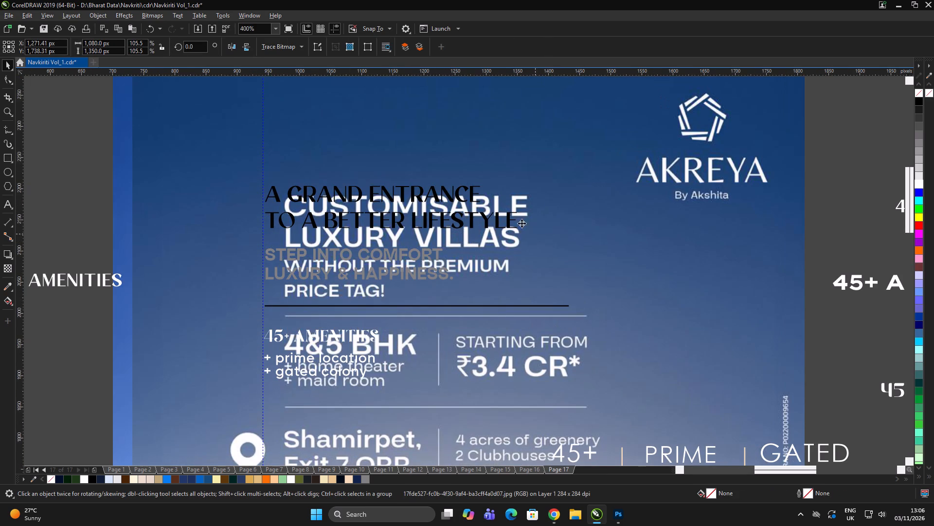
key("ctrl+z")
Check the bold wide "45+ AMENITIES" sample's font and set the black heading in Bristone Bold.
scroll(331, 170, "down", 2)
left_click(550, 156)
scroll(486, 190, "up", 2)
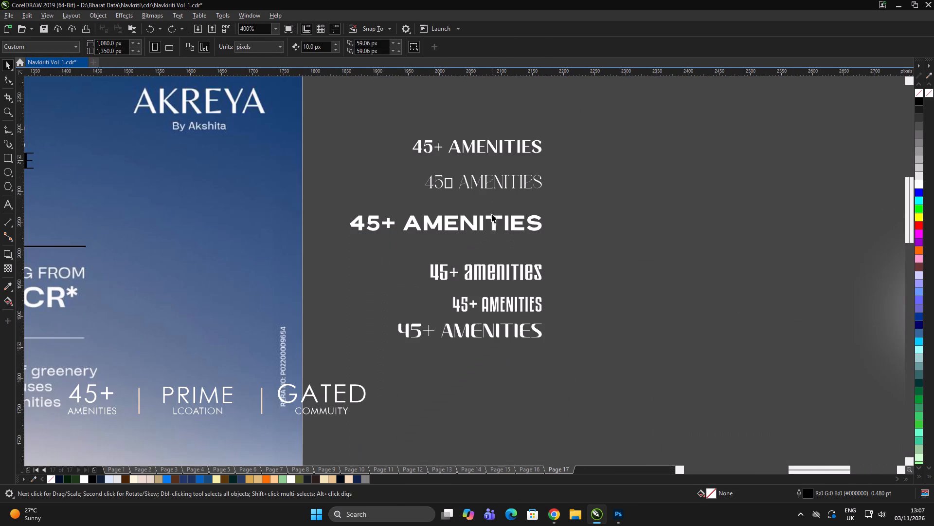
left_click(497, 226)
left_click(493, 225)
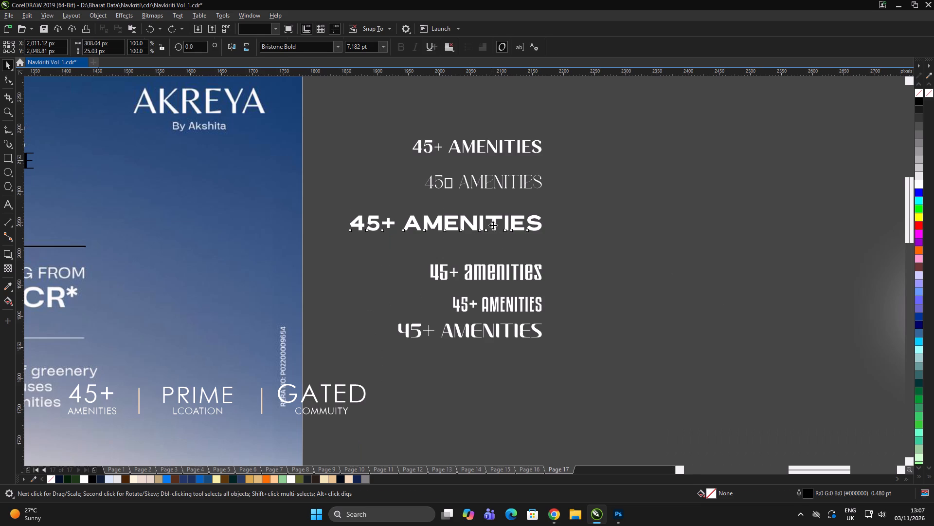
scroll(604, 229, "down", 1)
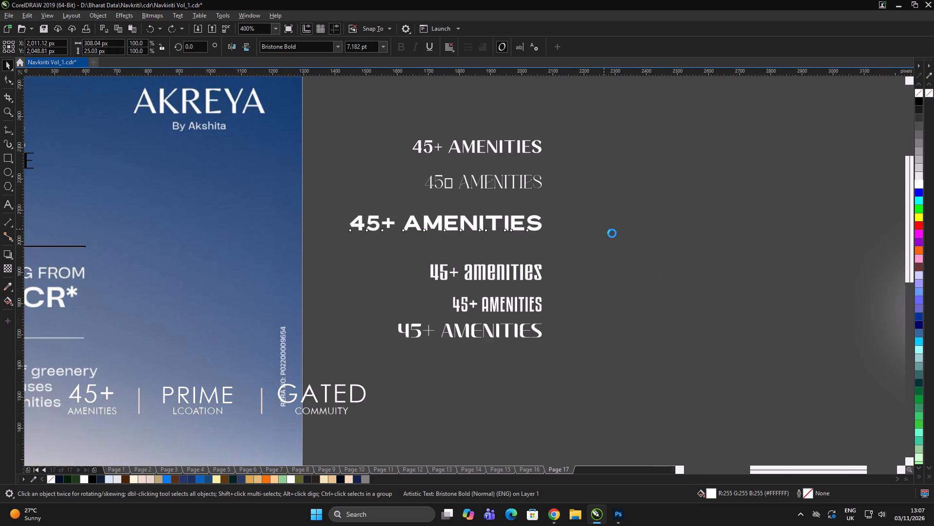
scroll(612, 233, "down", 1)
scroll(435, 200, "up", 1)
left_click(455, 234)
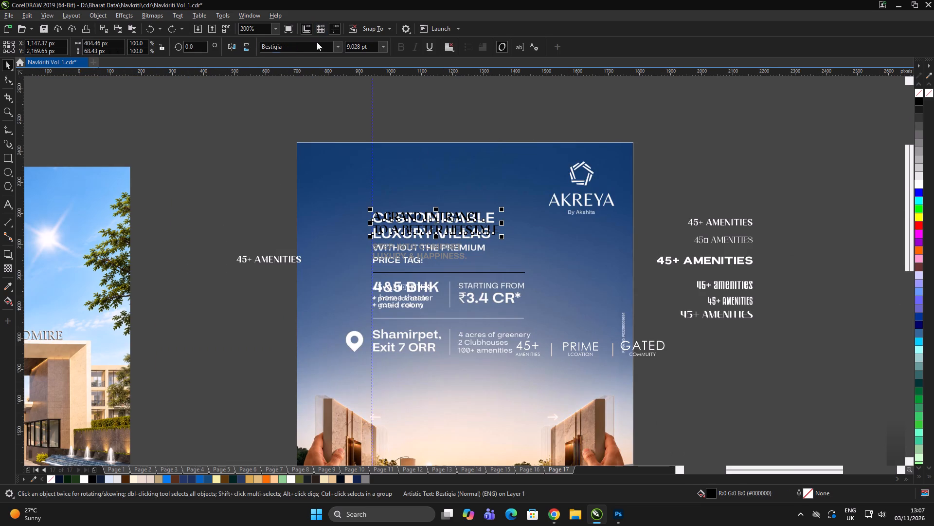
left_click(313, 45)
key("ctrl+a")
type("bris")
key("Return")
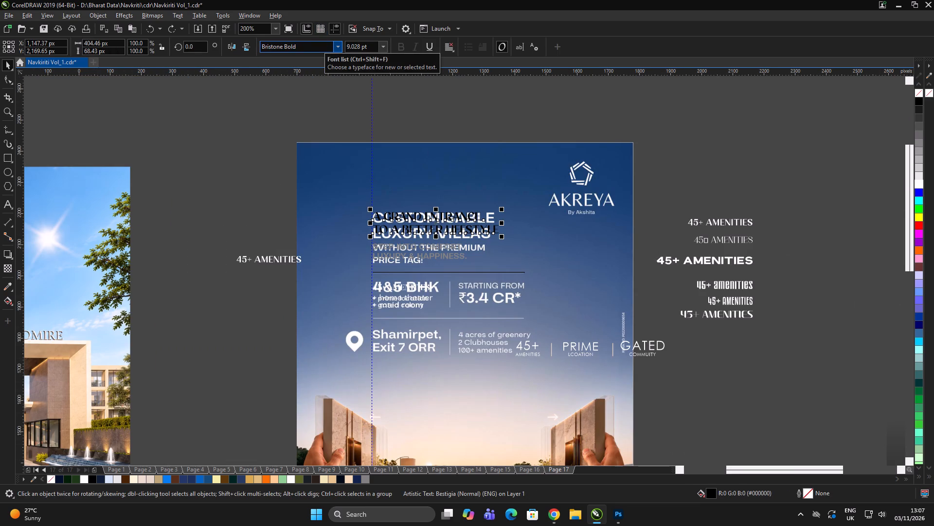
Stretch the black heading vertically to about 86 px tall, keeping its width.
scroll(540, 220, "up", 2)
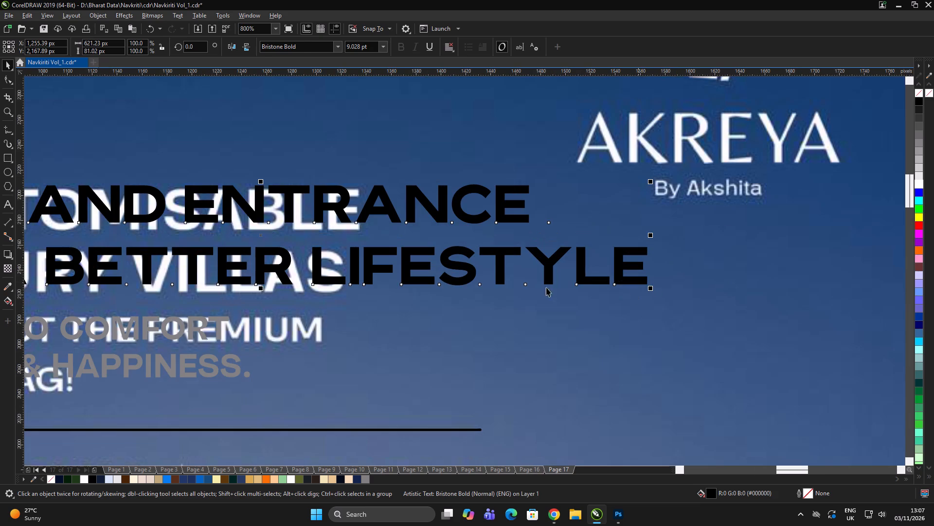
left_click_drag(263, 288, 263, 297)
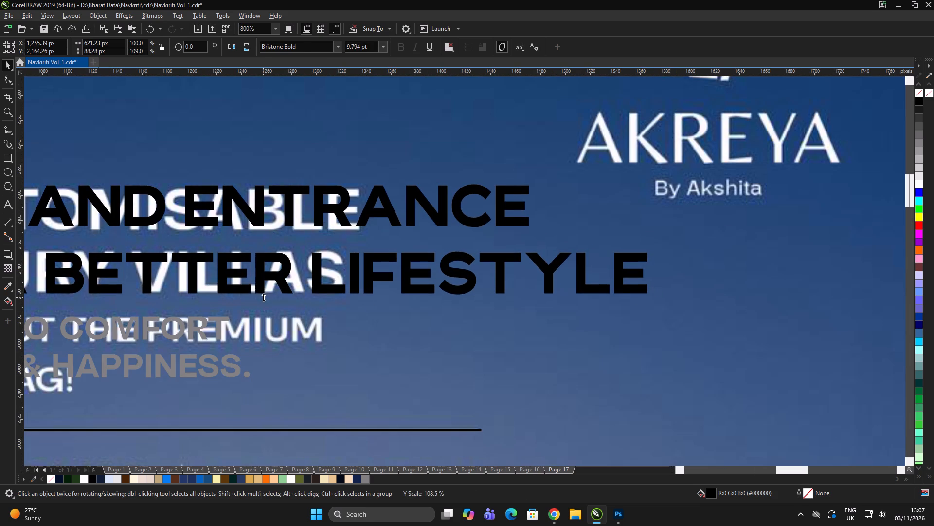
left_click_drag(263, 297, 264, 295)
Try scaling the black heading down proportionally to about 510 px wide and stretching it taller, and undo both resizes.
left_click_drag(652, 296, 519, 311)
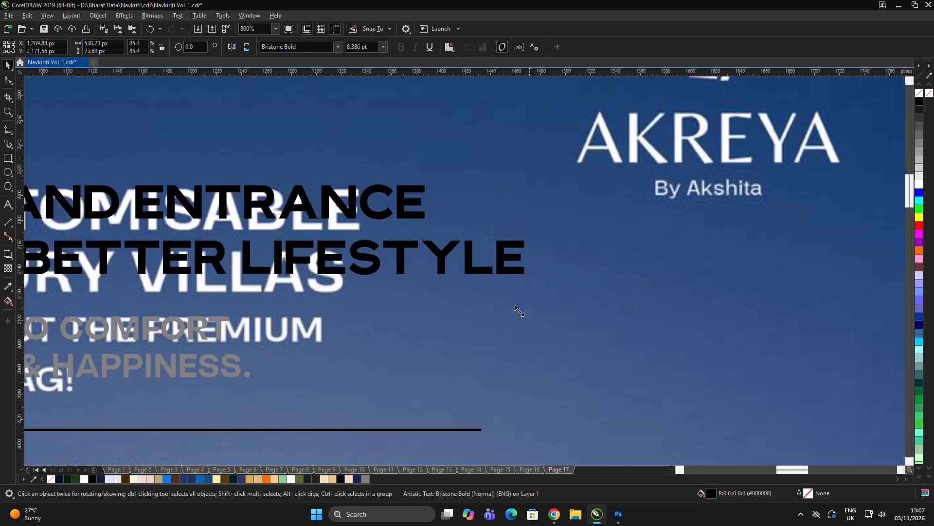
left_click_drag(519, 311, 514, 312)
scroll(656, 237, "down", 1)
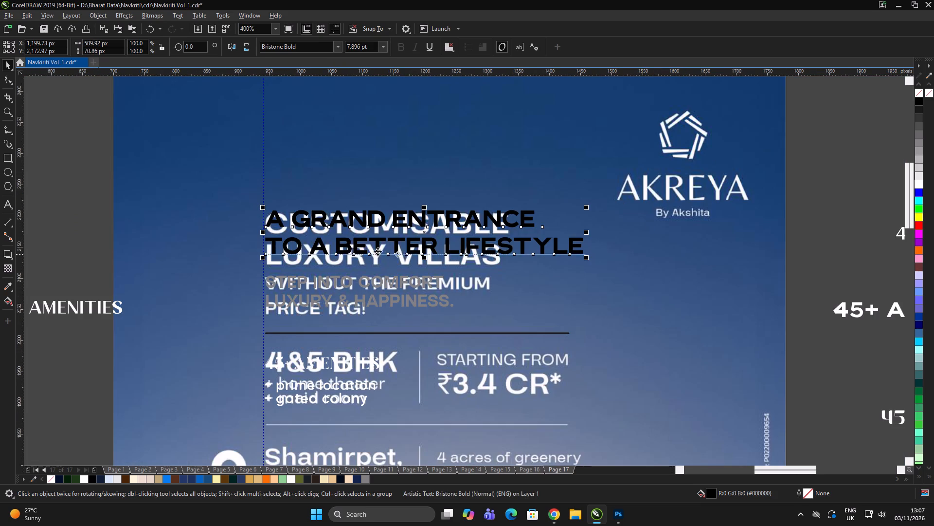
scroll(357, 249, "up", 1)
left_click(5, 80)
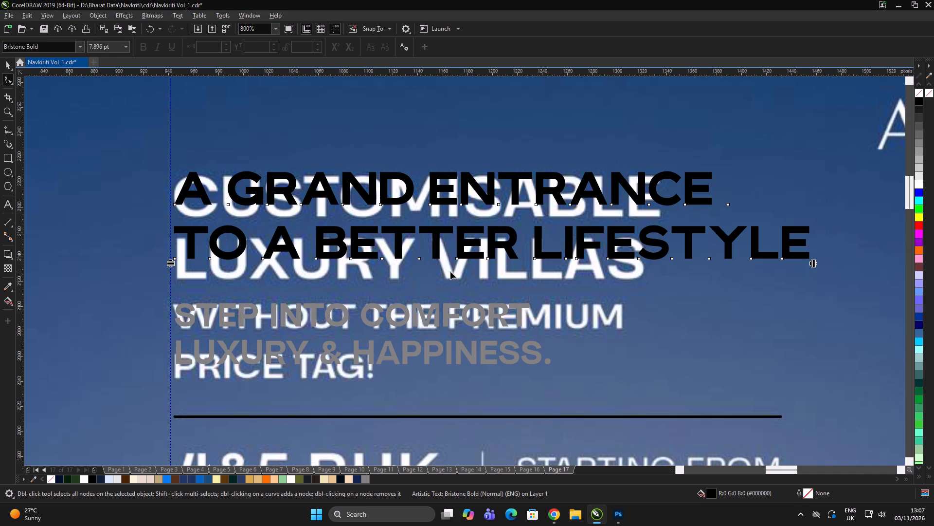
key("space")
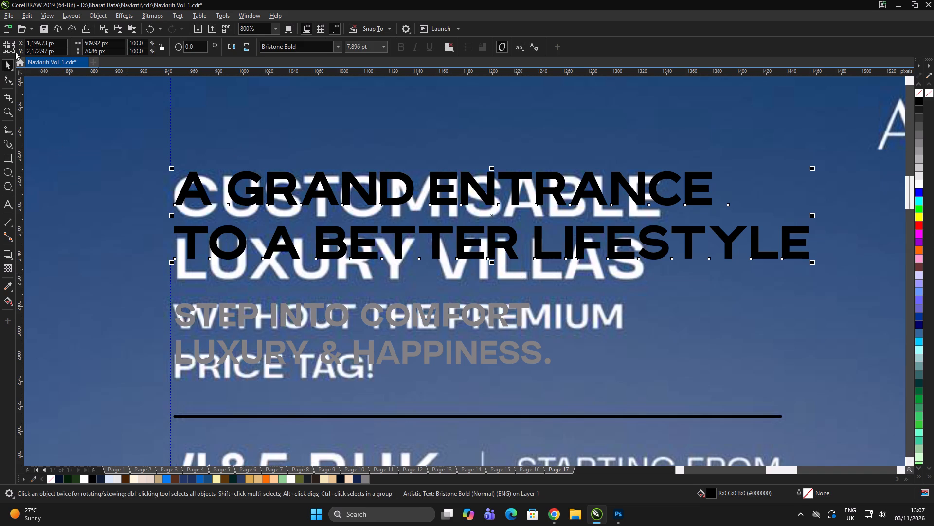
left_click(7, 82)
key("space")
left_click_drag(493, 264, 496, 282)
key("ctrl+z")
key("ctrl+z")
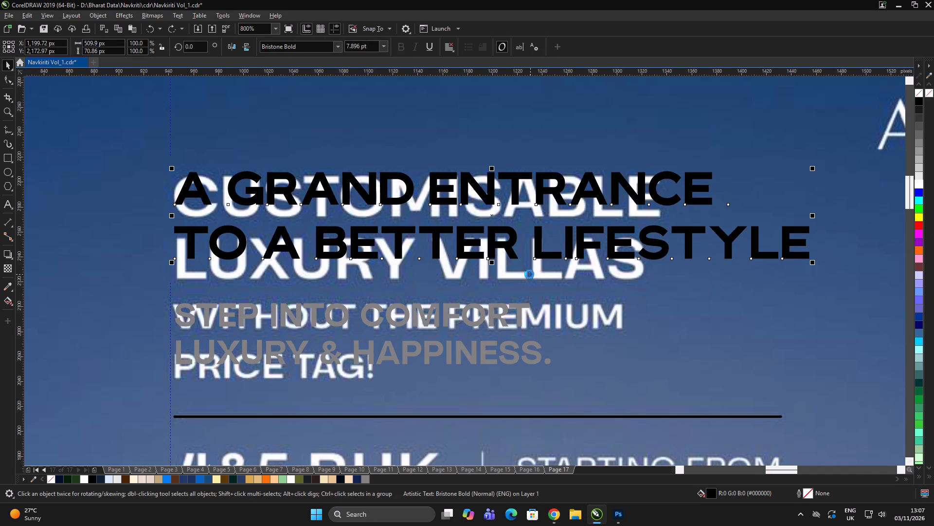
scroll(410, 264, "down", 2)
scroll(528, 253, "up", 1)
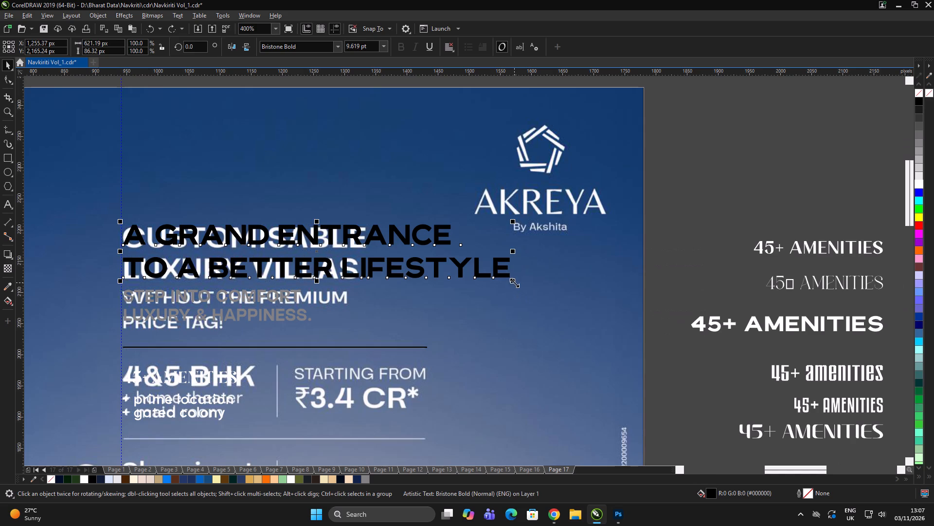
Resize the black heading to about 594 × 84 px from its left edge and nudge it slightly down over the reference heading.
left_click_drag(514, 282, 506, 287)
scroll(313, 274, "up", 2)
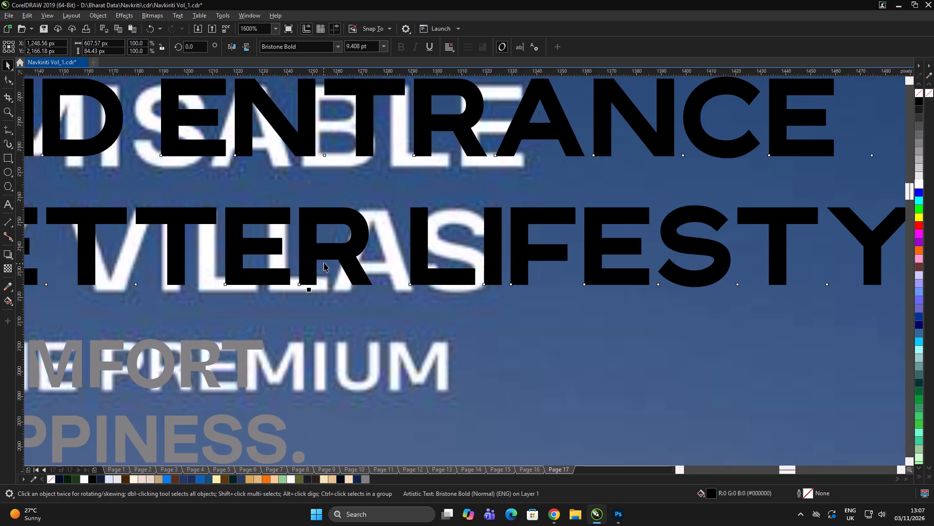
left_click_drag(336, 254, 337, 262)
scroll(336, 225, "down", 1)
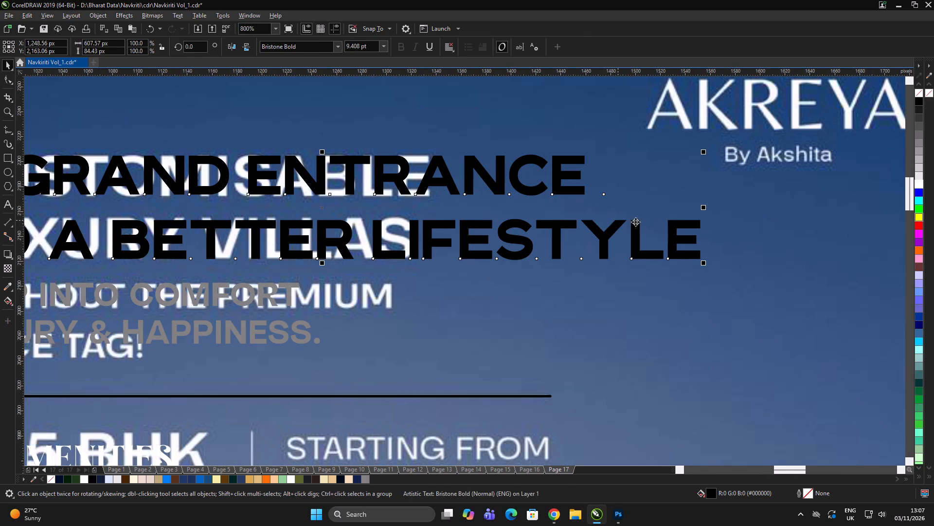
left_click_drag(706, 208, 691, 214)
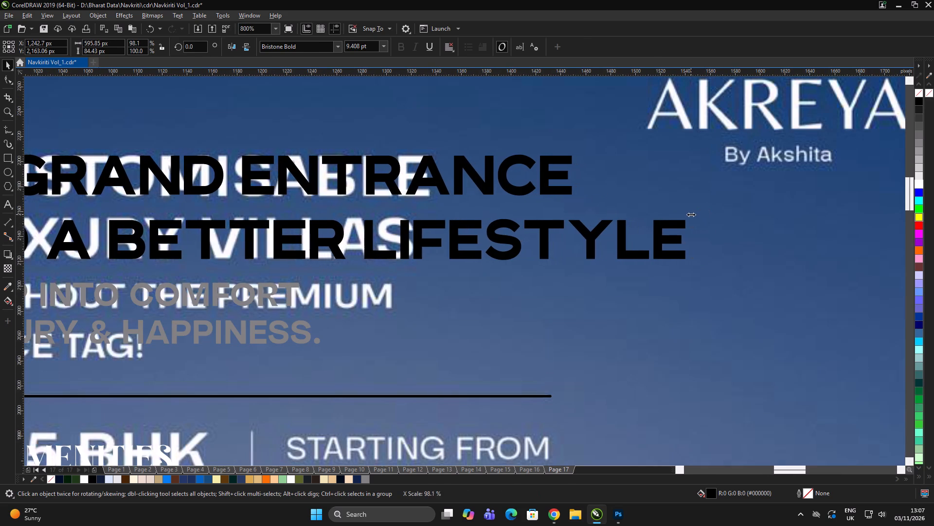
left_click_drag(691, 214, 688, 217)
scroll(457, 207, "down", 2)
scroll(379, 220, "up", 1)
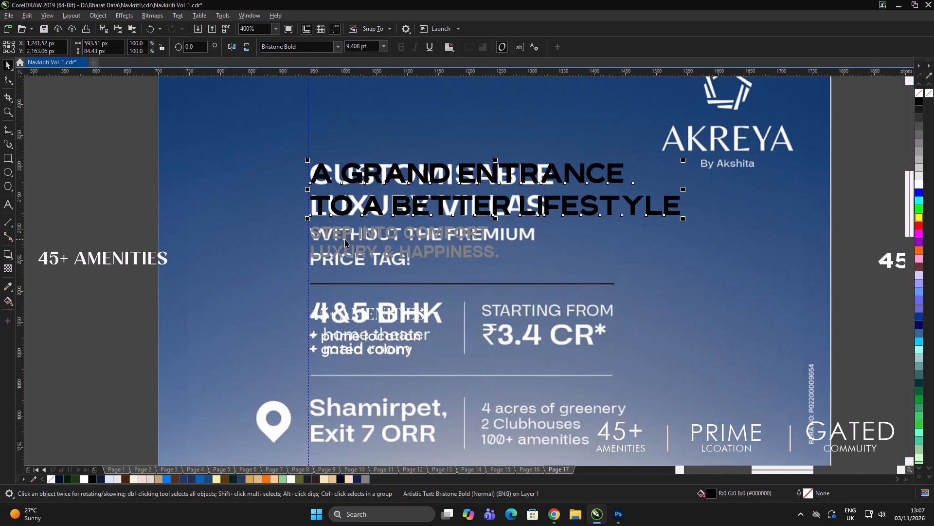
Align the left edges of the black heading and the grey "STEP INTO COMFORT LUXURY & HAPPINESS." subheading.
left_click(344, 234, "shift")
key("l")
double_click(146, 176)
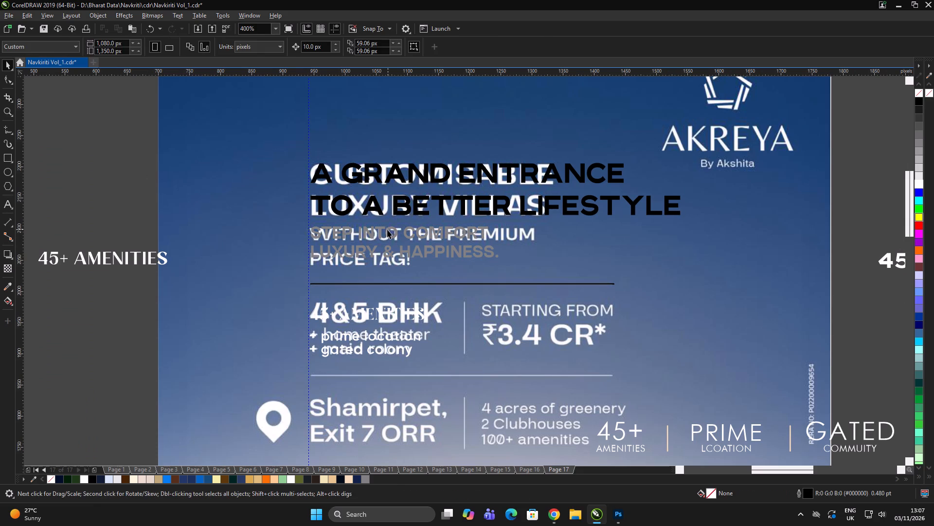
Place a copy of the grey subheading straight above the heading, near the top of the creative.
left_click(364, 235)
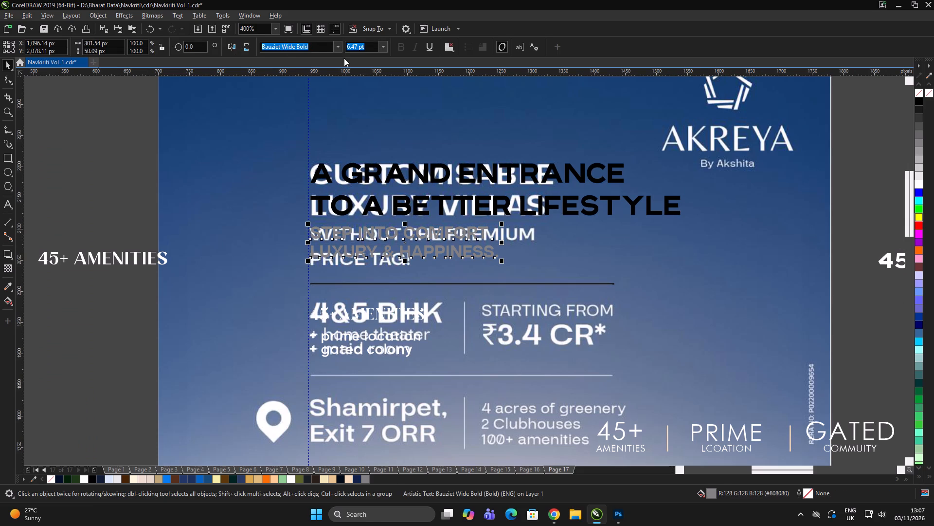
scroll(417, 254, "down", 1)
left_click_drag(422, 244, 405, 159)
scroll(408, 158, "up", 1)
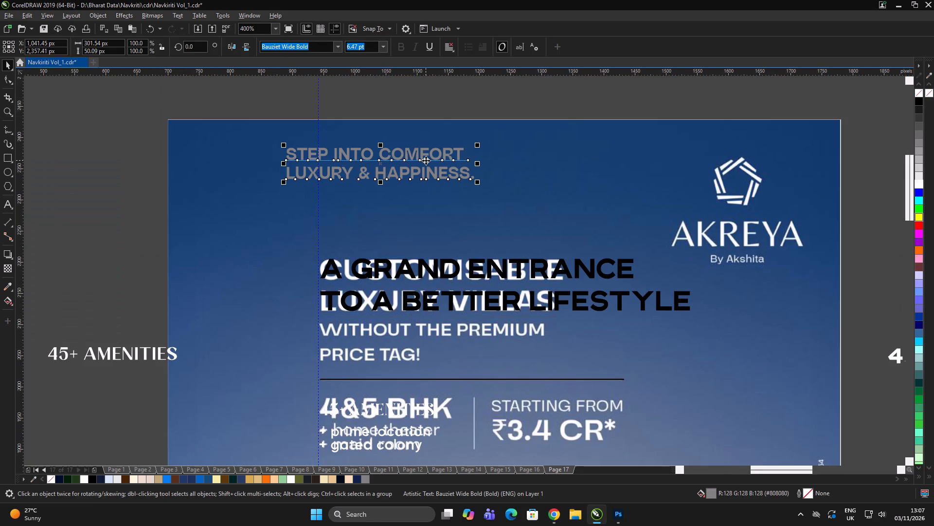
key("ctrl+z")
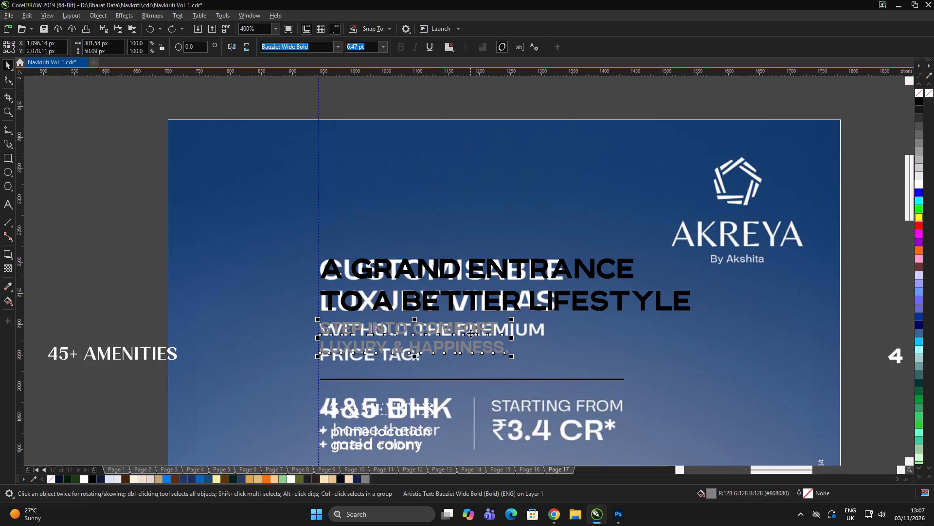
left_click_drag(470, 333, 458, 176)
right_click(458, 176, "shift")
Duplicate the black heading downward over the original grey subheading.
left_click_drag(452, 294, 452, 295)
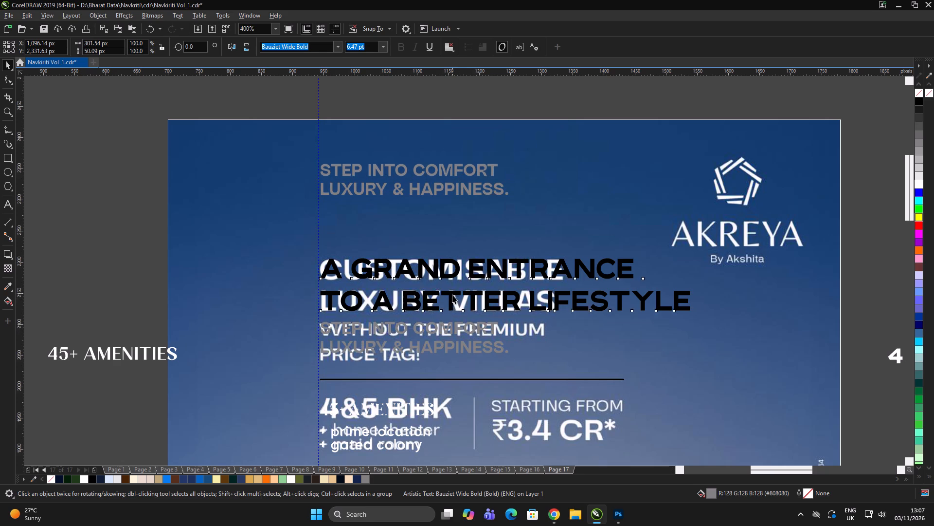
left_click_drag(452, 295, 445, 345)
right_click(445, 345, "shift")
Copy the upper grey subheading's text, paste it into ChatGPT's message box in Chrome and cut it back out as plain text.
double_click(443, 187)
key("ctrl+a")
key("ctrl+c")
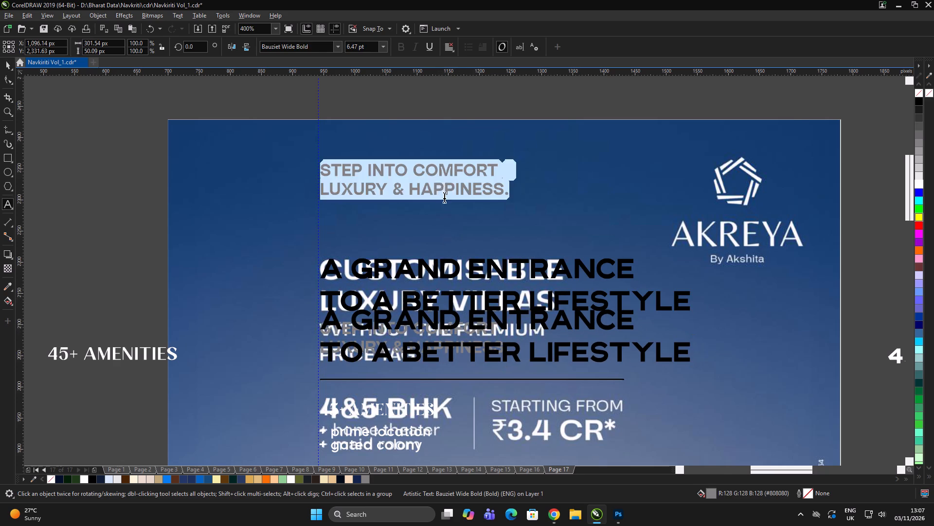
key("alt+Tab")
left_click(437, 469)
key("ctrl+v")
key("ctrl+a")
key("ctrl+x")
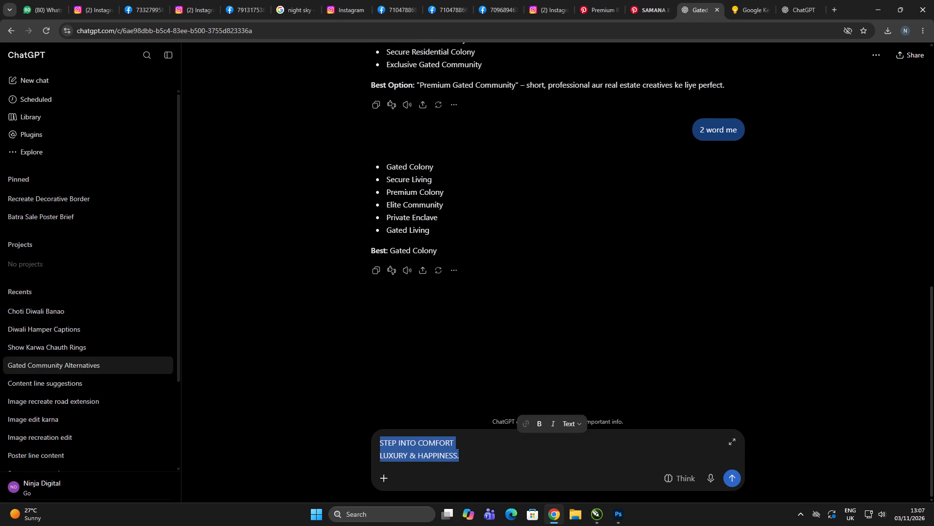
Switch back to CorelDRAW and replace the duplicated heading's text with "STEP INTO COMFORT LUXURY & HAPPINESS.".
key("alt+Tab")
left_click(473, 340)
key("ctrl+a")
key("ctrl+v")
key("ctrl+a")
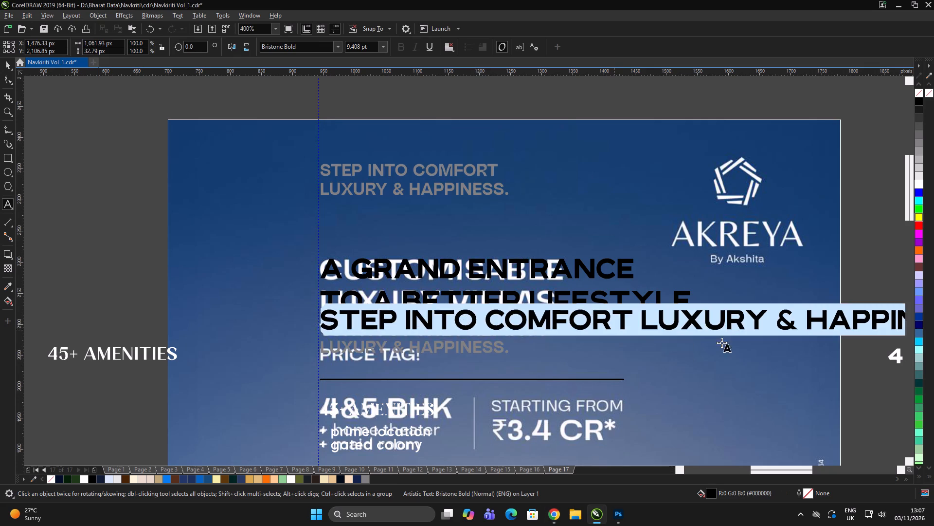
Break the new black subheading into two lines, starting the second line at "LUXURY & HAPPINESS.".
key("alt+Tab")
key("alt+Tab")
left_click(667, 318)
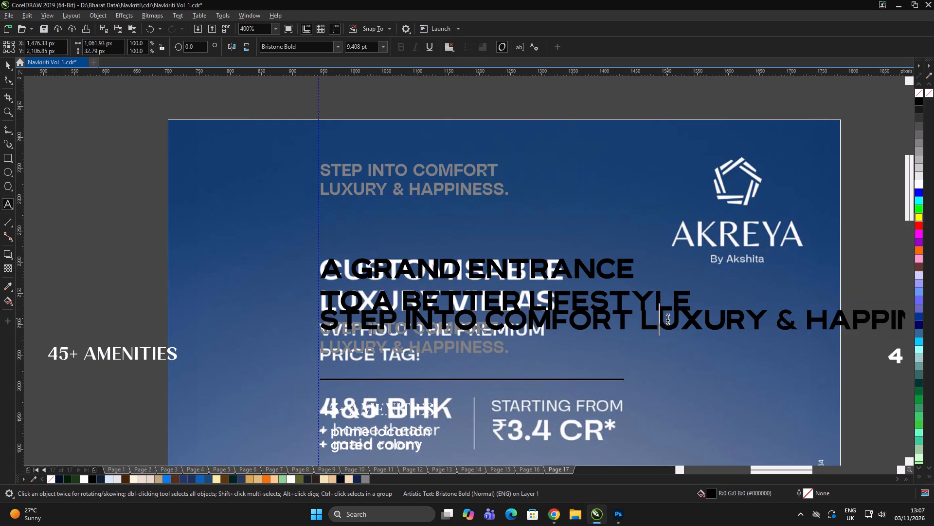
left_click(638, 319)
key("Return")
key("ctrl+a")
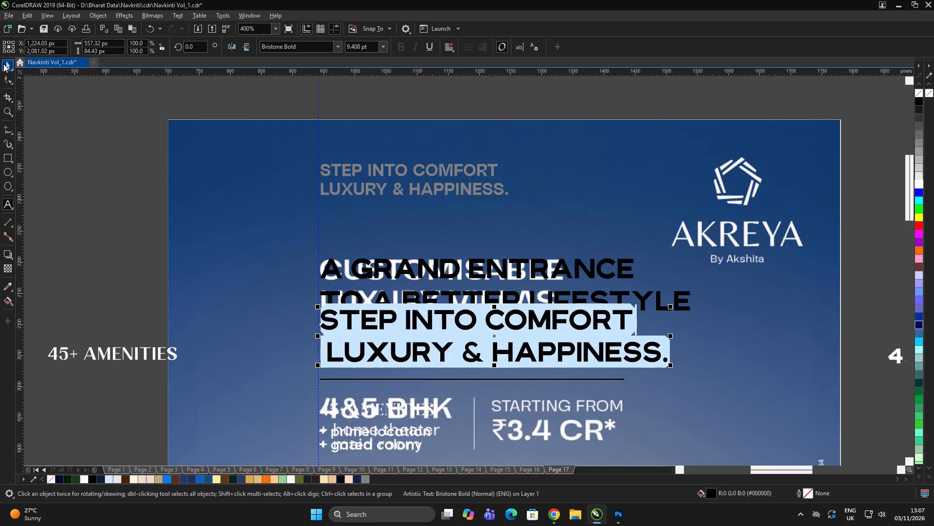
left_click(4, 64)
Delete the grey subheading beneath the heading and put the black one there, scaled proportionally to about 365 px wide.
left_click_drag(672, 367, 486, 369)
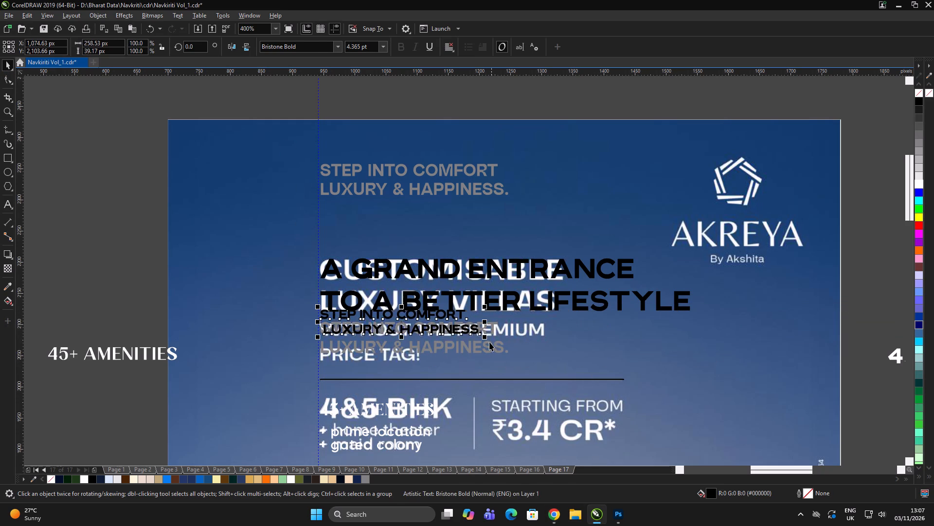
left_click(488, 347)
key("Delete")
left_click_drag(469, 330, 467, 346)
left_click_drag(487, 355, 553, 390)
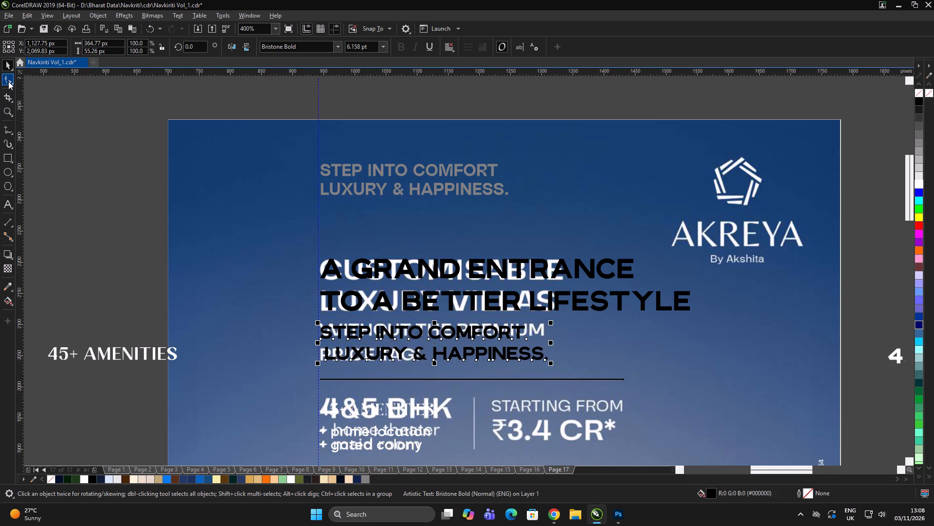
Tighten the black subheading's line spacing slightly.
left_click(8, 80)
left_click_drag(314, 366, 321, 359)
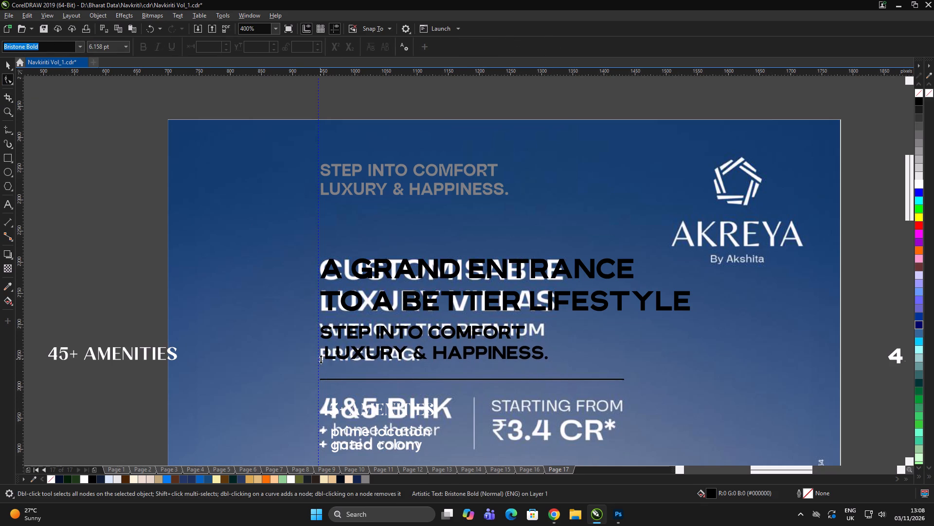
left_click_drag(321, 359, 322, 357)
key("space")
Align the left edges of the black heading and the black subheading.
left_click(354, 309, "shift")
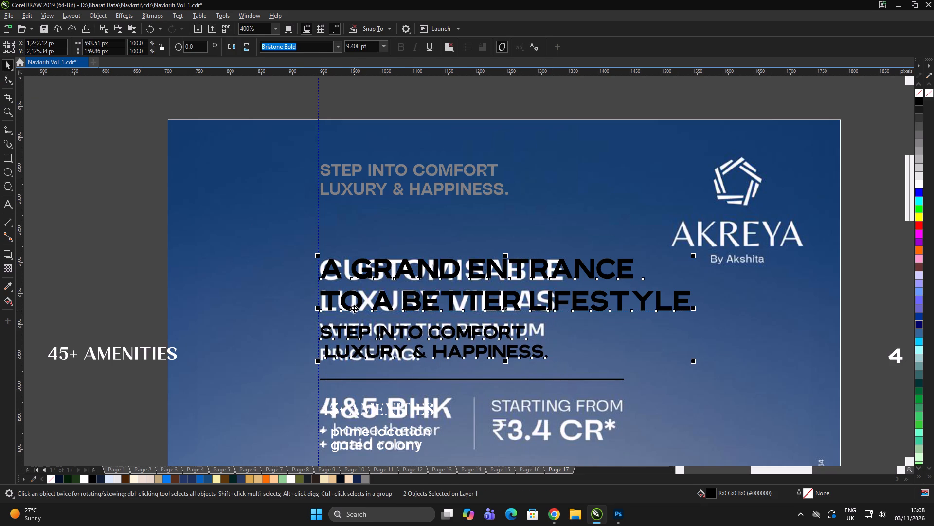
key("l")
scroll(371, 285, "down", 2)
double_click(565, 244)
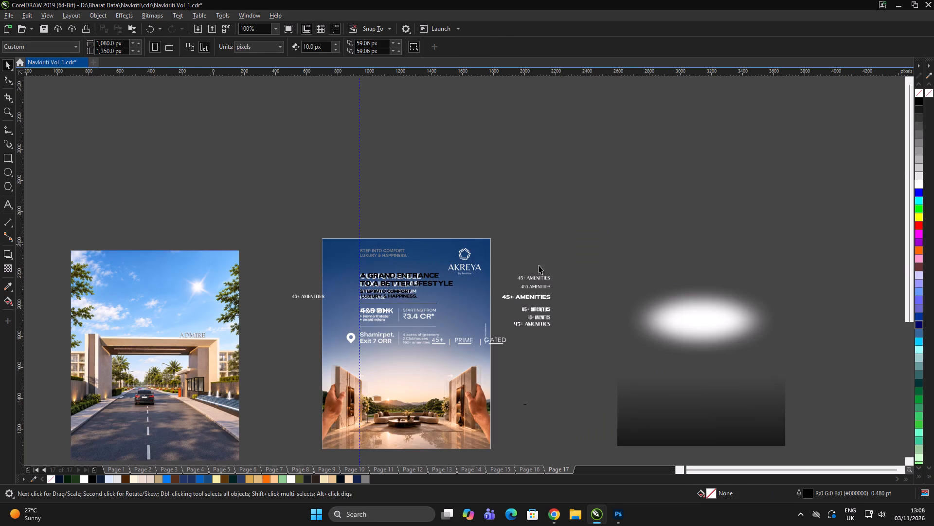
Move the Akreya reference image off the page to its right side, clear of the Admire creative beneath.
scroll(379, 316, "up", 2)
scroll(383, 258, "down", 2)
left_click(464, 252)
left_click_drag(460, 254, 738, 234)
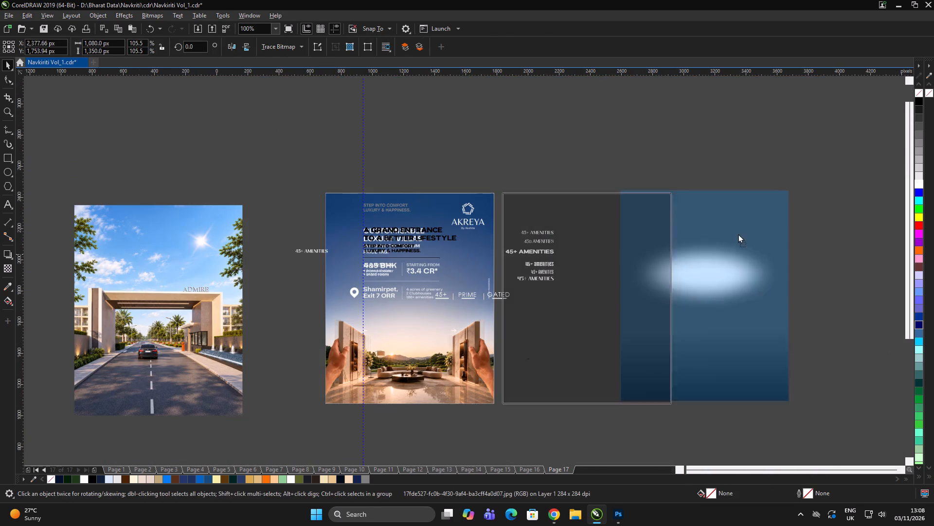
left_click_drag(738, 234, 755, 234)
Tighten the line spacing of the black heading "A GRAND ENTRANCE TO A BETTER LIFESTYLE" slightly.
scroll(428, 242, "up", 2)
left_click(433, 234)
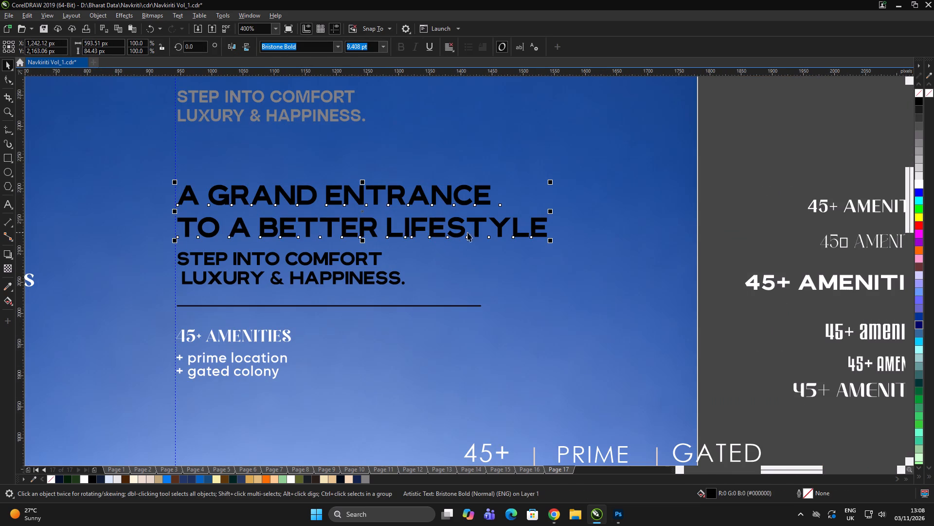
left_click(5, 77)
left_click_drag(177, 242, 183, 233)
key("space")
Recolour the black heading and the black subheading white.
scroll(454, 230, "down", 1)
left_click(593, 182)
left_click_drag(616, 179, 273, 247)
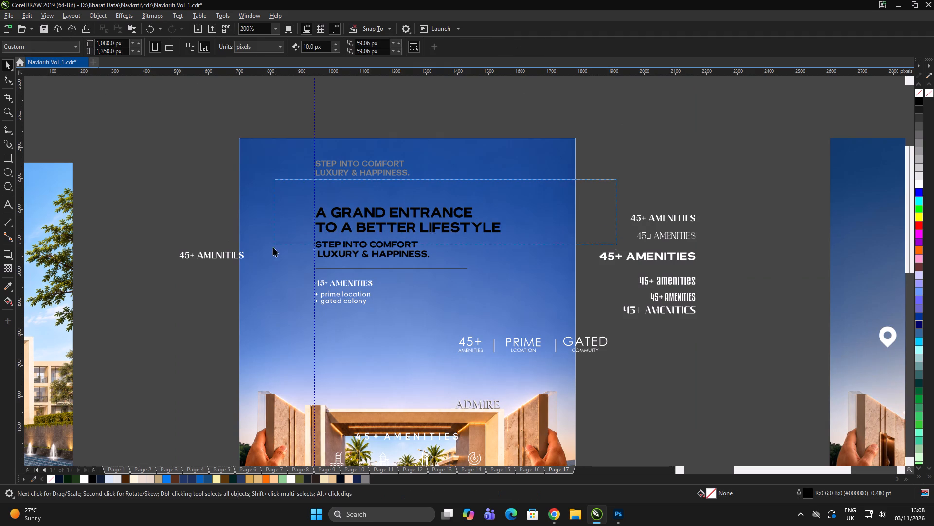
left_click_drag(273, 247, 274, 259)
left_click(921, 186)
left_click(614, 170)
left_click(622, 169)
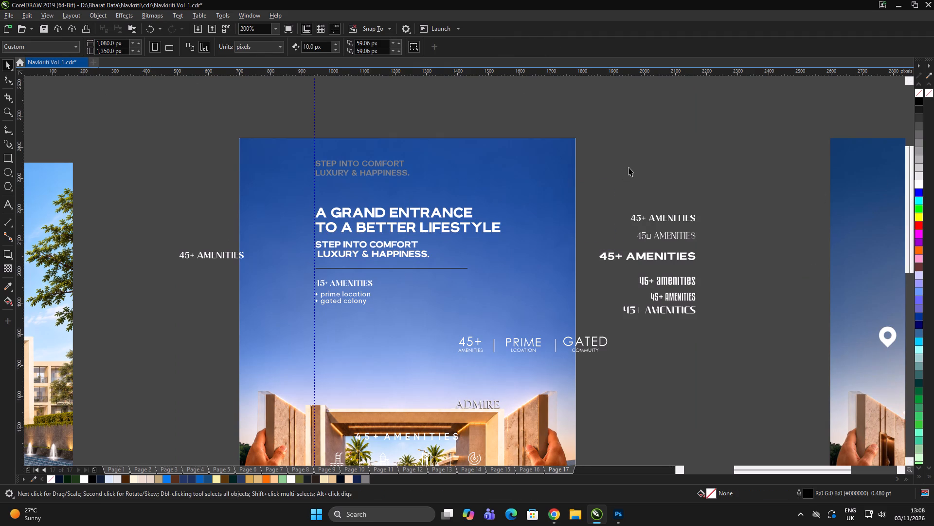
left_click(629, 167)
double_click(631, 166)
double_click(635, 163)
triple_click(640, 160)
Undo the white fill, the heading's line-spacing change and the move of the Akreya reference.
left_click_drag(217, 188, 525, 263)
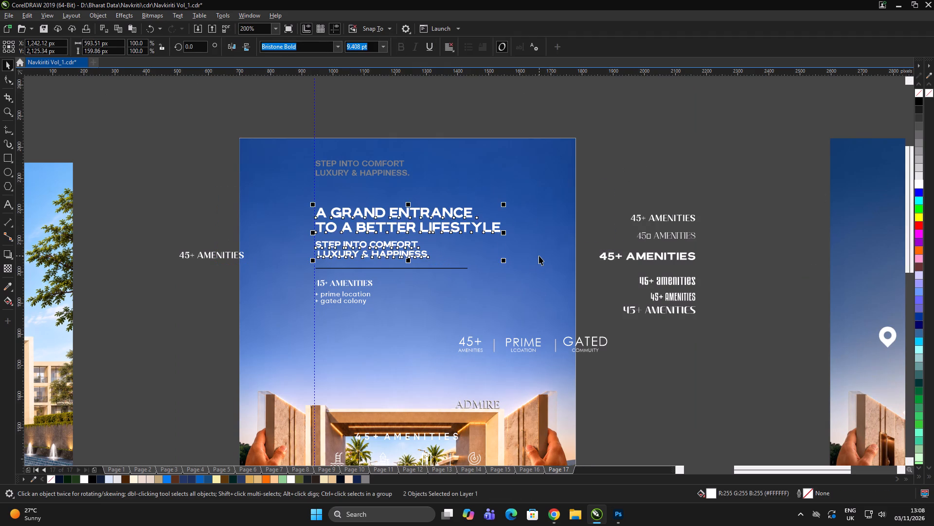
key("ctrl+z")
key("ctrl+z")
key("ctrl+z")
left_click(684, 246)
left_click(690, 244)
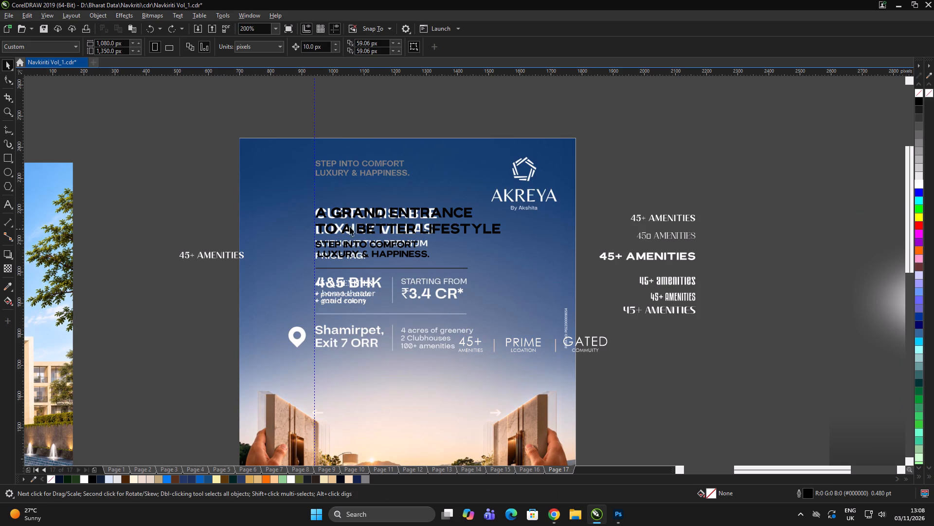
Narrow the black heading and subheading together horizontally to about 578 px wide, keeping their height.
left_click_drag(233, 194, 543, 262)
scroll(503, 227, "up", 1)
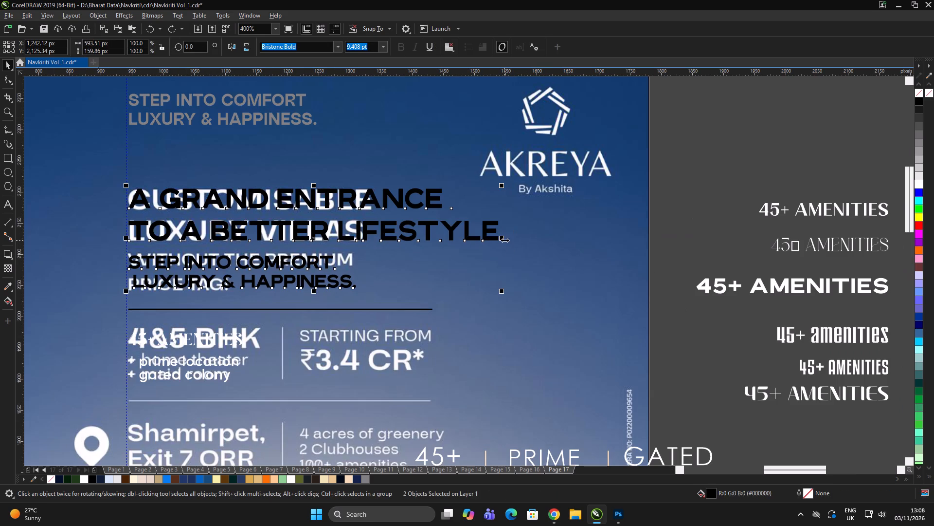
left_click_drag(504, 240, 495, 243)
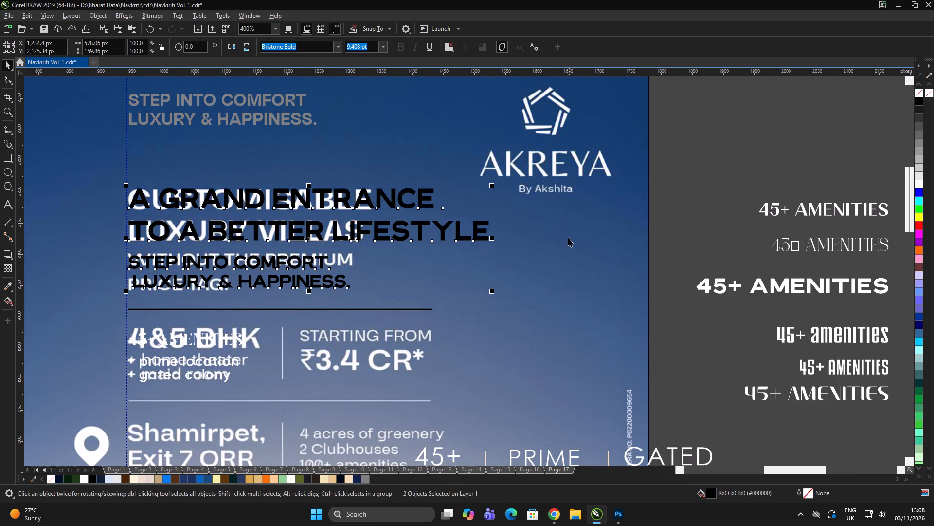
scroll(496, 201, "down", 2)
double_click(612, 152)
left_click_drag(612, 151, 608, 156)
scroll(386, 227, "up", 2)
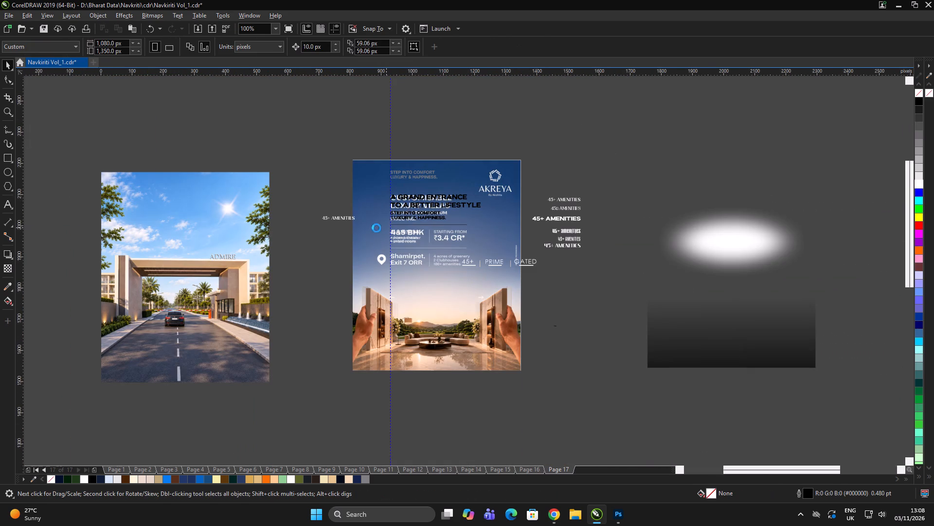
Move the 45+ AMENITIES text with its prime location and gated colony lines off the page to the left.
left_click_drag(162, 215, 629, 308)
left_click_drag(505, 253, 387, 266)
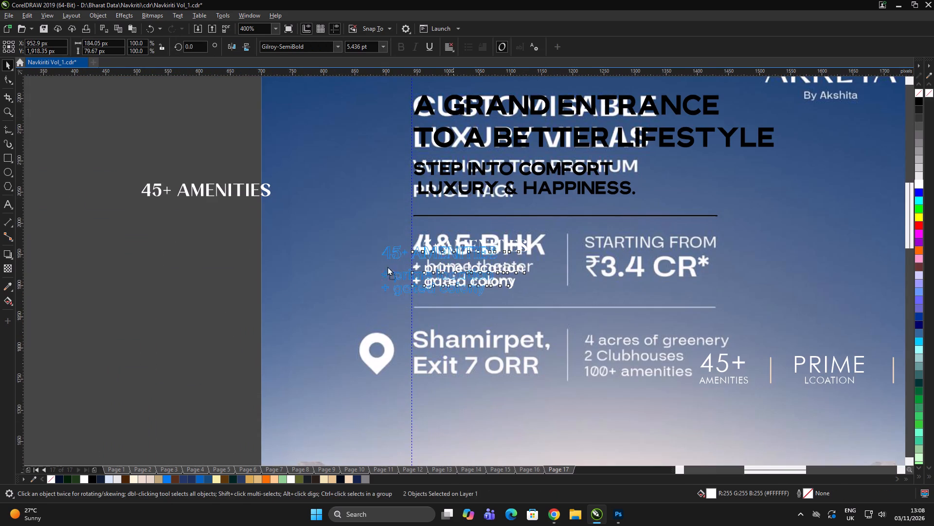
left_click_drag(387, 266, 236, 277)
triple_click(176, 352)
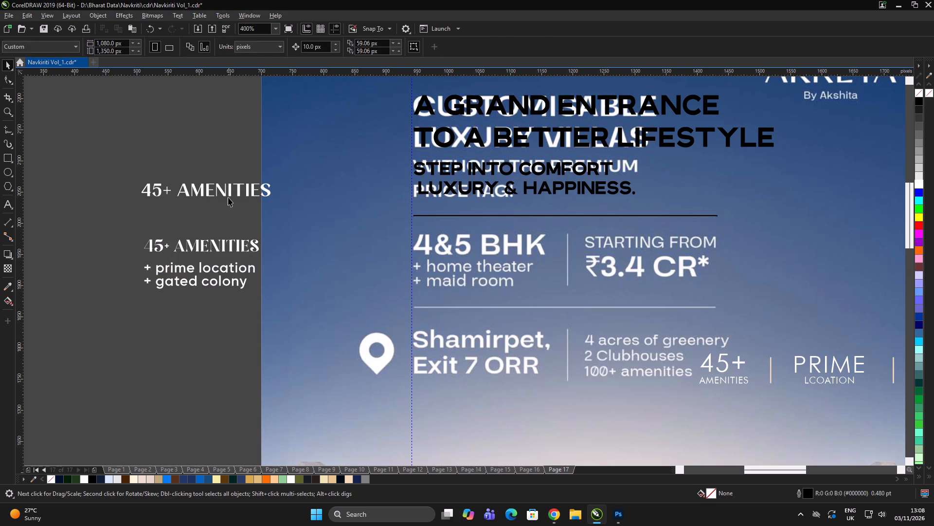
Place the off-page Bestigia "45+ AMENITIES" over the reference's "4&5 BHK" and scale it proportionally to about 225 px wide.
left_click_drag(228, 195, 500, 251)
scroll(554, 244, "up", 1)
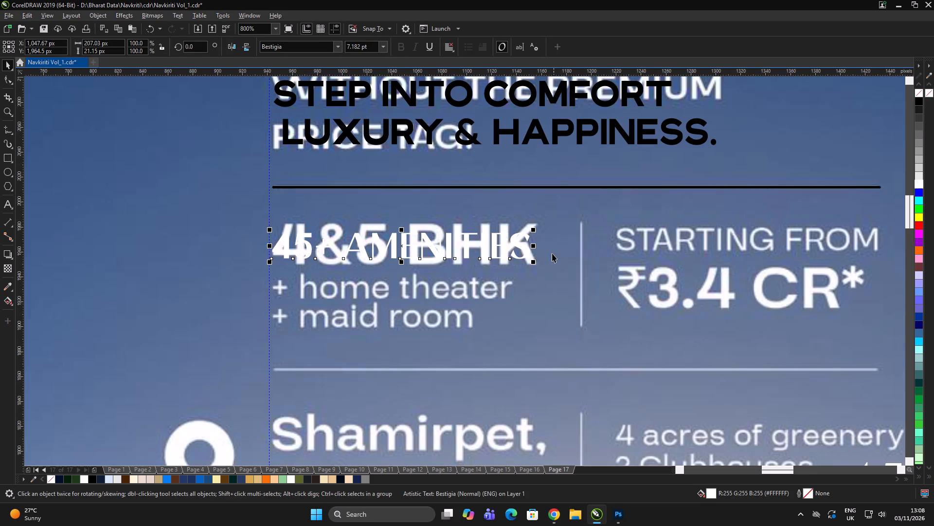
left_click_drag(536, 262, 558, 274)
scroll(444, 254, "down", 2)
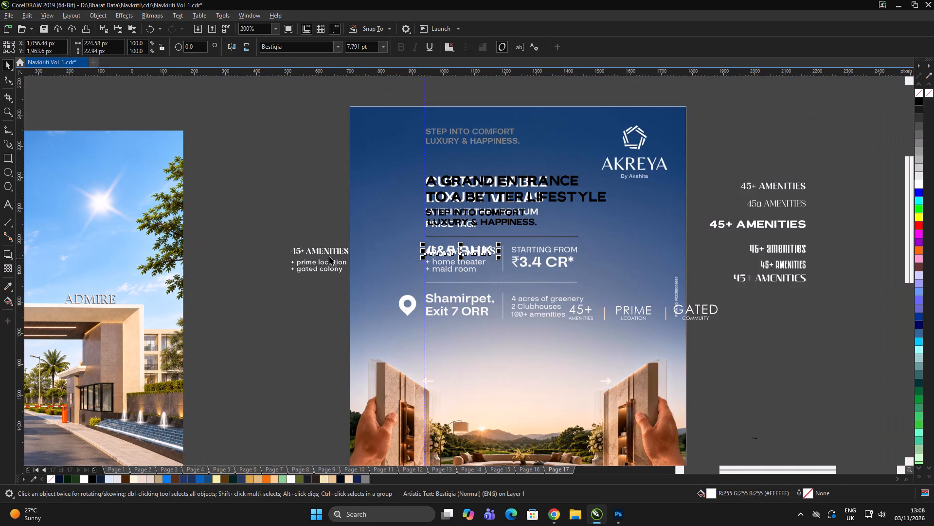
Place the prime location and gated colony lines close beneath the Bestigia 45+ AMENITIES, left-aligned with it.
left_click_drag(312, 263, 458, 267)
scroll(451, 264, "up", 2)
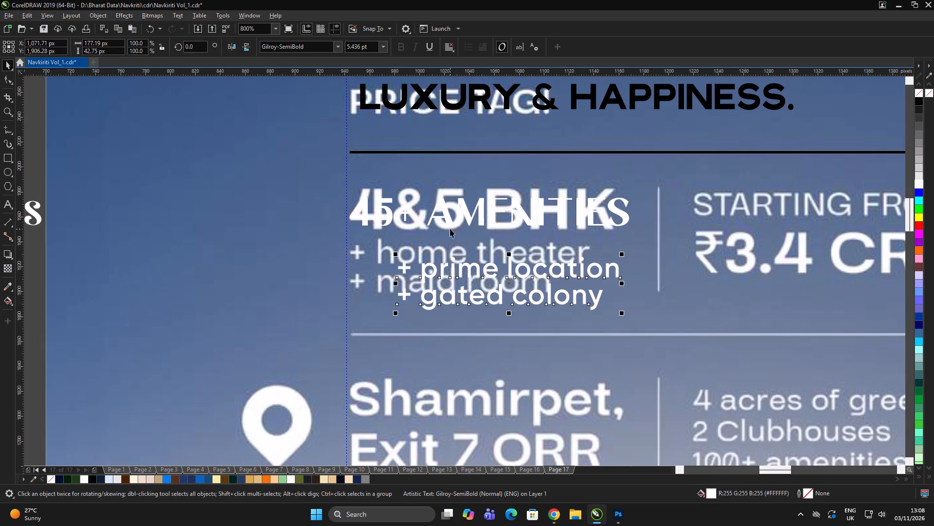
left_click(450, 226, "shift")
key("l")
scroll(449, 264, "down", 1)
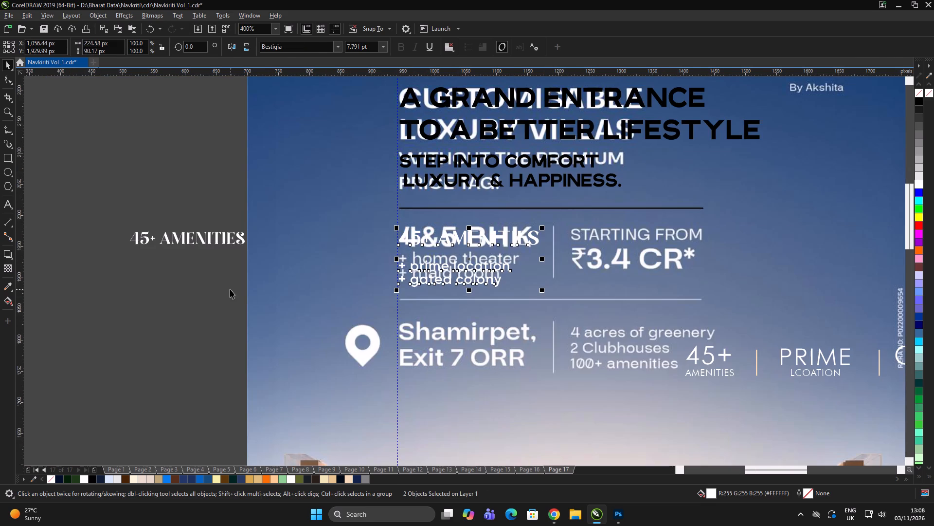
left_click(230, 288)
scroll(420, 273, "up", 2)
left_click_drag(405, 260, 409, 229)
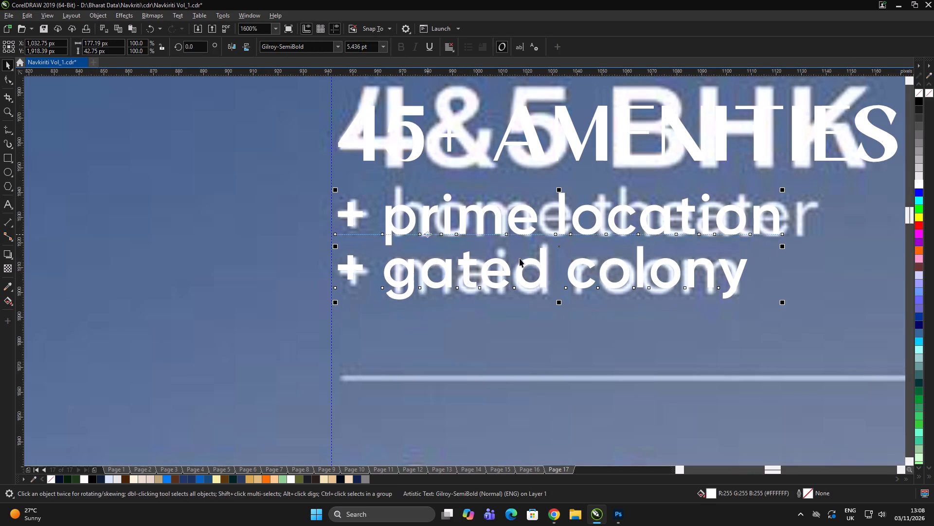
Set the font of the prime location and gated colony lines to Gilroy Medium.
left_click(340, 49)
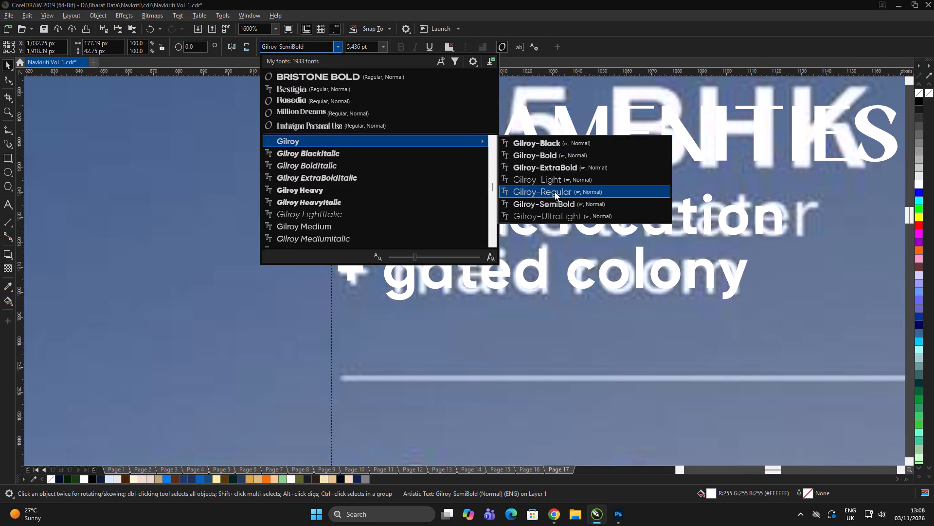
left_click(327, 225)
scroll(399, 248, "down", 3)
scroll(378, 201, "down", 2)
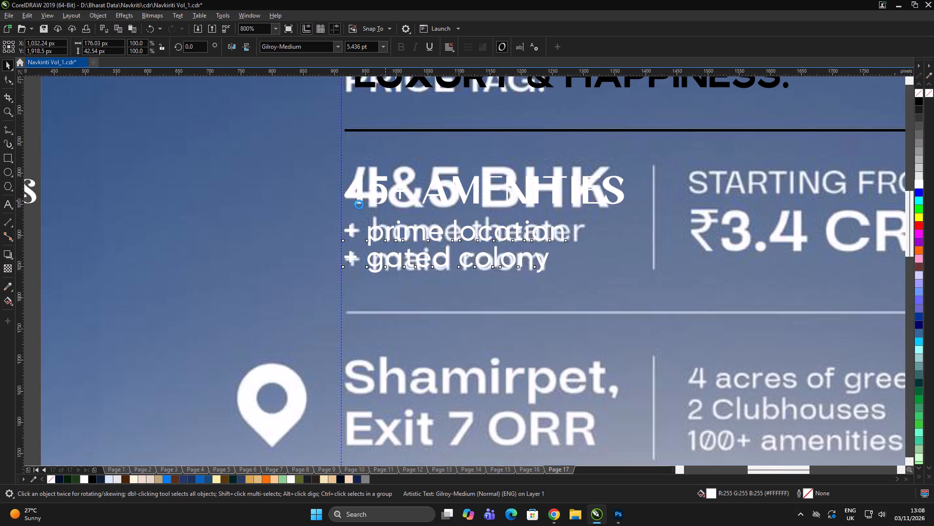
double_click(801, 208)
left_click_drag(851, 280, 616, 97)
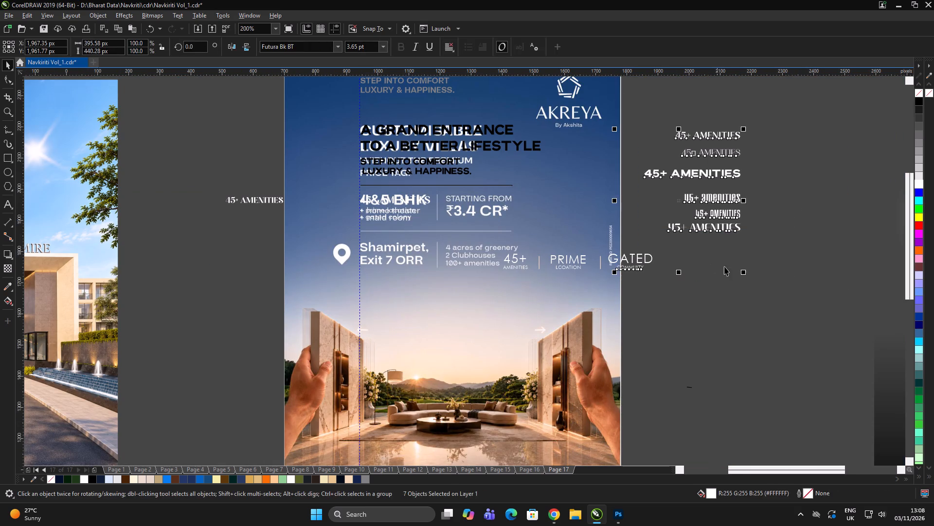
double_click(798, 274)
Duplicate the 45+ AMENITIES text with its two lines and place the copy level over the reference's "STARTING FROM" block.
left_click(397, 200)
left_click(404, 210, "shift")
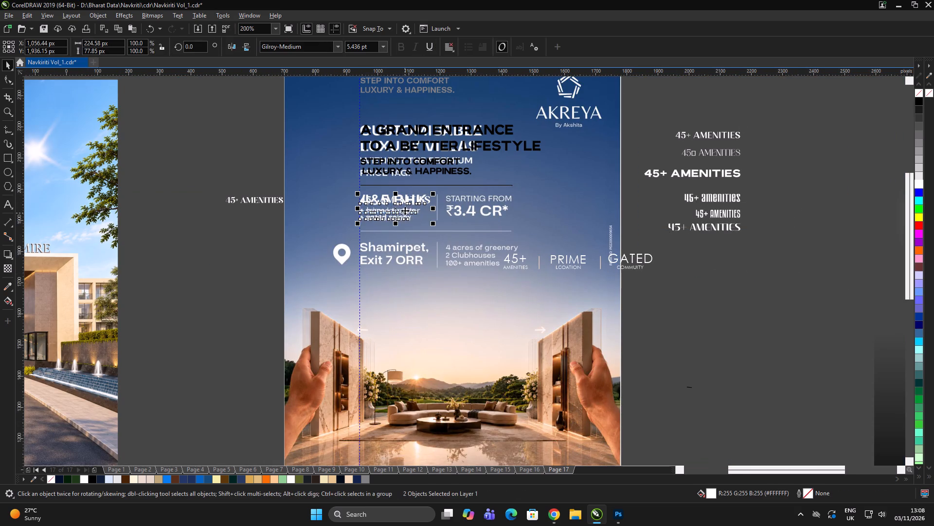
left_click_drag(404, 210, 575, 212)
right_click(575, 212, "shift")
scroll(525, 199, "up", 2)
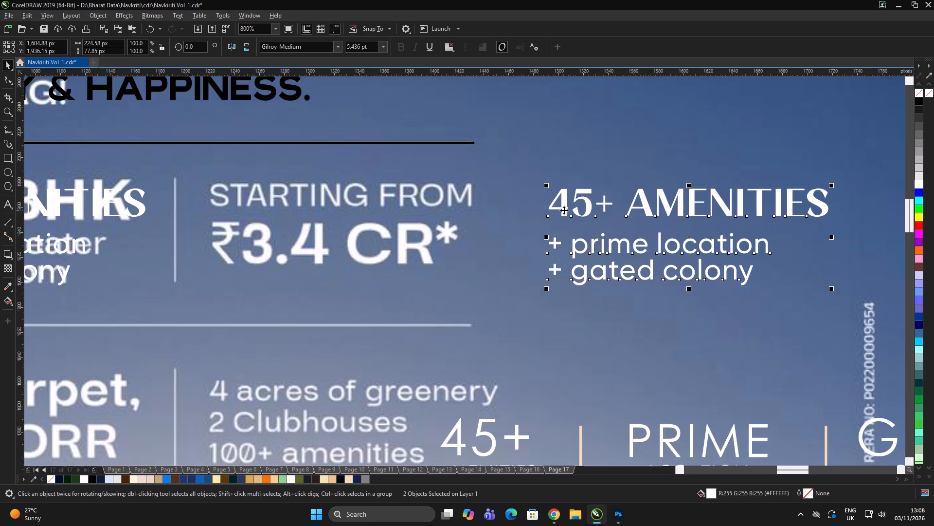
left_click_drag(565, 209, 232, 207)
scroll(529, 185, "down", 2)
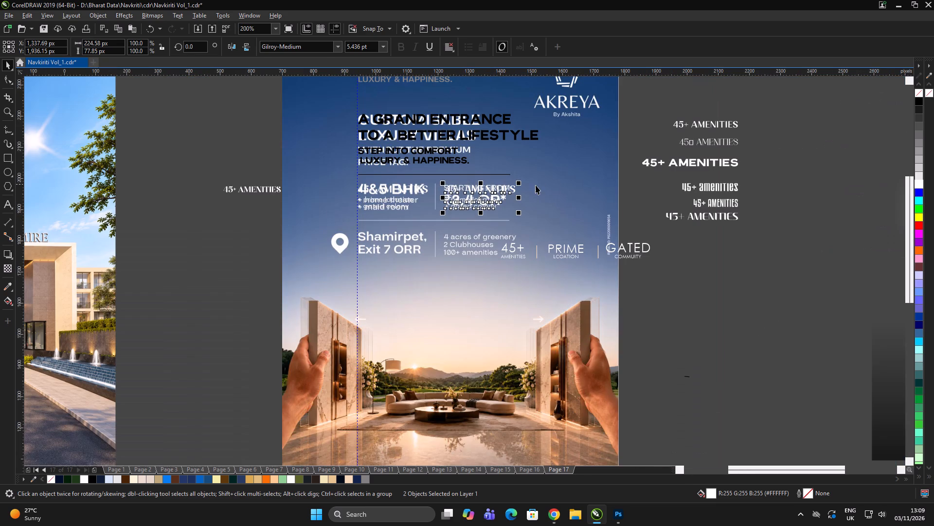
left_click(572, 191)
left_click(831, 312)
left_click(823, 304)
left_click_drag(780, 303, 526, 198)
left_click(778, 196)
Move the six 45+ AMENITIES font samples beside the page farther out to the right.
left_click_drag(805, 94, 639, 272)
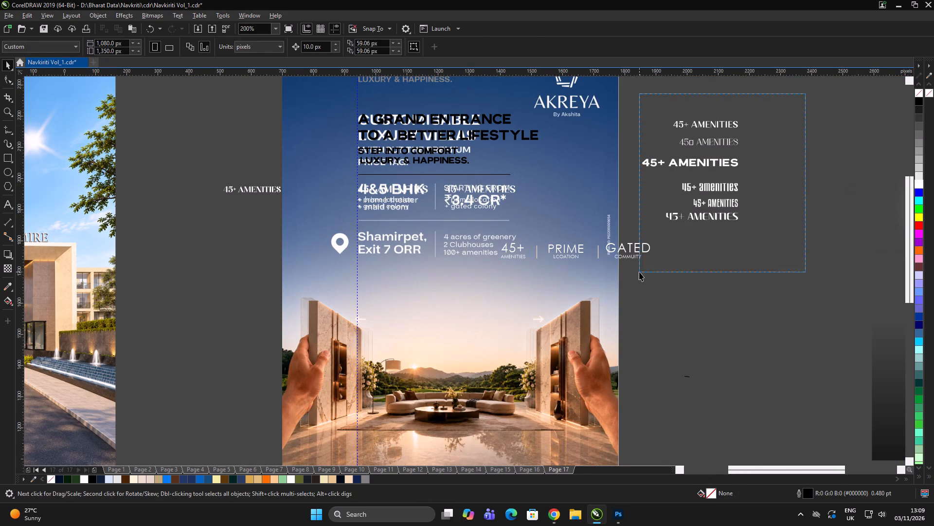
left_click_drag(639, 272, 624, 281)
left_click_drag(704, 215, 900, 202)
left_click(702, 276)
Delete the old "45+ | PRIME | GATED" row across the page's right edge.
left_click_drag(719, 189, 440, 351)
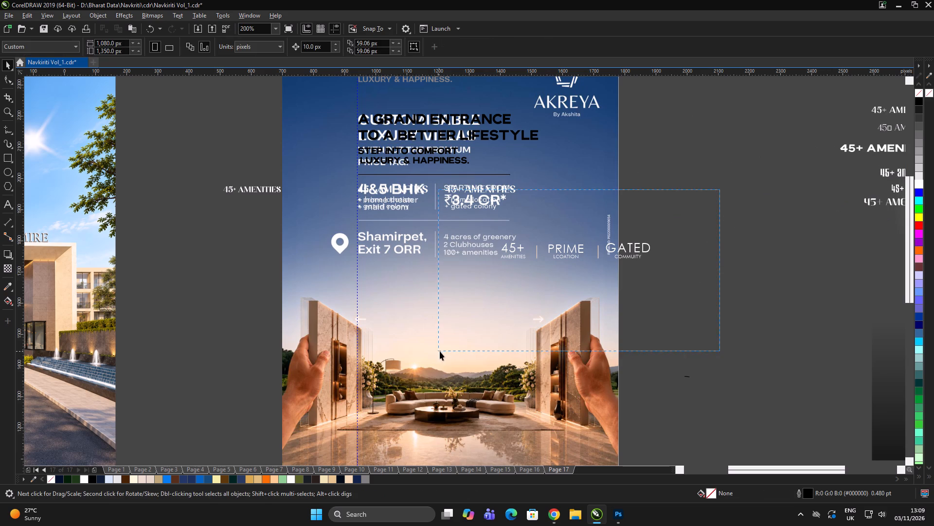
left_click_drag(440, 351, 449, 354)
key("Delete")
left_click(739, 271)
left_click(746, 269)
Move the duplicated 45+ AMENITIES block off the page, just beyond its right edge.
scroll(579, 186, "up", 1)
left_click_drag(835, 168, 300, 251)
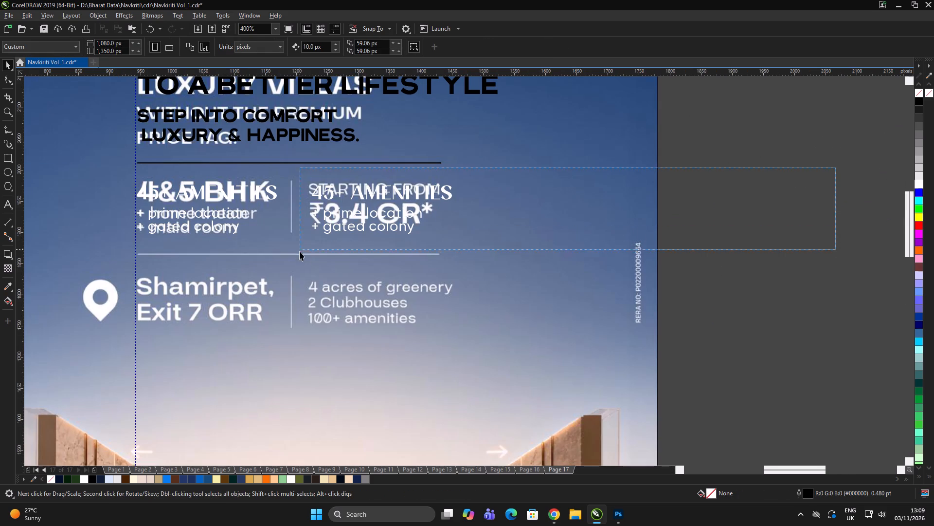
left_click_drag(300, 251, 300, 254)
left_click_drag(389, 213, 754, 217)
scroll(557, 200, "down", 1)
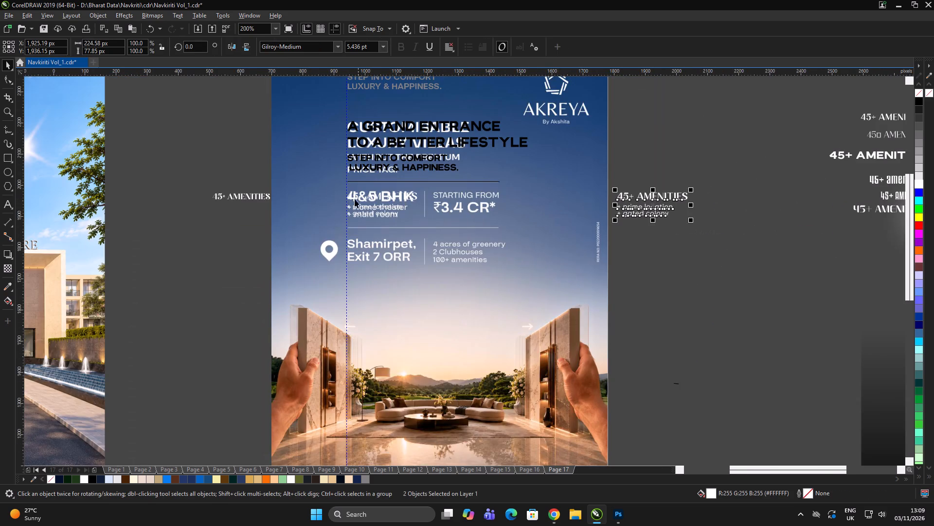
Delete the leftover 45+ AMENITIES text just off the page's left edge.
scroll(355, 199, "up", 1)
scroll(515, 201, "down", 1)
left_click_drag(239, 147, 421, 246)
left_click(327, 255)
key("Delete")
key("Delete")
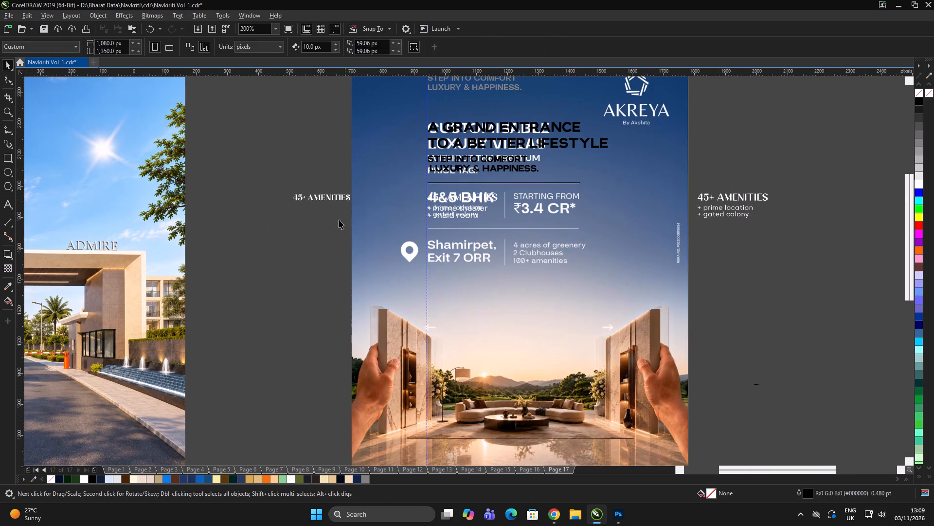
left_click_drag(249, 183, 391, 230)
key("Delete")
double_click(293, 232)
left_click_drag(298, 178, 543, 224)
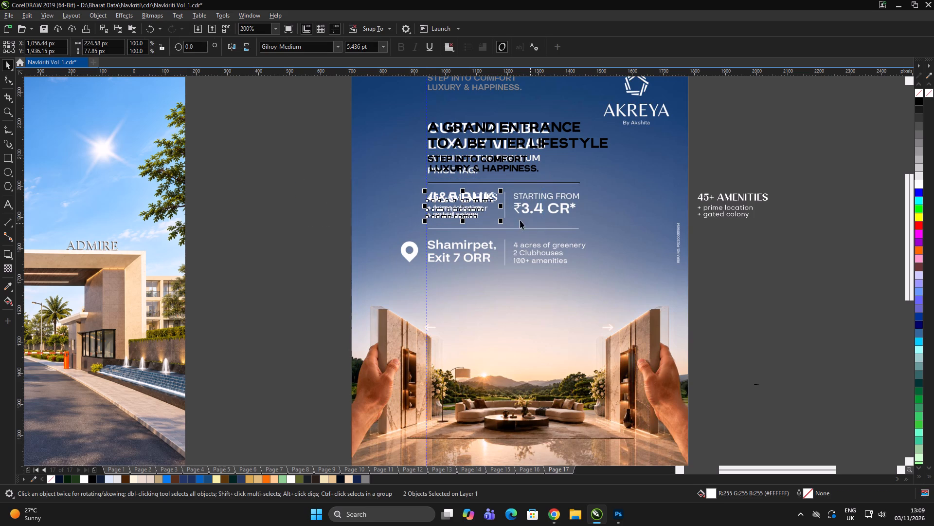
triple_click(757, 314)
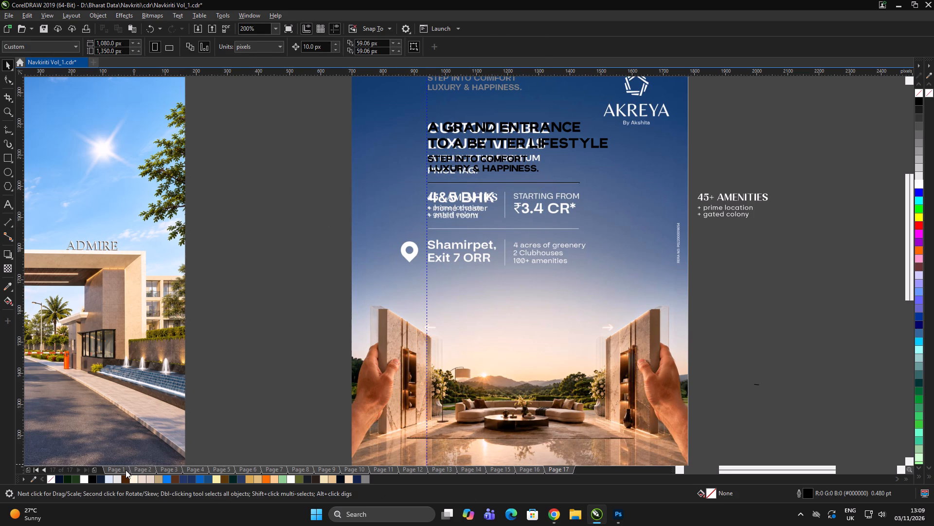
Copy the red RERA APPROVED seal from Page 1 onto Page 17, placing it above the hand holding the right-hand wall.
left_click(126, 471)
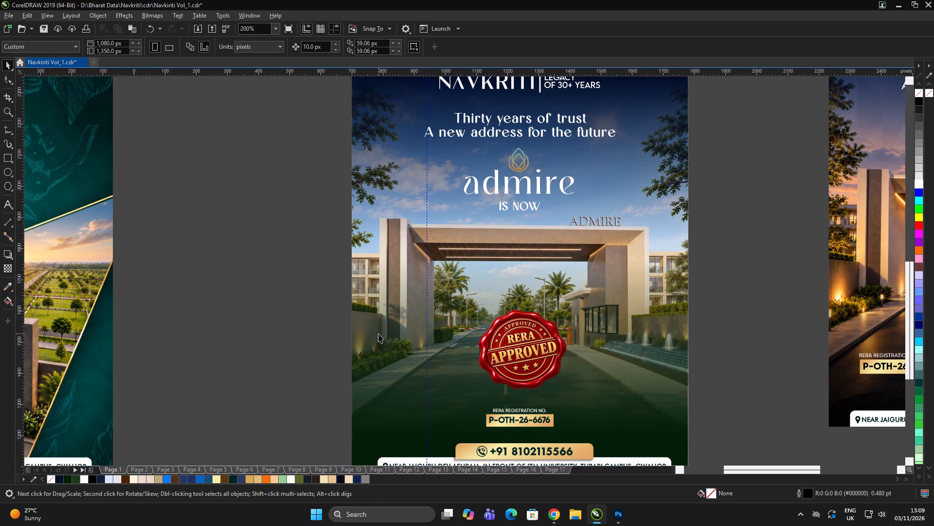
left_click(507, 356)
key("ctrl+c")
double_click(276, 279, "ctrl")
left_click(561, 471)
left_click(826, 338)
key("ctrl+v")
left_click_drag(502, 364, 588, 290)
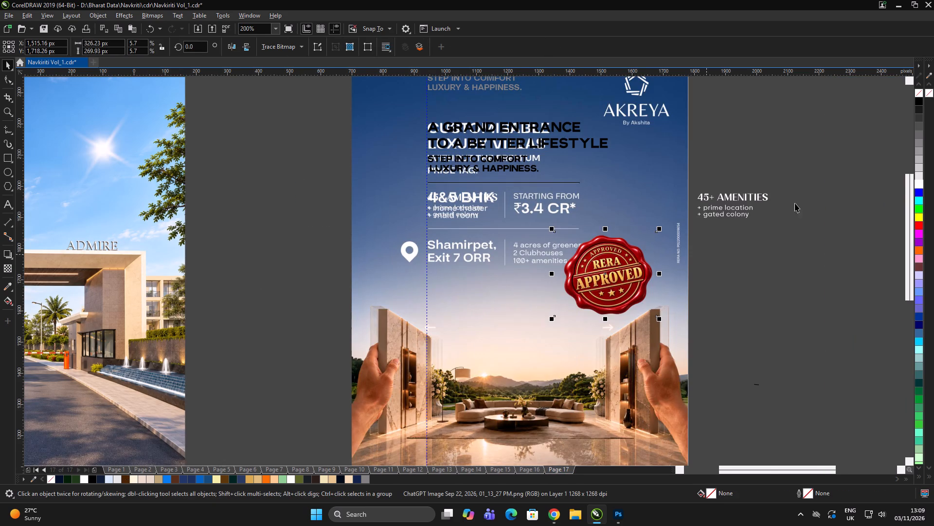
Duplicate the off-page 45+ AMENITIES heading into the sky area of Page 17 and change the copy's text to uppercase RERA.
scroll(824, 176, "up", 1)
double_click(788, 188)
left_click(655, 221)
left_click_drag(663, 219, 664, 219)
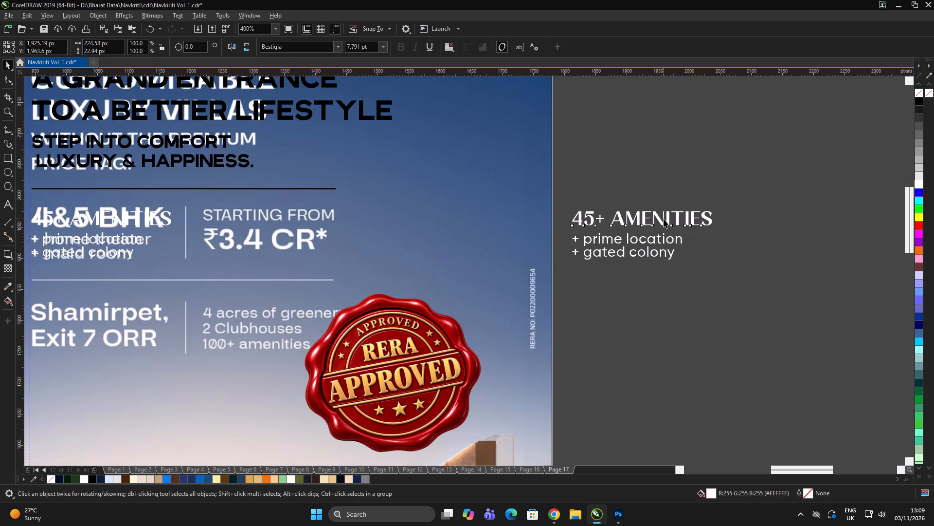
left_click_drag(664, 219, 466, 226)
right_click(466, 226)
double_click(466, 226)
key("ctrl+a")
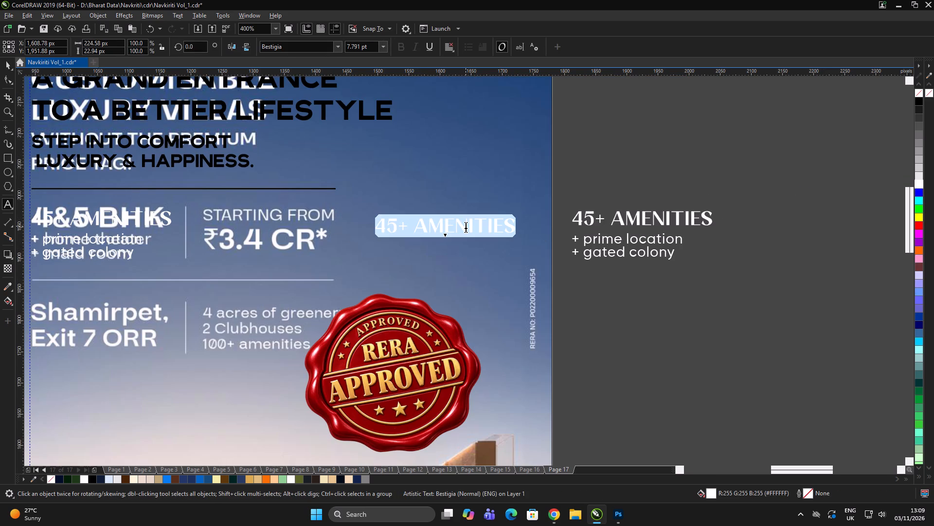
type("rera")
key("ctrl+a")
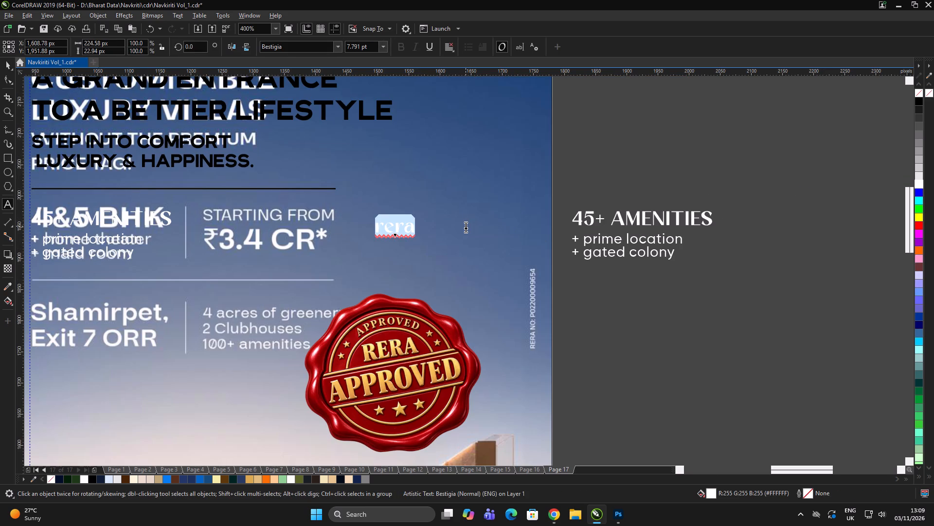
key("shift+F3")
key("shift+Down")
key("Down")
key("Return")
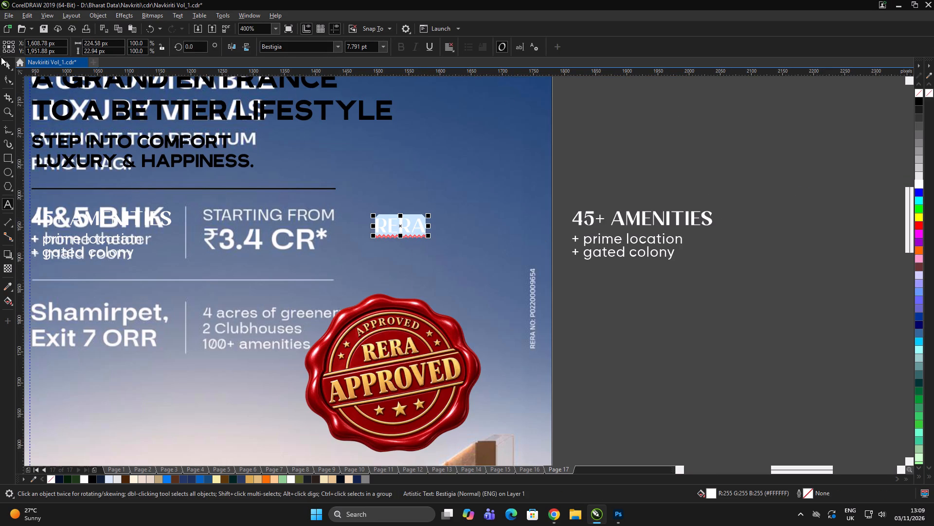
Move the RERA heading over the reference's STARTING FROM price text and enlarge it to about 16.3 pt.
left_click(5, 61)
left_click(387, 229)
left_click_drag(391, 228, 277, 229)
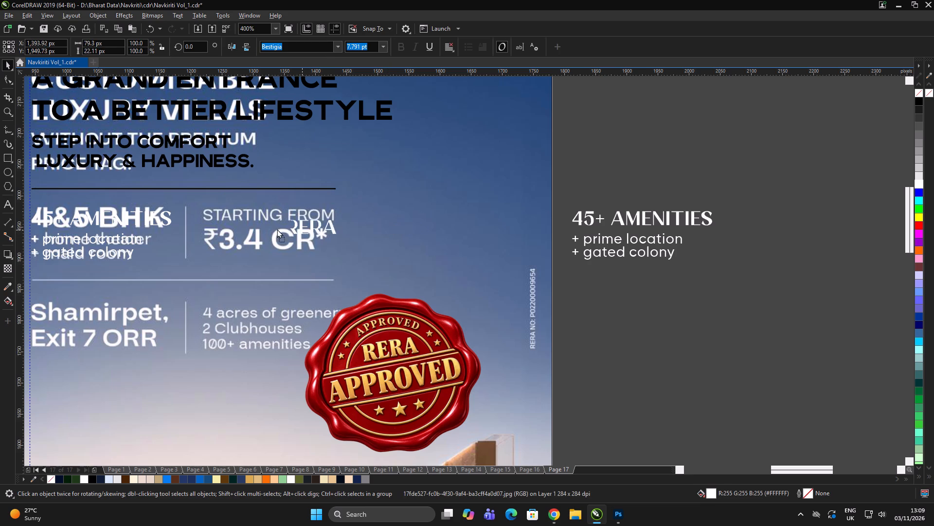
left_click_drag(277, 229, 222, 218)
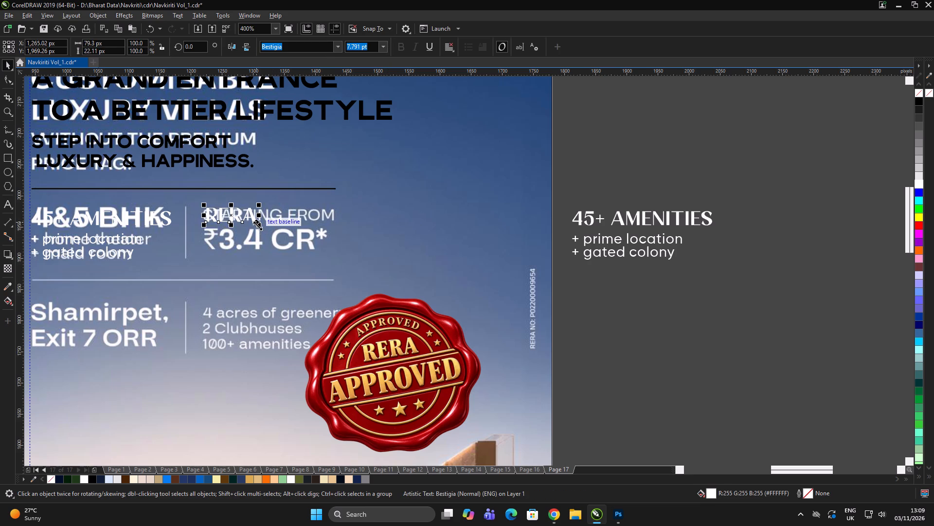
left_click_drag(259, 225, 313, 241)
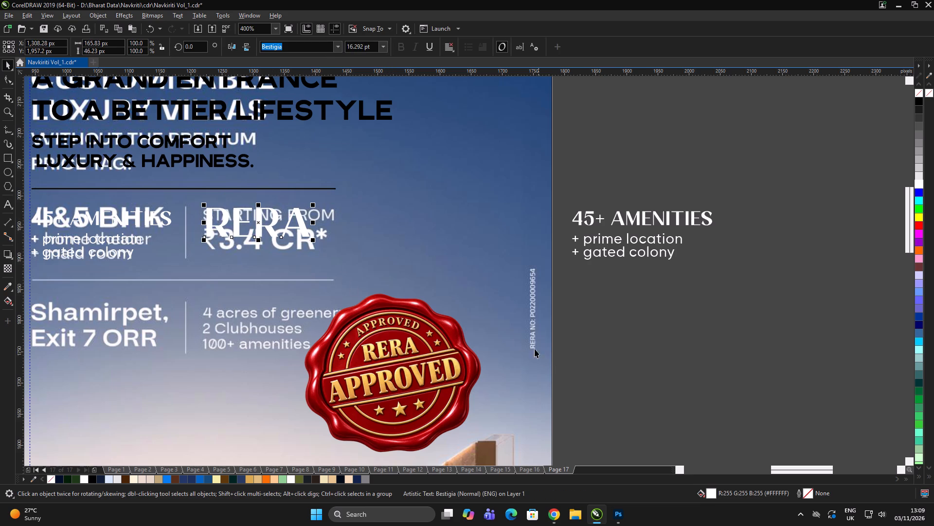
Duplicate the prime location and gated colony lines beside the RERA heading and change the copy's text to uppercase APPROVED.
left_click_drag(130, 254, 451, 251)
right_click(451, 251)
triple_click(449, 251)
key("ctrl+a")
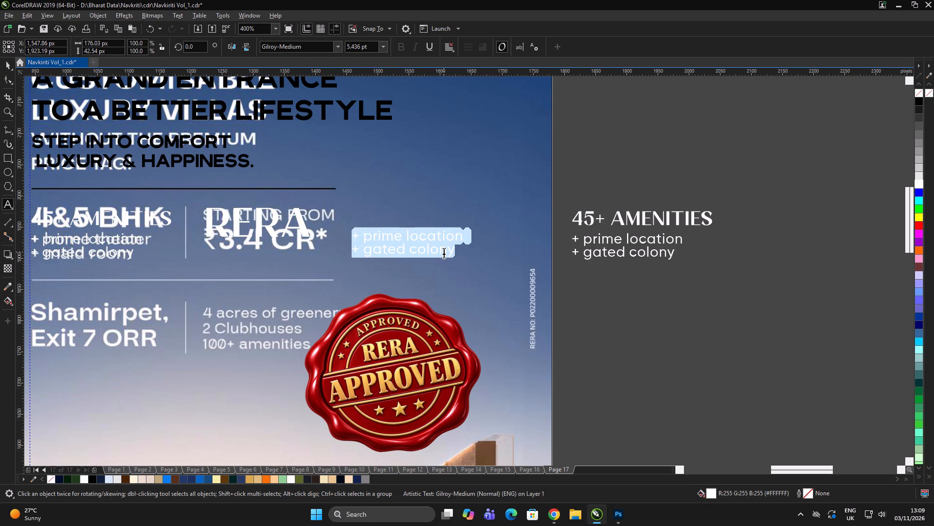
type("app")
type("roved")
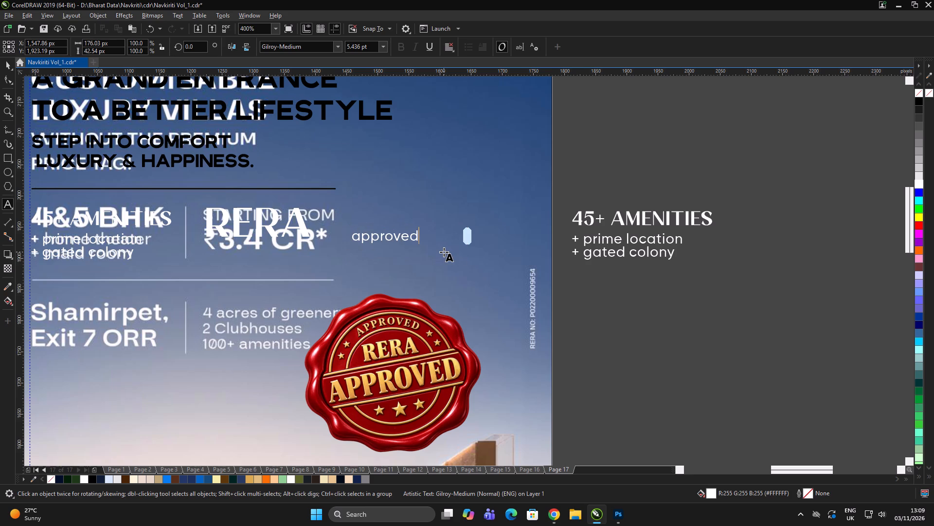
key("ctrl+a")
key("shift+F3")
key("Down")
key("Down")
key("Return")
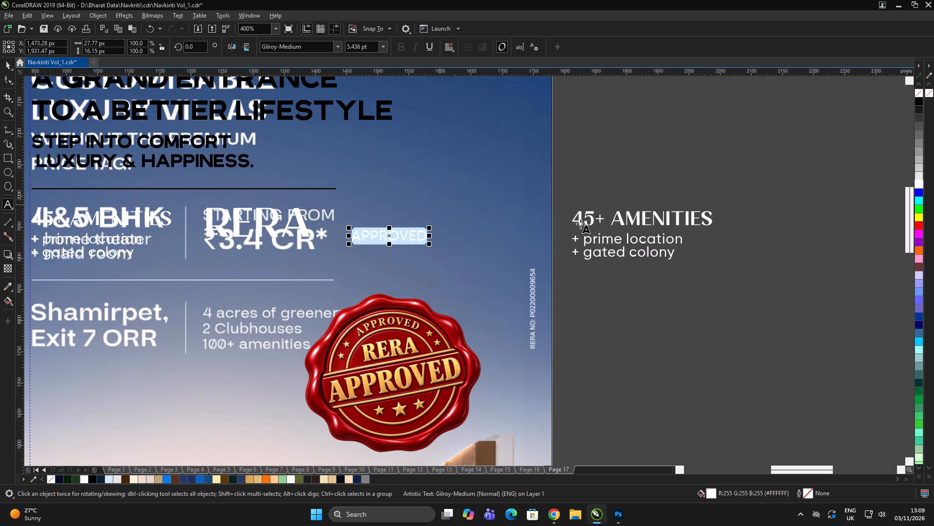
Place the APPROVED text directly beneath the RERA heading and left-align the two.
left_click(4, 64)
left_click_drag(386, 235, 242, 247)
scroll(212, 234, "up", 1)
left_click(209, 233, "shift")
scroll(255, 229, "down", 2)
key("l")
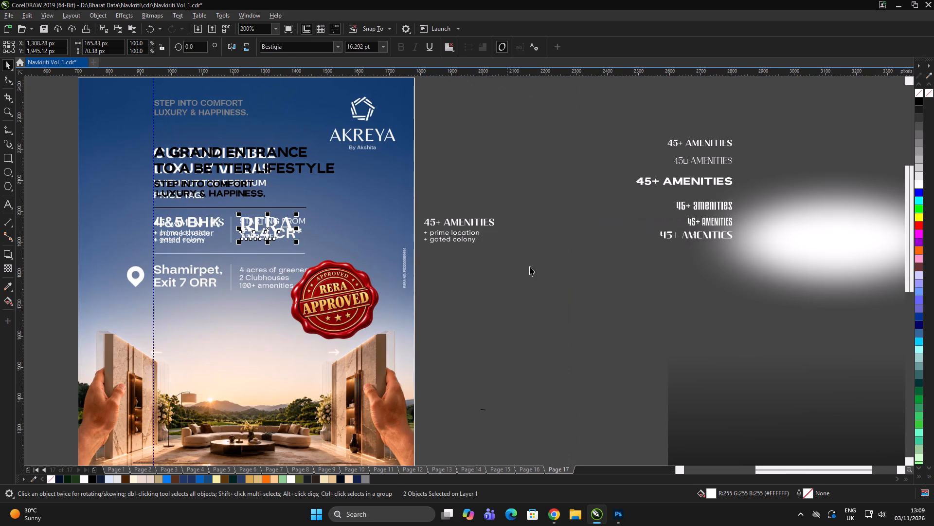
Delete the red RERA APPROVED seal from Page 17.
left_click(552, 283)
left_click(555, 282)
double_click(557, 279)
left_click_drag(557, 279, 552, 286)
left_click(323, 311)
key("Delete")
Delete the duplicated 45+ AMENITIES block with its two sublines just beyond the page's right edge.
left_click(580, 279)
left_click_drag(560, 197, 351, 319)
key("Delete")
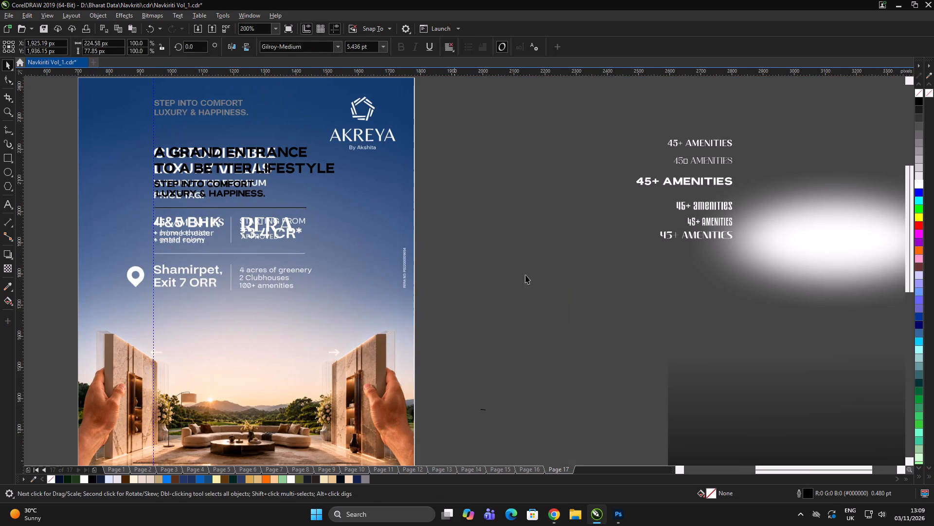
left_click(571, 256)
double_click(542, 222)
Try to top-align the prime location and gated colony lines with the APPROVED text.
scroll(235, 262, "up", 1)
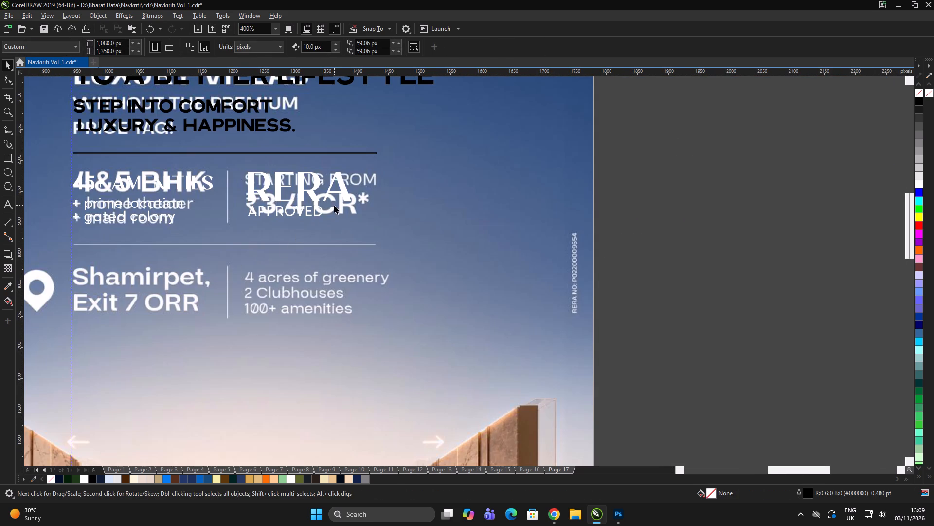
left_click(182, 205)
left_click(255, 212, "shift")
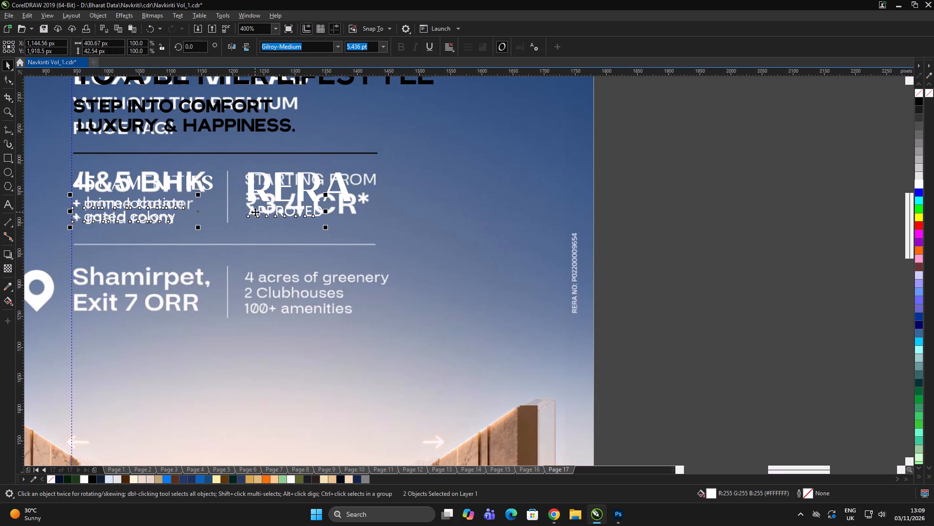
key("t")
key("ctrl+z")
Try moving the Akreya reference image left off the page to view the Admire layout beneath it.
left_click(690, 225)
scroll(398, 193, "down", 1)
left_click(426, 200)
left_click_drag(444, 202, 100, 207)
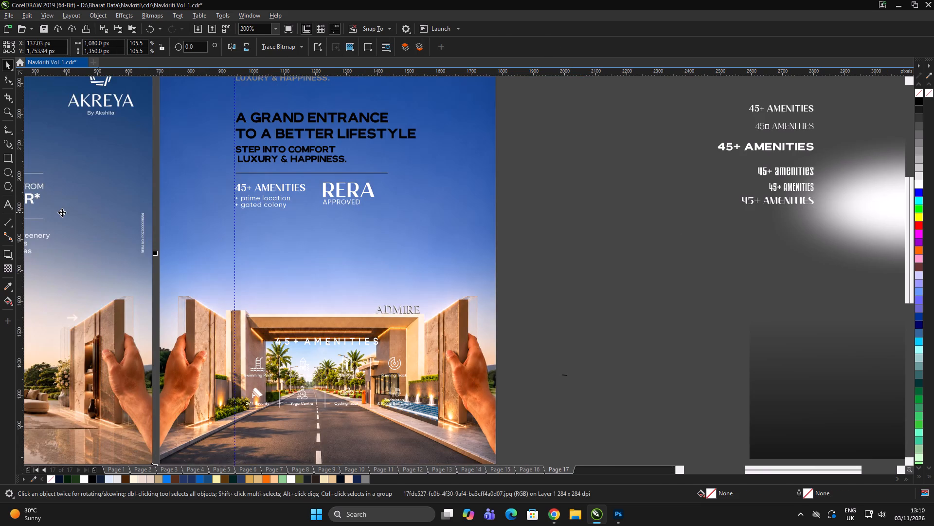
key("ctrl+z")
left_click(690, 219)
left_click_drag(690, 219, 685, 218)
Move the RERA and APPROVED texts together about 28 px to the right, away from the amenities text.
scroll(316, 169, "up", 1)
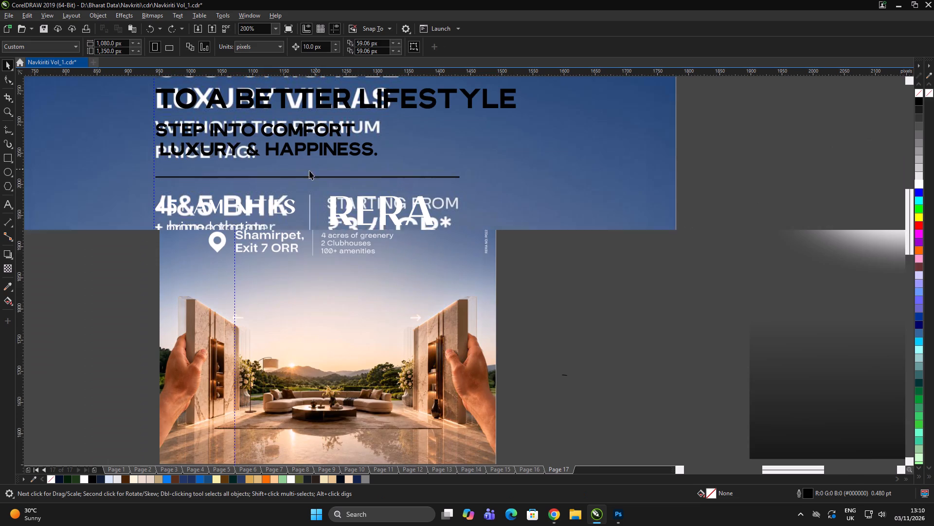
left_click(245, 210)
scroll(244, 209, "up", 1)
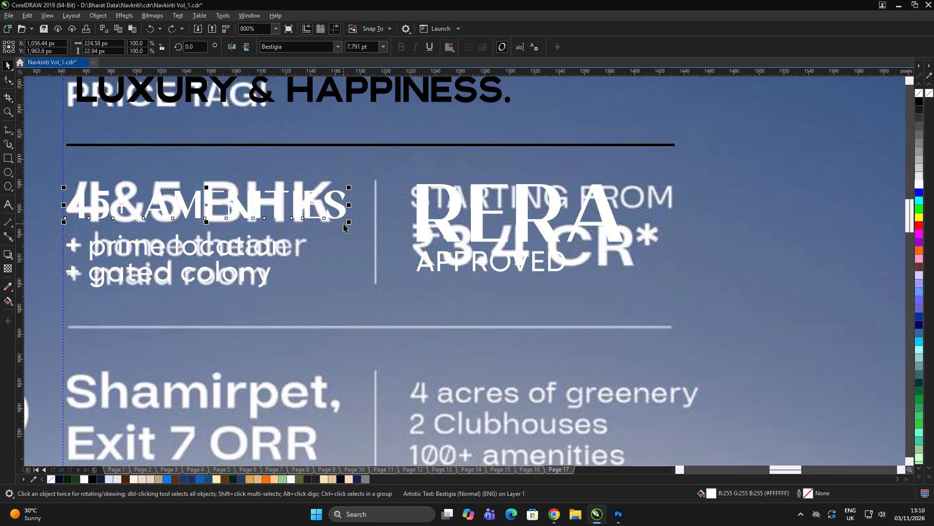
left_click(349, 223)
left_click(449, 230)
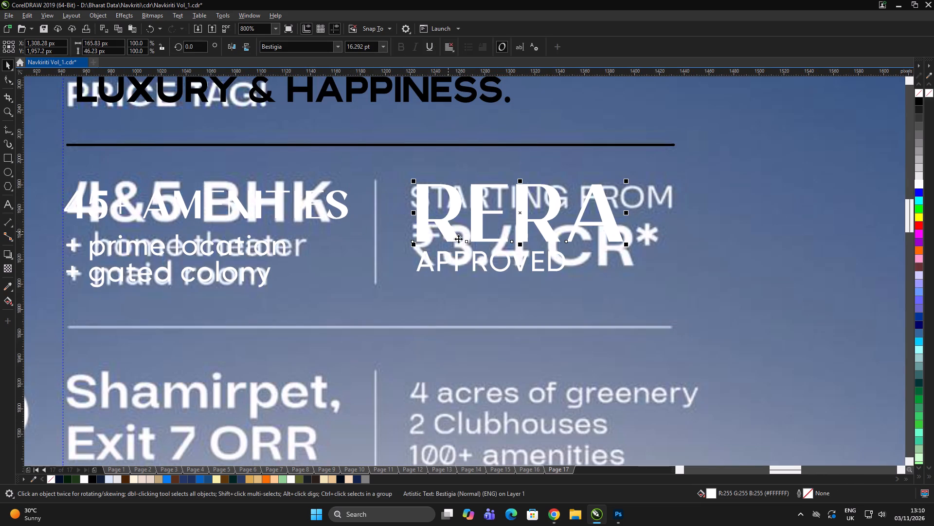
left_click(457, 263, "shift")
left_click_drag(456, 263, 489, 263)
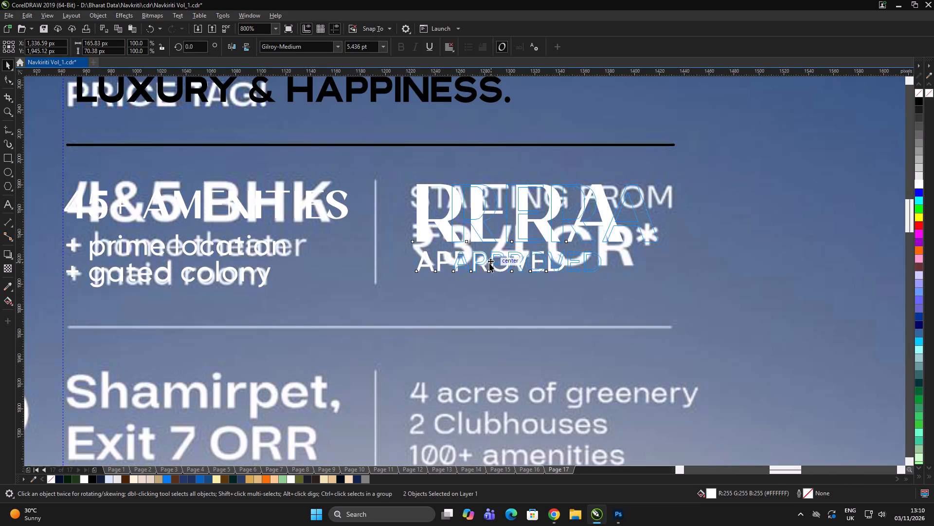
Draw a vertical divider line about 81 px long between the amenities text and RERA, tracing the reference's divider.
key("F6")
key("F5")
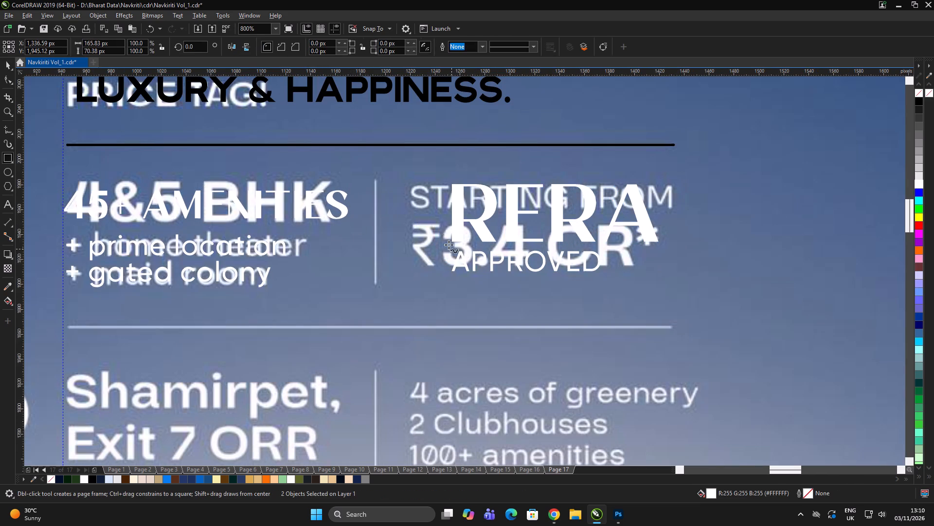
left_click(376, 183)
left_click(380, 284, "shift")
key("space")
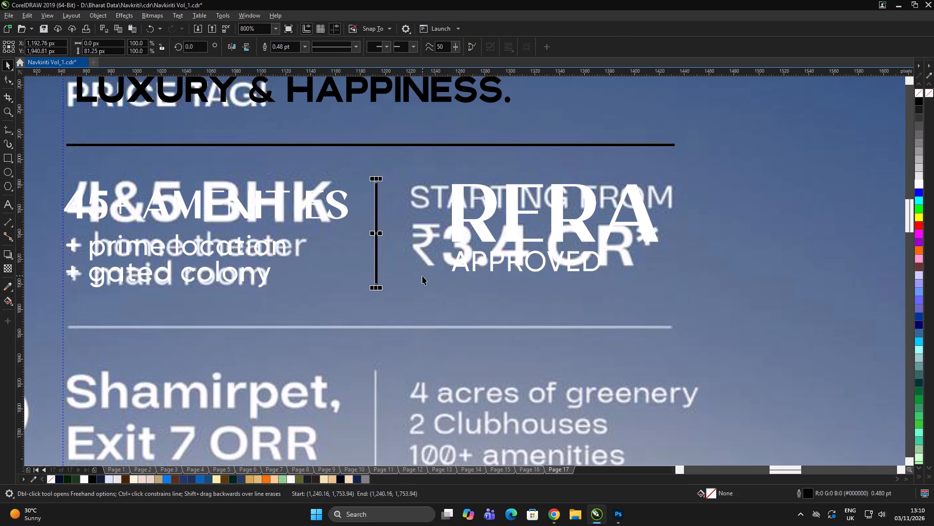
Set round line caps on the new vertical divider's outline.
scroll(401, 204, "up", 1)
scroll(369, 184, "down", 1)
key("F12")
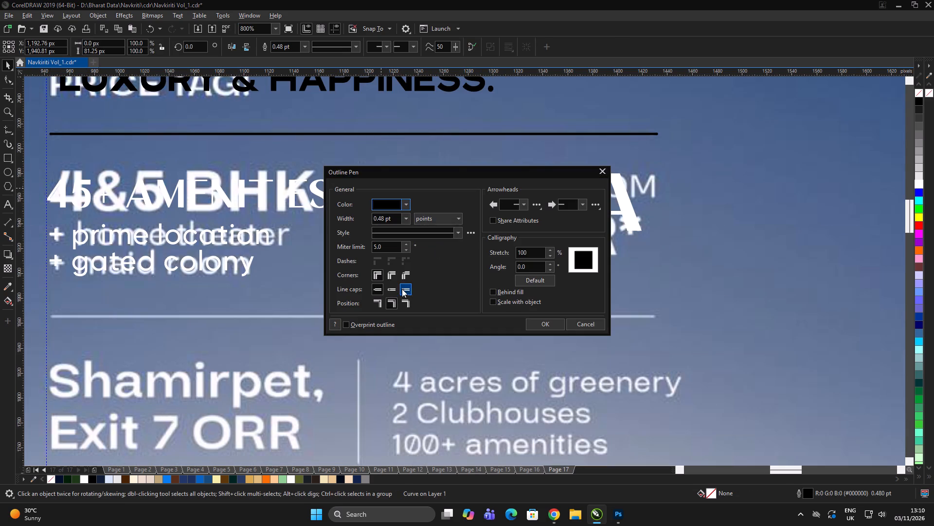
left_click(397, 289)
left_click(545, 327)
scroll(372, 170, "down", 2)
left_click(624, 231)
Duplicate the horizontal divider line below the amenities and RERA row, over the reference's lower rule.
scroll(399, 163, "up", 1)
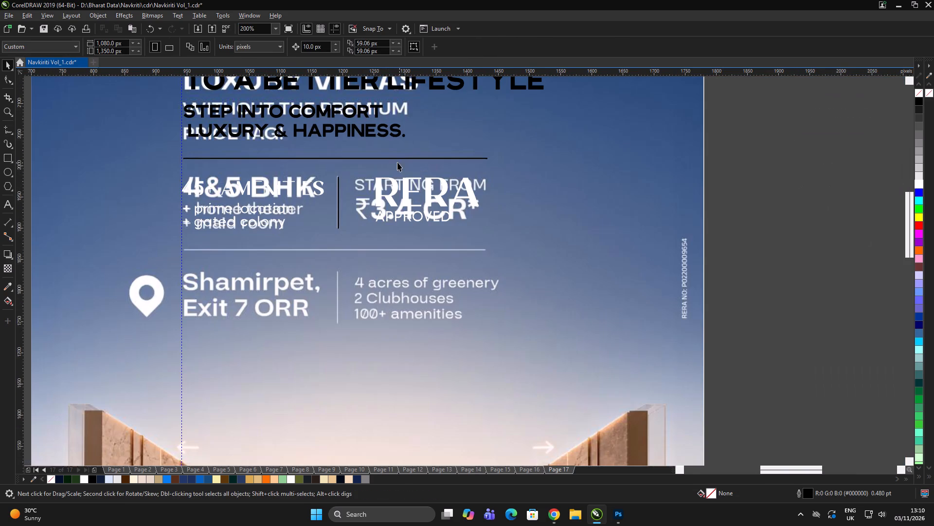
left_click_drag(404, 157, 406, 249)
right_click(406, 249, "shift")
scroll(378, 214, "down", 2)
double_click(575, 333)
left_click(576, 329)
scroll(438, 215, "up", 1)
triple_click(621, 273)
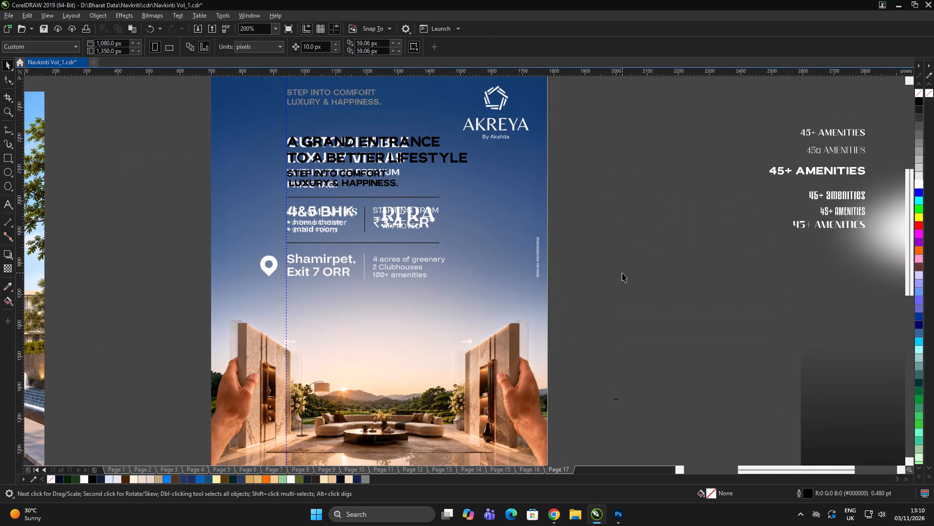
double_click(620, 269)
left_click(621, 264)
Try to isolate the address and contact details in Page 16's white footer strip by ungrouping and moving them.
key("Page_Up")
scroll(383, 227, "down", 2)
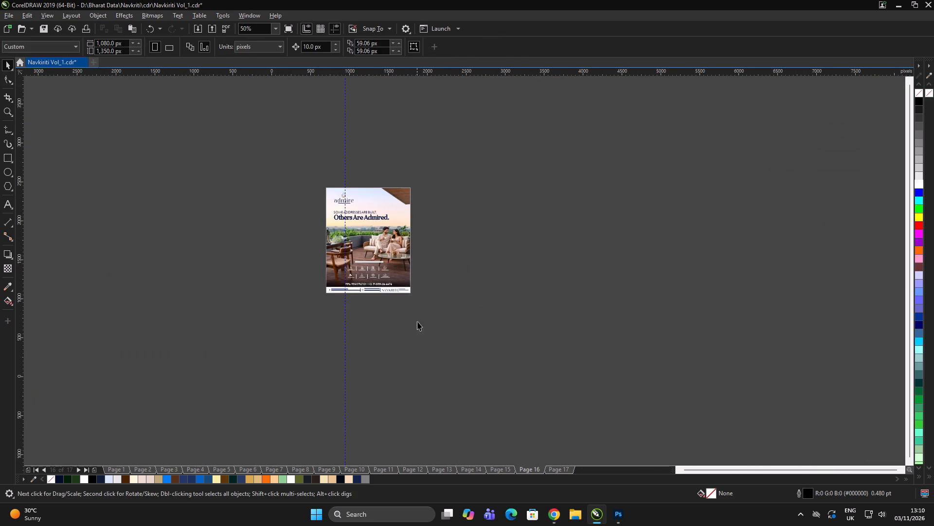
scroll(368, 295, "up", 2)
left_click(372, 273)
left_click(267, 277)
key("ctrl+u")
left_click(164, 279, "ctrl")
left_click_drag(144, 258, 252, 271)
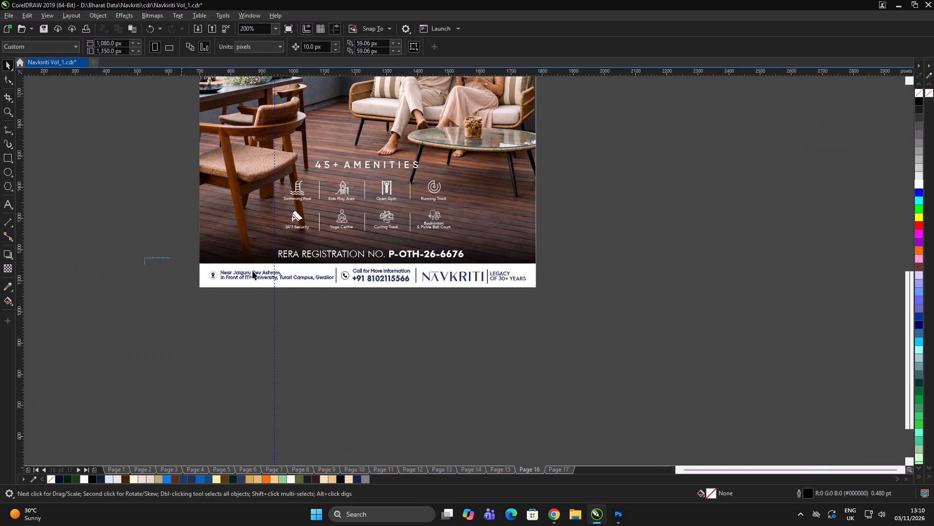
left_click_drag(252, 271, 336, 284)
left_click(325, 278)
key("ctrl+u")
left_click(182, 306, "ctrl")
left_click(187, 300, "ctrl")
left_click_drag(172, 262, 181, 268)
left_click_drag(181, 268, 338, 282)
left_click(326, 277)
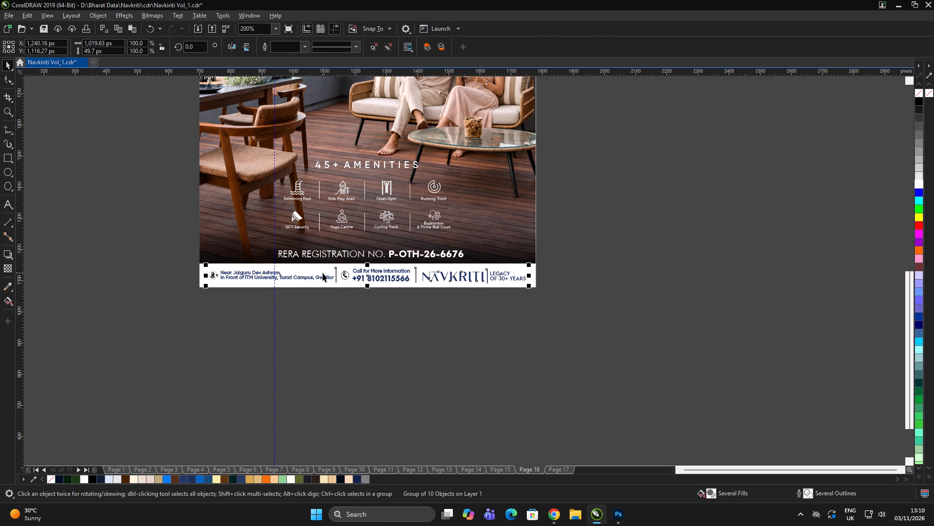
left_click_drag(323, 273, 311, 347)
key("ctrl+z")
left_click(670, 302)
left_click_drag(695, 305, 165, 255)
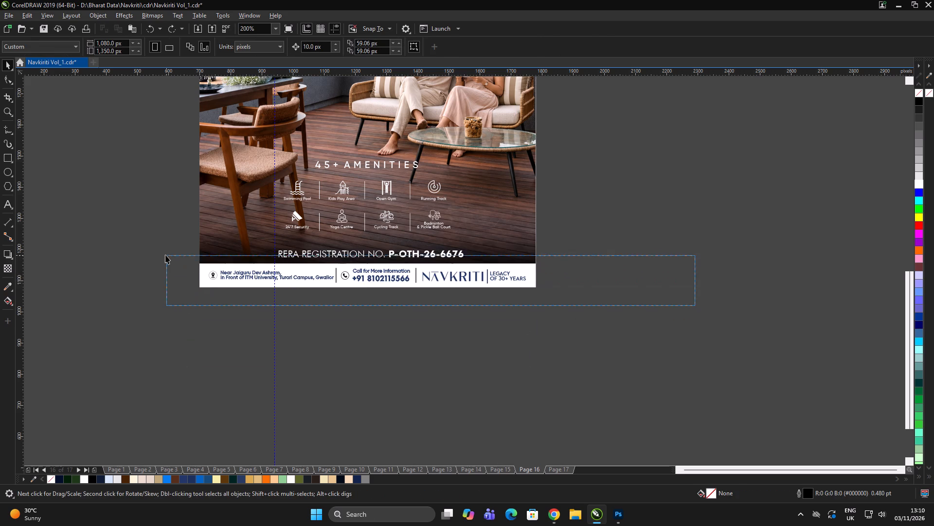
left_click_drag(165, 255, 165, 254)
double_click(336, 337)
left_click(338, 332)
Copy the white phone, address and NAVKRITI logo row from Page 15 onto Page 17, just above the hand-held walls.
key("Page_Up")
left_click(463, 335)
left_click_drag(714, 327, 145, 260)
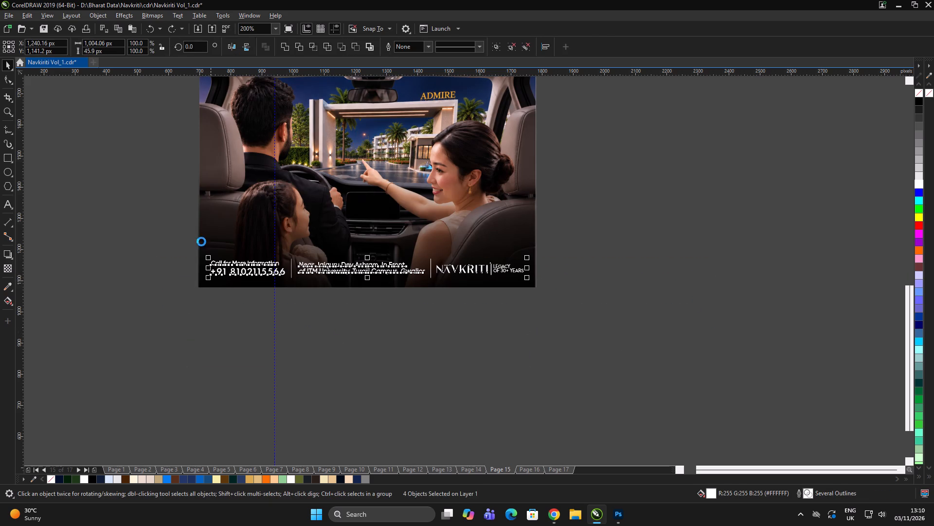
key("ctrl+c")
left_click(160, 290)
left_click_drag(174, 295, 204, 311)
left_click(561, 468)
left_click(582, 377)
left_click(586, 375)
scroll(524, 369, "up", 1)
scroll(410, 371, "down", 2)
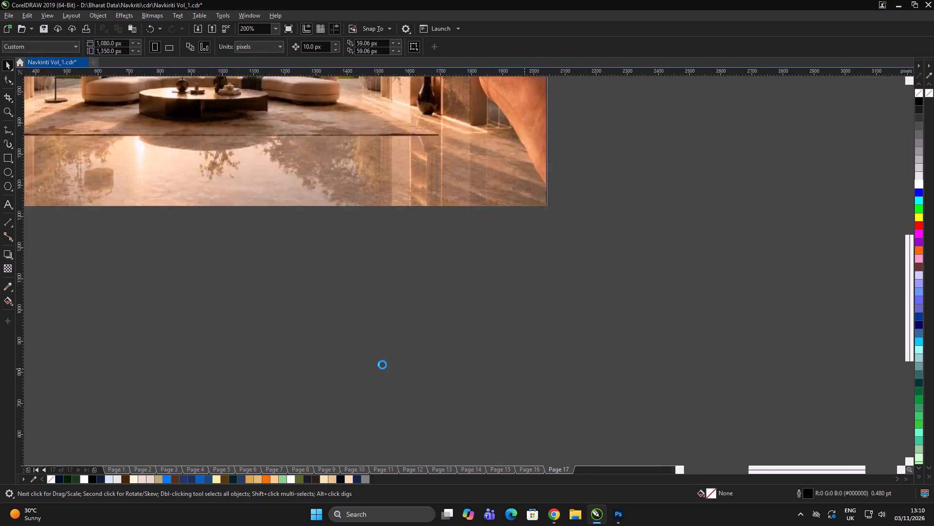
key("ctrl+v")
scroll(358, 288, "up", 1)
left_click_drag(347, 336, 374, 186)
Ungroup the pasted phone, address and NAVKRITI logo row.
scroll(382, 160, "up", 1)
scroll(357, 242, "down", 3)
key("ctrl+u")
double_click(493, 274, "ctrl")
scroll(290, 228, "up", 2)
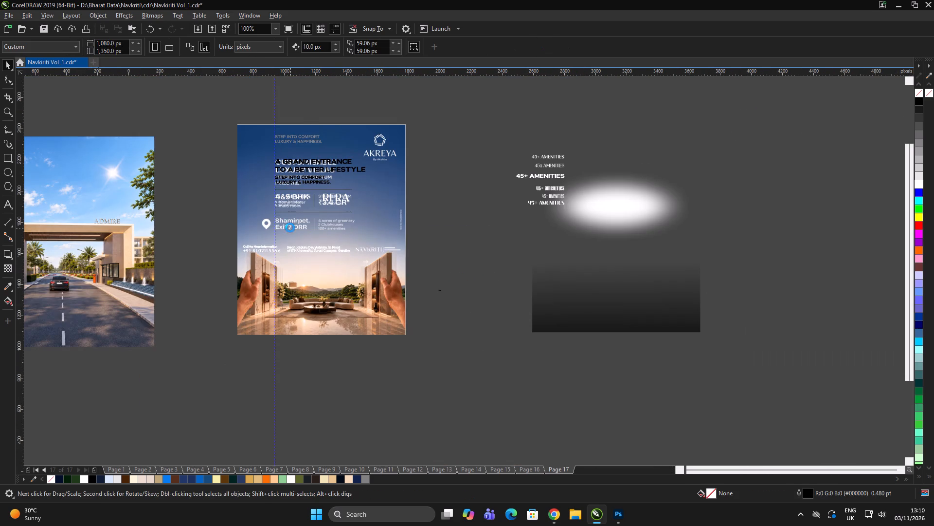
scroll(315, 237, "down", 1)
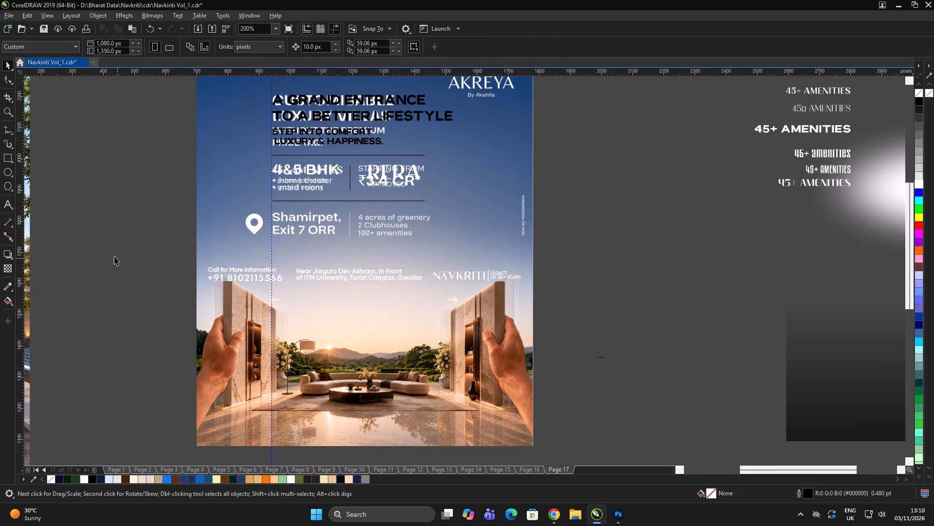
Move the two-line address text over the reference's Shamirpet location text at the left margin guide and enlarge it to about 6.5 pt.
left_click_drag(112, 254, 265, 285)
left_click(325, 274)
left_click_drag(339, 272, 317, 217)
scroll(388, 221, "up", 1)
left_click_drag(416, 230, 504, 263)
left_click(468, 232)
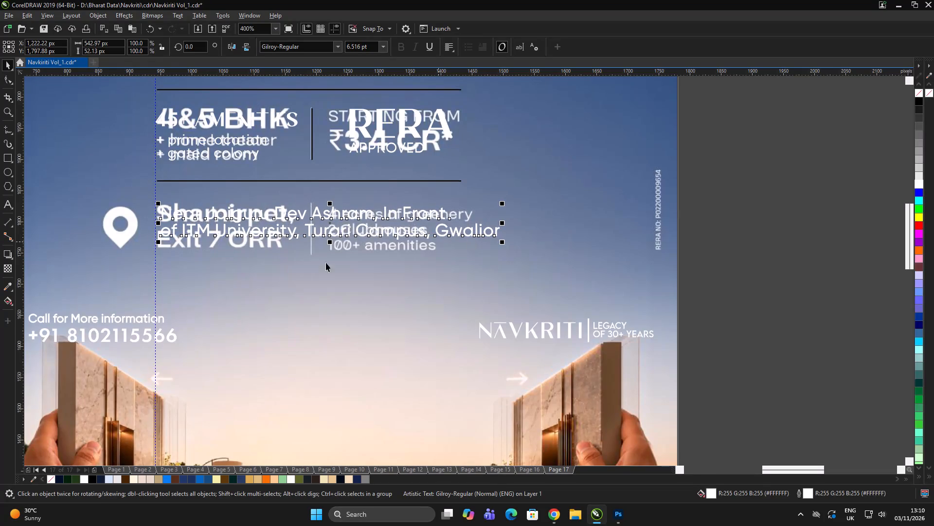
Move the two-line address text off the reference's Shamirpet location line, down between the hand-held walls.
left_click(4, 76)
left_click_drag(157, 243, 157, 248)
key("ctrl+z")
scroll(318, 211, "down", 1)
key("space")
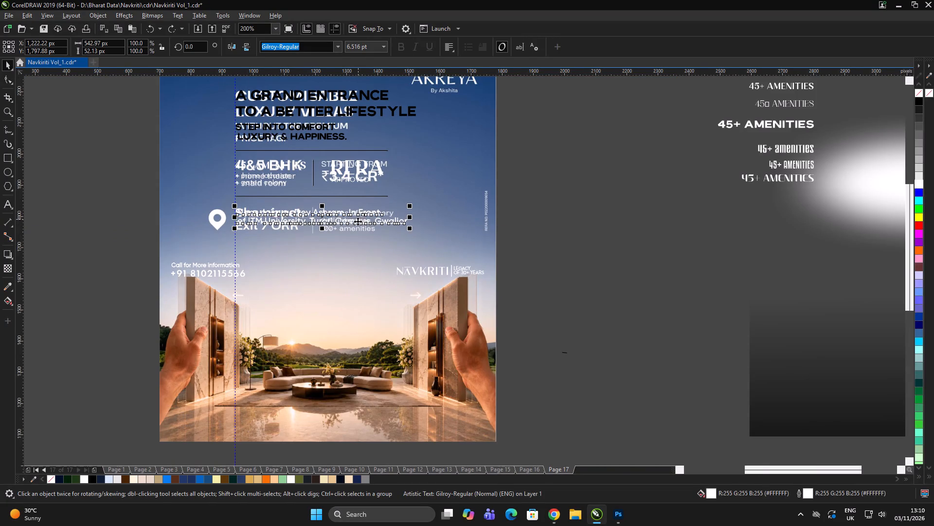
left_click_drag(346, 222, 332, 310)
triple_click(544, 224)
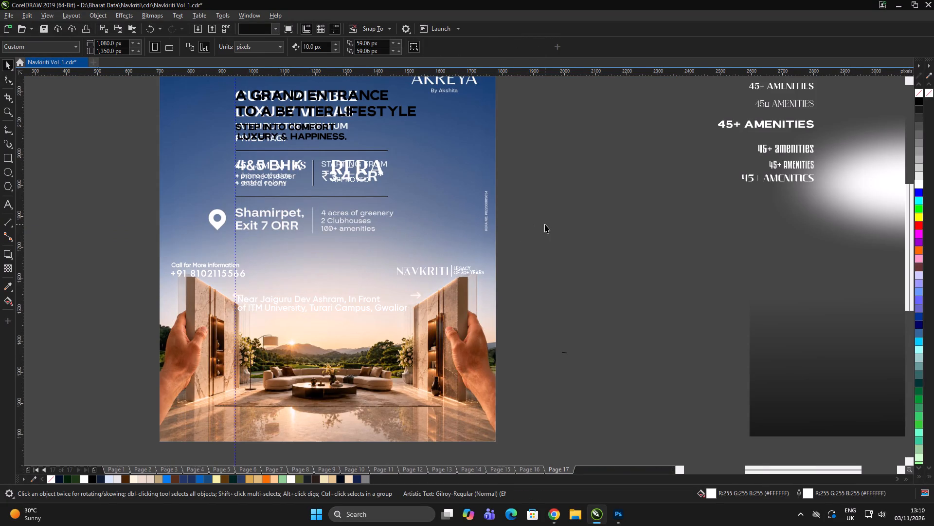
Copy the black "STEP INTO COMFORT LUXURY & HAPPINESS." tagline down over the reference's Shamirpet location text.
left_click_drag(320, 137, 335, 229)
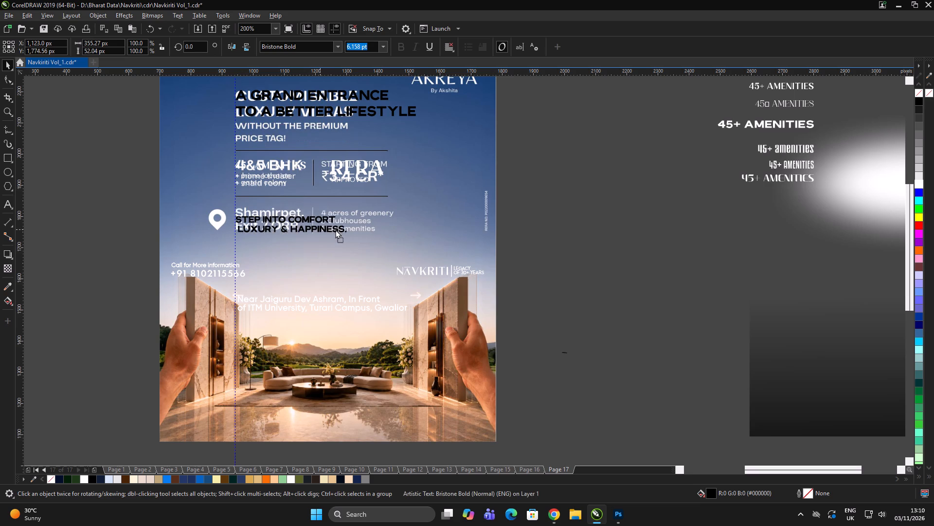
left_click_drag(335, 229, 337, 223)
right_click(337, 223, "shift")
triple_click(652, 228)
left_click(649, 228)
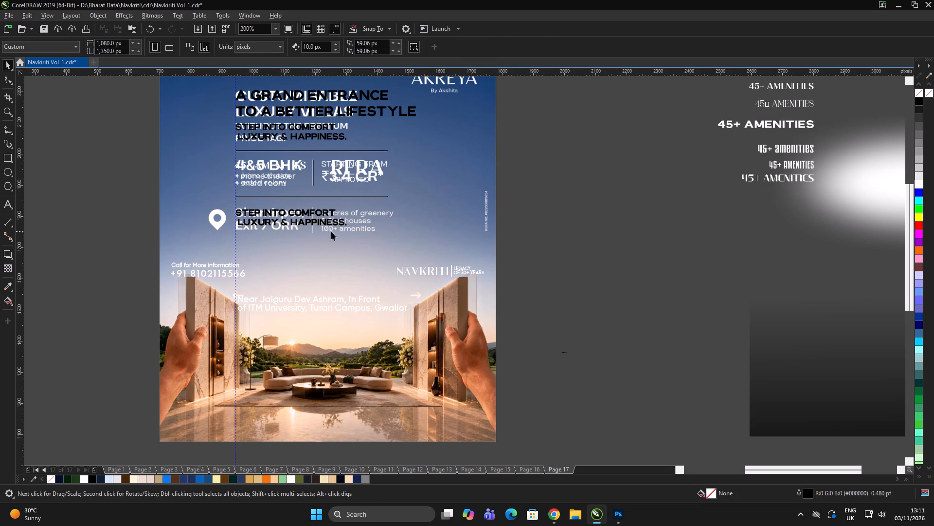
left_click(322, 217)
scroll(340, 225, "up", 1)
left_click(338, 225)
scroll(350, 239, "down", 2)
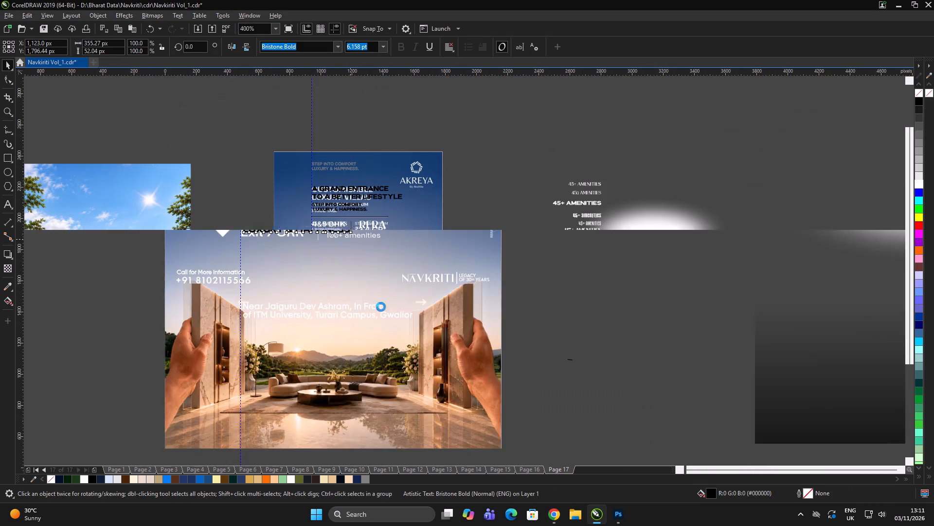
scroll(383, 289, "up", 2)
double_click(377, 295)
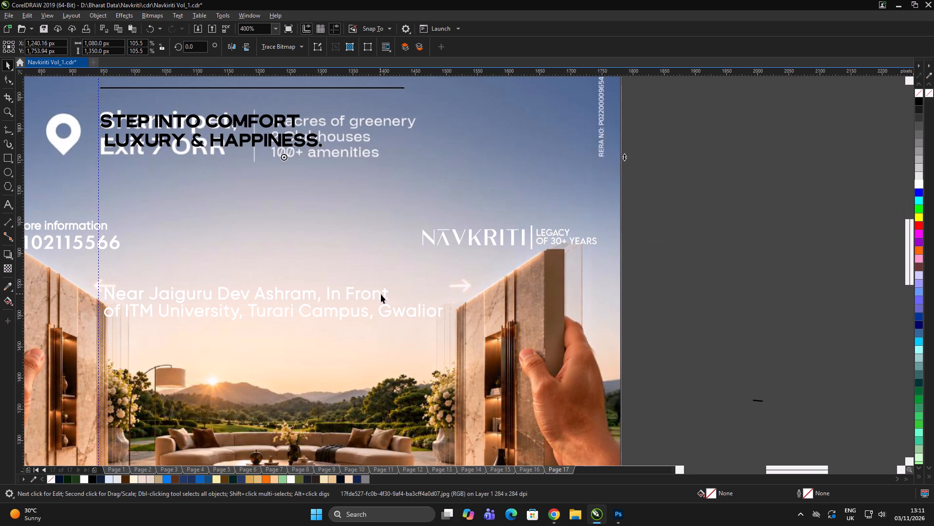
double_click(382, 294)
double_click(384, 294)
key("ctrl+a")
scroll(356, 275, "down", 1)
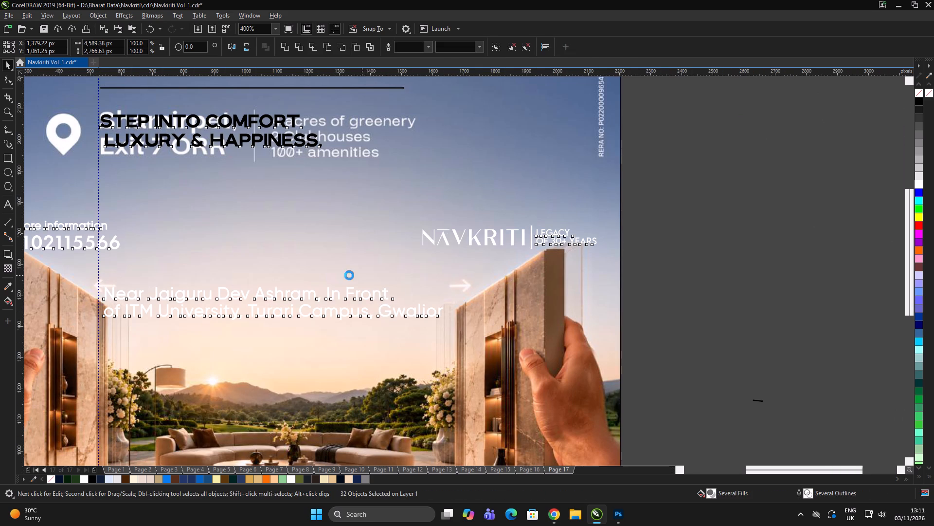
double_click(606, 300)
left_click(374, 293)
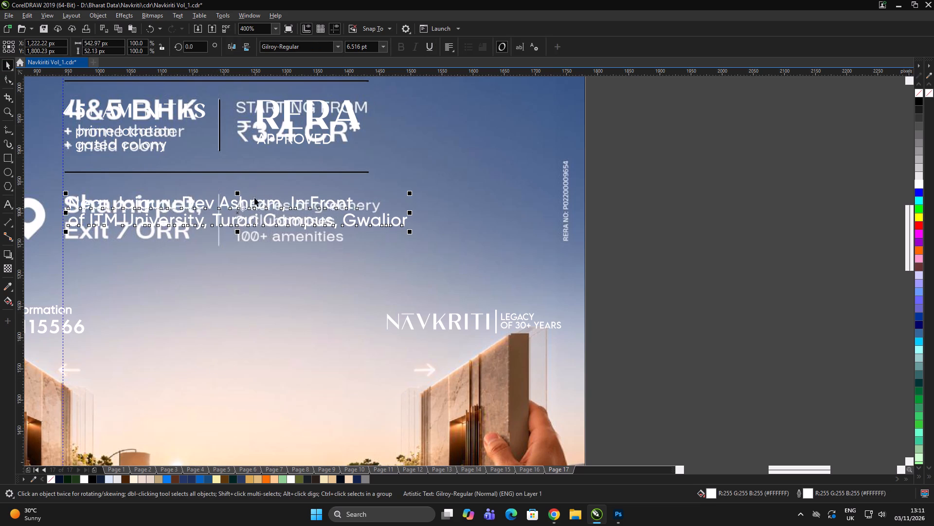
left_click(81, 149, "shift")
key("l")
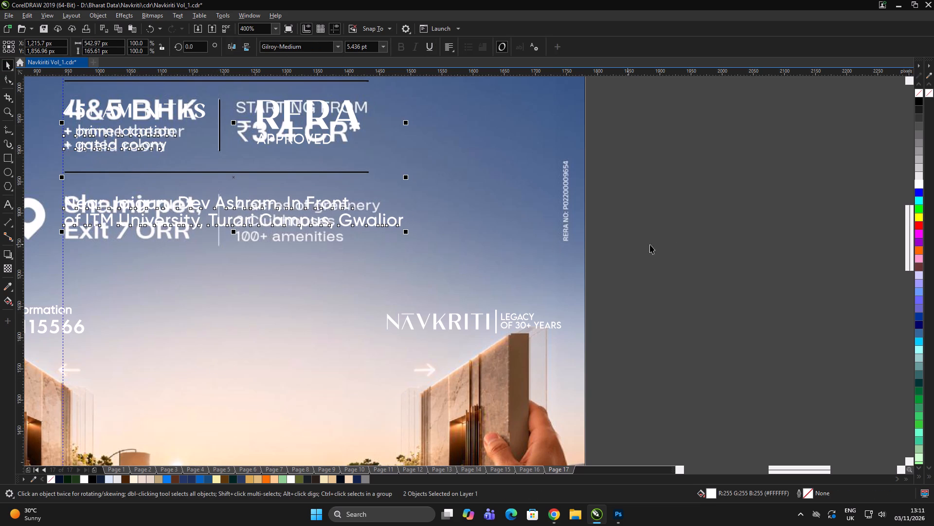
double_click(680, 241)
Scale the address text to 6.2 pt, about 517 px wide, keeping its upper-left corner in place.
scroll(454, 249, "up", 1)
scroll(454, 254, "down", 1)
scroll(372, 222, "up", 1)
left_click(366, 232)
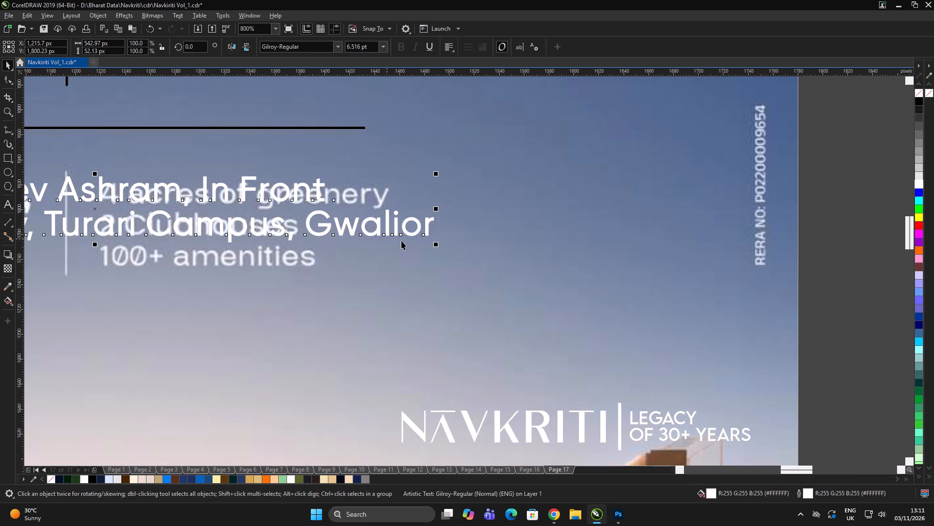
left_click_drag(435, 246, 454, 256)
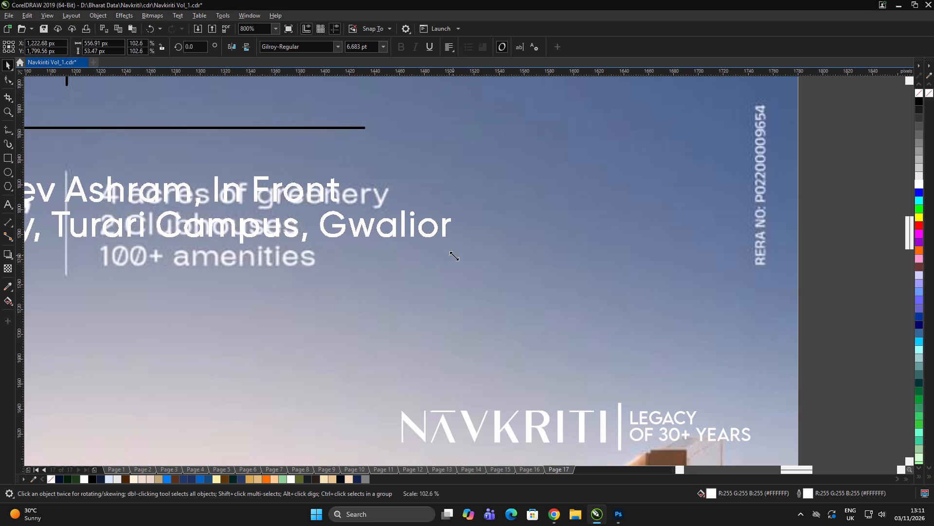
left_click_drag(454, 256, 403, 259)
scroll(368, 235, "down", 2)
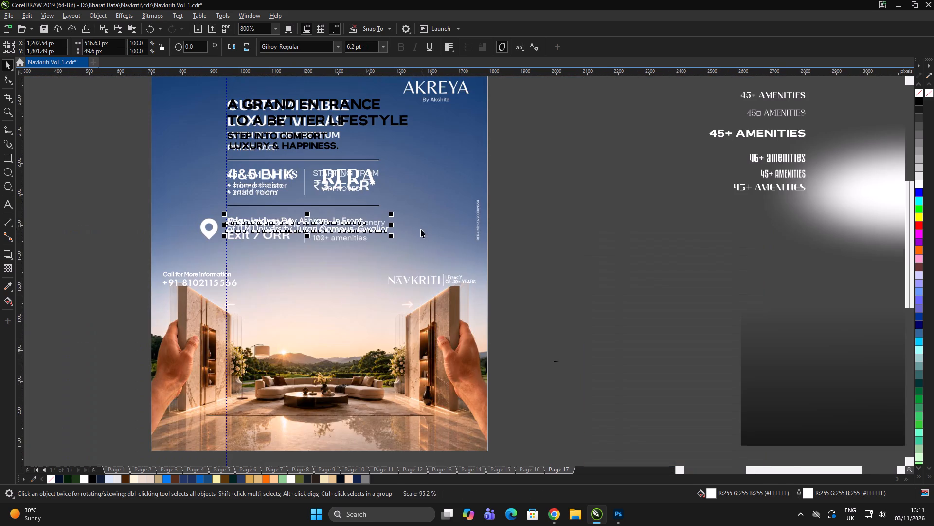
triple_click(576, 257)
Delete the phone contact text and NAVKRITI logo row just above the hand-held walls.
left_click_drag(579, 256, 41, 304)
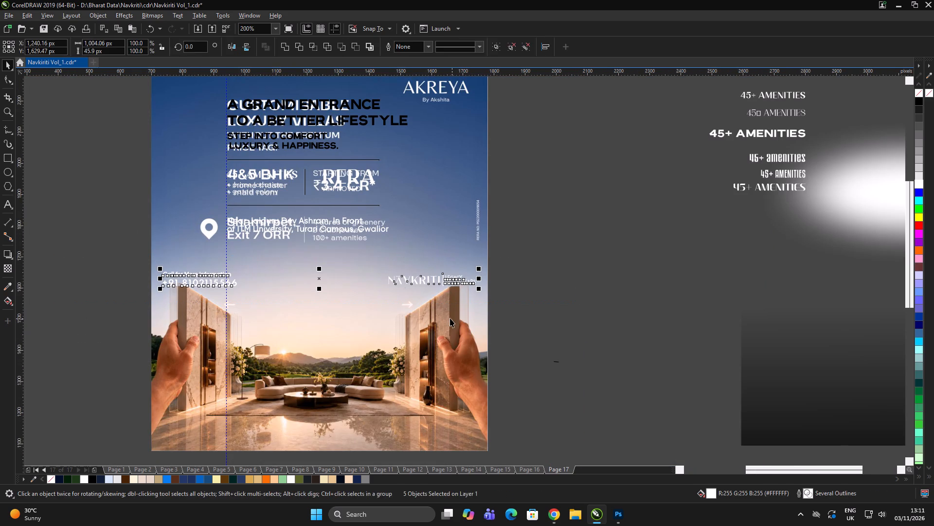
key("Delete")
triple_click(604, 270)
left_click(605, 269)
left_click(580, 270)
left_click(572, 266)
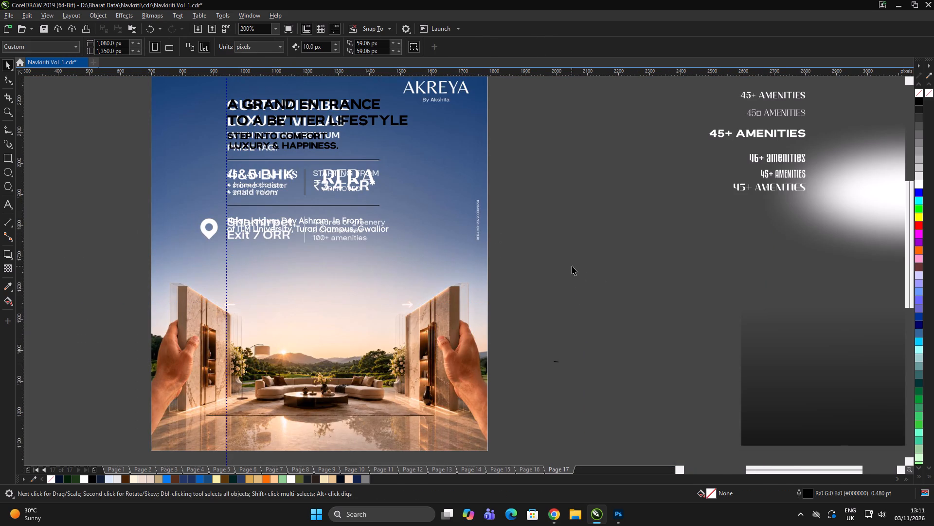
Switch to Chrome and search Google Images for a location icon.
key("alt+Tab")
left_click(354, 0)
left_click_drag(417, 0, 418, 6)
left_click(474, 0)
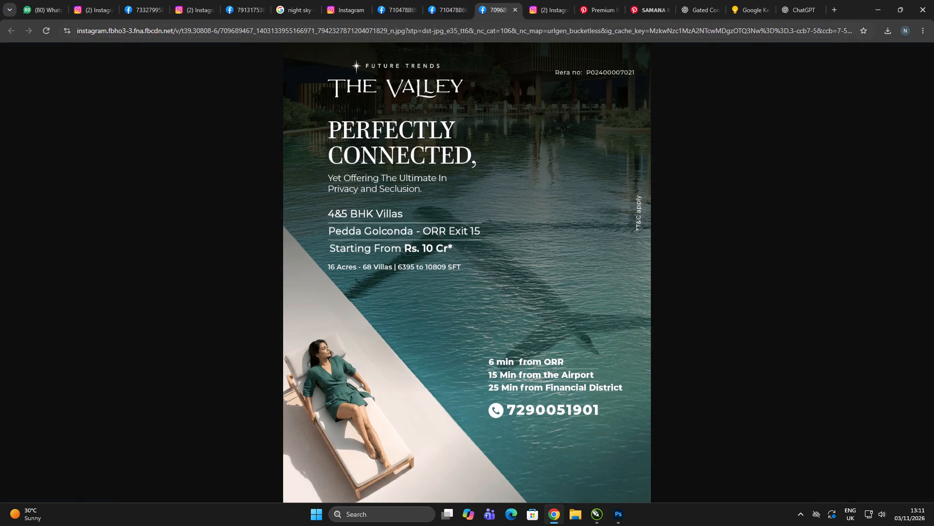
left_click(500, 28)
key("ctrl+a")
type("locatiuon icon")
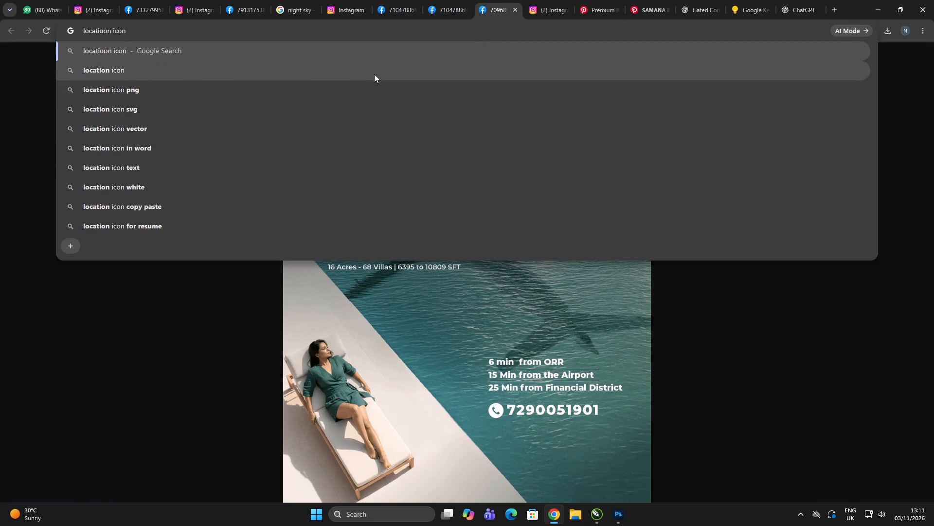
key("Return")
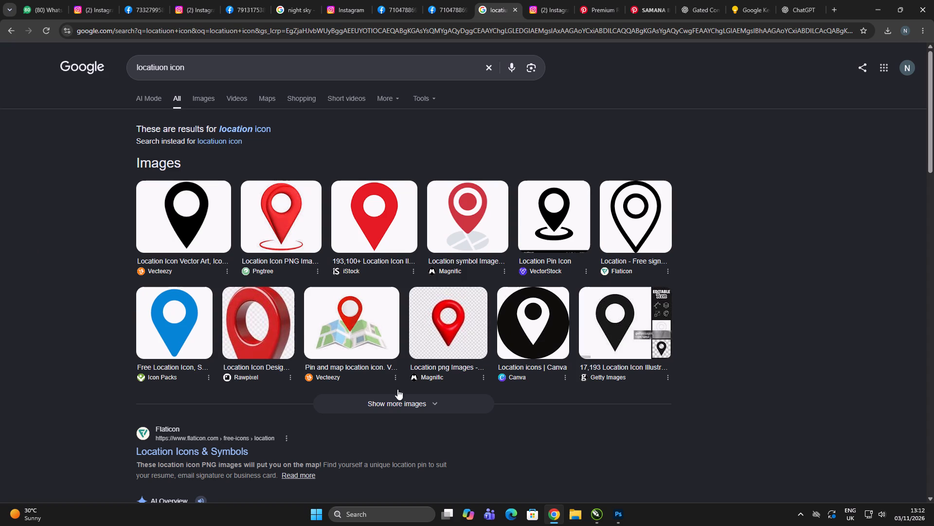
left_click(203, 98)
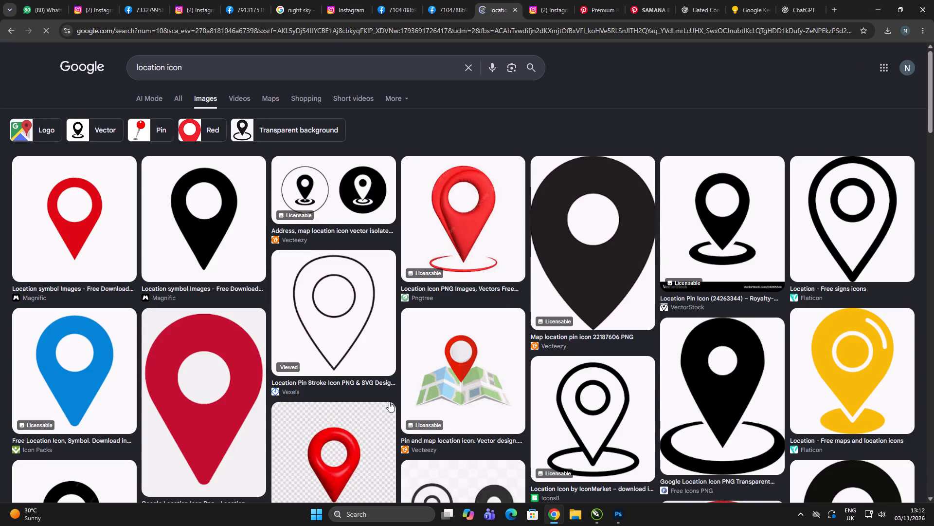
Browse the location icon image results for a simple solid pin, previewing the white UXWing pointer.
scroll(434, 353, "down", 14)
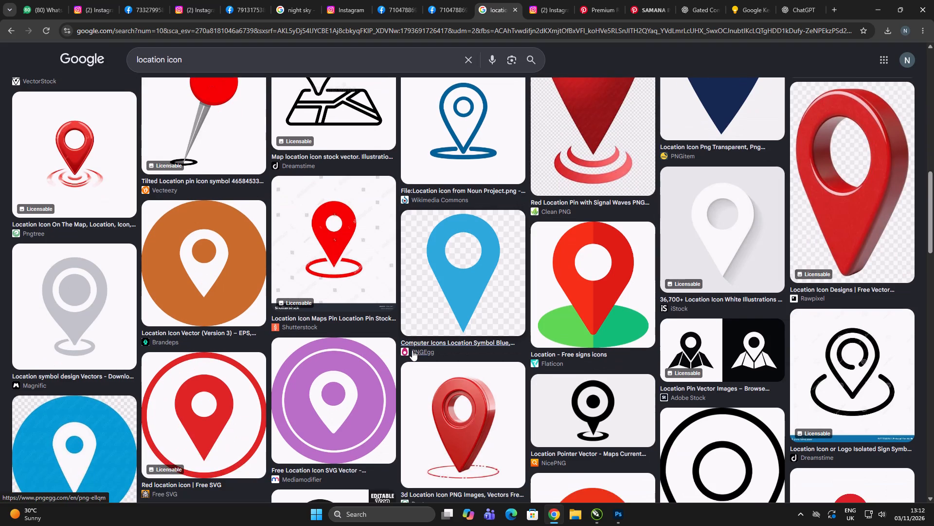
scroll(412, 350, "down", 4)
scroll(412, 350, "up", 1)
scroll(412, 352, "down", 9)
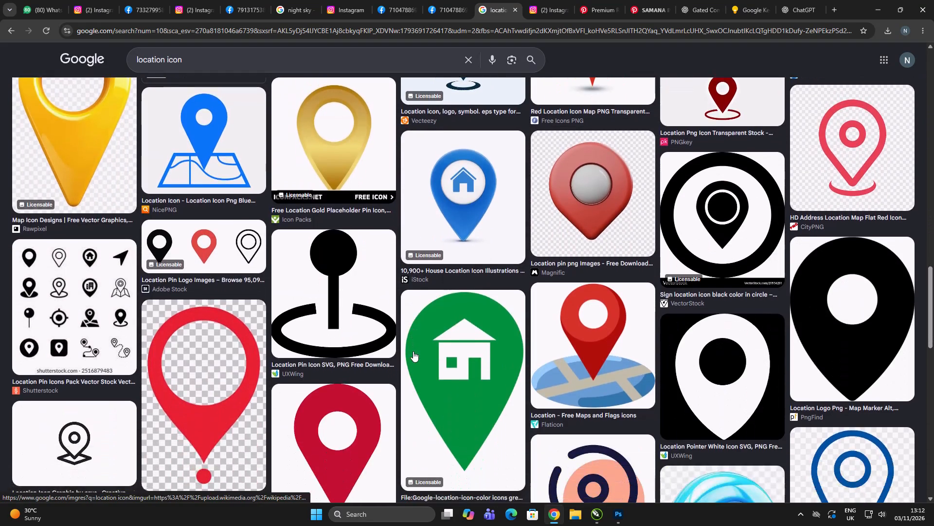
scroll(413, 351, "down", 2)
scroll(785, 229, "down", 5)
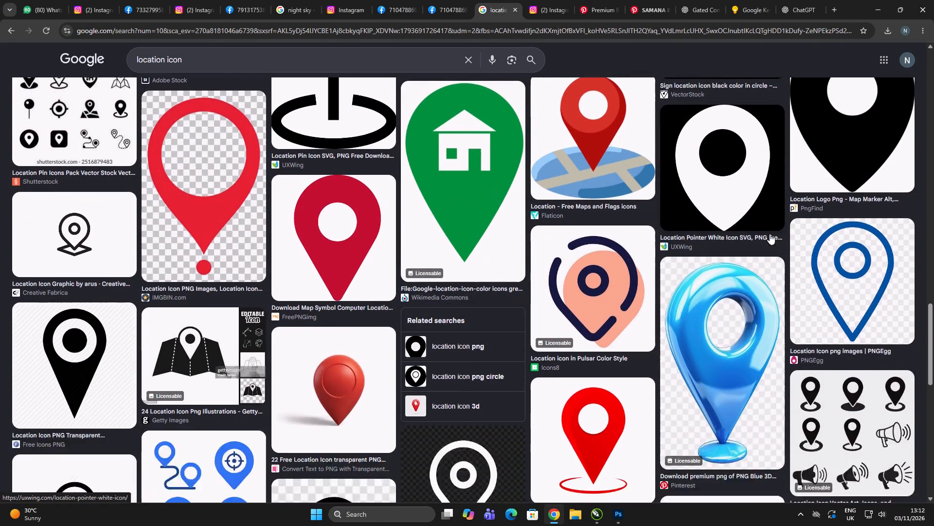
scroll(770, 234, "up", 1)
scroll(746, 179, "up", 6)
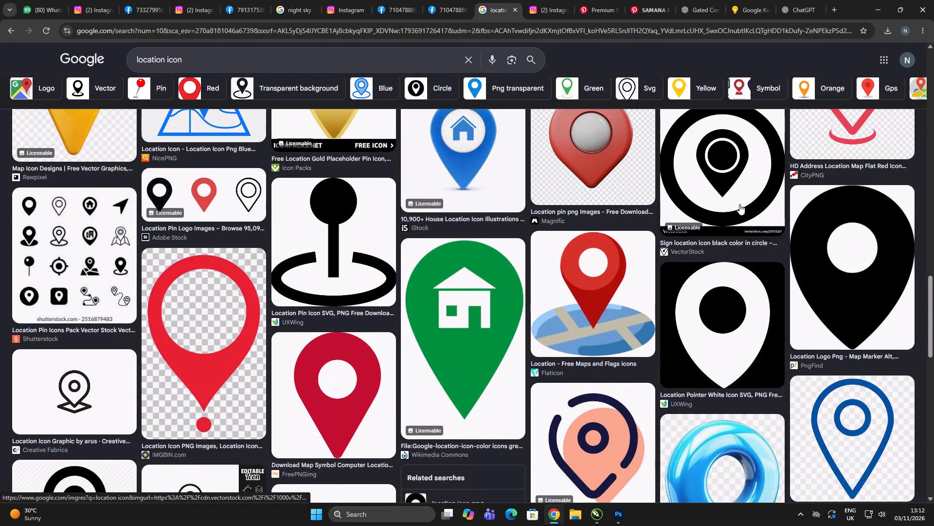
left_click(736, 353)
scroll(712, 344, "down", 14)
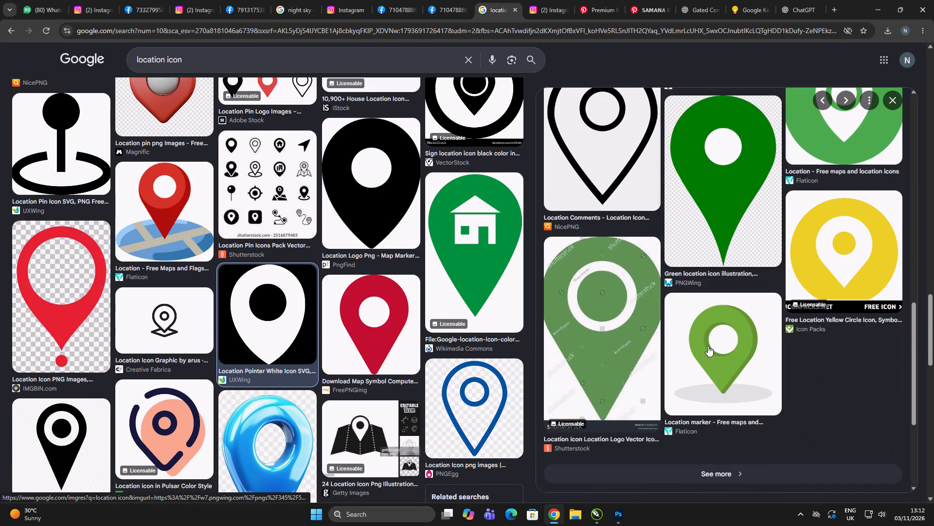
scroll(629, 214, "down", 15)
scroll(297, 379, "down", 3)
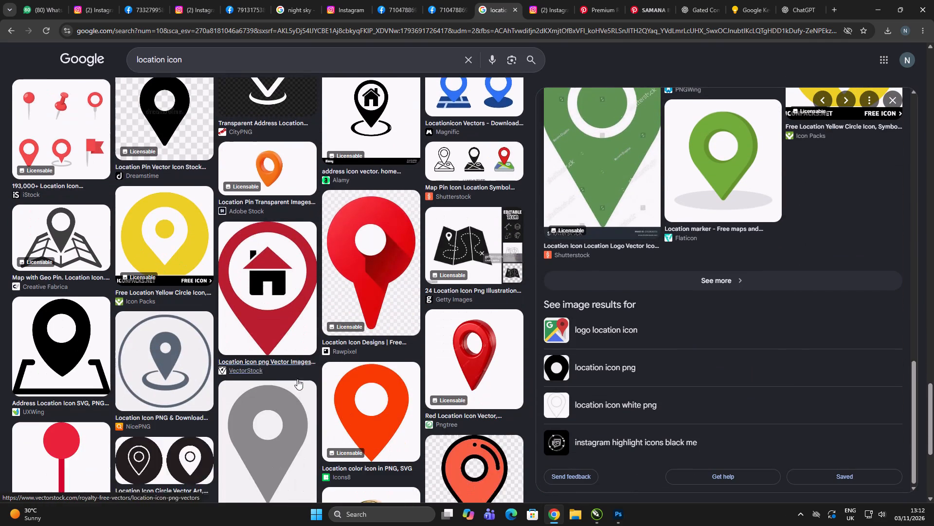
scroll(297, 378, "down", 3)
left_click(890, 100)
Copy the solid orange Icons8 location pin image from the results.
scroll(496, 295, "down", 9)
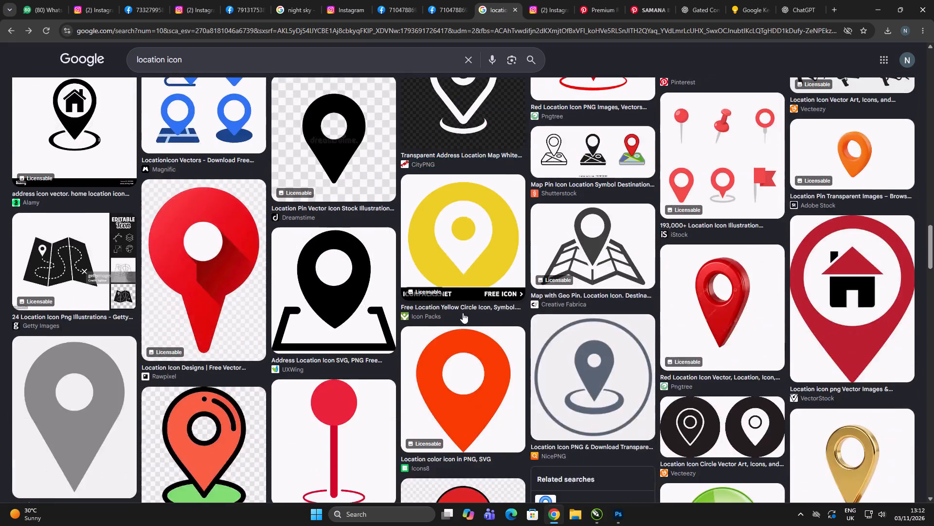
scroll(463, 313, "down", 3)
scroll(454, 310, "up", 1)
left_click(470, 200)
right_click(691, 173)
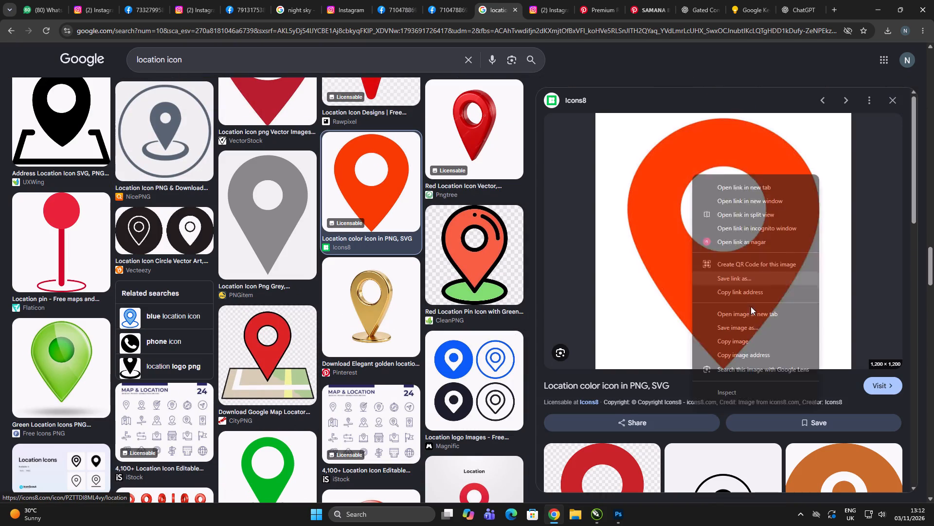
left_click(726, 340)
Switch to CorelDRAW, paste the pin image on Page 17, scale it to about 111 px and place it beside the reference's pin.
key("alt+Tab")
scroll(390, 226, "down", 4)
left_click(444, 306)
left_click(447, 307)
key("ctrl+v")
left_click(497, 324)
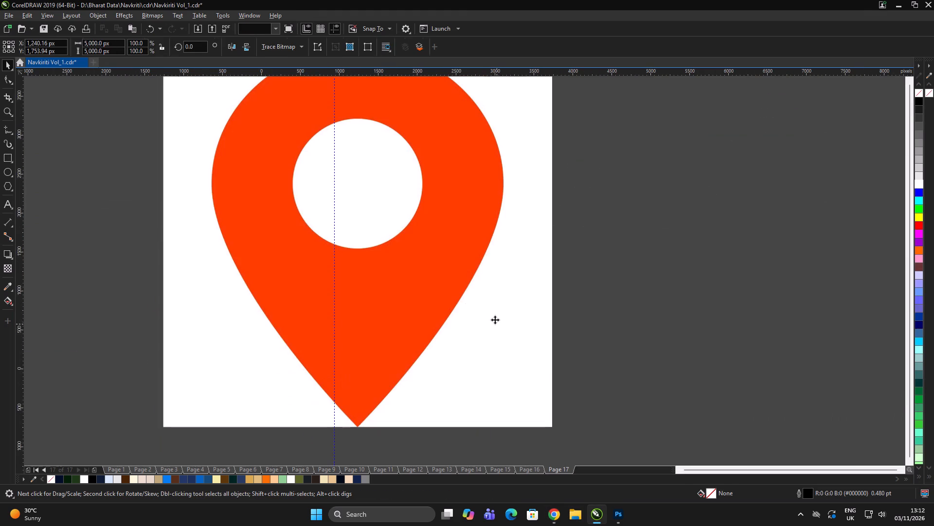
left_click(495, 319)
left_click(397, 269)
left_click_drag(647, 396, 642, 398)
left_click(482, 379)
left_click_drag(555, 431, 364, 419, "shift")
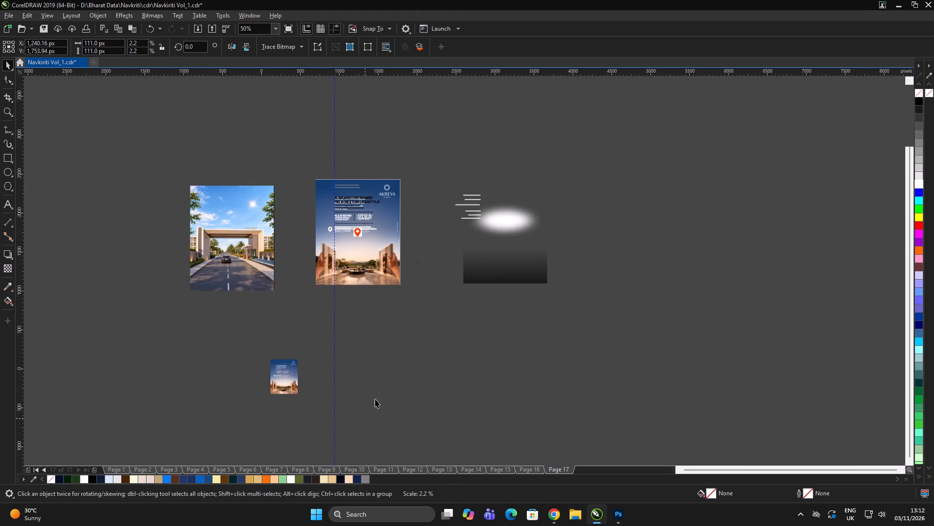
scroll(347, 230, "up", 2)
left_click_drag(374, 240, 215, 213)
Trace the pin bitmap into vector shapes with the Clipart outline trace and delete the white square behind it.
scroll(245, 197, "up", 1)
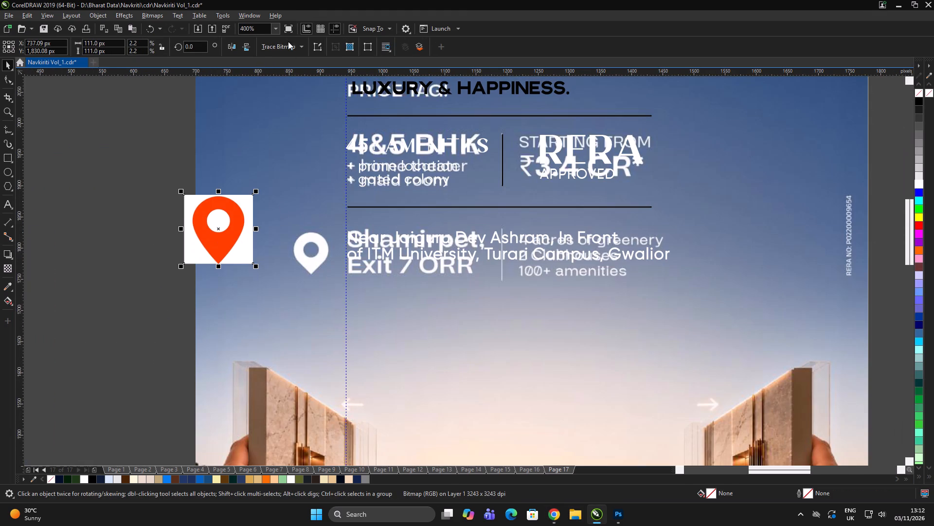
left_click(288, 41)
left_click(351, 119)
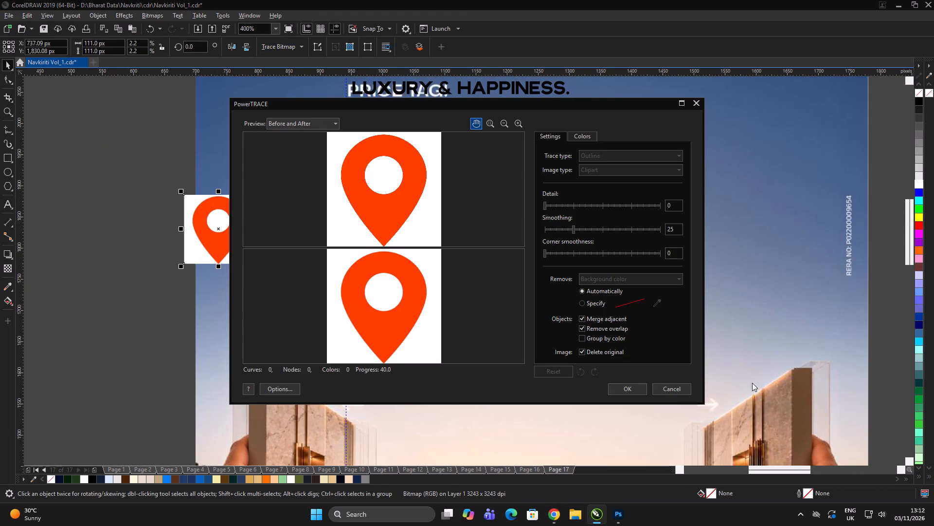
left_click(622, 388)
left_click(167, 321)
left_click(173, 320)
left_click(238, 248)
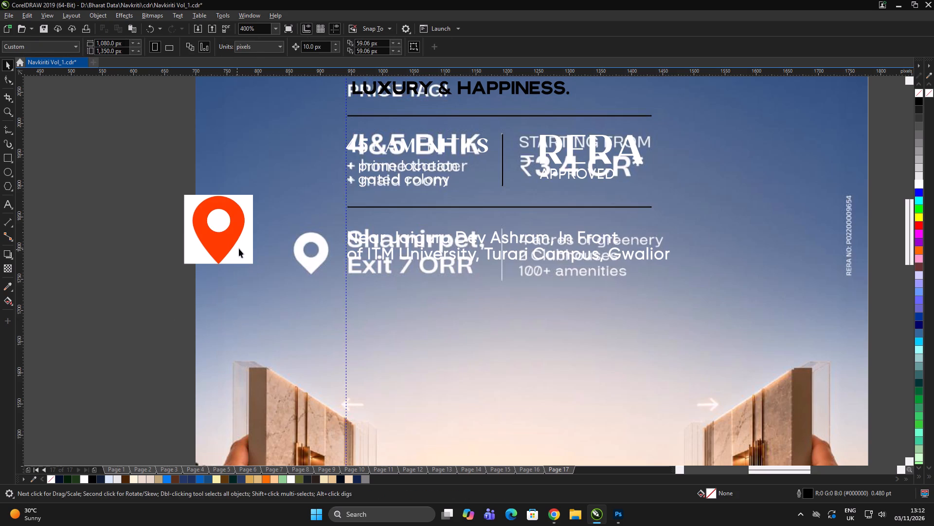
key("Delete")
Move the traced pin next to the address text, ungroup it and delete its white centre circle.
left_click(105, 280)
left_click(199, 240)
left_click_drag(226, 239, 335, 268)
scroll(339, 244, "up", 1)
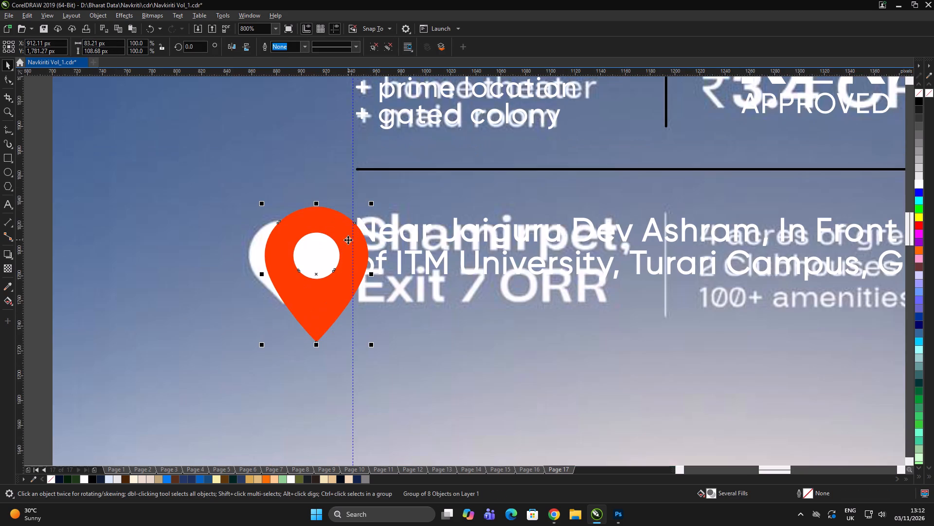
key("ctrl+u")
left_click_drag(183, 275, 188, 278, "ctrl")
left_click(327, 257)
key("ctrl+z")
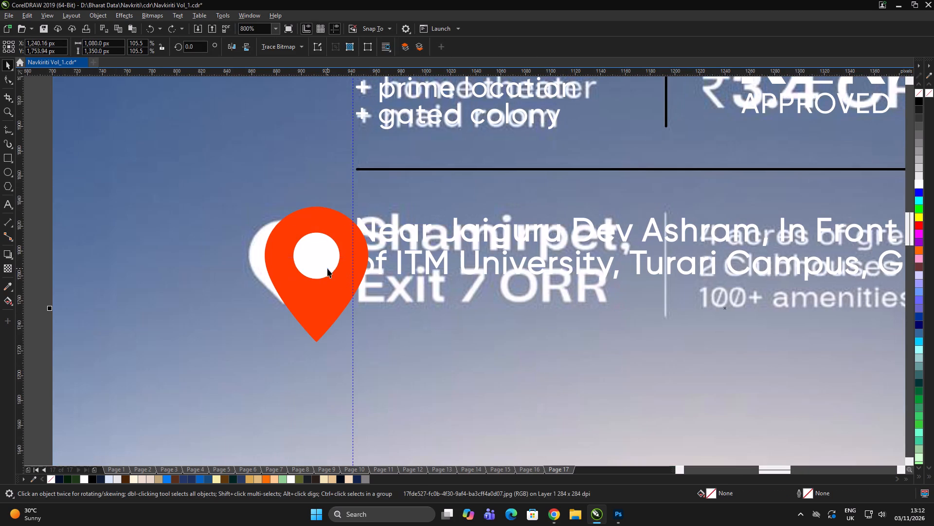
left_click(321, 264)
key("Delete")
Scale the pin to about 54 × 70 px, fit it over the reference's pin and fill it white.
left_click(315, 294)
left_click_drag(371, 204, 345, 252)
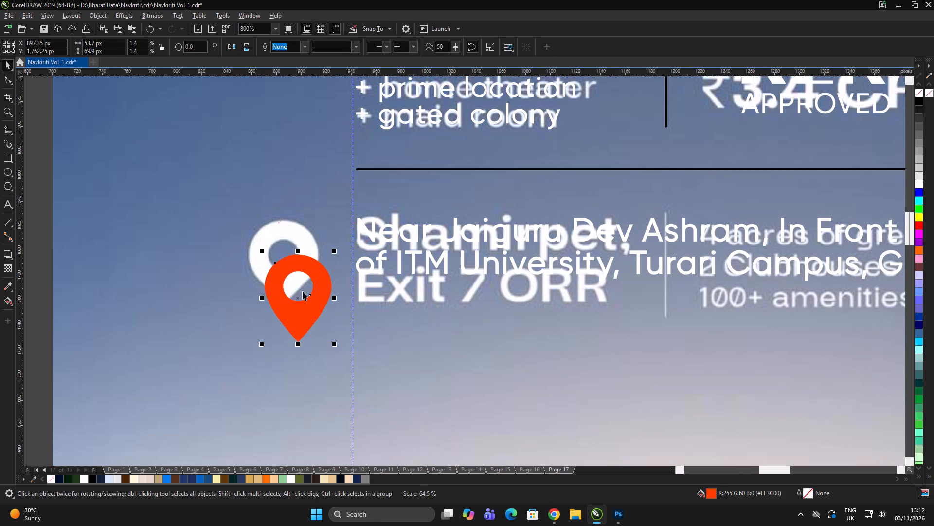
left_click_drag(294, 301, 282, 269)
scroll(288, 248, "up", 1)
left_click_drag(303, 211, 298, 204)
left_click(920, 183)
scroll(357, 282, "up", 1)
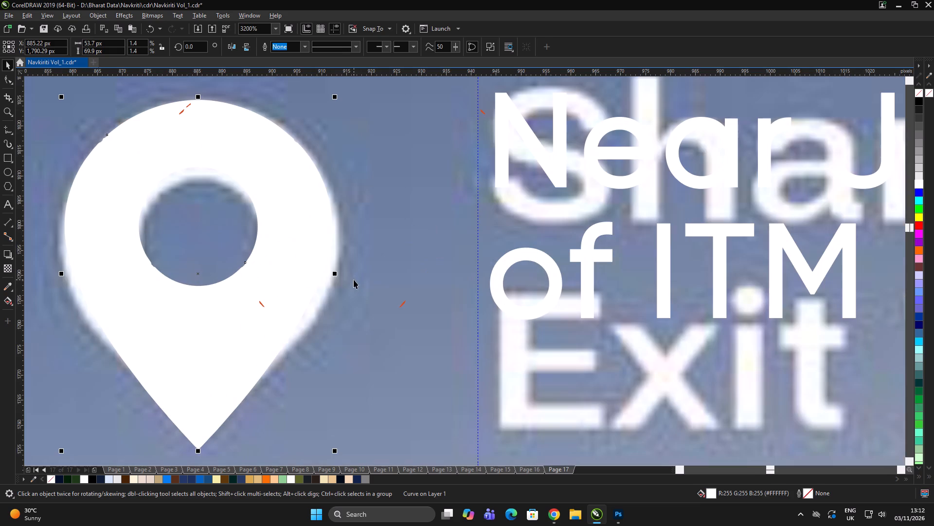
left_click_drag(336, 272, 342, 274)
Cut the white pin, delete the stray trace fragments left around it, and paste the pin back in place.
key("ctrl+x")
scroll(449, 233, "down", 3)
scroll(409, 222, "down", 2)
left_click_drag(154, 151, 419, 289)
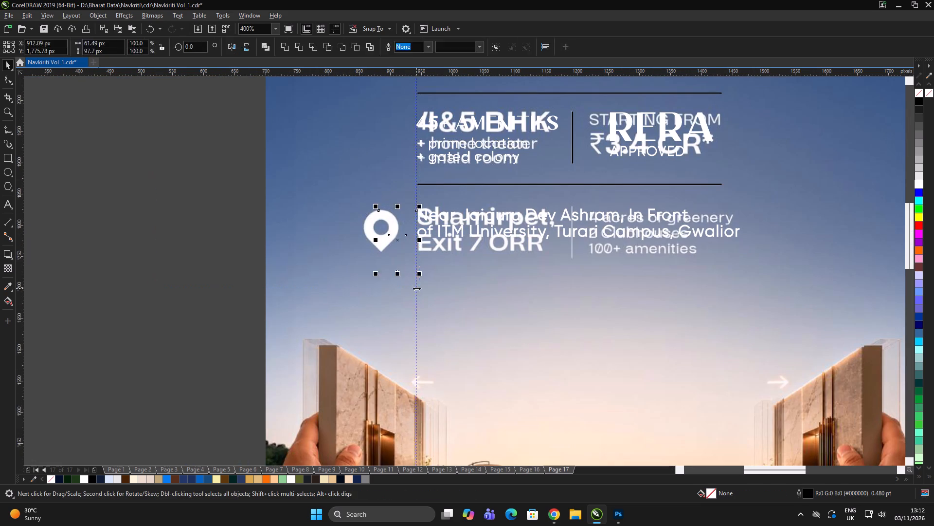
key("Delete")
key("ctrl+v")
left_click(145, 265)
Delete the Akreya reference image lying over the page's gate artwork.
scroll(526, 238, "up", 1)
scroll(404, 235, "down", 4)
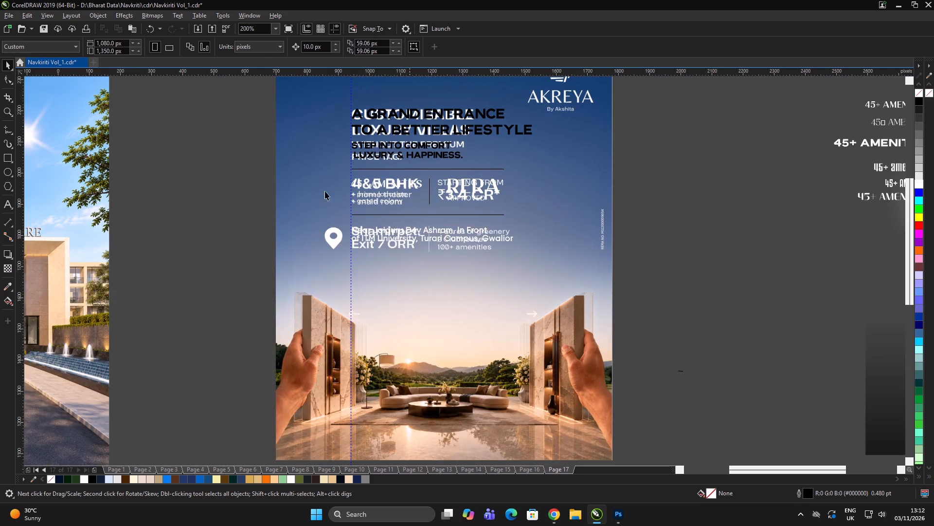
scroll(304, 185, "down", 3)
left_click(471, 238)
scroll(385, 201, "up", 1)
left_click(348, 229)
key("Delete")
double_click(464, 240)
left_click(469, 238)
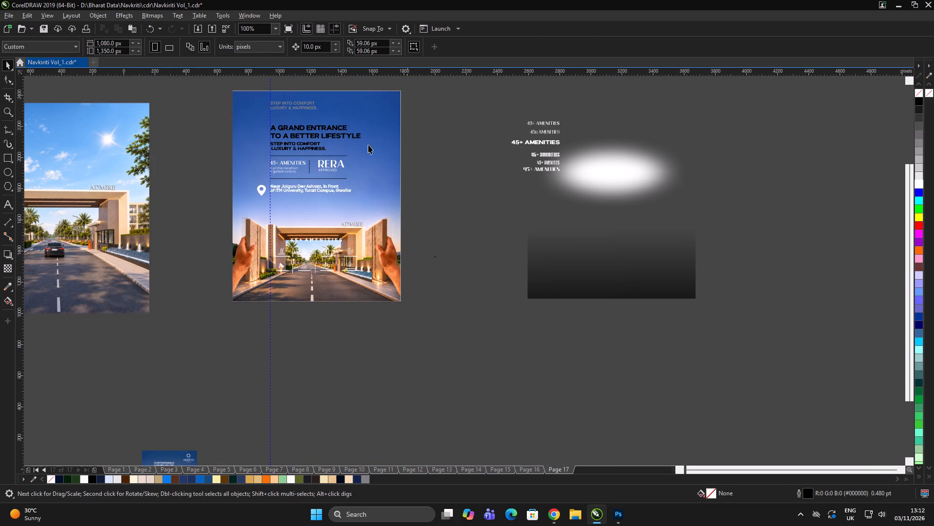
Delete the faint duplicate "STEP INTO COMFORT LUXURY & HAPPINESS." text near the top of the page.
scroll(306, 94, "up", 1)
left_click(306, 121)
key("Delete")
left_click(640, 113)
Fill the headline, subheading, amenities, RERA and address text white (#FFFFFF).
left_click_drag(630, 96, 102, 332)
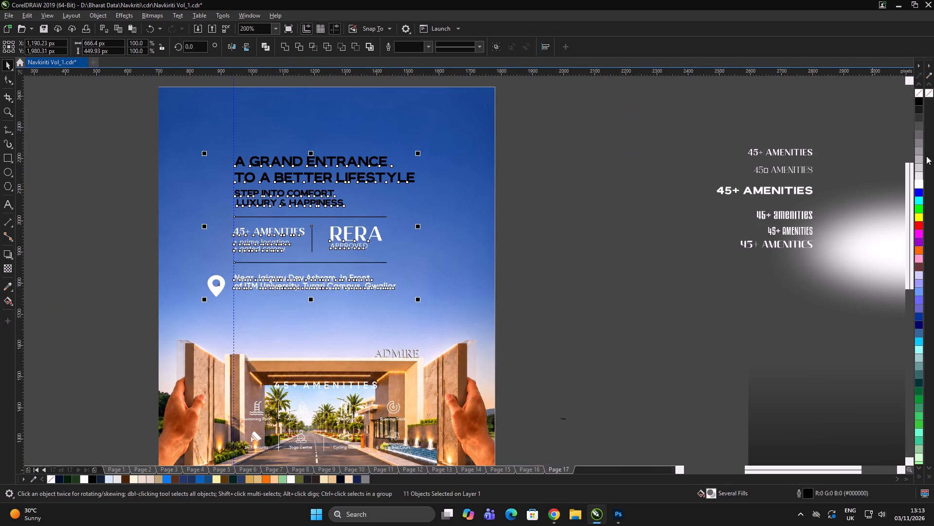
left_click(920, 183)
left_click(585, 144)
left_click(590, 143)
double_click(598, 143)
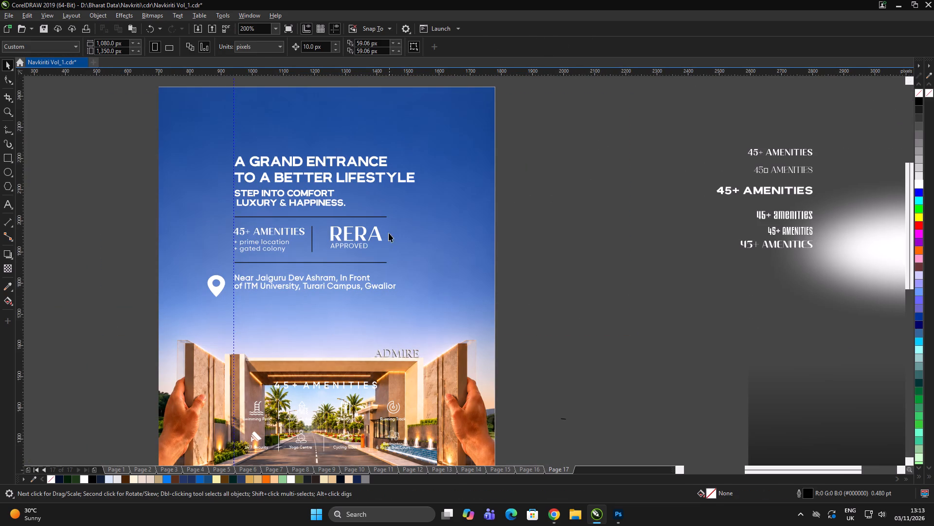
Set the outlines of the two horizontal dividers and the vertical divider beside RERA to white (#FFFFFF).
left_click(377, 218)
scroll(369, 234, "up", 1)
scroll(384, 238, "down", 1)
key("ctrl+u")
double_click(548, 228, "ctrl")
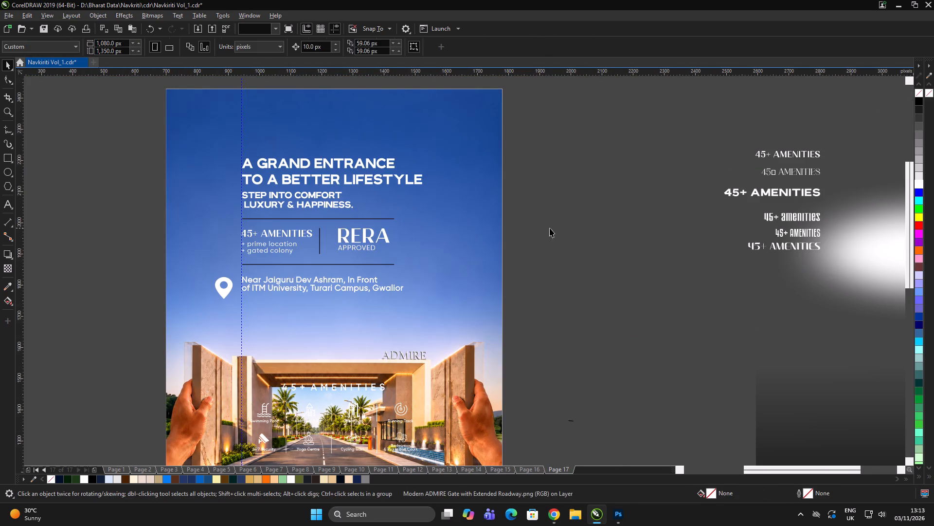
left_click(367, 219)
left_click(370, 264, "shift")
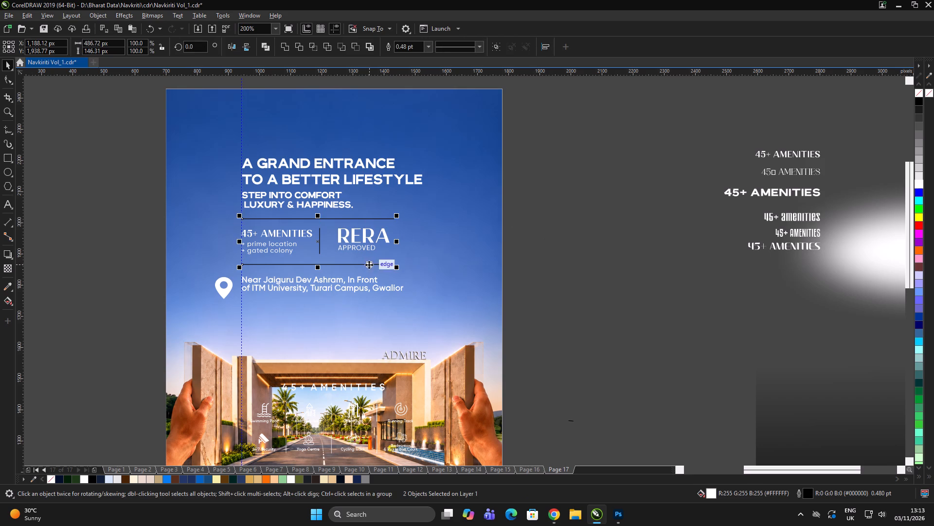
right_click(917, 183)
left_click(531, 280)
left_click(540, 278)
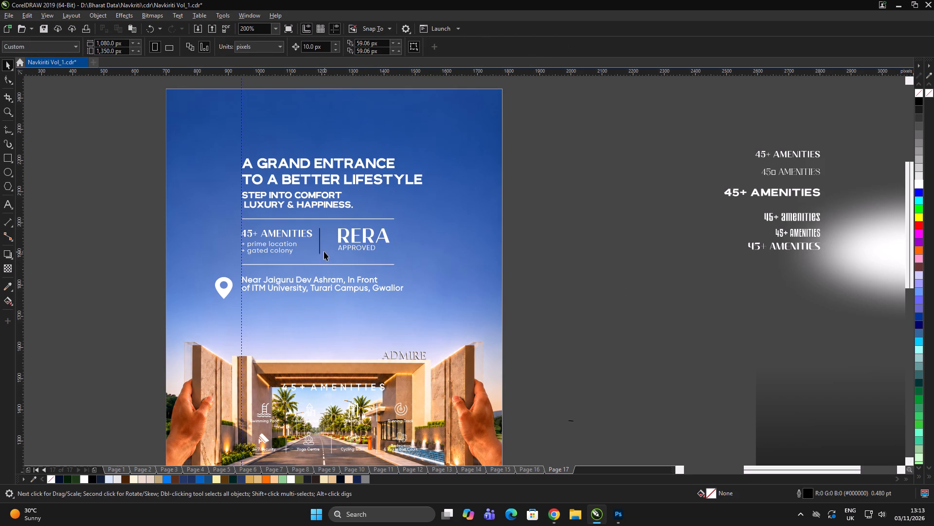
left_click(320, 250)
right_click(923, 185)
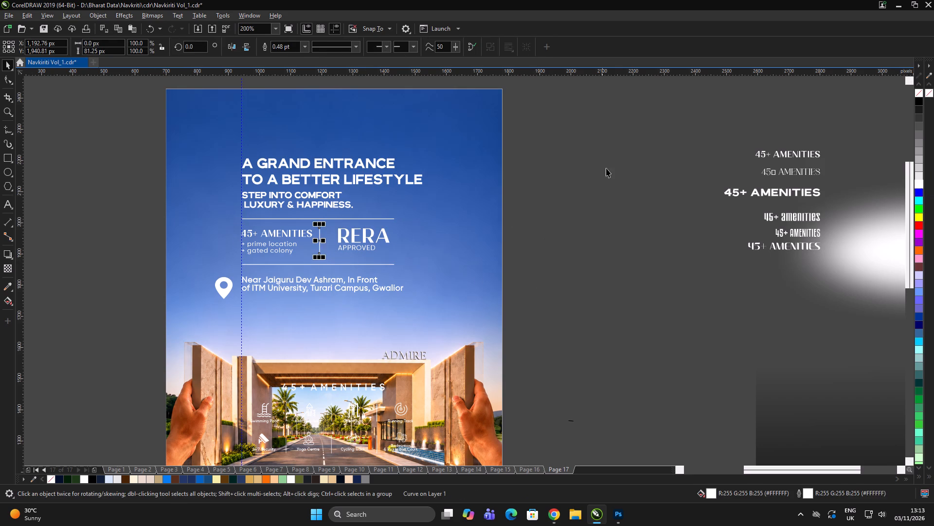
left_click(609, 165)
double_click(611, 165)
Copy the admire BY NAVKRITI logo from Page 16 into Page 17 and place it in the page's upper-right corner.
double_click(614, 163)
key("Page_Down")
key("Page_Up")
left_click(621, 154)
left_click(581, 151)
key("Page_Up")
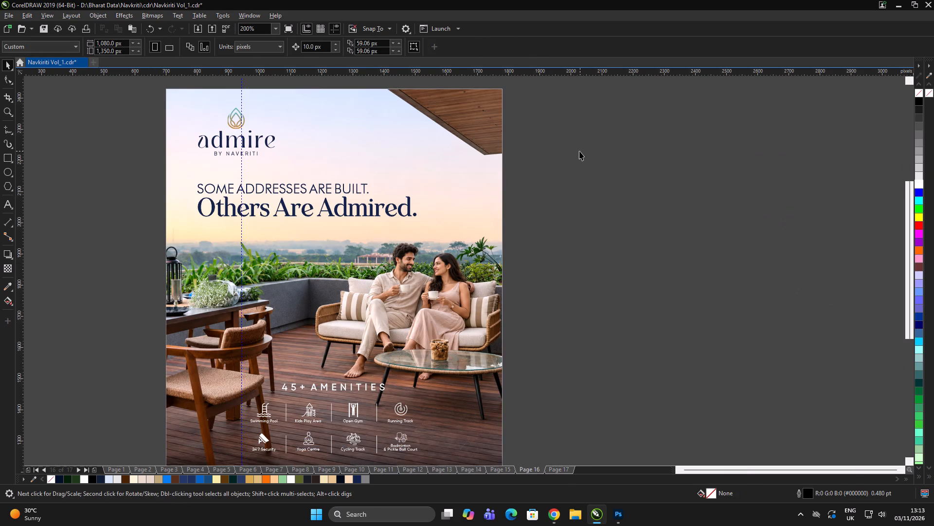
left_click(240, 145)
left_click(251, 143)
key("ctrl+c")
double_click(662, 200)
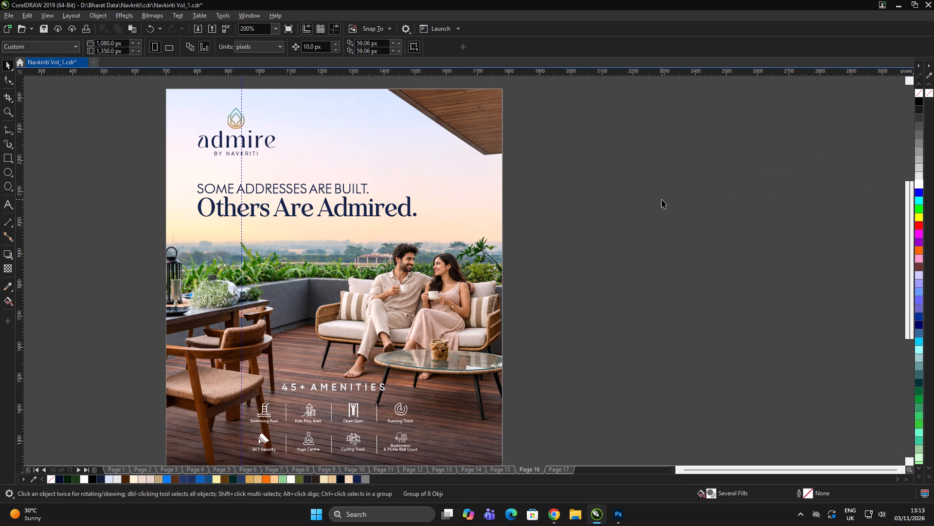
left_click(662, 197)
key("Page_Down")
double_click(690, 186)
key("ctrl+v")
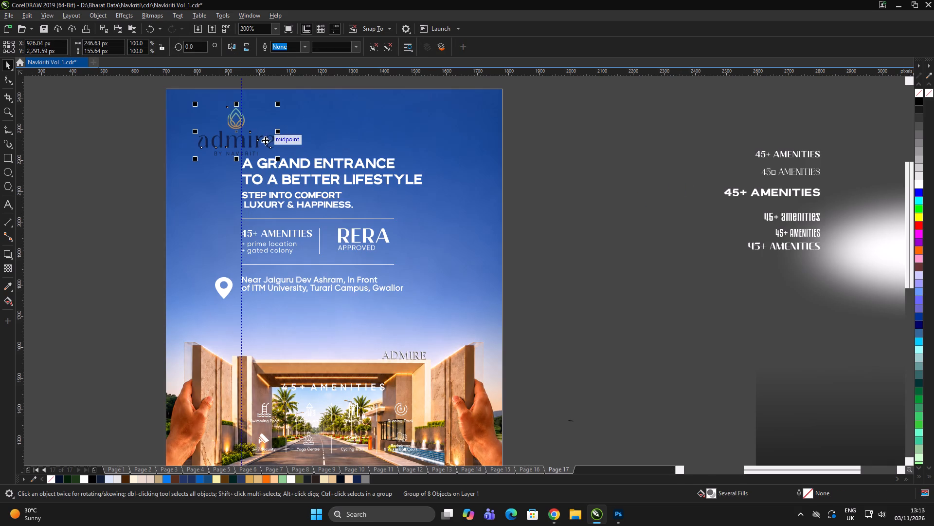
left_click_drag(265, 140, 478, 146)
Ungroup the admire BY NAVKRITI logo and fill its wordmark and tagline white (#FFFFFF), leaving the gradient emblem as it is.
scroll(475, 135, "up", 2)
key("ctrl+u")
key("ctrl+i")
left_click(595, 126, "ctrl")
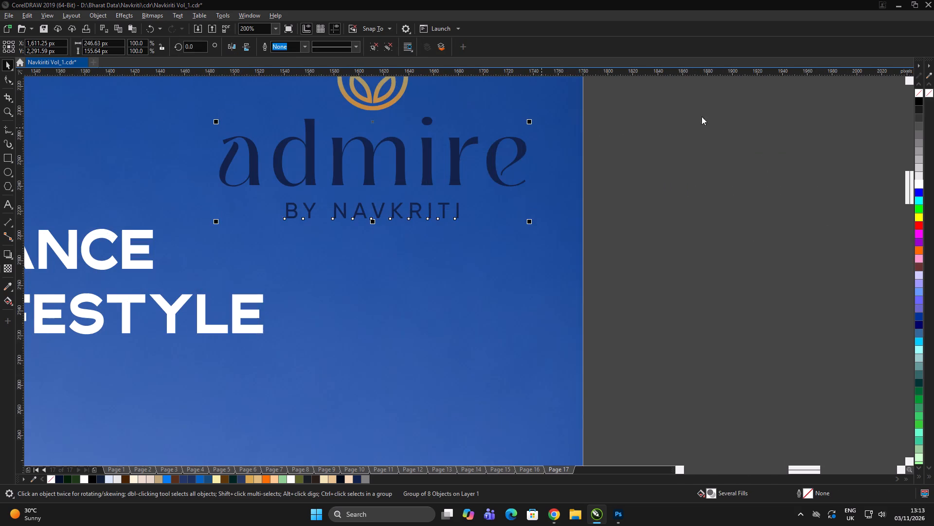
left_click_drag(708, 114, 131, 189)
left_click(904, 463)
scroll(441, 216, "down", 1)
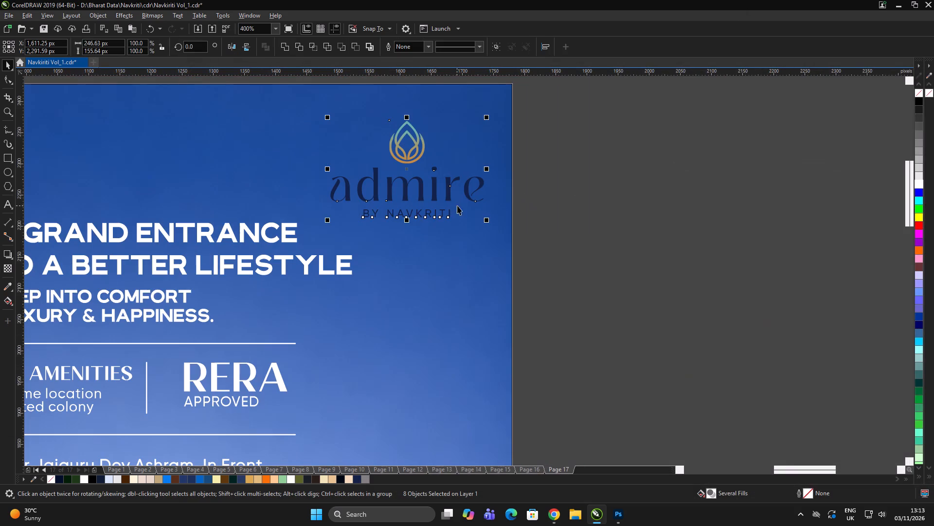
key("ctrl+u")
left_click(575, 177, "ctrl")
left_click_drag(586, 166, 189, 236)
left_click(919, 186)
scroll(503, 206, "down", 1)
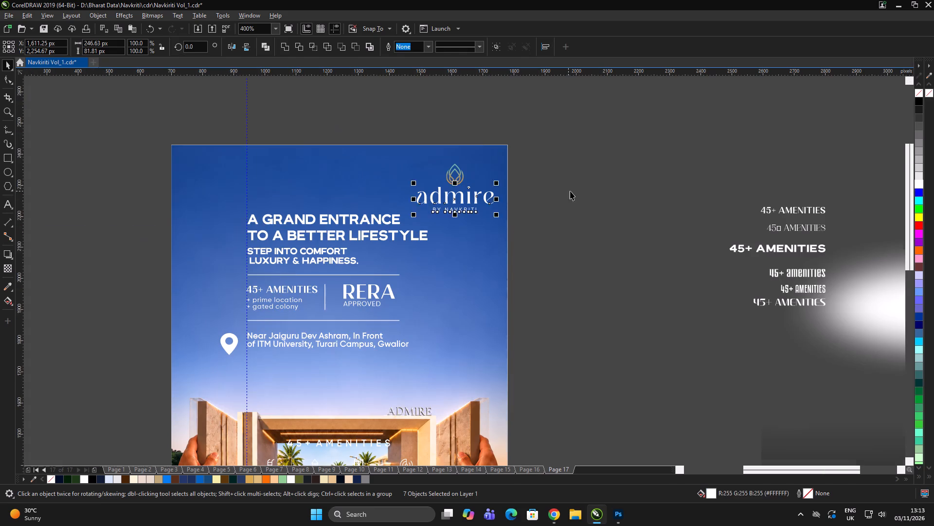
left_click(568, 191)
left_click(581, 190)
Move the whole admire logo slightly closer to the page's upper-right corner, to about X 1,623 px, Y 2,322 px.
left_click_drag(595, 131, 353, 244)
scroll(457, 175, "up", 1)
left_click_drag(469, 176, 478, 157)
scroll(487, 152, "up", 1)
scroll(467, 152, "down", 1)
left_click(600, 161)
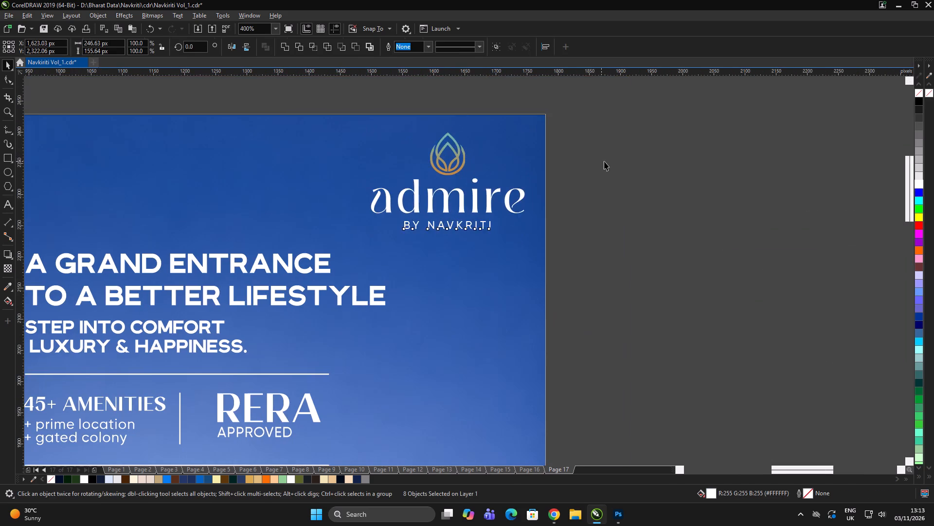
left_click(606, 161)
Move the text block from the headline to the address, with its dividers and location icon, down about 16 px.
scroll(418, 152, "down", 3)
triple_click(534, 155)
scroll(378, 184, "up", 1)
left_click_drag(167, 157, 389, 272)
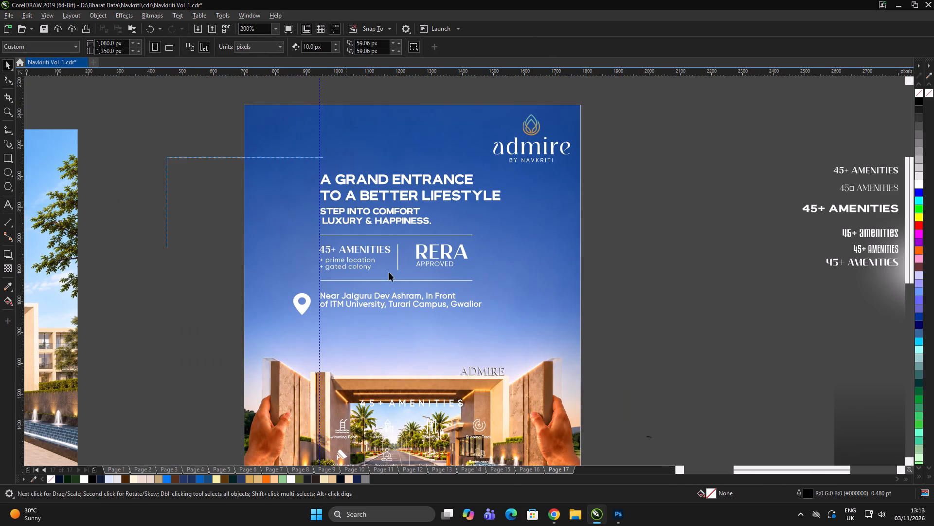
left_click_drag(389, 272, 507, 315)
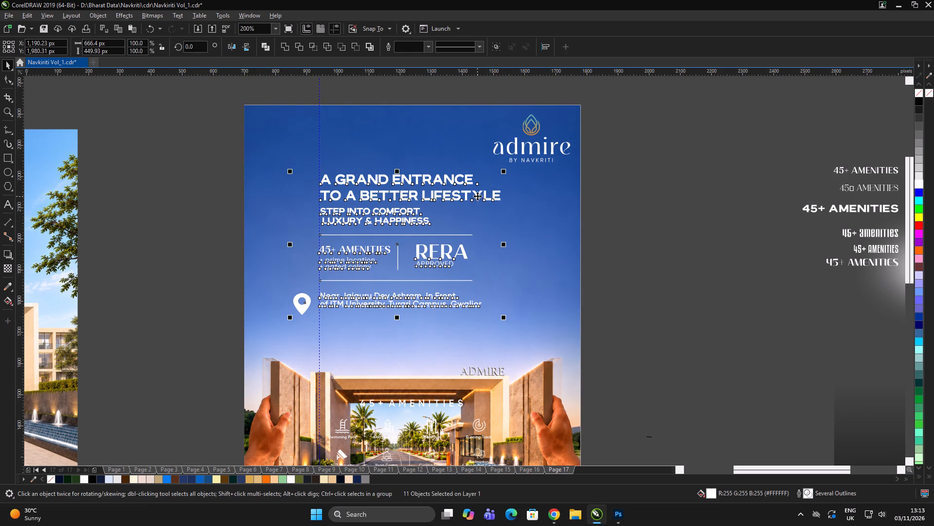
left_click_drag(477, 195, 478, 202)
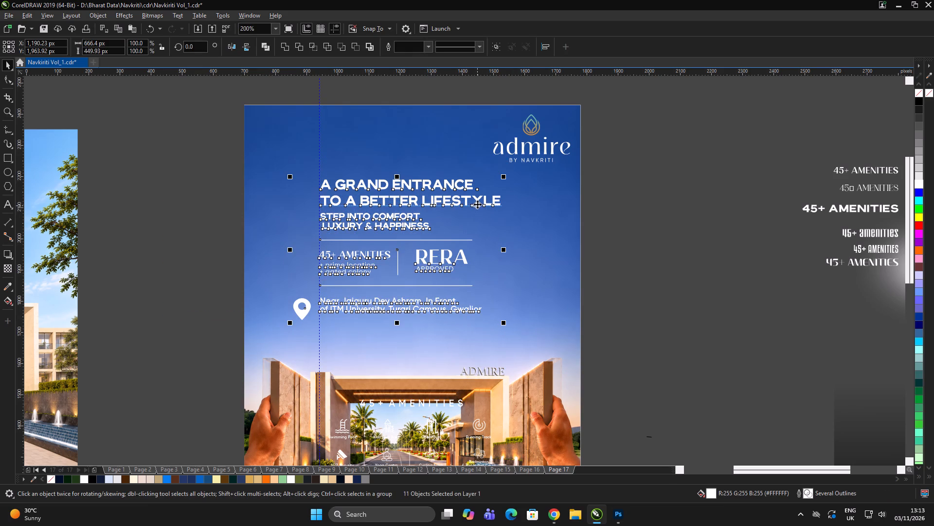
left_click(478, 204)
left_click(707, 395)
Examine the ADMIRE lettering on the gate in the background image.
scroll(486, 385, "up", 3)
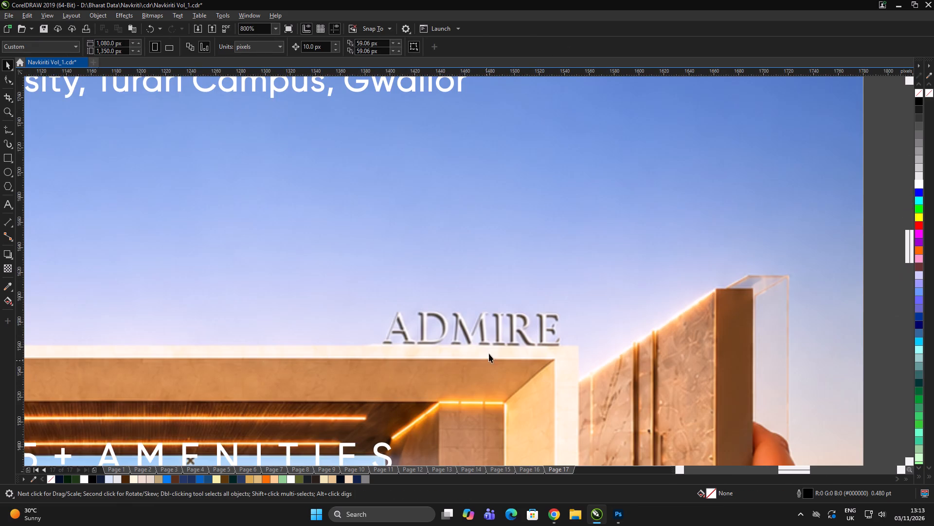
scroll(448, 321, "down", 3)
double_click(674, 293)
scroll(438, 316, "up", 1)
left_click(427, 324)
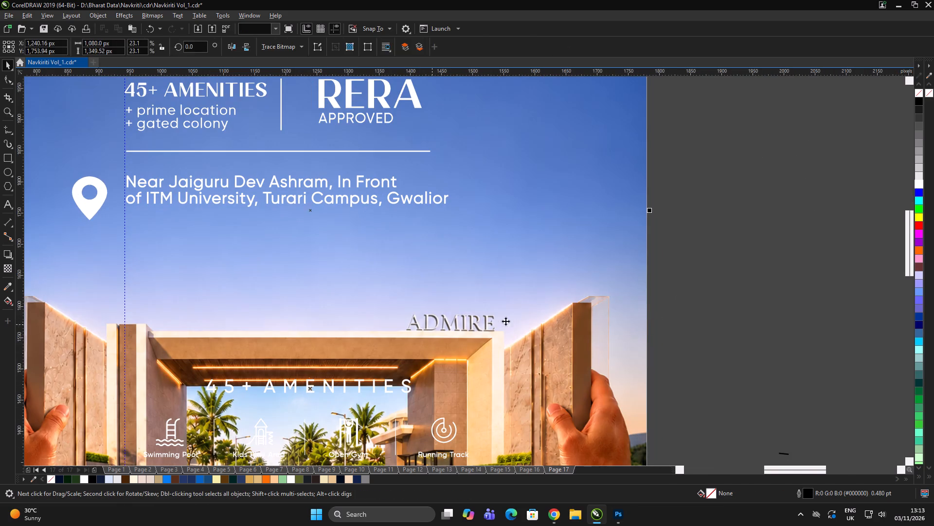
left_click(764, 302)
scroll(597, 294, "up", 1)
scroll(478, 293, "down", 3)
left_click(619, 300)
key("alt+Tab")
key("alt+Tab")
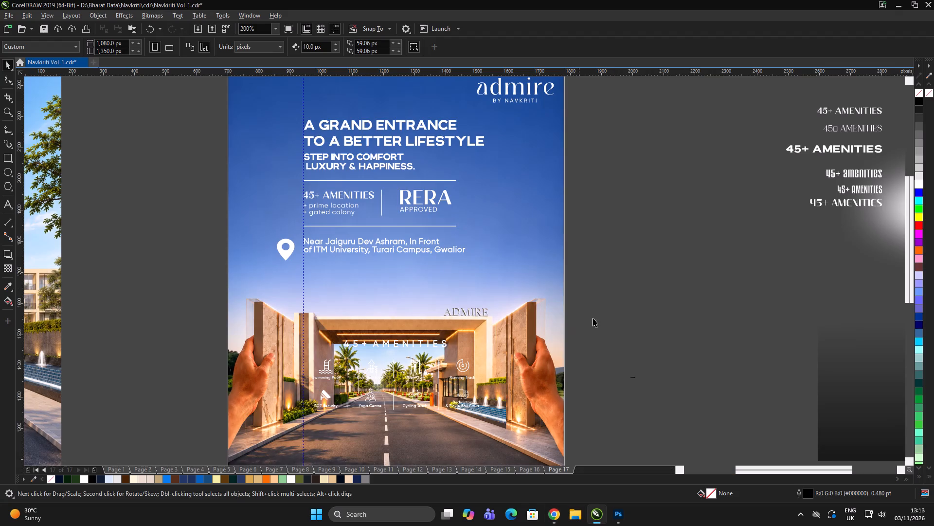
Delete the 45+ AMENITIES heading and icon grid overlaying the gate and road on Page 17.
left_click_drag(642, 291, 171, 446)
scroll(300, 237, "down", 1)
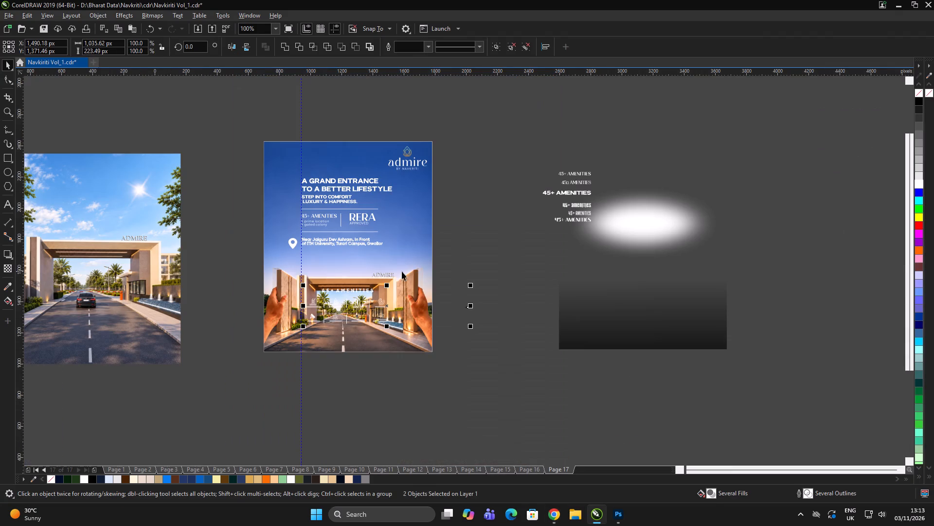
key("Delete")
left_click(520, 273)
left_click(522, 274)
Set the address text's font to Gilroy-Medium and remove its outline.
scroll(322, 225, "up", 1)
left_click(324, 263)
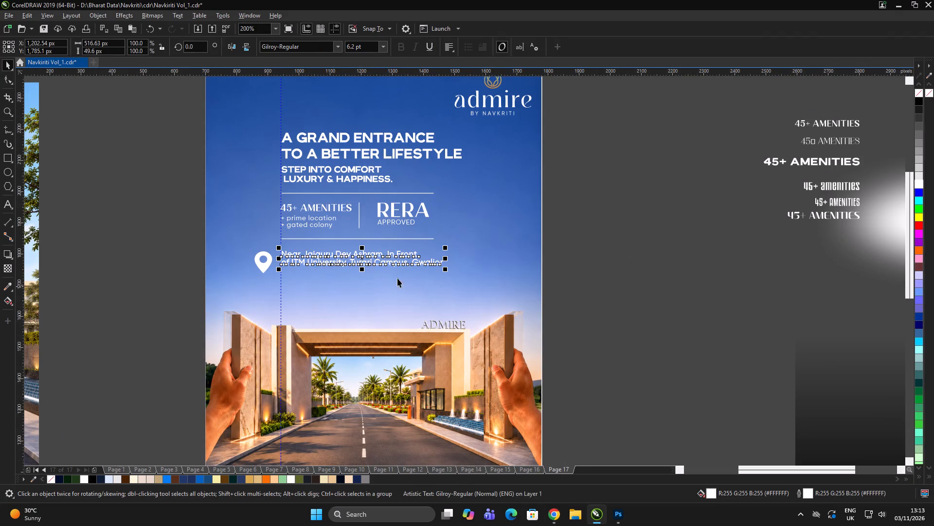
left_click(337, 48)
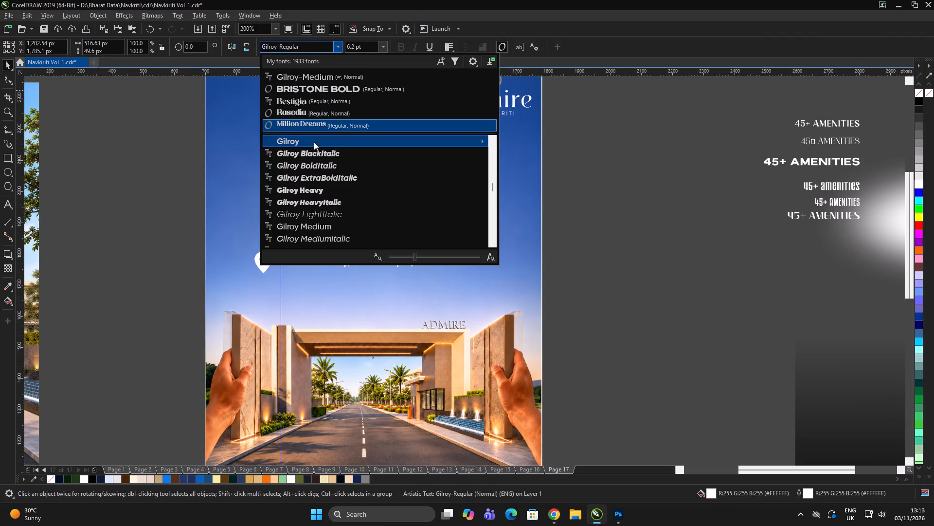
left_click(309, 223)
scroll(341, 271, "up", 2)
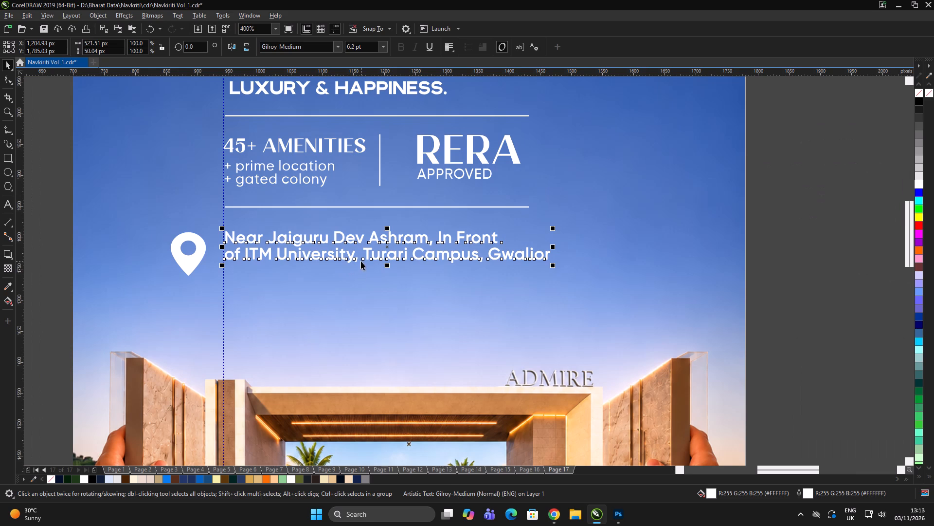
right_click(919, 94)
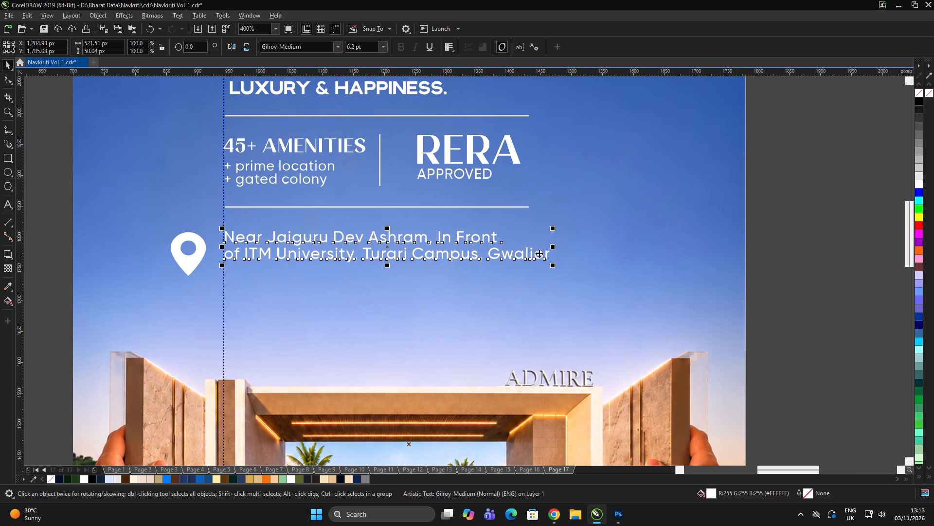
Increase the line spacing between the two lines of the address slightly with the Shape tool.
left_click(8, 80)
left_click(223, 268)
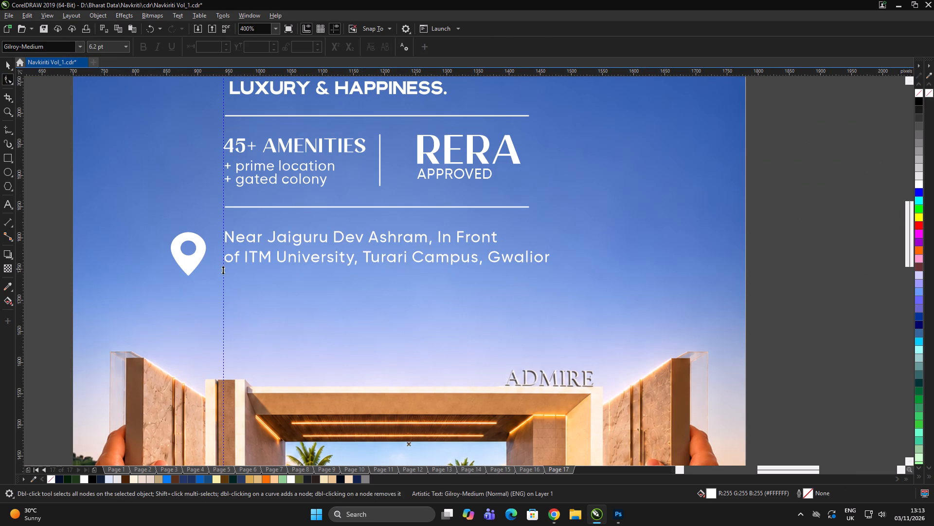
key("space")
Align the location icon with the vertical centre of the address text.
left_click(196, 261)
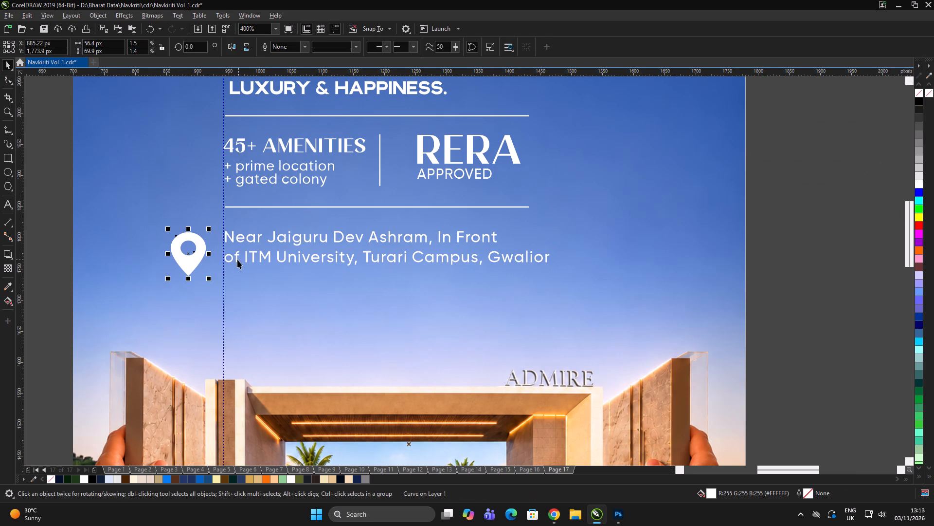
left_click(235, 259, "shift")
key("e")
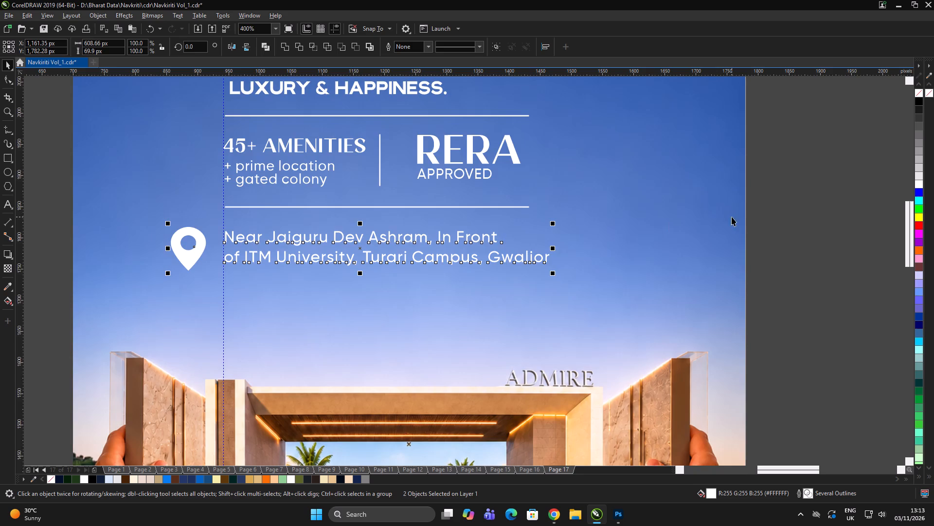
scroll(277, 253, "down", 1)
triple_click(613, 228)
scroll(534, 227, "down", 1)
double_click(577, 223)
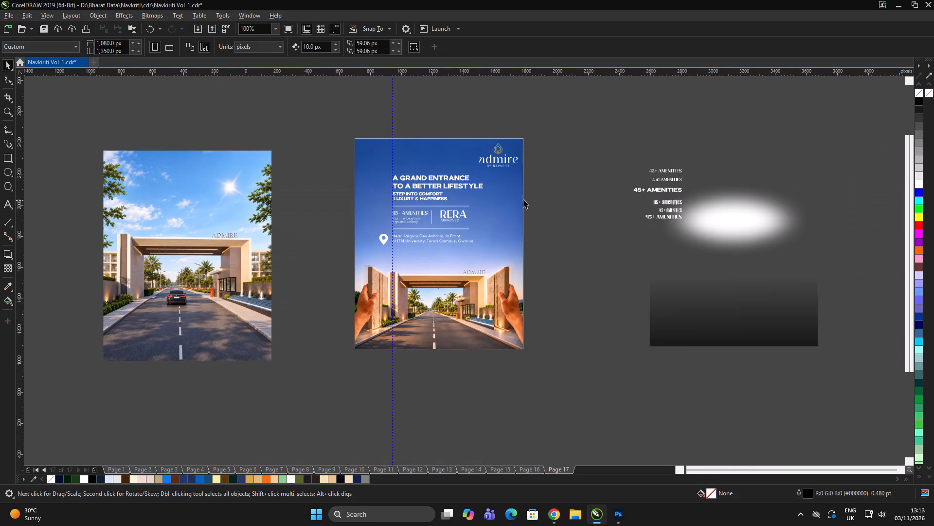
Enlarge the headline-to-address block with its dividers and icon to about 696 × 461 px and nudge it down 10 px.
scroll(519, 195, "up", 1)
left_click_drag(156, 148, 478, 319)
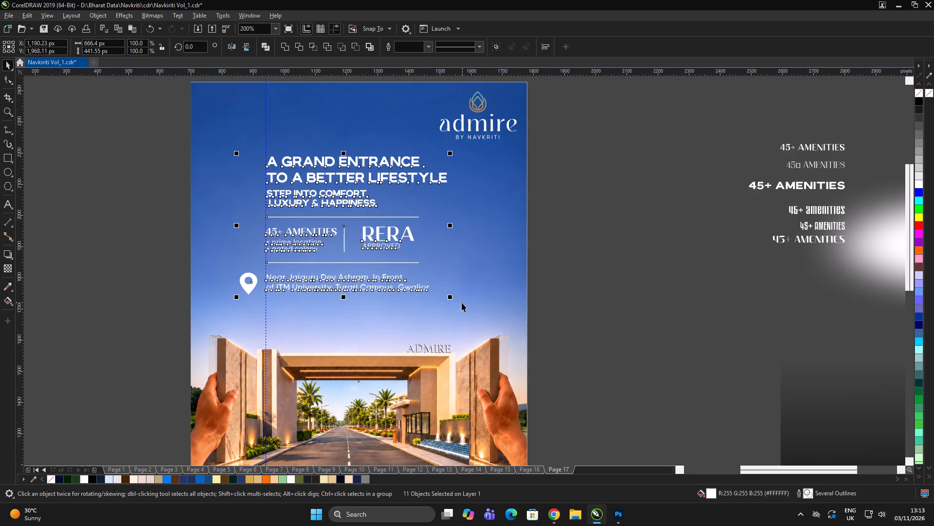
left_click_drag(449, 299, 458, 310)
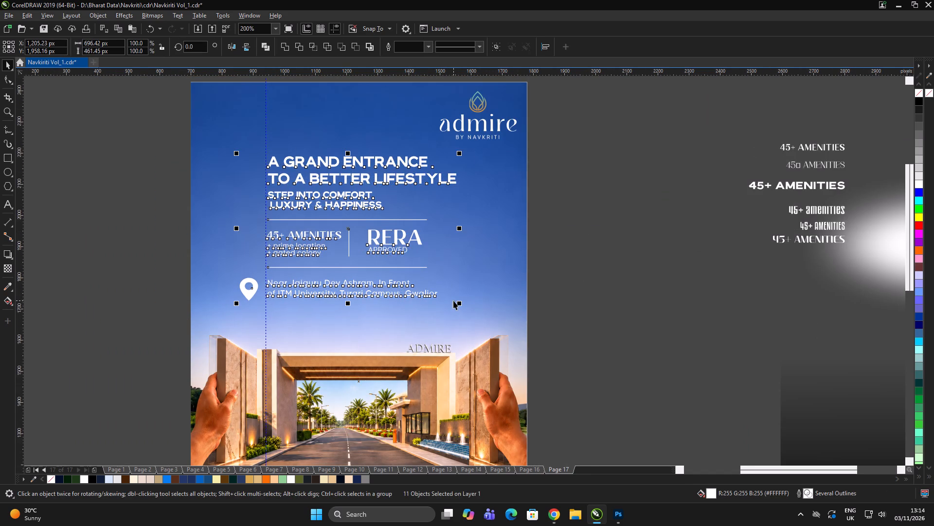
key("Down")
double_click(639, 270)
scroll(382, 181, "down", 2)
scroll(446, 146, "up", 1)
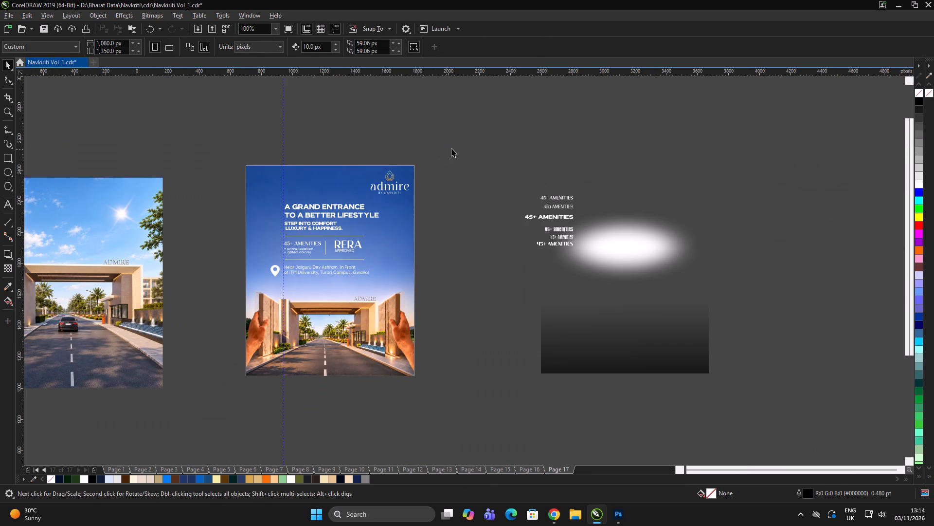
Group the objects of the admire logo in the page's upper-right corner.
left_click(451, 148)
left_click_drag(452, 145, 339, 213)
key("ctrl+g")
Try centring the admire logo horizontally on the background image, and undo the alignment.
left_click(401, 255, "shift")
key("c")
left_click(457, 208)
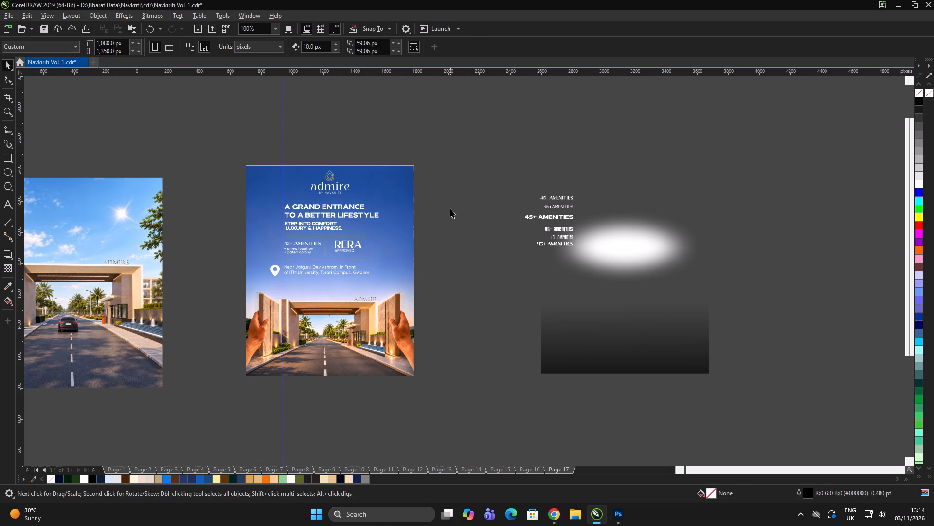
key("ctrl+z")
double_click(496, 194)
Enlarge the headline-to-address block from its centre to about 718 × 476 px and nudge it up 10 px.
scroll(359, 248, "up", 1)
left_click_drag(539, 146, 105, 341)
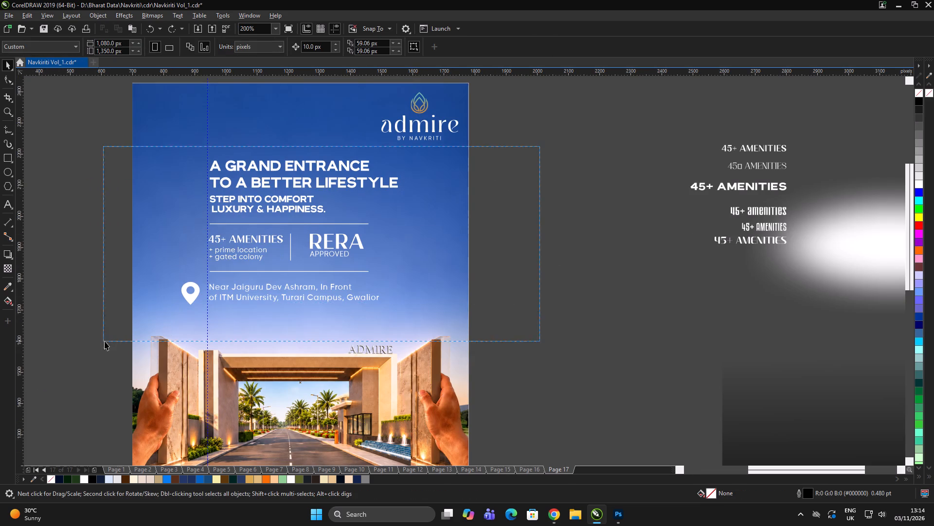
left_click_drag(105, 341, 108, 341)
left_click_drag(403, 311, 406, 315)
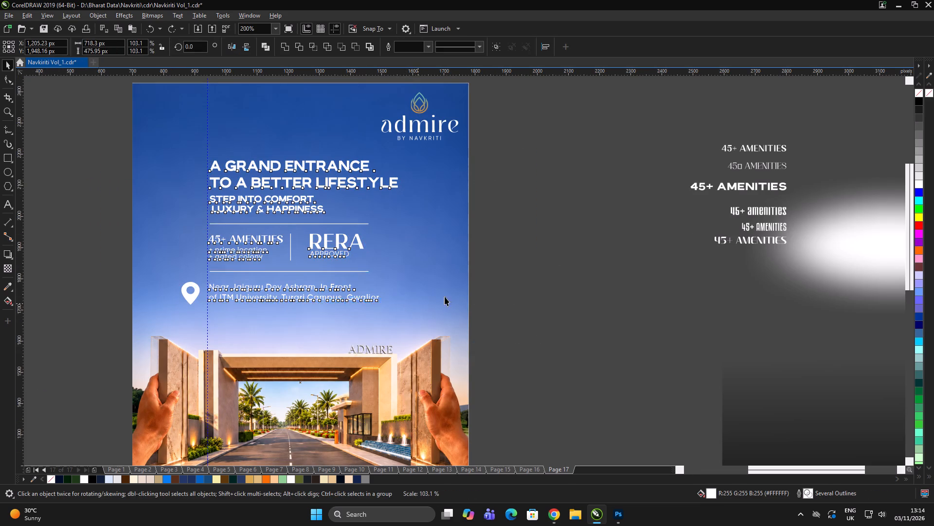
key("Up")
scroll(388, 203, "down", 1)
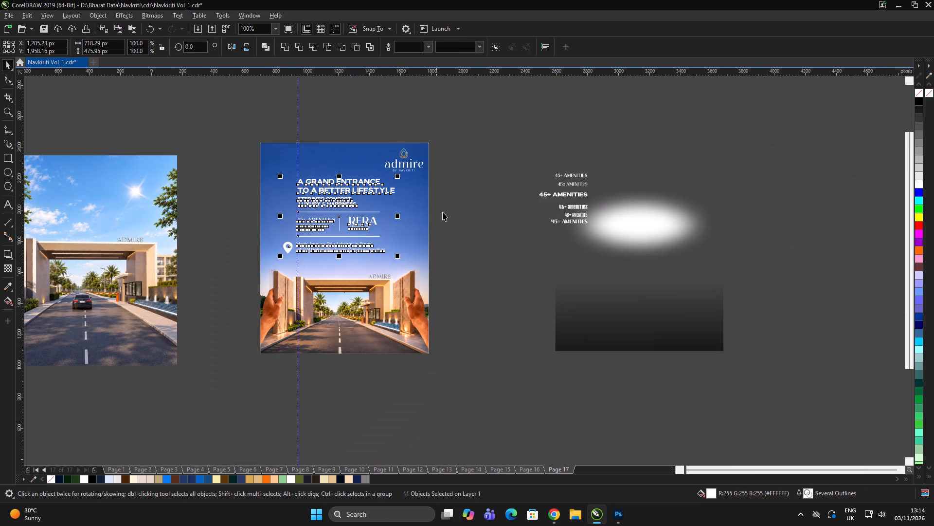
double_click(478, 266)
left_click(481, 265)
scroll(326, 255, "up", 1)
scroll(378, 218, "down", 1)
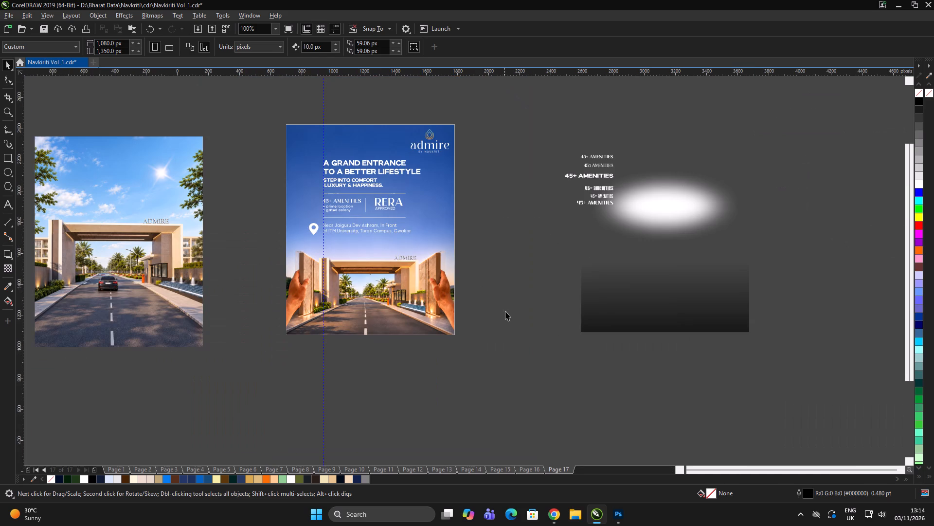
double_click(508, 316)
double_click(510, 272)
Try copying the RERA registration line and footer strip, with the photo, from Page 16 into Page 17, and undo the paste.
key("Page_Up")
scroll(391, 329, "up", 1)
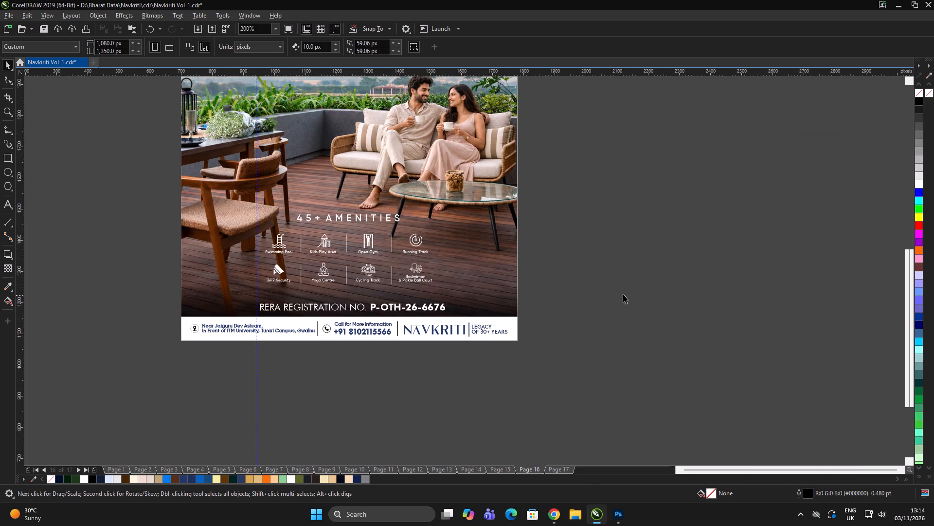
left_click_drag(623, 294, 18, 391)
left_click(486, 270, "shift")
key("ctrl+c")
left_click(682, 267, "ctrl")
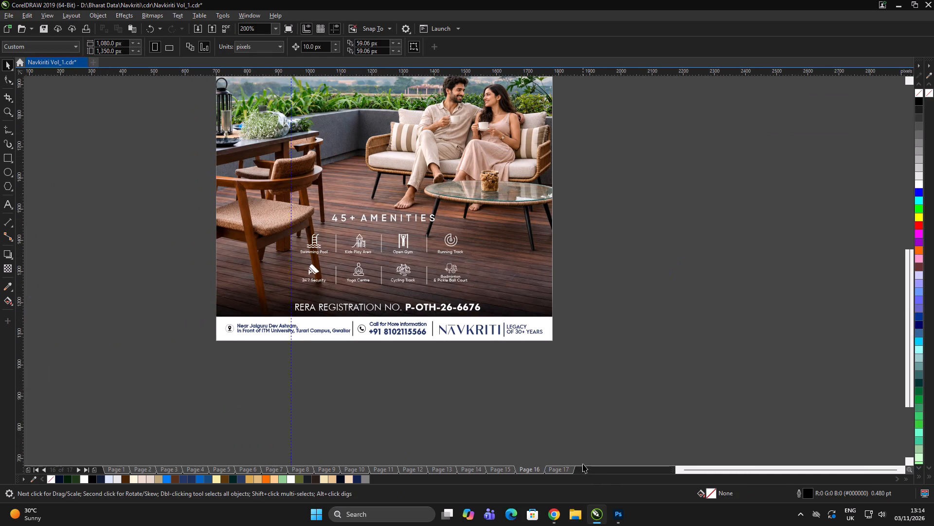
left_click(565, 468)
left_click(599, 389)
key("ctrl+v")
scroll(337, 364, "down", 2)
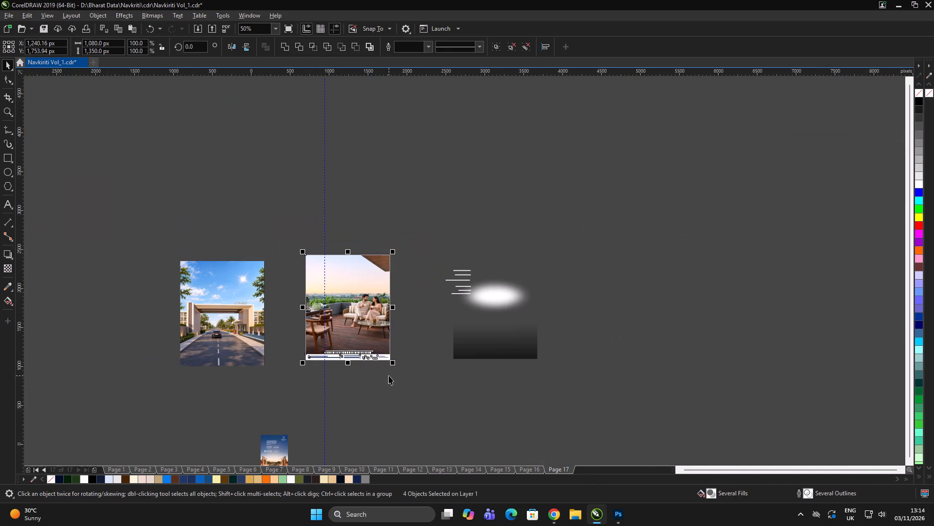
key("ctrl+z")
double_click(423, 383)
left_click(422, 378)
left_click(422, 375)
Copy the RERA registration line, dark gradient overlay and white contact footer from Page 16 and paste them at the bottom of Page 17.
key("Page_Up")
scroll(378, 362, "up", 1)
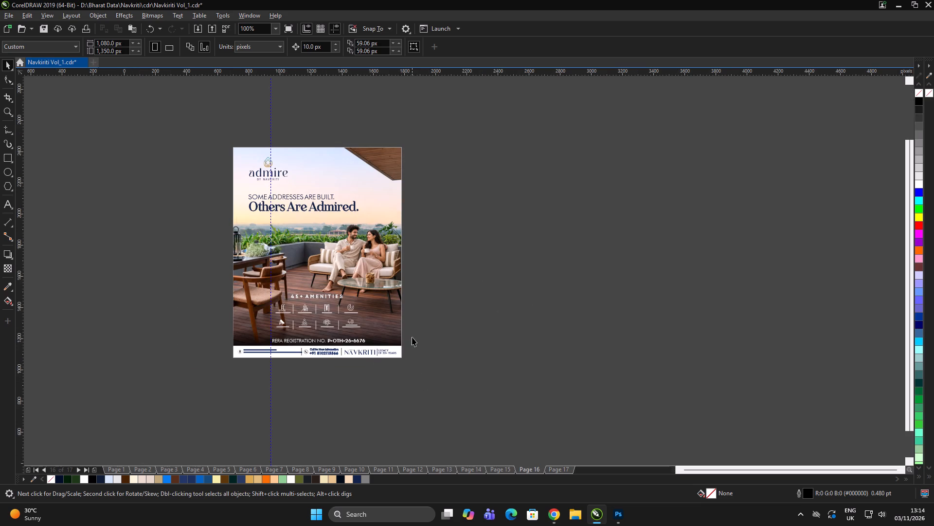
left_click(404, 329)
left_click(388, 328)
left_click_drag(386, 329, 524, 316)
key("ctrl+z")
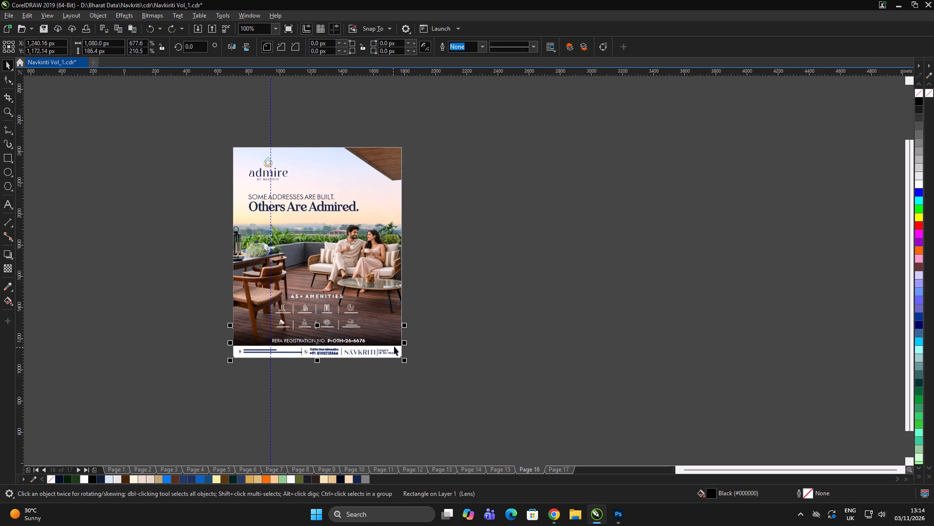
left_click(353, 344, "shift")
left_click_drag(466, 335, 158, 396)
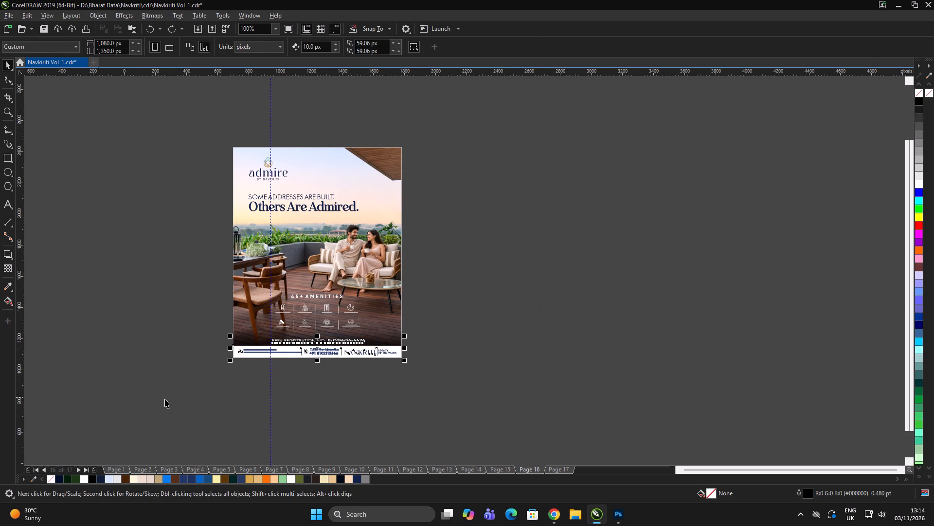
left_click(391, 328, "shift")
key("ctrl+c")
left_click(526, 346)
left_click_drag(526, 348, 523, 353)
left_click(559, 470)
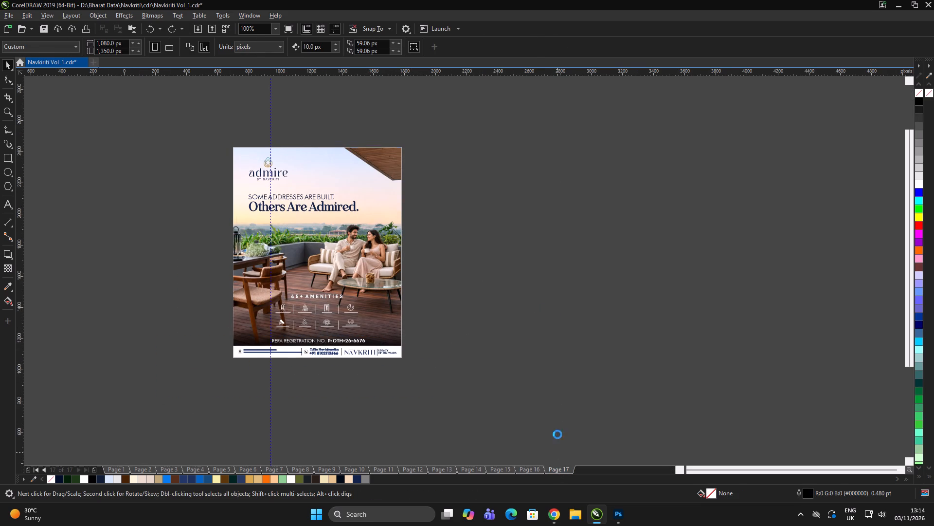
left_click(558, 403)
key("ctrl+v")
left_click(401, 374)
scroll(316, 364, "up", 1)
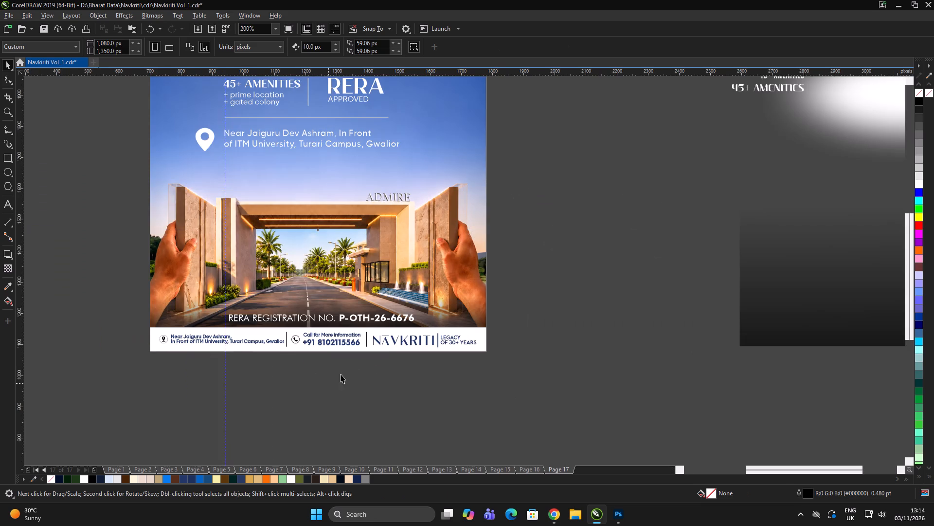
Examine the overall composition of the Page 17 creative, including in full-screen preview.
scroll(344, 357, "down", 1)
double_click(368, 395)
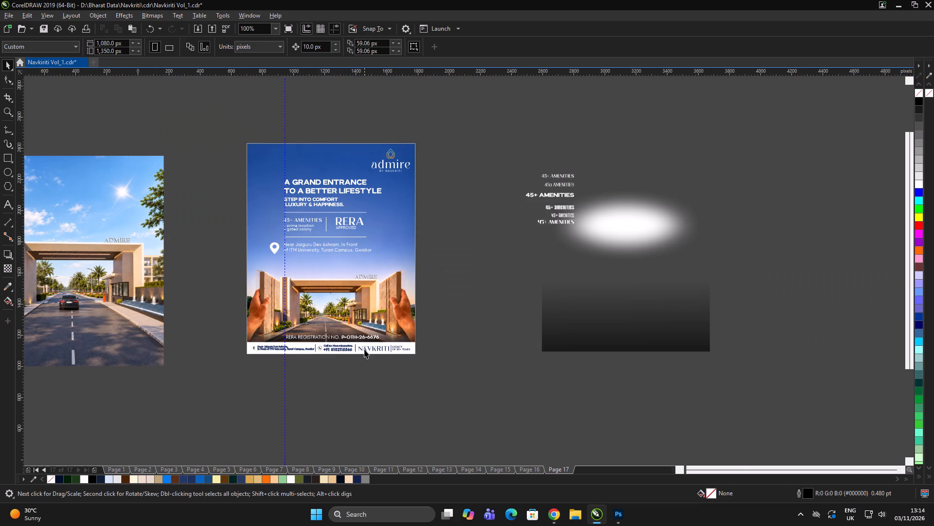
scroll(364, 352, "up", 1)
scroll(325, 351, "down", 1)
triple_click(318, 401)
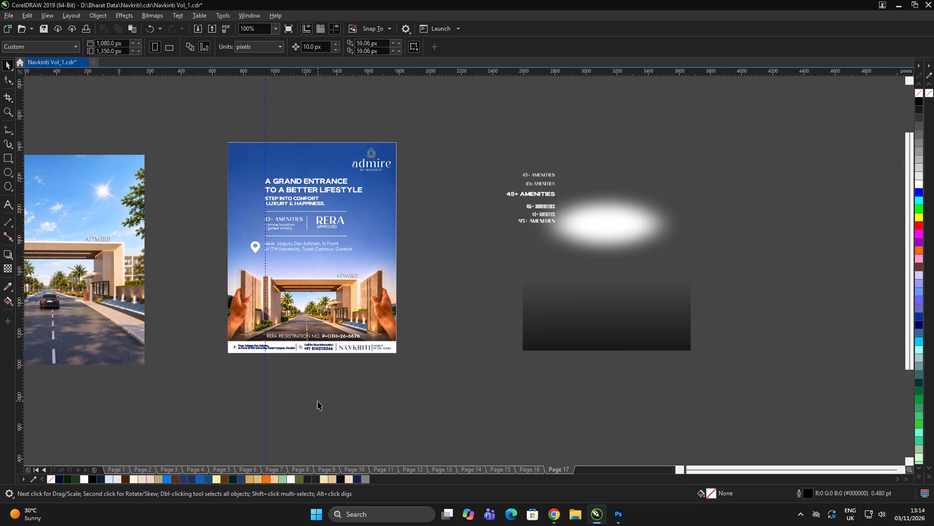
left_click(318, 399)
key("z")
left_click_drag(224, 137, 373, 344)
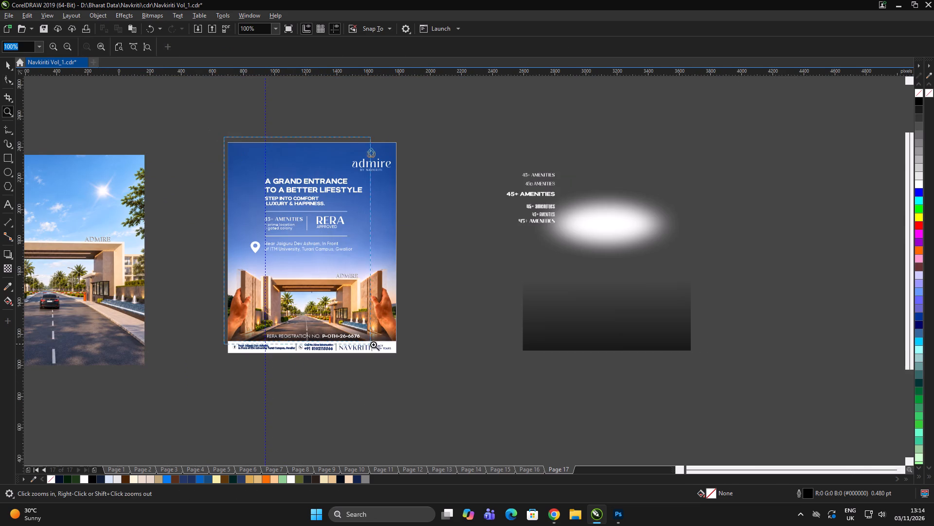
left_click_drag(373, 344, 401, 368)
key("F9")
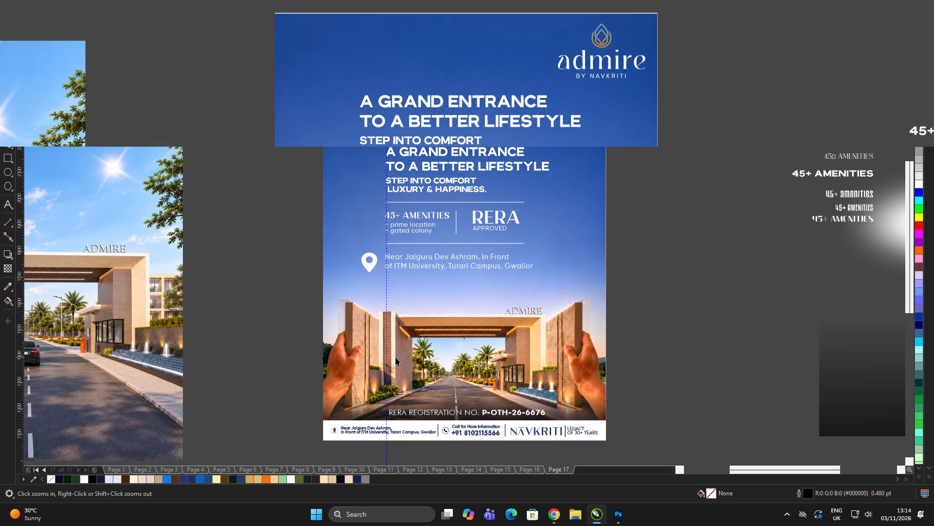
left_click(382, 483)
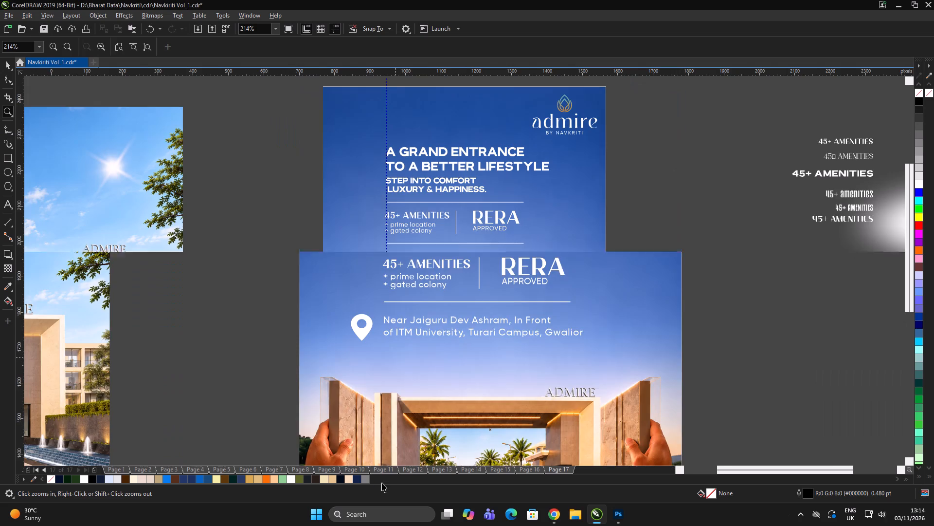
Ungroup the contact footer and delete its address text, location pin and the divider before the phone contact.
key("space")
left_click(406, 430)
key("ctrl+u")
left_click(351, 458)
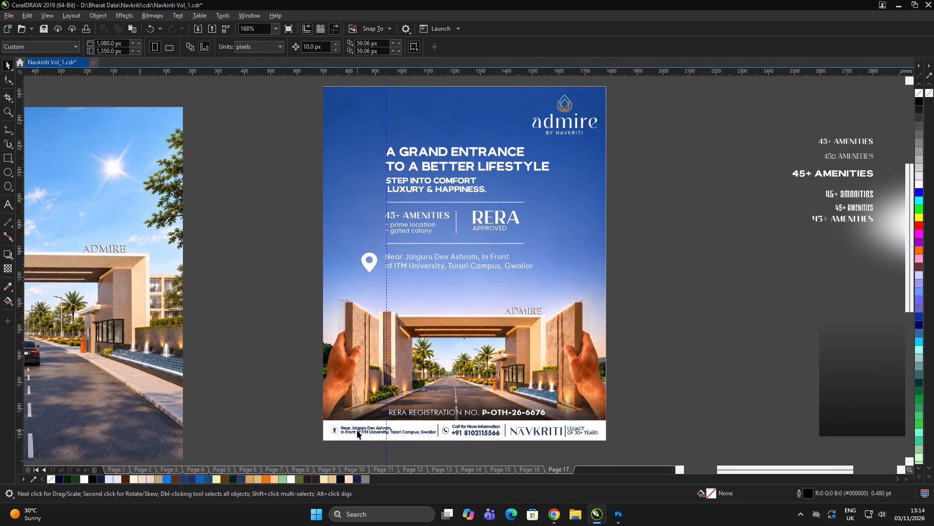
left_click(357, 430)
scroll(401, 446, "up", 1)
key("ctrl+u")
scroll(440, 349, "down", 1)
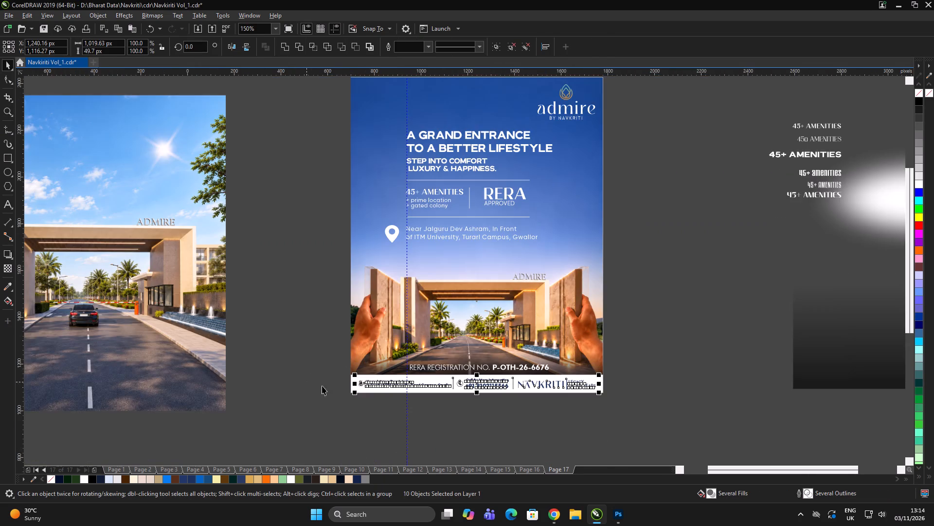
scroll(386, 402, "up", 1)
left_click(377, 426)
left_click(379, 370)
key("Delete")
left_click_drag(265, 339, 407, 391)
key("Delete")
left_click(446, 438)
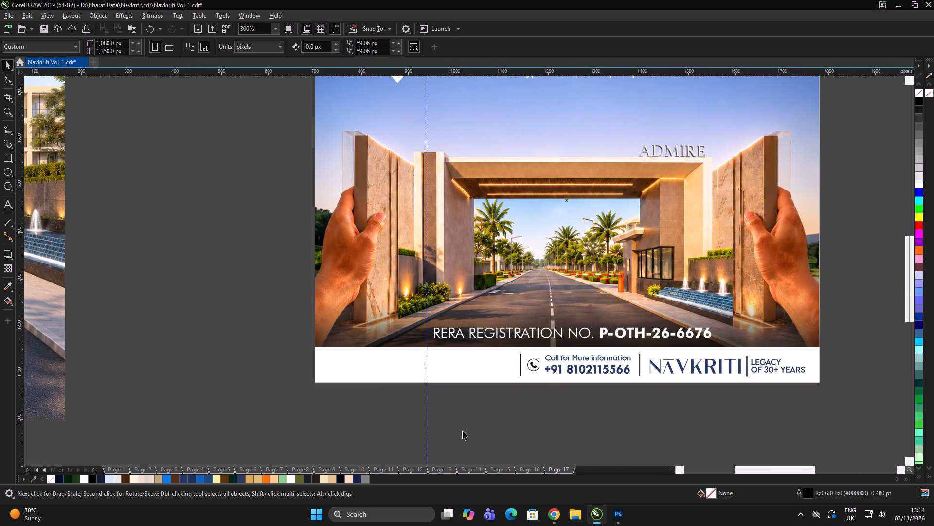
left_click_drag(537, 394, 486, 338)
key("Delete")
left_click(467, 464)
Group the remaining phone contact, divider and Navkriti logo, and centre the group horizontally on the white footer strip.
left_click_drag(833, 418, 452, 344)
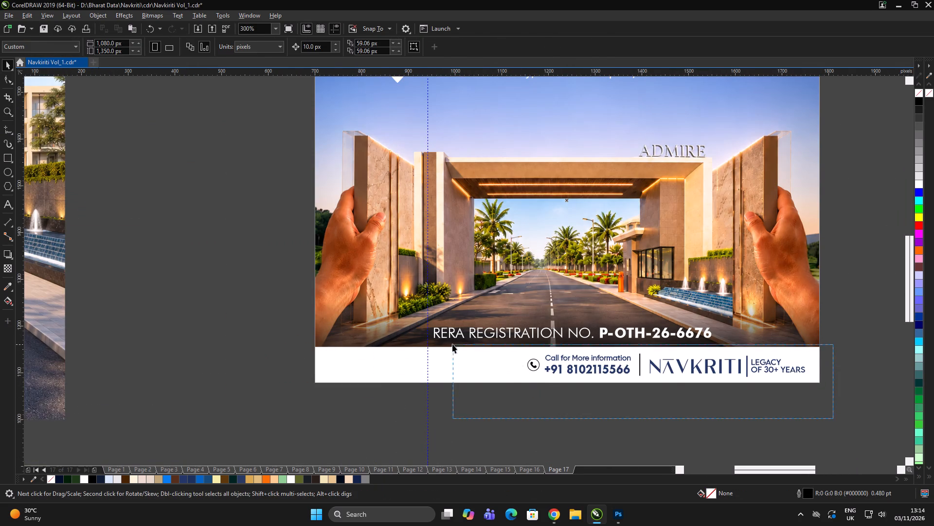
left_click_drag(452, 344, 452, 343)
key("ctrl+g")
left_click(427, 353, "shift")
key("c")
scroll(365, 391, "down", 2)
scroll(412, 384, "up", 1)
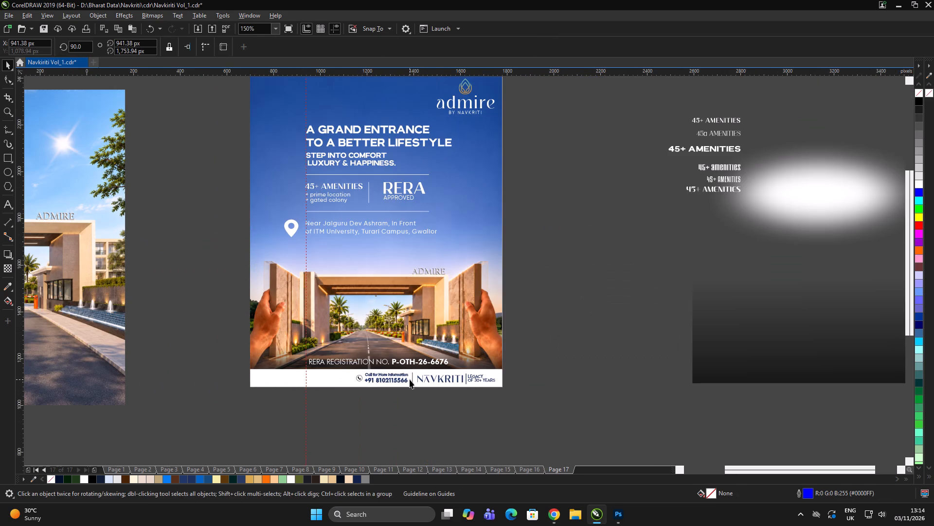
left_click(410, 379)
left_click(396, 380)
left_click(300, 378, "shift")
key("c")
double_click(226, 388)
left_click(506, 405)
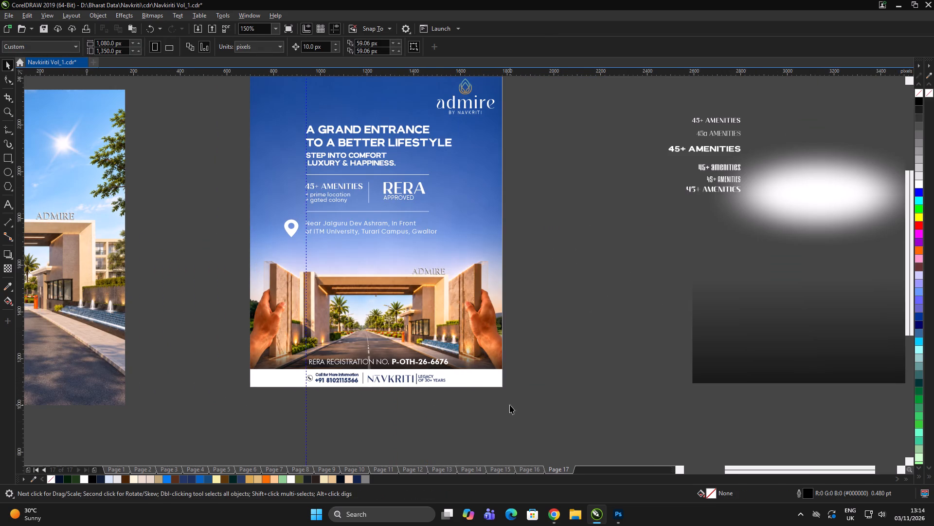
left_click(510, 405)
double_click(514, 401)
left_click(520, 399)
Delete the leftover amenities text samples, white glow, dark gradient and gate images around the Page 17 creative.
scroll(392, 325, "down", 1)
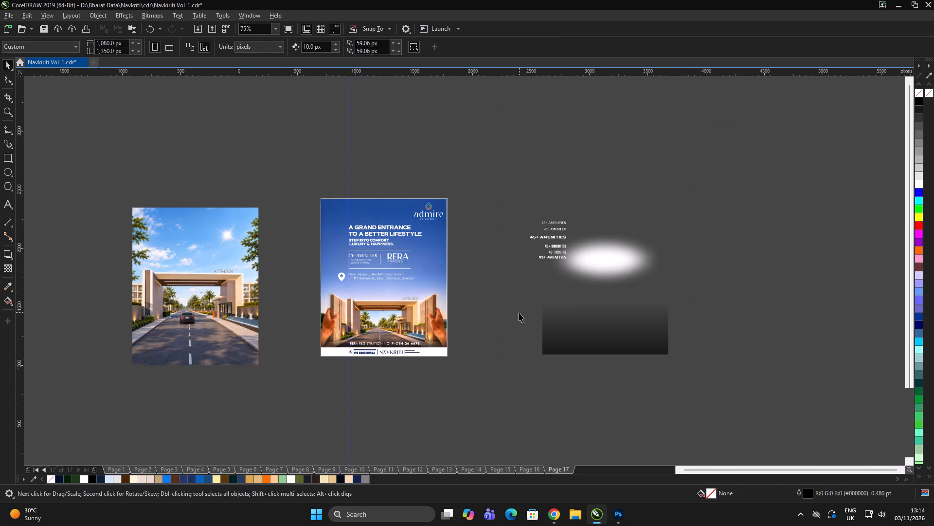
left_click_drag(489, 131, 768, 384)
key("Delete")
left_click(701, 285)
left_click(727, 285)
left_click(172, 259)
key("Delete")
left_click(145, 236)
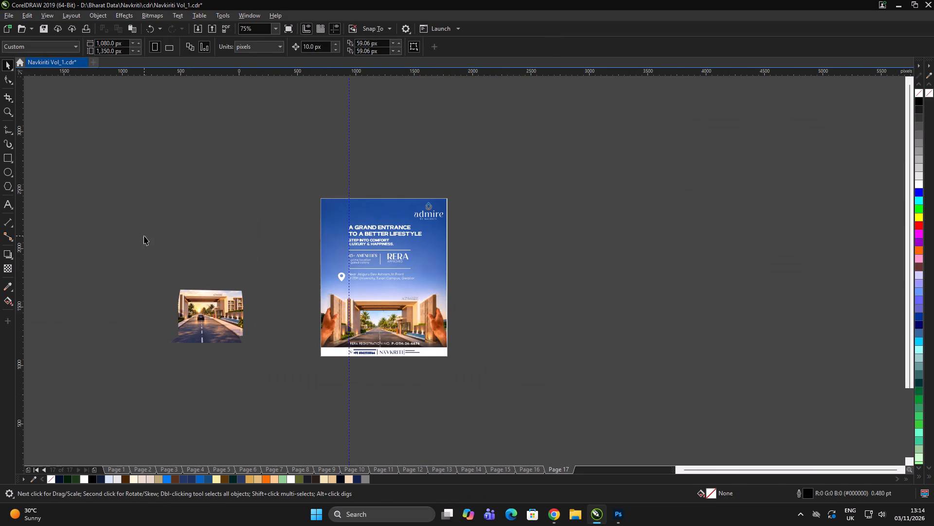
left_click(241, 147)
left_click_drag(294, 216, 0, 419)
key("Delete")
left_click(77, 387)
double_click(105, 380)
Group all objects of the car-interior "Your Lifestyle" creative on Page 15.
key("Page_Up")
key("Page_Up")
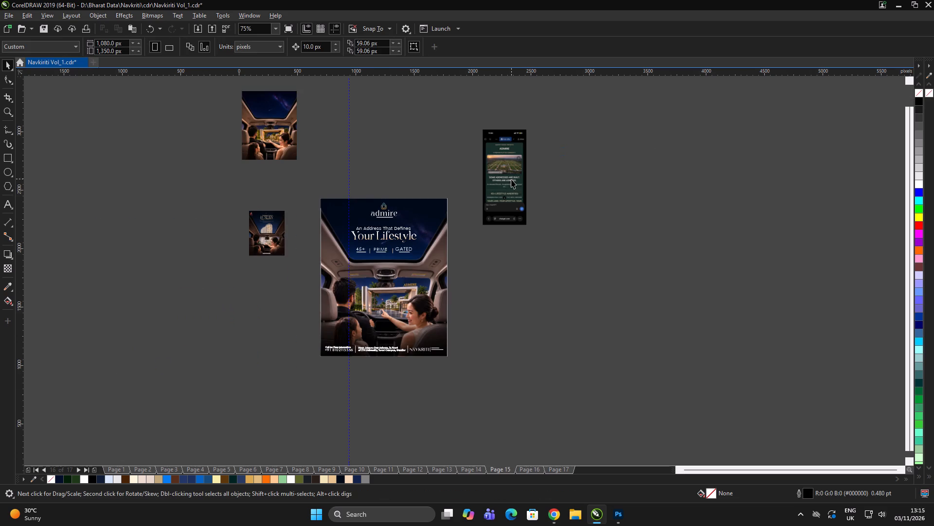
left_click(499, 191)
left_click_drag(464, 178, 288, 401)
key("ctrl+g")
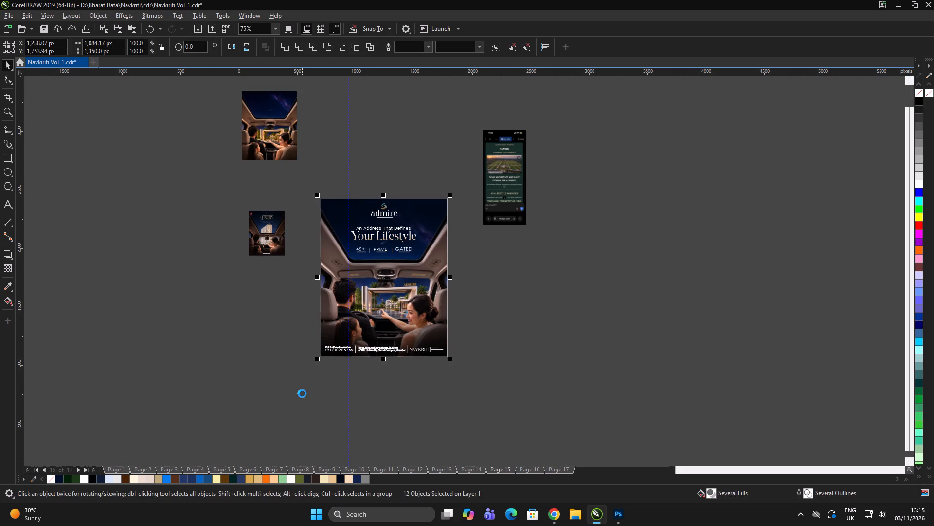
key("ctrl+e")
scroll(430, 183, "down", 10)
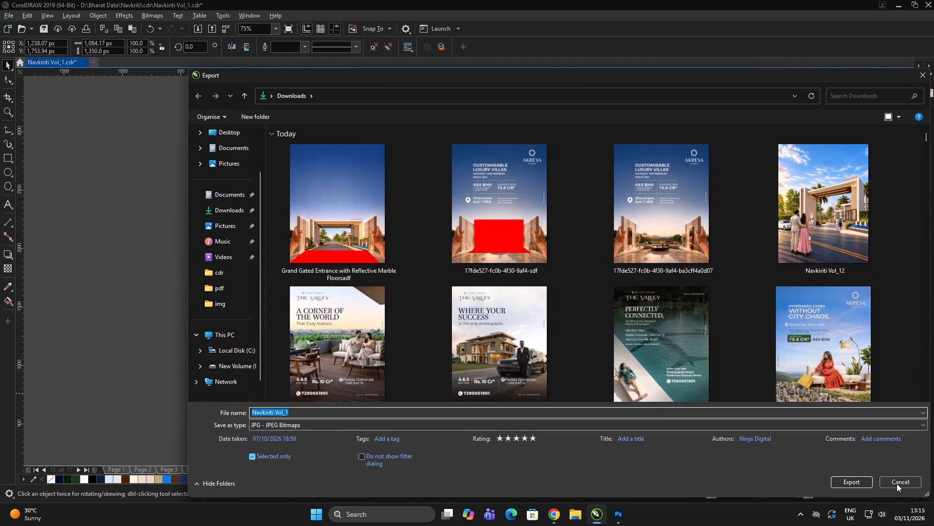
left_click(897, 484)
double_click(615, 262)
Save the document.
key("ctrl+s")
double_click(632, 275)
Delete the phone screenshot and the two car-interior reference images lying outside the Page 15 creative.
left_click(512, 181)
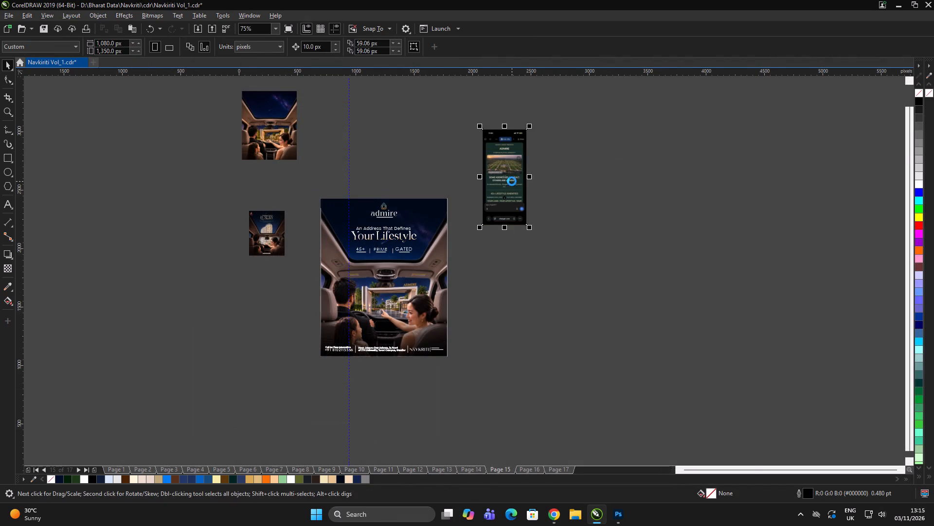
scroll(514, 178, "up", 2)
scroll(521, 178, "down", 1)
key("Delete")
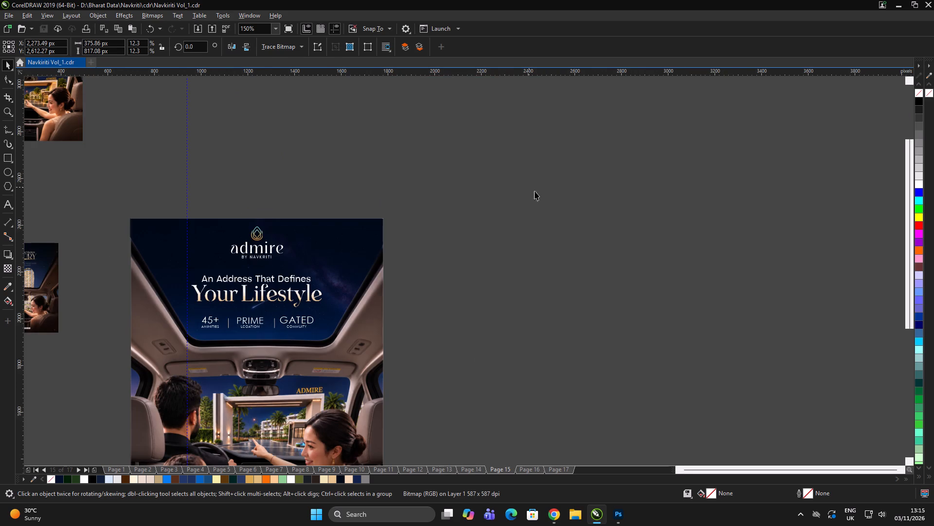
scroll(548, 208, "down", 2)
left_click(570, 216)
left_click_drag(567, 217, 535, 209)
left_click(438, 171)
left_click(422, 182)
scroll(429, 234, "up", 1)
key("Delete")
left_click(424, 234)
key("Delete")
left_click(377, 151)
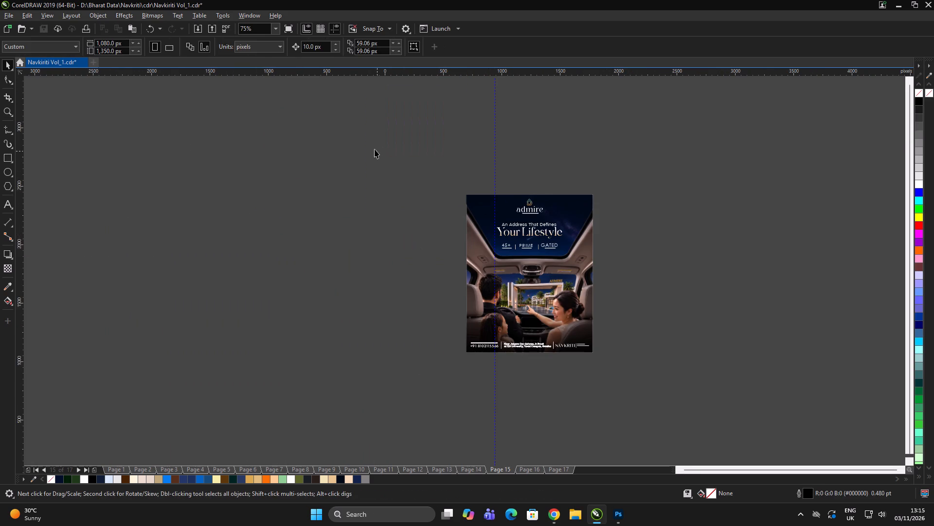
Start a JPG export of the selected Page 15 creative, with Bharat Data\Navkriti\img\Admire Grid on drive D as the destination folder.
left_click_drag(379, 146, 661, 399)
key("ctrl+g")
key("ctrl+e")
scroll(384, 203, "down", 15)
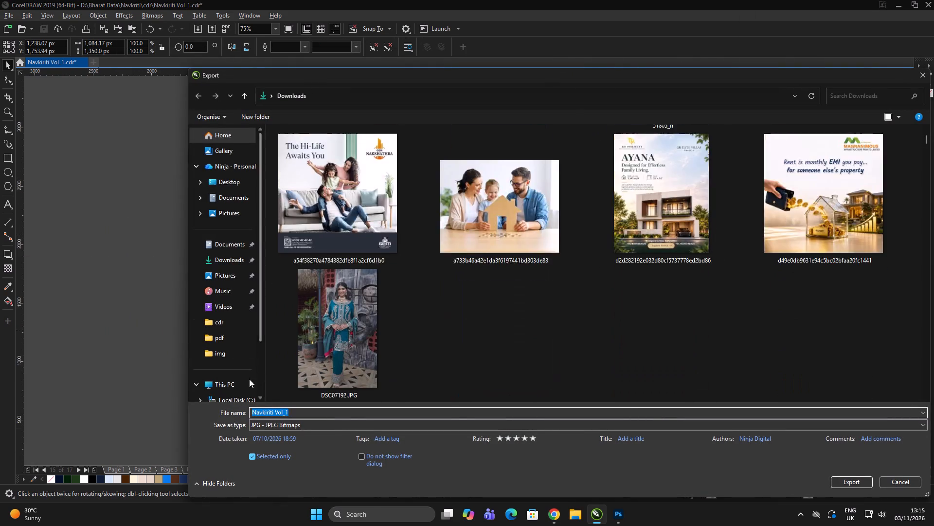
scroll(241, 386, "down", 8)
left_click(243, 356)
double_click(306, 136)
left_click(321, 188)
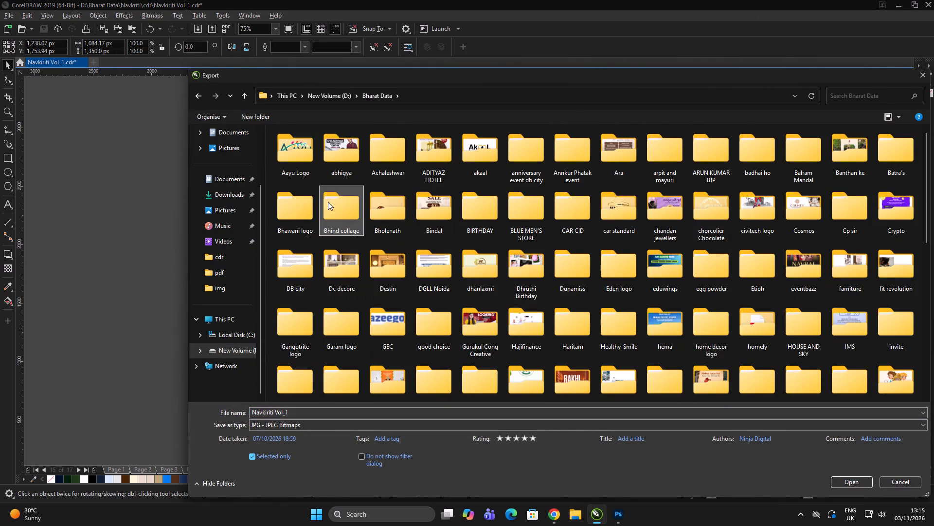
type("ad")
left_click(518, 184)
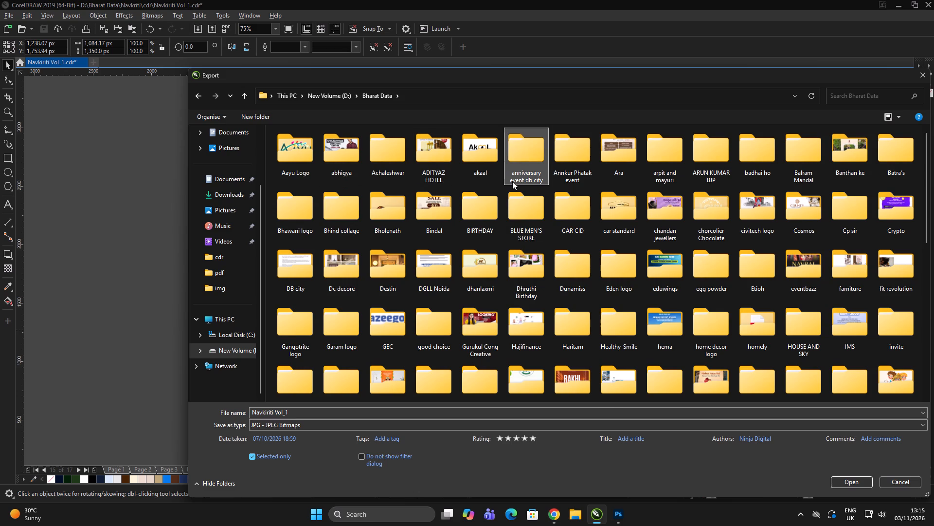
type("nav")
double_click(759, 152)
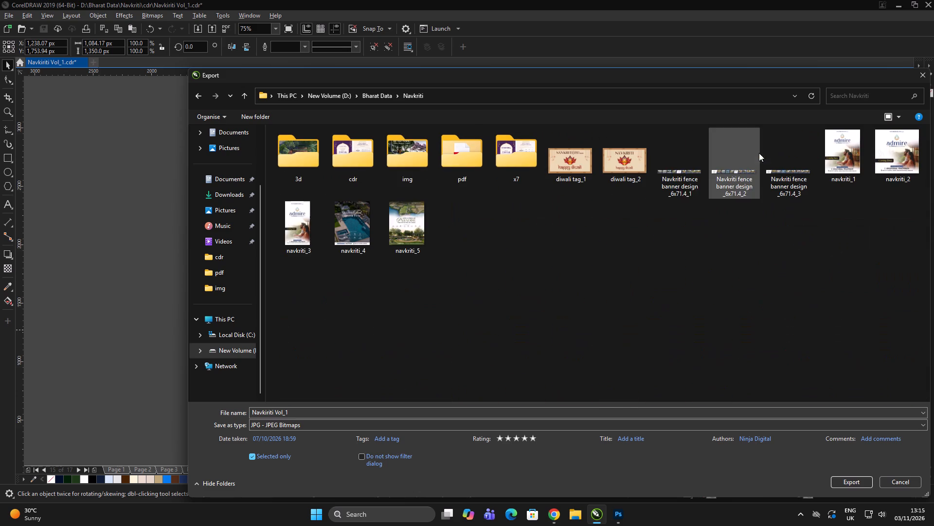
double_click(405, 161)
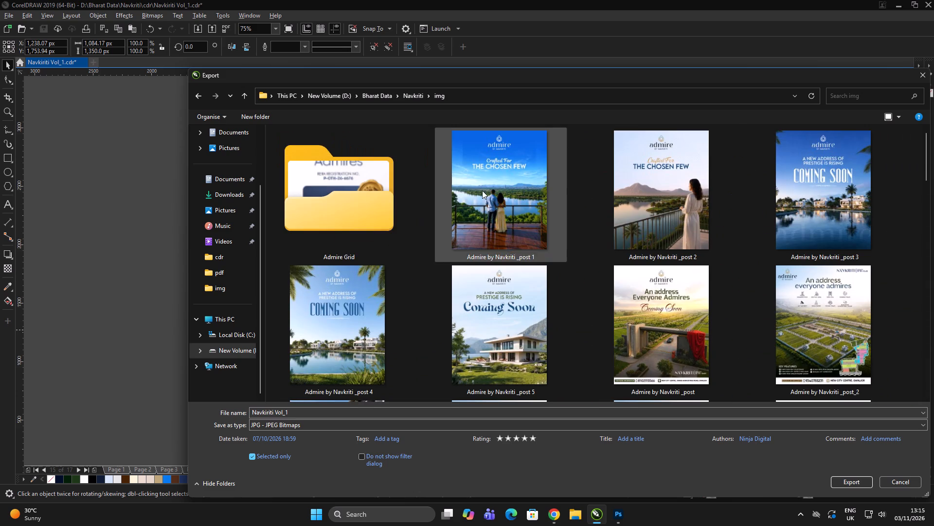
double_click(338, 199)
scroll(497, 236, "down", 20)
scroll(497, 236, "down", 4)
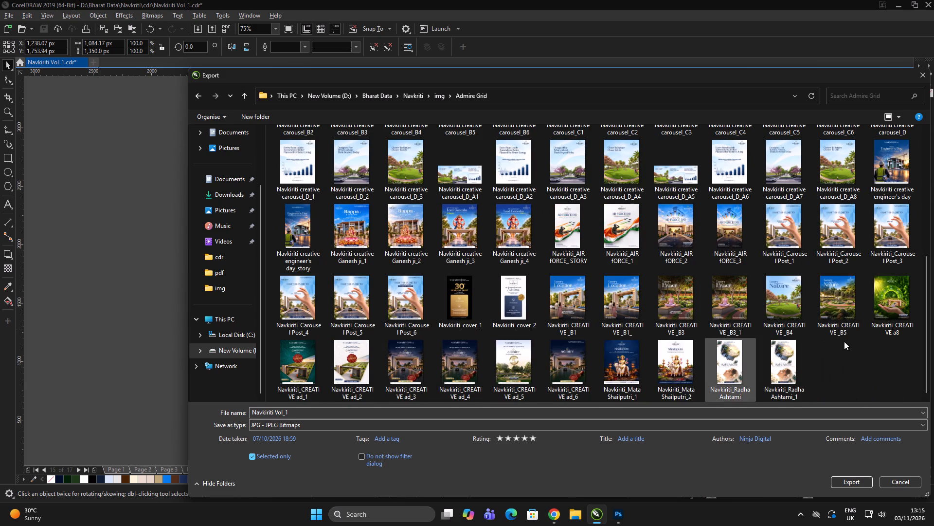
Name the export file "Admire ad_1" and proceed to the JPEG export settings.
left_click(421, 413)
type("AS")
key("BackSpace")
key("d")
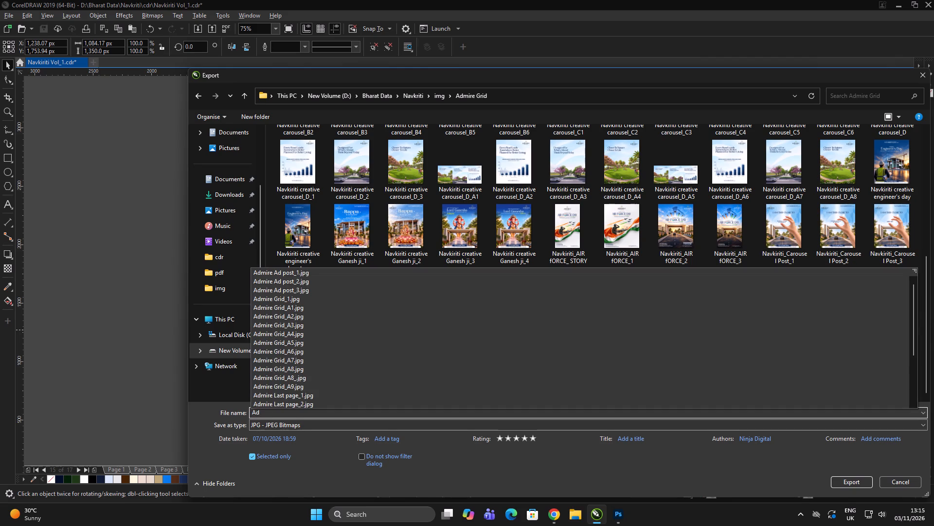
type("mire")
key("space")
key("BackSpace")
key("space")
type("ad")
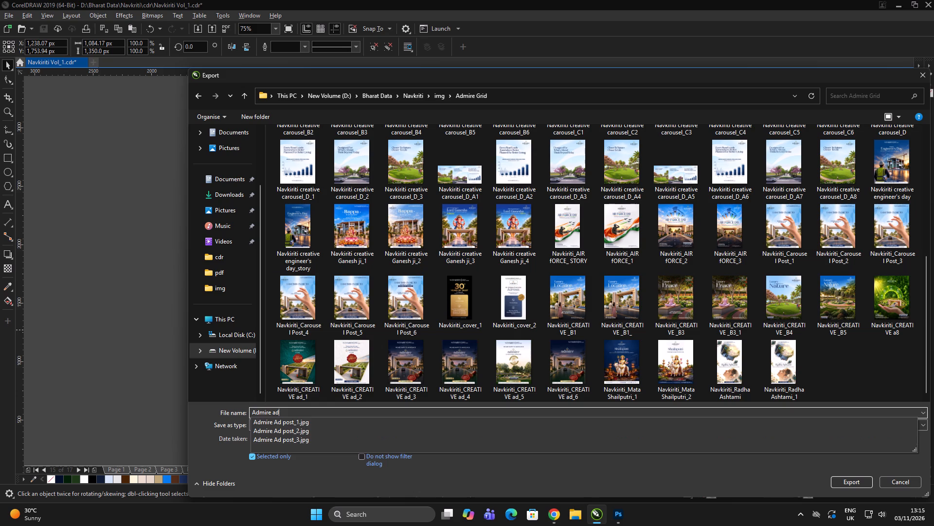
key("shift+underscore")
key("1")
key("ctrl+a")
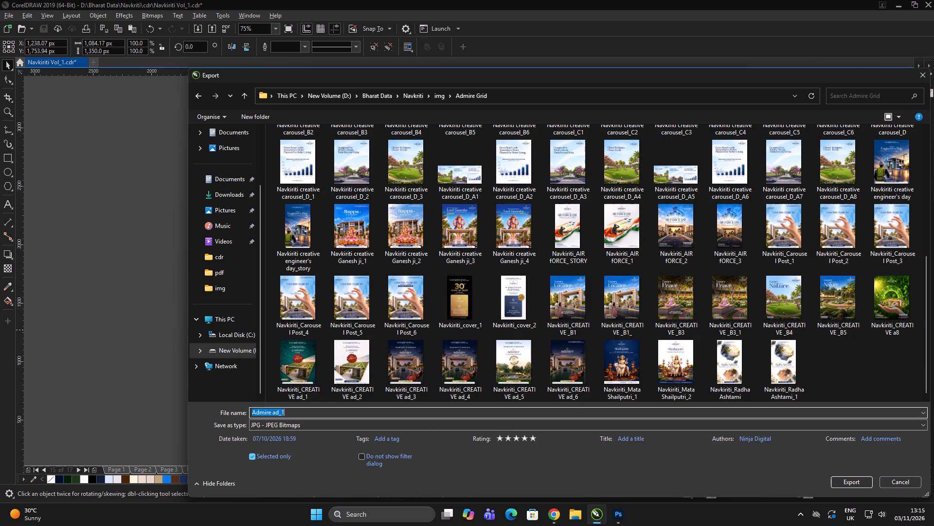
key("Return")
Set the JPEG export of the Page 15 creative to RGB Color (24-bit) with a black (#000000) matte.
left_click(637, 151)
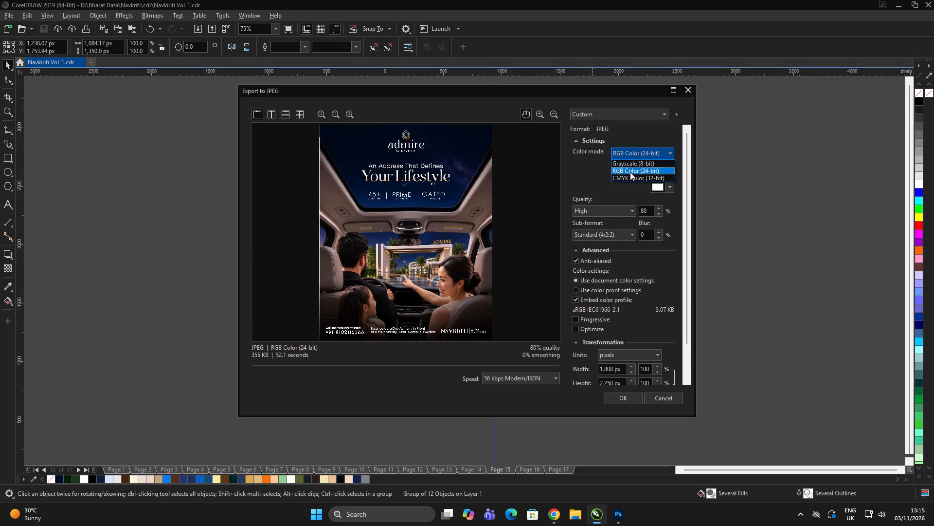
left_click(630, 172)
left_click(668, 188)
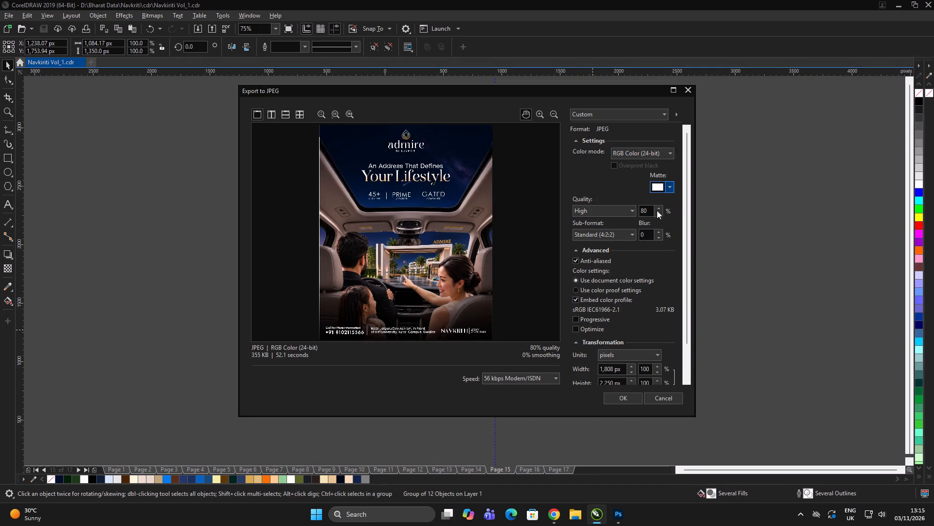
left_click_drag(659, 231, 636, 337)
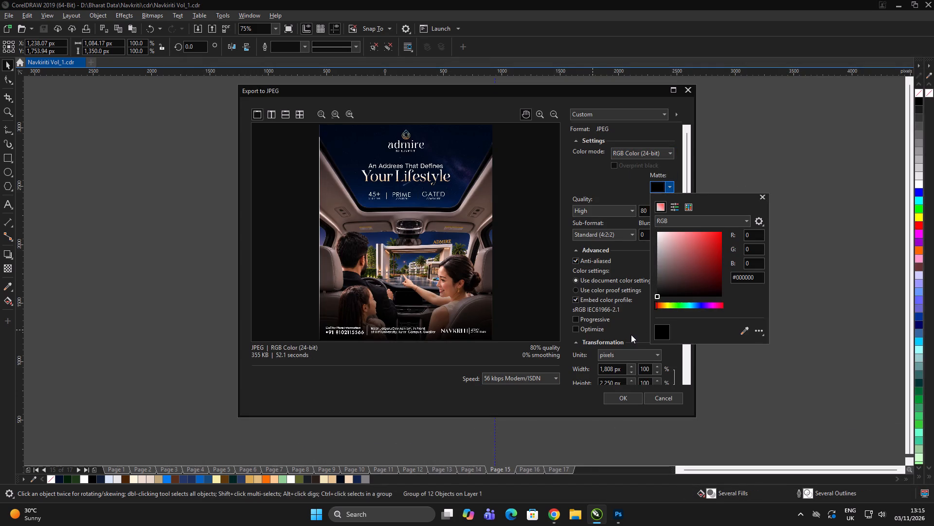
left_click_drag(440, 276, 448, 221)
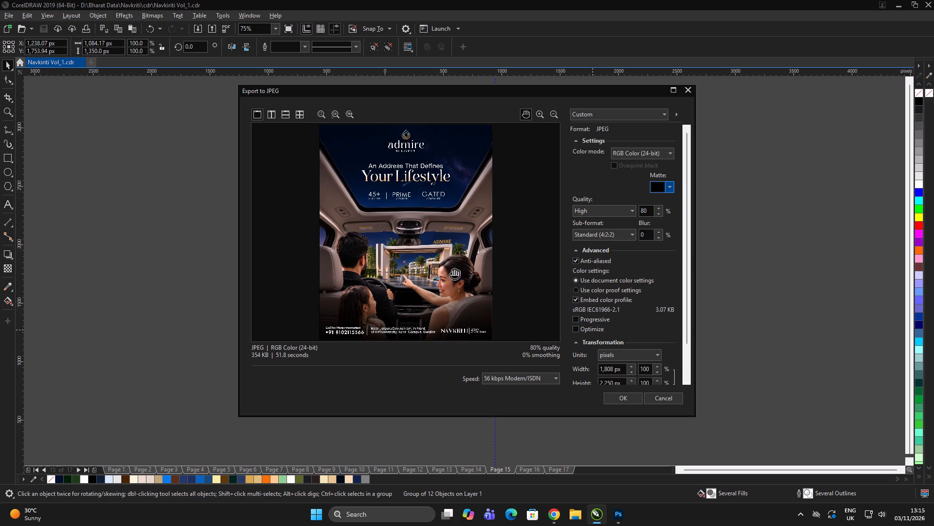
left_click_drag(440, 279, 431, 291)
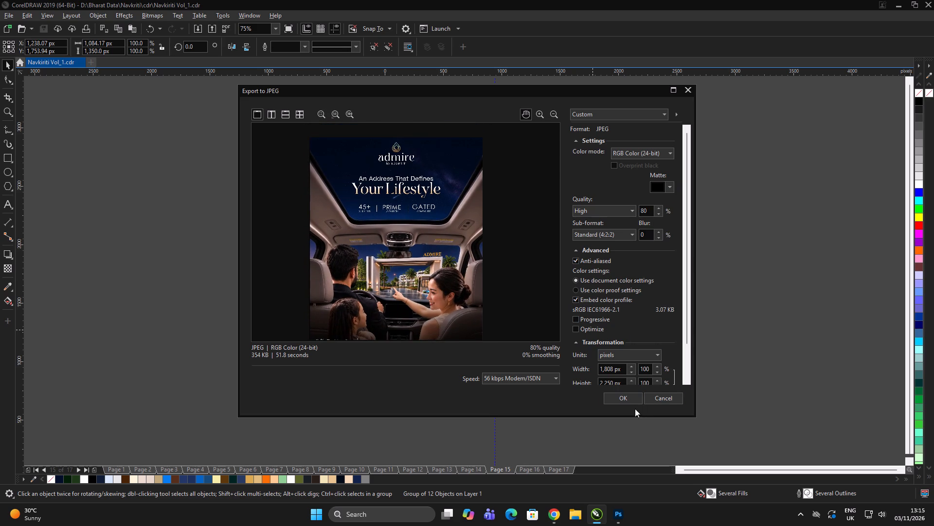
Set the export resolution to 600, export the Page 15 creative as JPG, and clear the selection.
left_click_drag(686, 319, 678, 386)
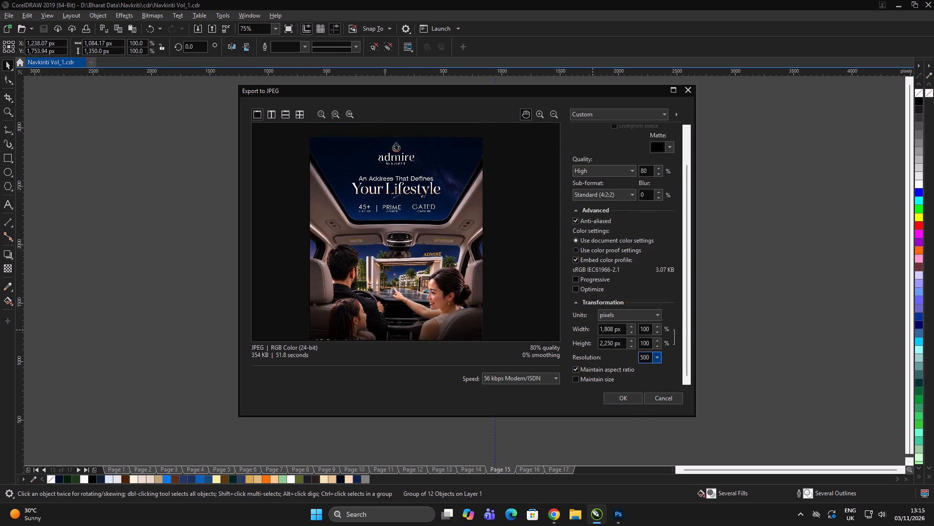
left_click_drag(649, 357, 628, 359)
type("600")
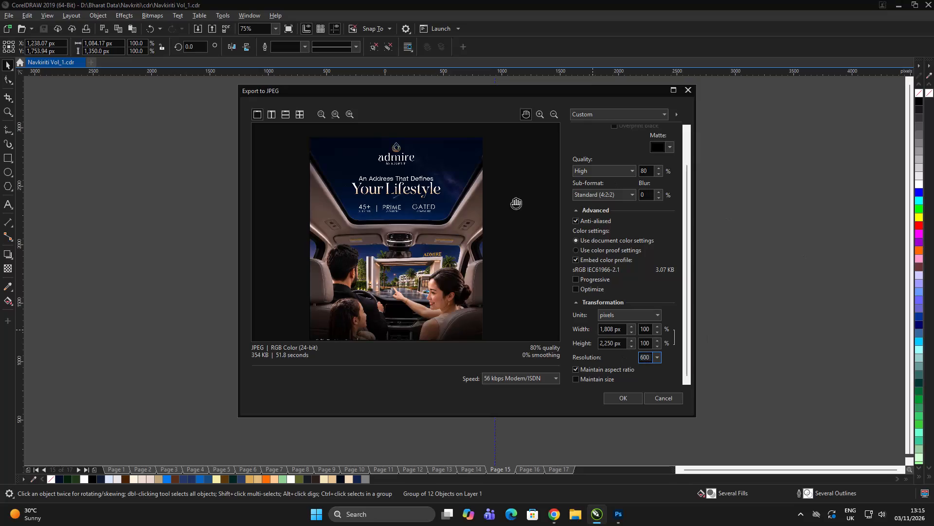
left_click(430, 243)
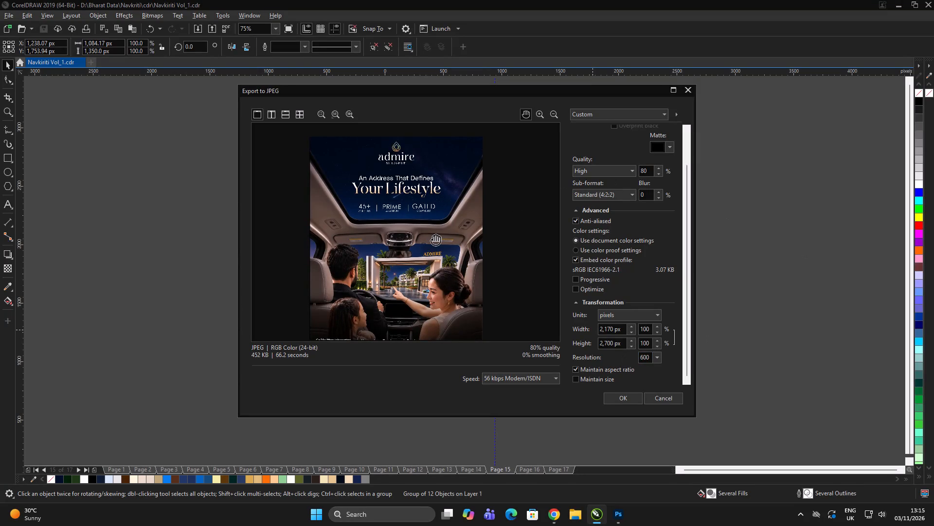
left_click(622, 395)
triple_click(671, 280)
double_click(674, 279)
Go to Page 16 and examine the edges of the Admire terrace creative up close.
key("Page_Down")
left_click(660, 208)
left_click_drag(669, 145, 379, 421)
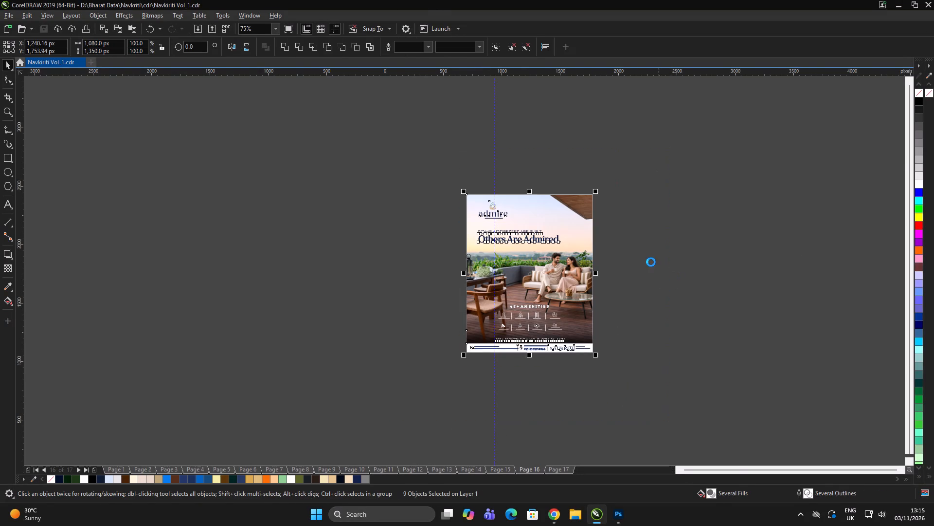
scroll(657, 264, "up", 2)
scroll(440, 361, "up", 4)
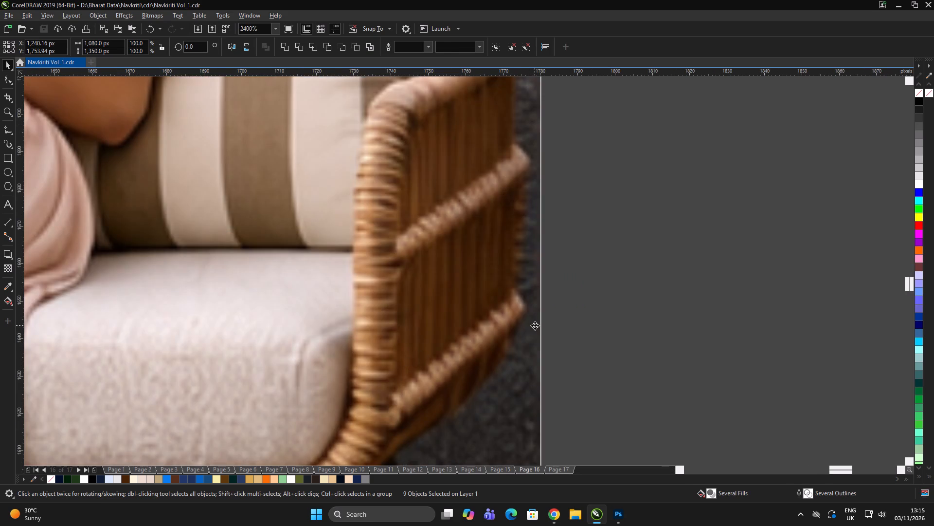
scroll(536, 325, "up", 5)
scroll(557, 295, "down", 20)
scroll(557, 295, "down", 1)
left_click(593, 285)
scroll(554, 283, "up", 1)
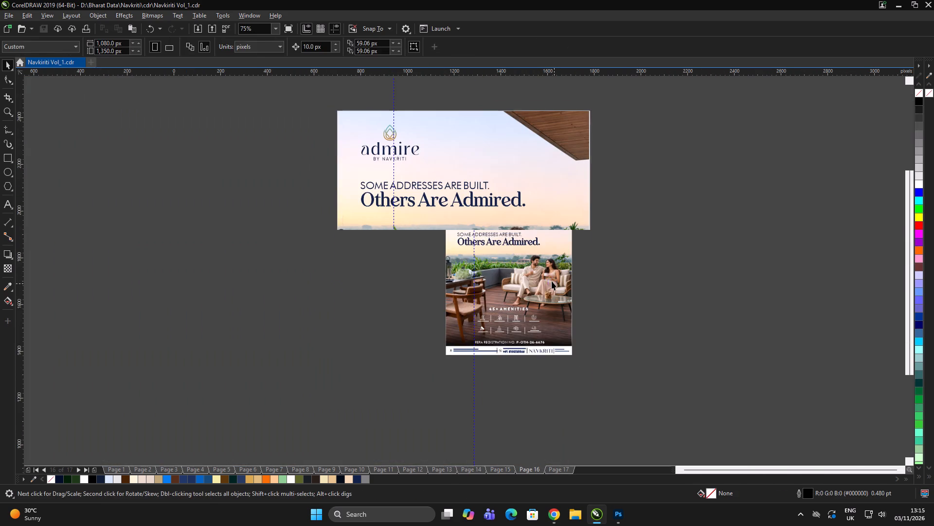
Enlarge the terrace photo inside its PowerClip frame on Page 16 to about 1,082 × 1,353 px and finish editing the contents.
left_click(550, 280)
key("ctrl+u")
left_click(701, 276, "ctrl")
double_click(555, 263)
left_click(555, 263)
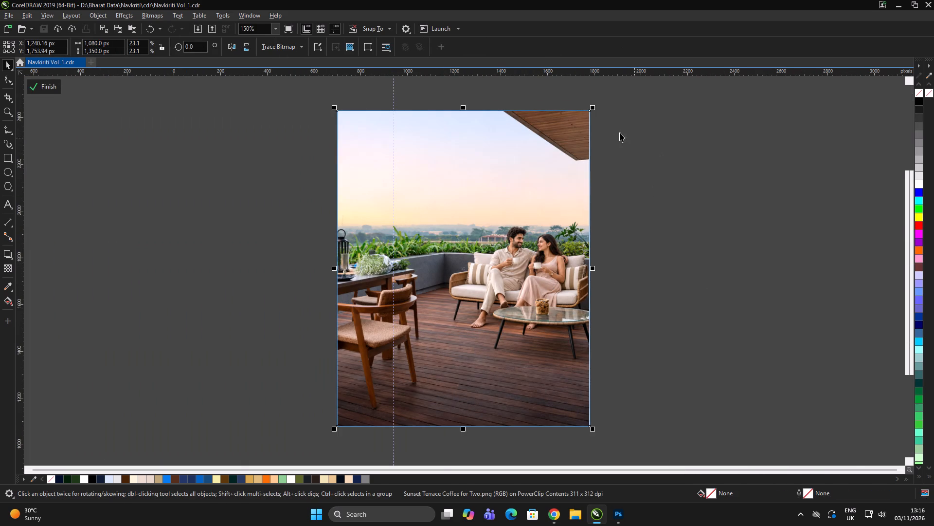
scroll(594, 104, "up", 3)
left_click(584, 122)
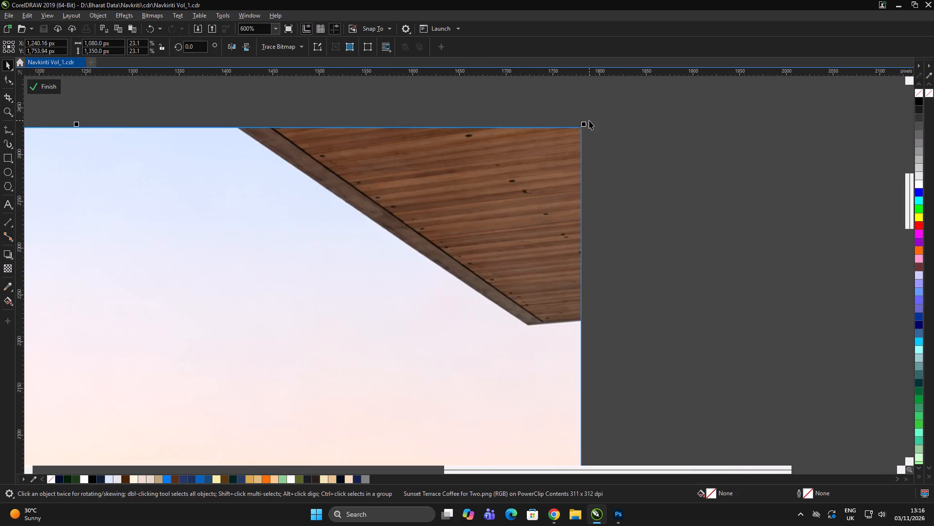
scroll(589, 121, "up", 4)
left_click_drag(572, 131, 576, 125)
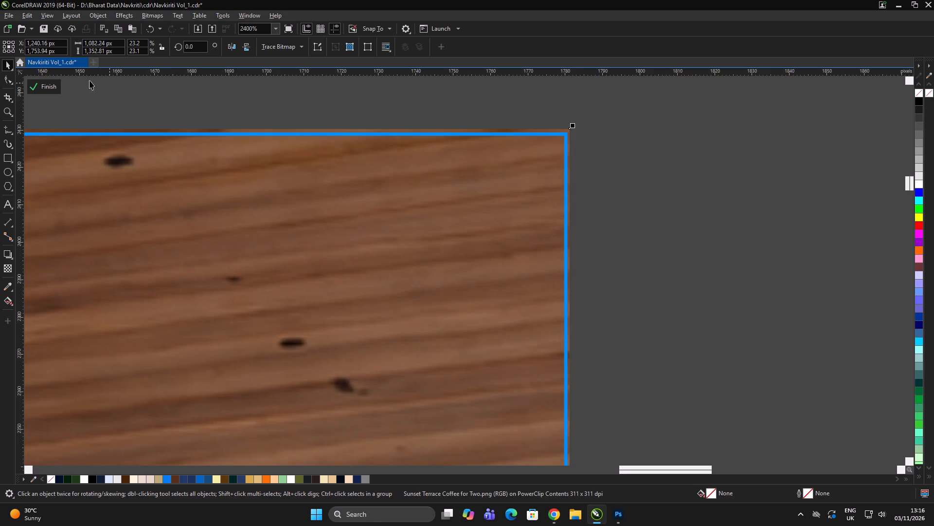
left_click(37, 84)
scroll(553, 175, "down", 12)
left_click(592, 139)
double_click(595, 139)
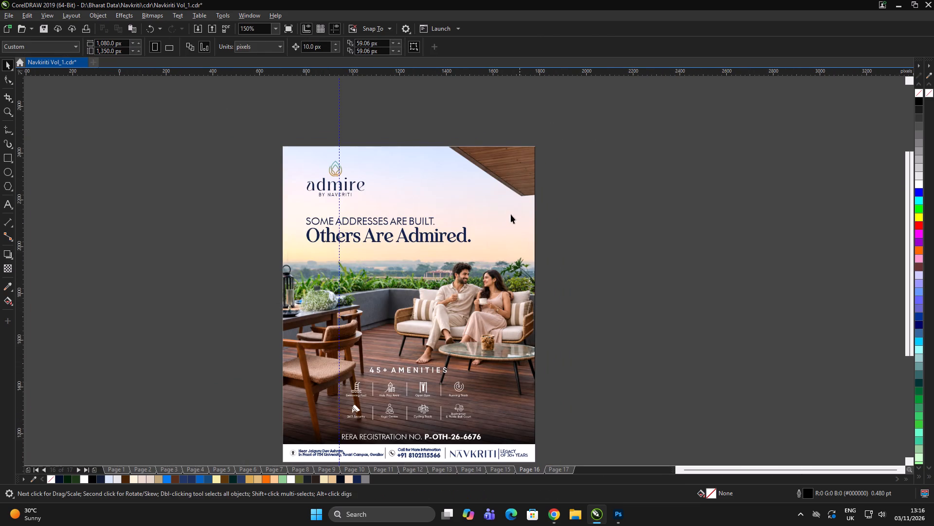
Send the terrace photo's PowerClip frame on Page 16 to the back of the layer, undoing any accidental move.
left_click(508, 219)
left_click_drag(503, 225, 726, 210)
key("ctrl+z")
key("shift+Page_Down")
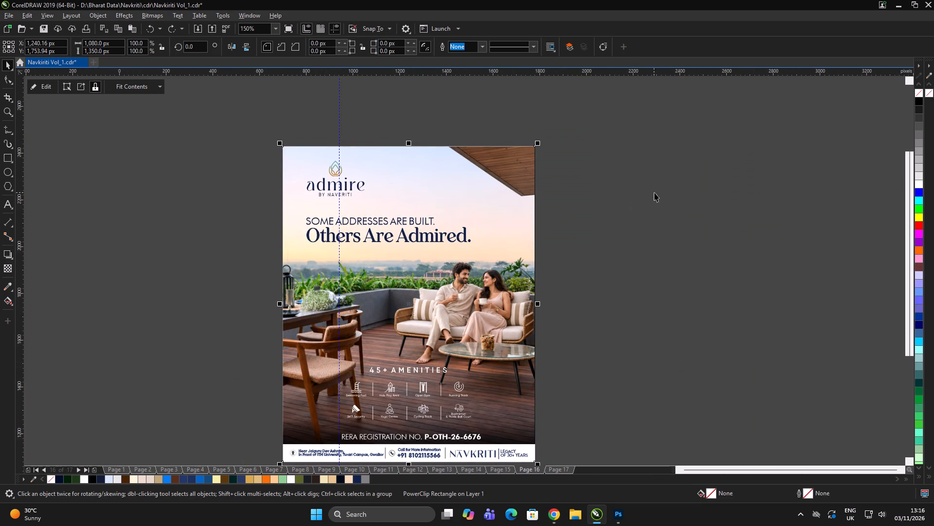
left_click(654, 192)
Select all objects of the Page 16 creative and group them.
left_click(494, 161)
scroll(543, 155, "up", 5)
scroll(521, 156, "down", 15)
left_click(566, 161)
left_click(571, 161)
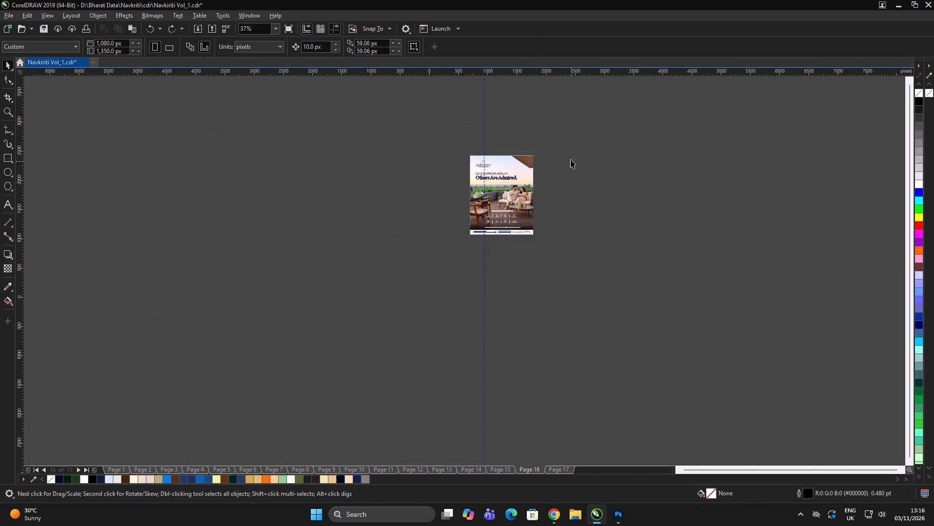
left_click_drag(604, 121, 363, 303)
scroll(521, 199, "up", 1)
key("ctrl+g")
Start a JPG export of the grouped Page 16 creative to the Admire Grid folder under the file name "Admire ad_2".
key("ctrl+e")
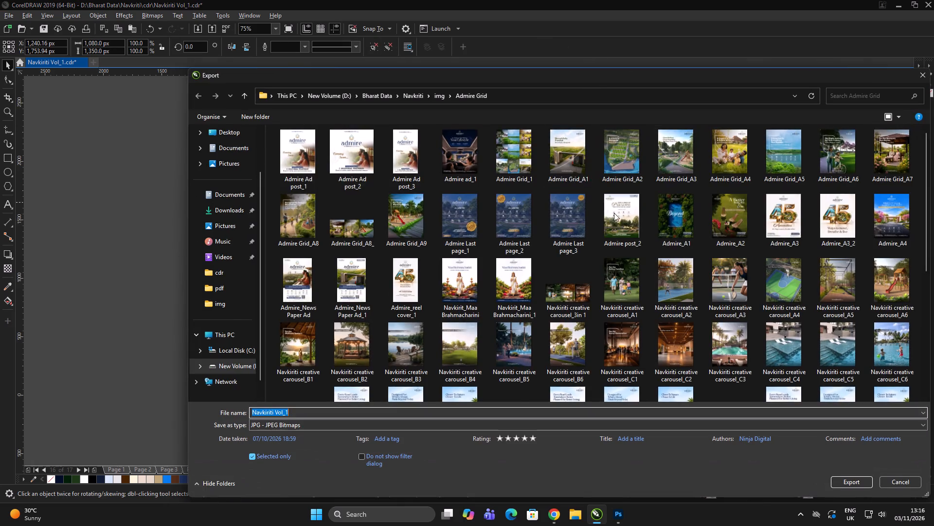
scroll(700, 225, "down", 20)
scroll(700, 225, "down", 6)
scroll(600, 313, "up", 15)
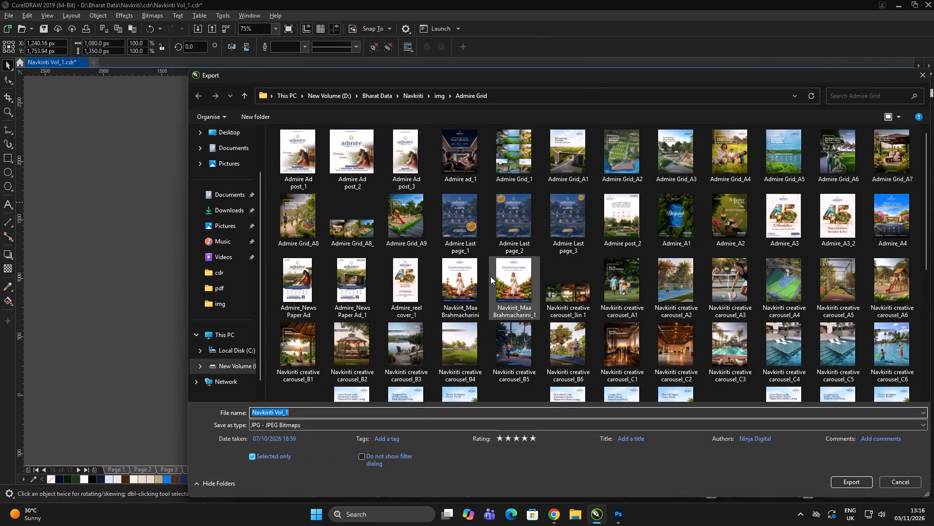
scroll(489, 276, "down", 2)
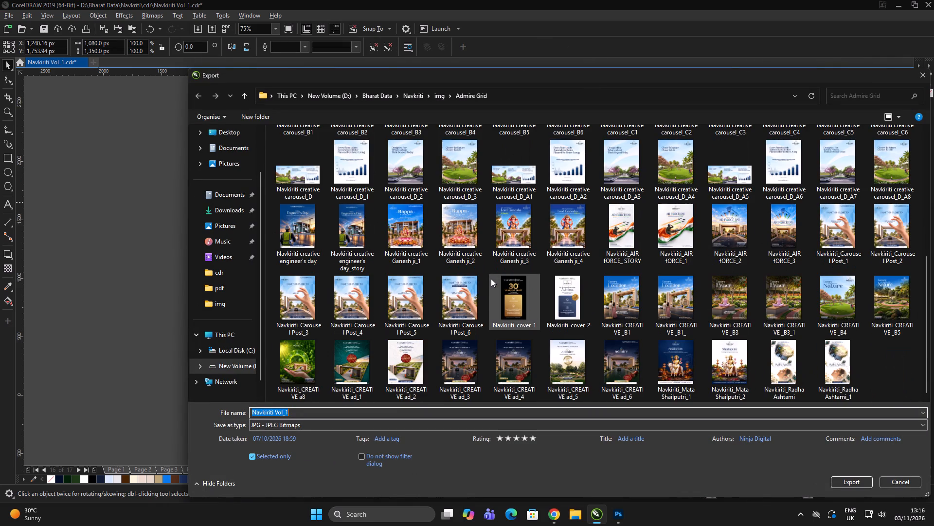
scroll(491, 279, "down", 2)
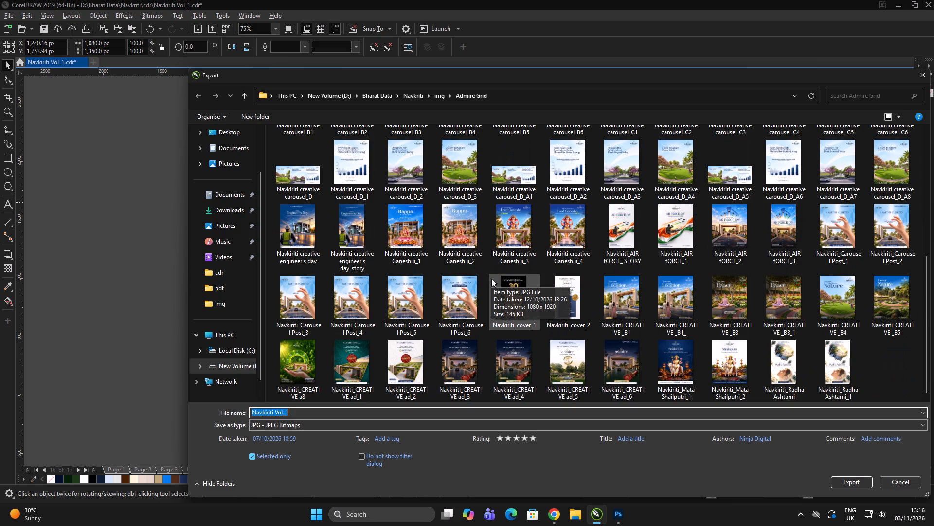
scroll(491, 279, "down", 2)
scroll(648, 316, "up", 3)
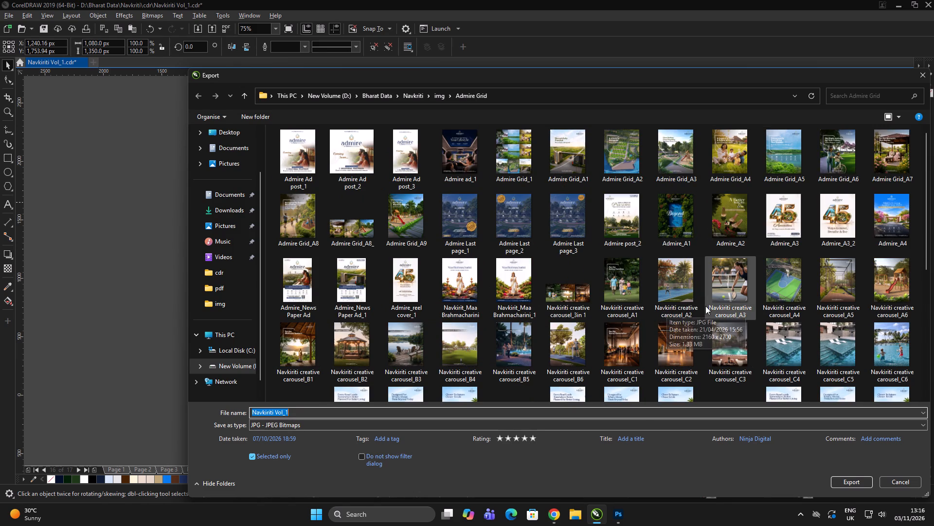
scroll(691, 282, "down", 1)
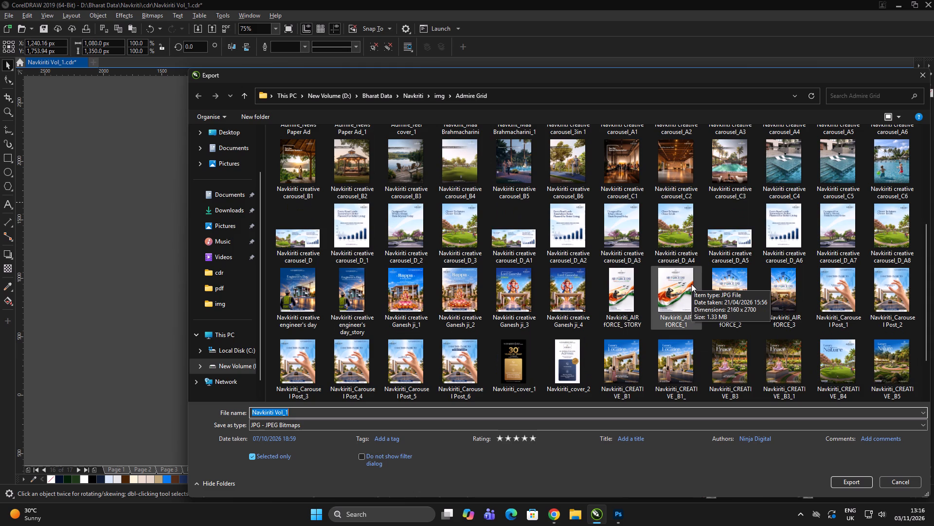
scroll(692, 286, "down", 4)
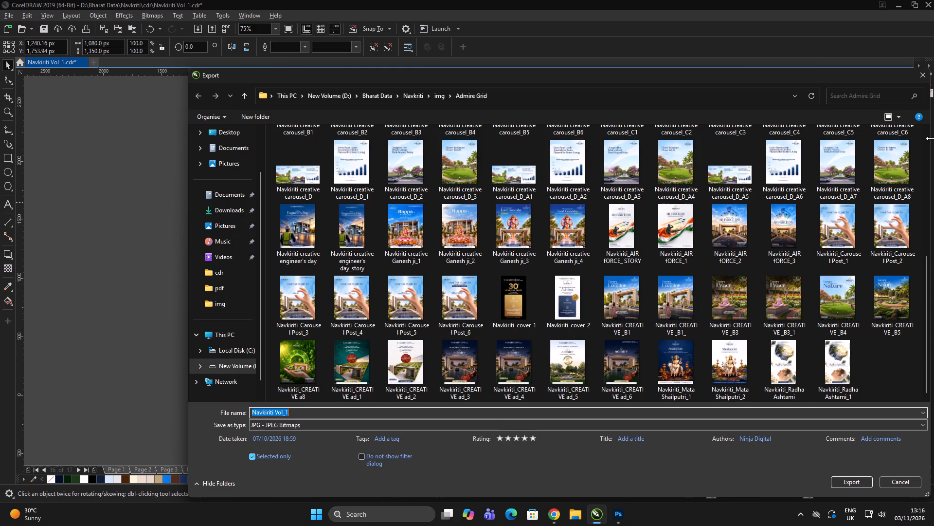
left_click(469, 300)
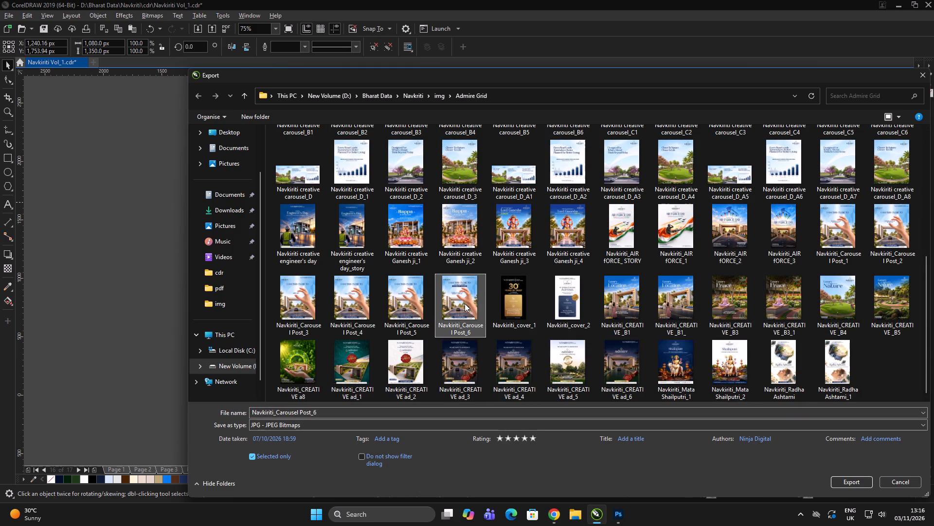
type("ad")
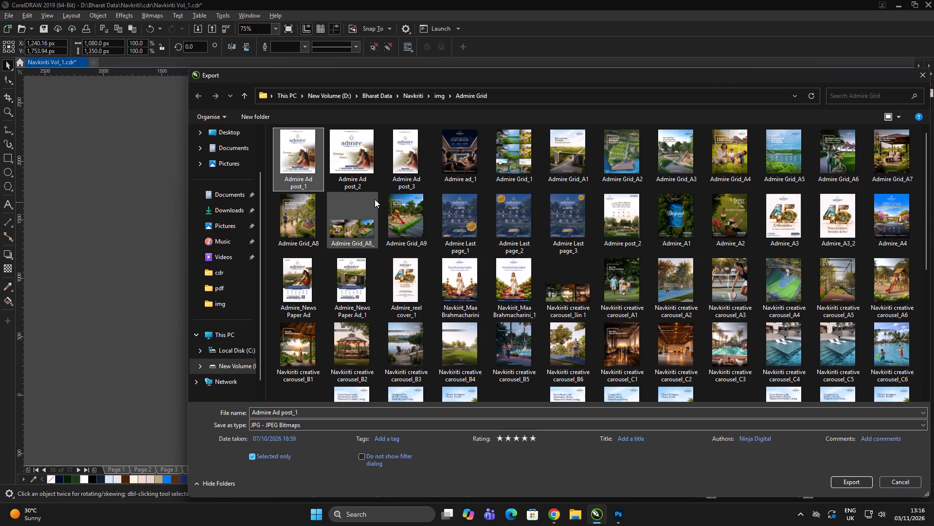
left_click(473, 155)
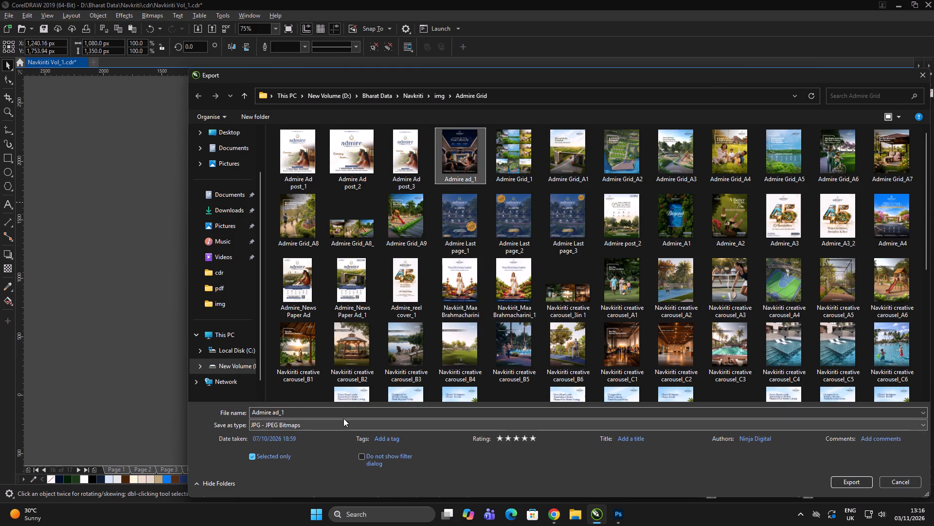
triple_click(346, 413)
key("BackSpace")
key("2")
key("Return")
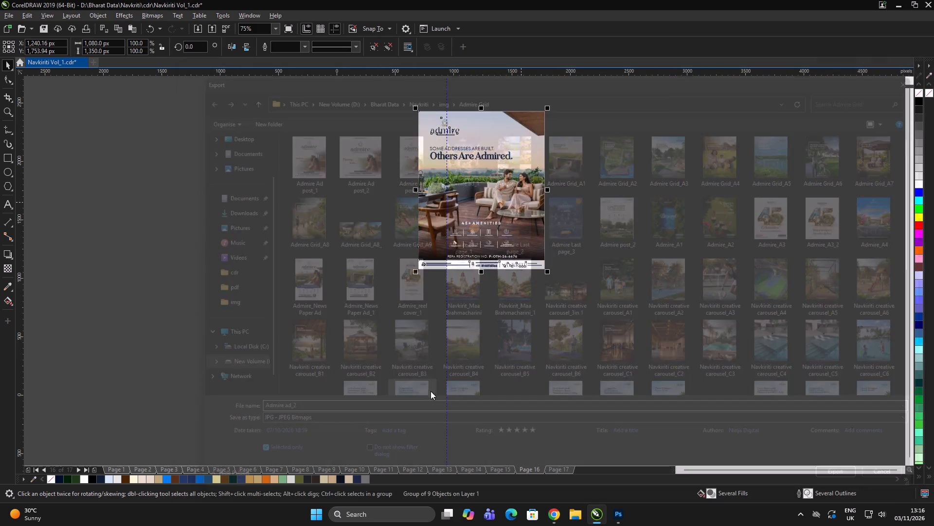
Export the Page 16 creative in RGB Color (24-bit) with a black (#000000) matte and clear the selection.
left_click(645, 153)
left_click(631, 170)
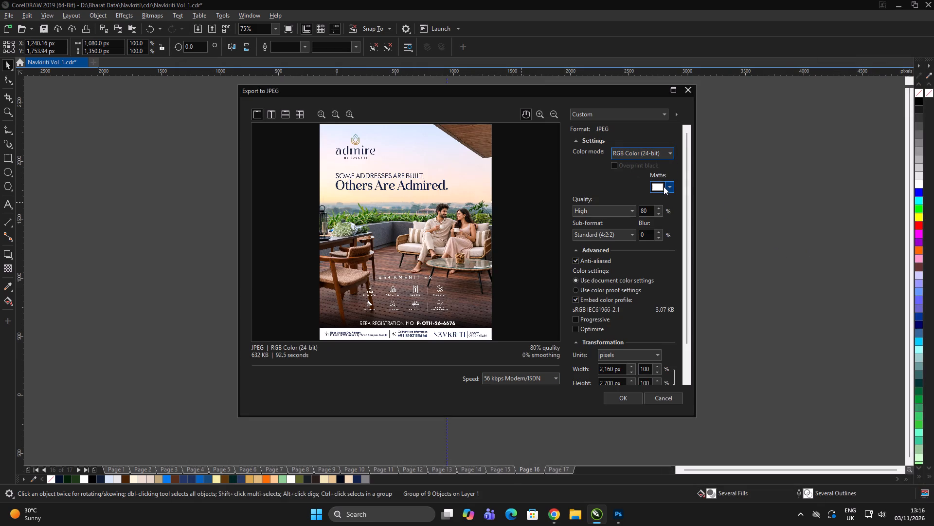
left_click(666, 187)
left_click_drag(658, 230, 608, 345)
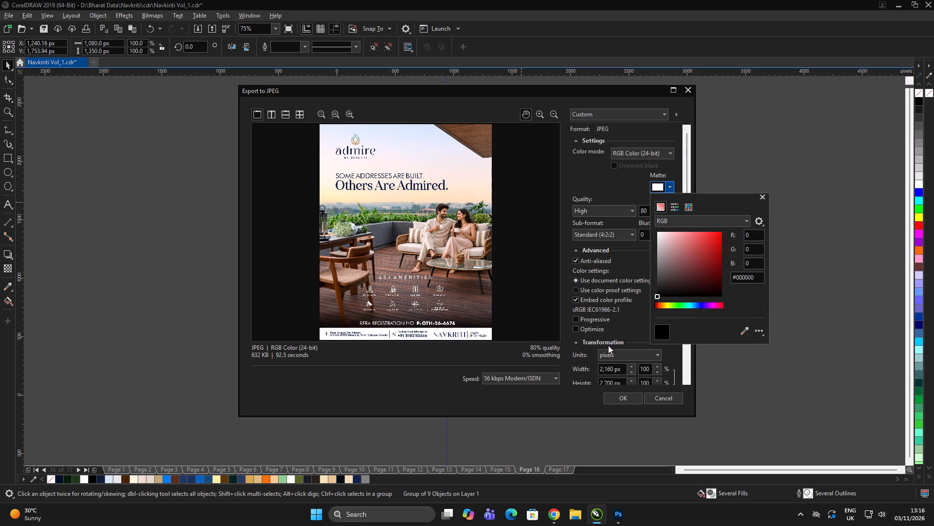
left_click_drag(608, 345, 609, 345)
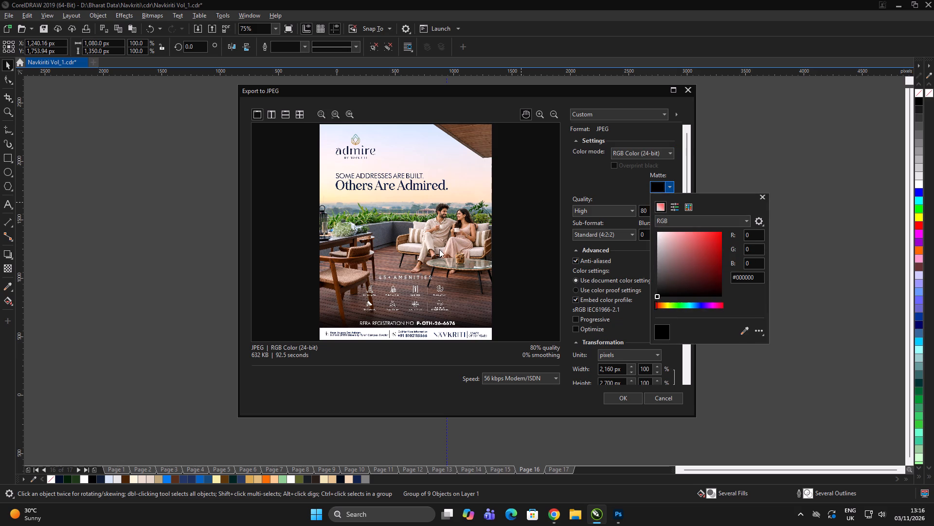
left_click(440, 249)
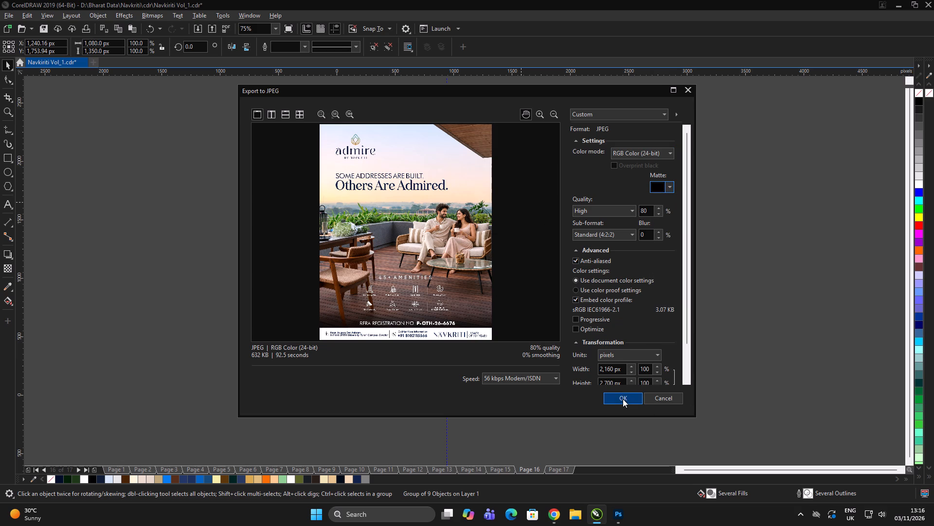
left_click(625, 398)
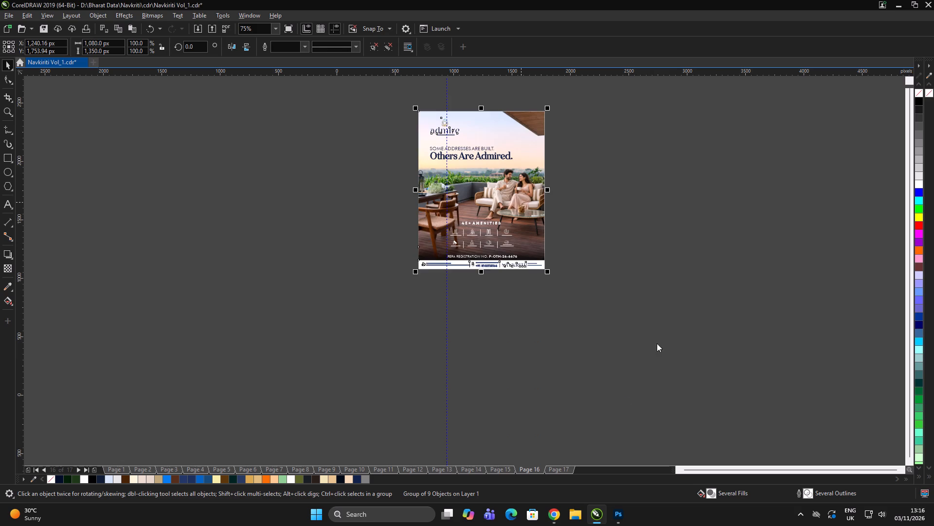
triple_click(675, 283)
left_click(678, 282)
left_click(682, 276)
On Page 17, group all objects of the main Admire entrance creative, leaving out the small reference image below it.
key("Page_Down")
left_click(671, 289)
left_click_drag(669, 348, 297, 32)
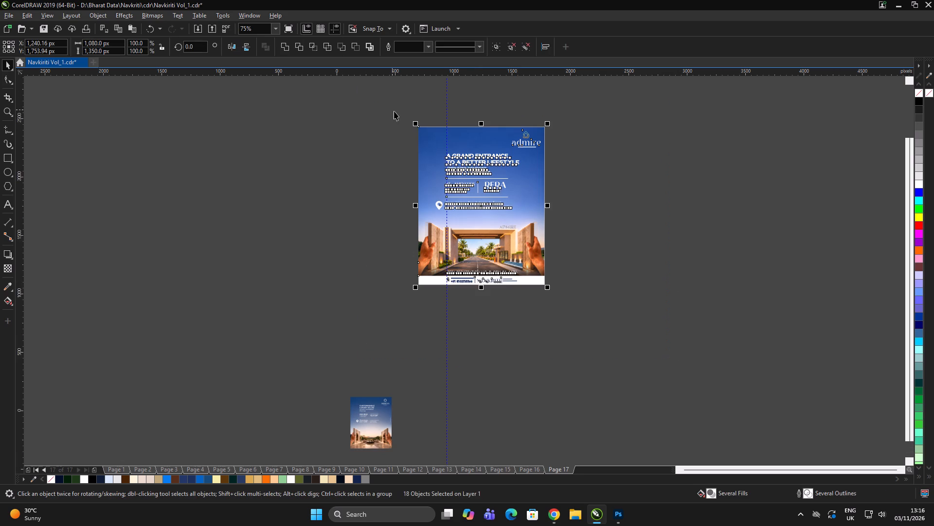
key("ctrl+g")
Start a JPG export of the grouped Page 17 creative to the Admire Grid folder under the file name "Admire ad_3".
key("ctrl+e")
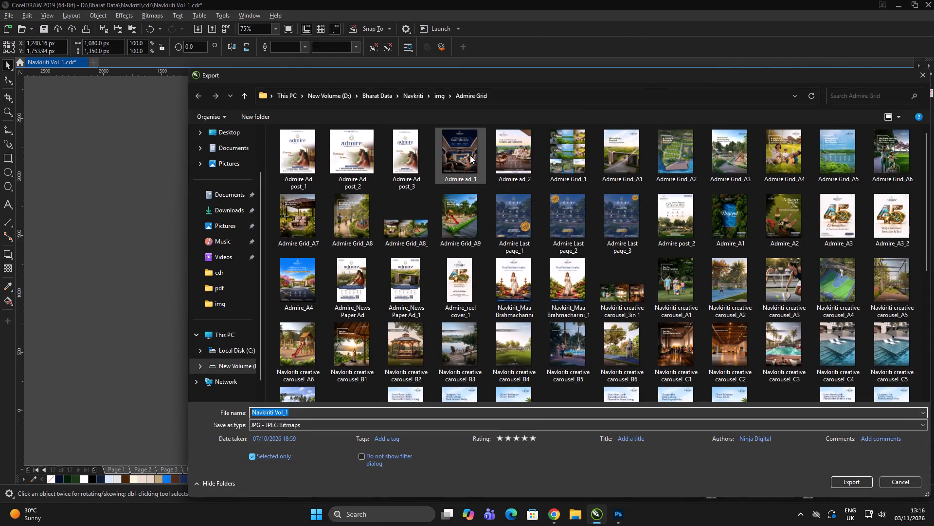
left_click(513, 144)
double_click(329, 410)
left_click(331, 407)
left_click(330, 412)
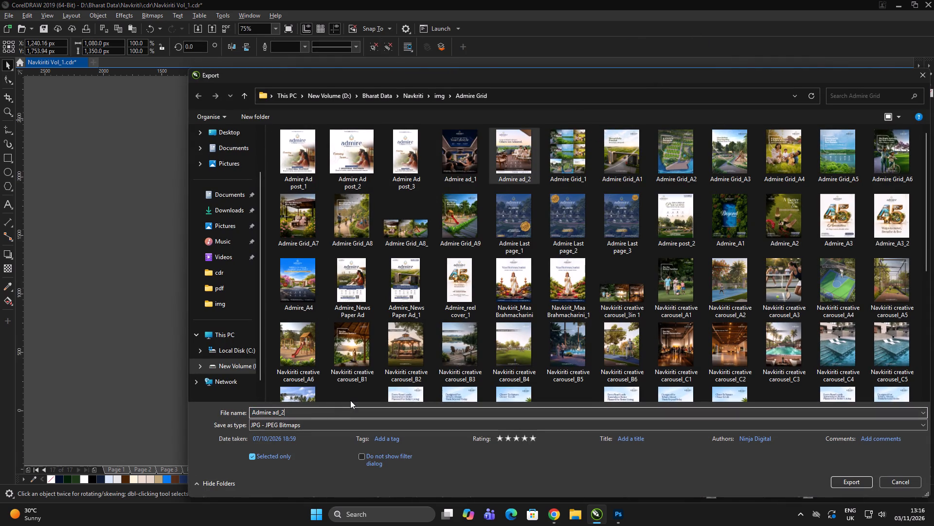
key("BackSpace")
key("3")
key("Return")
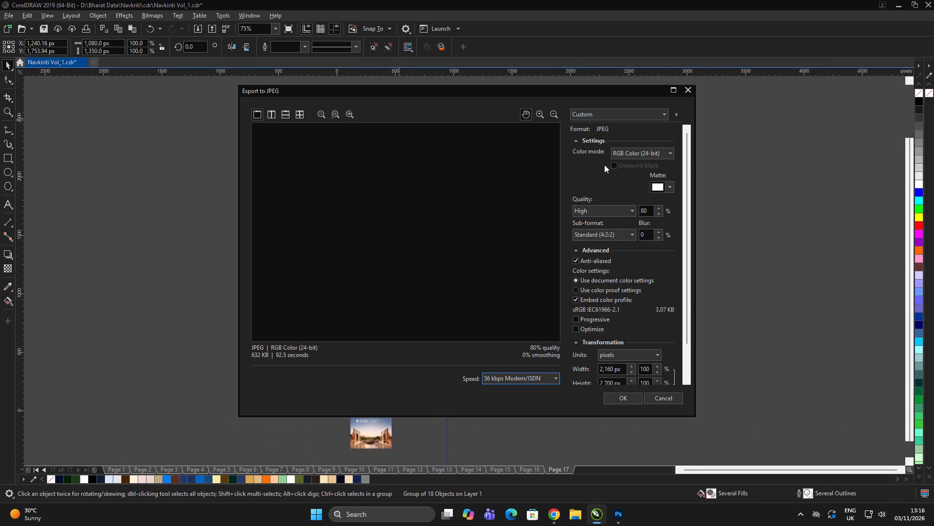
Export the Page 17 creative in RGB Color (24-bit) with a black matte and clear the selection.
left_click(629, 150)
left_click(629, 169)
left_click(668, 187)
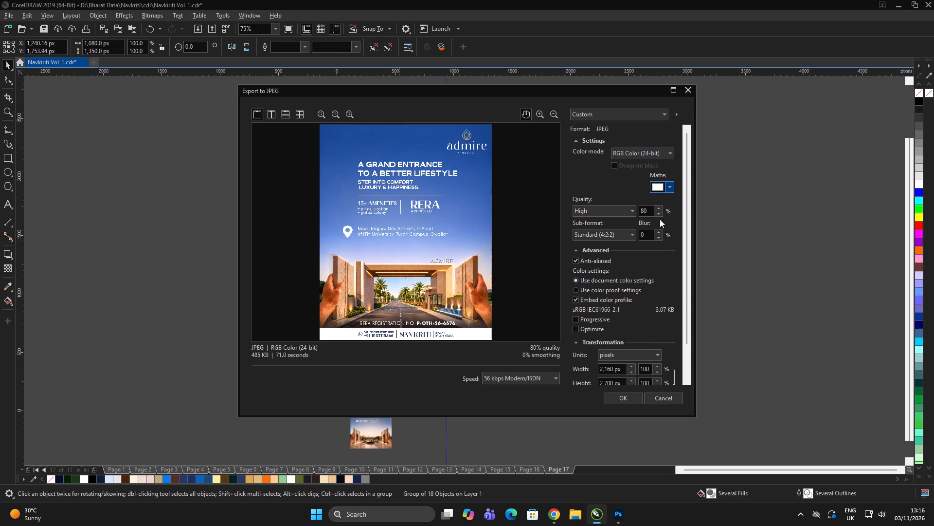
left_click_drag(657, 231, 584, 370)
left_click(429, 224)
left_click(620, 394)
triple_click(714, 241)
double_click(716, 240)
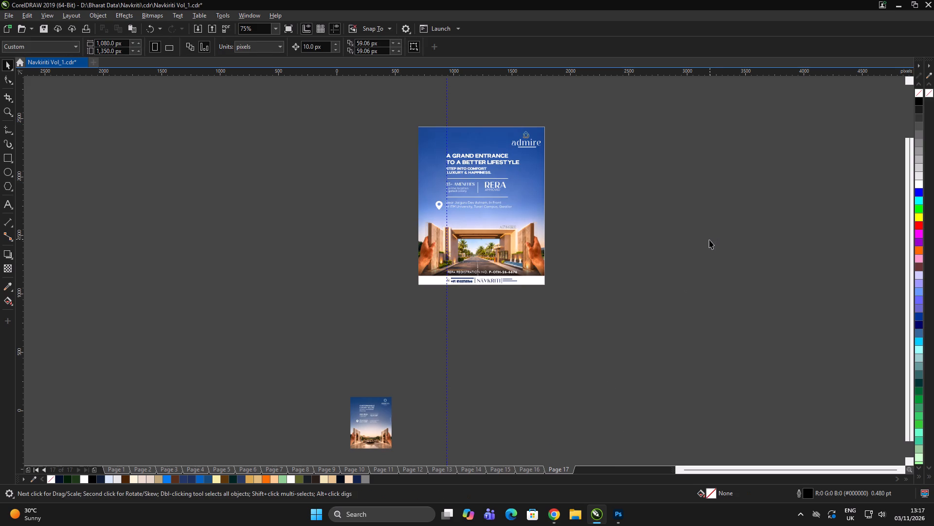
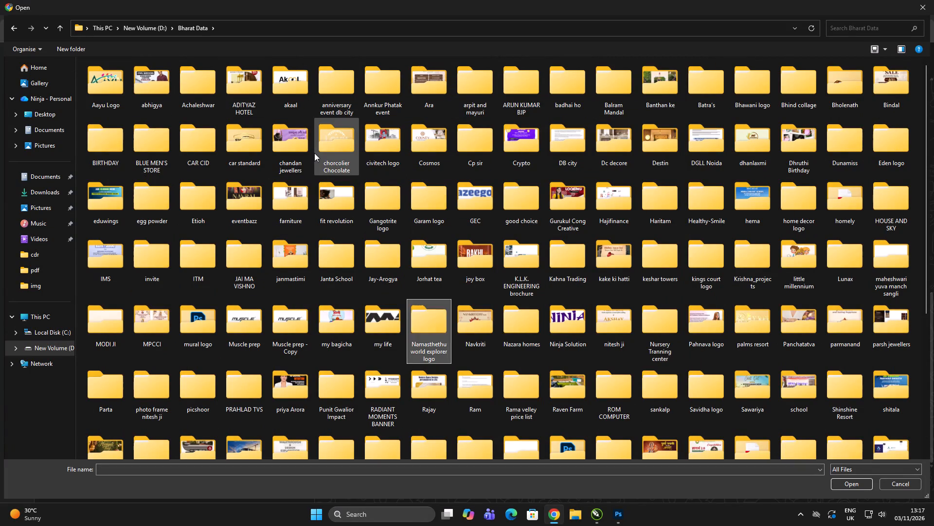
Choose the images Admire ad_1, Admire ad_2 and Admire ad_3 from the Admire Grid folder inside Navkriti > img.
type("v")
double_click(492, 332)
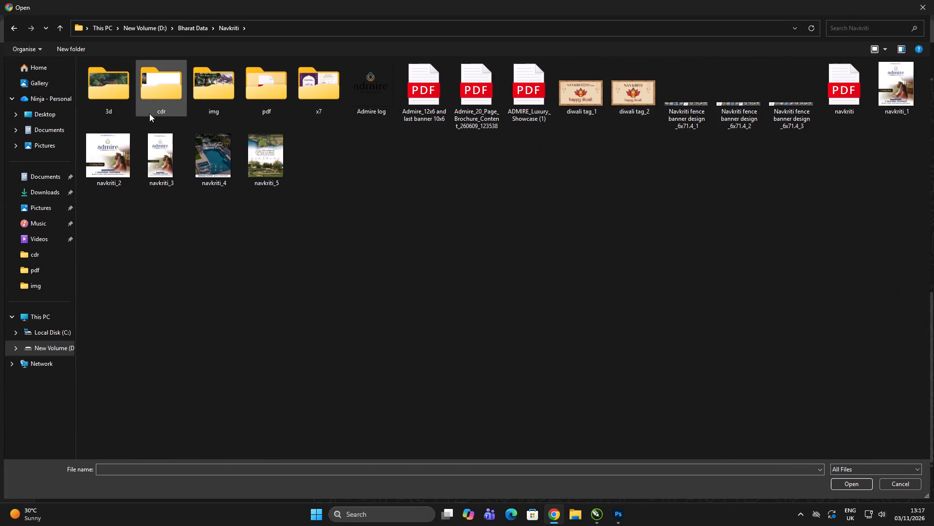
left_click(160, 100)
double_click(221, 89)
left_click(313, 125)
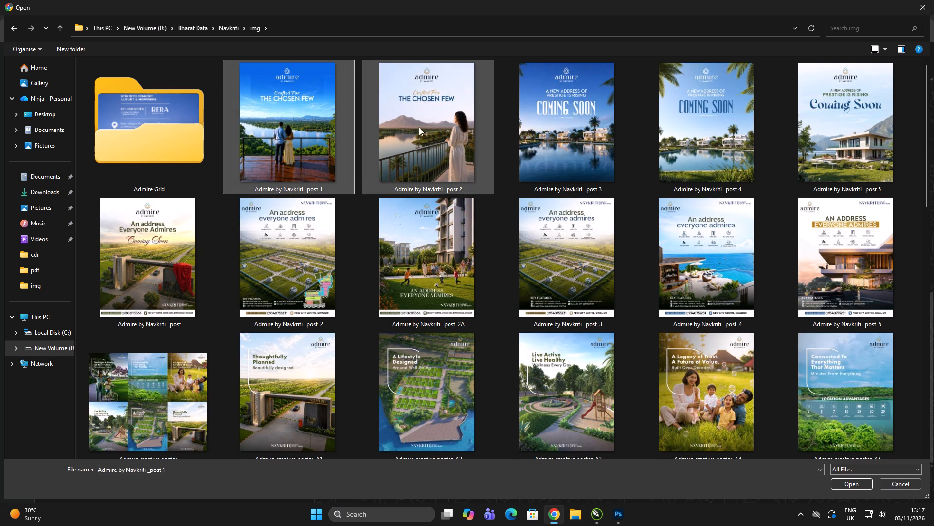
double_click(174, 137)
left_click(284, 99)
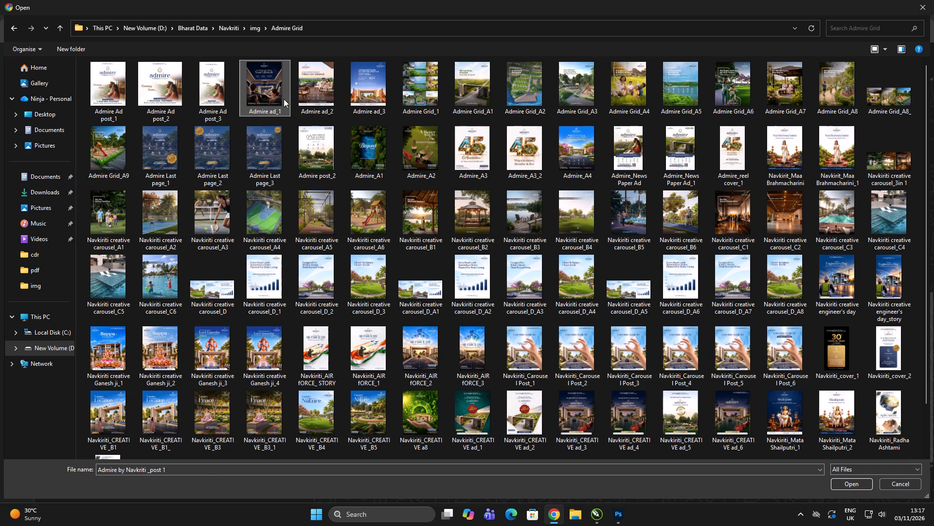
left_click(324, 94, "shift")
left_click(368, 90, "shift")
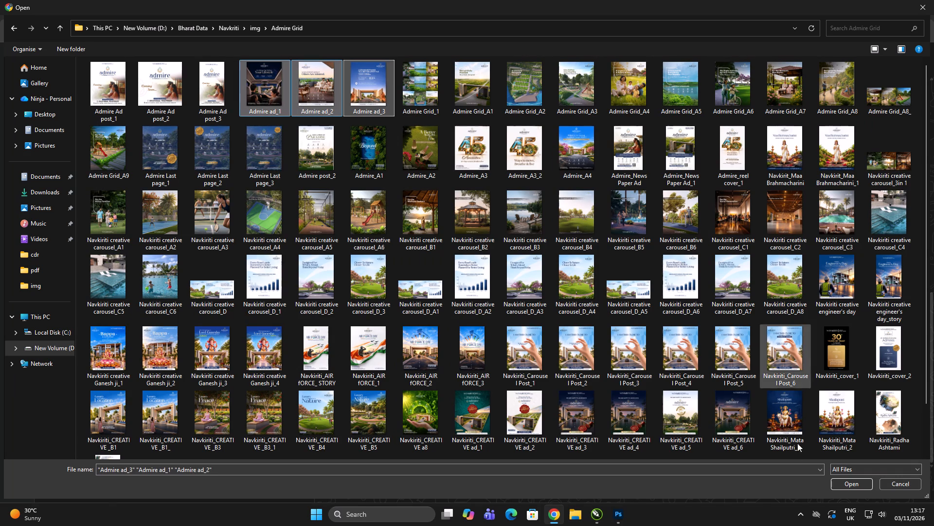